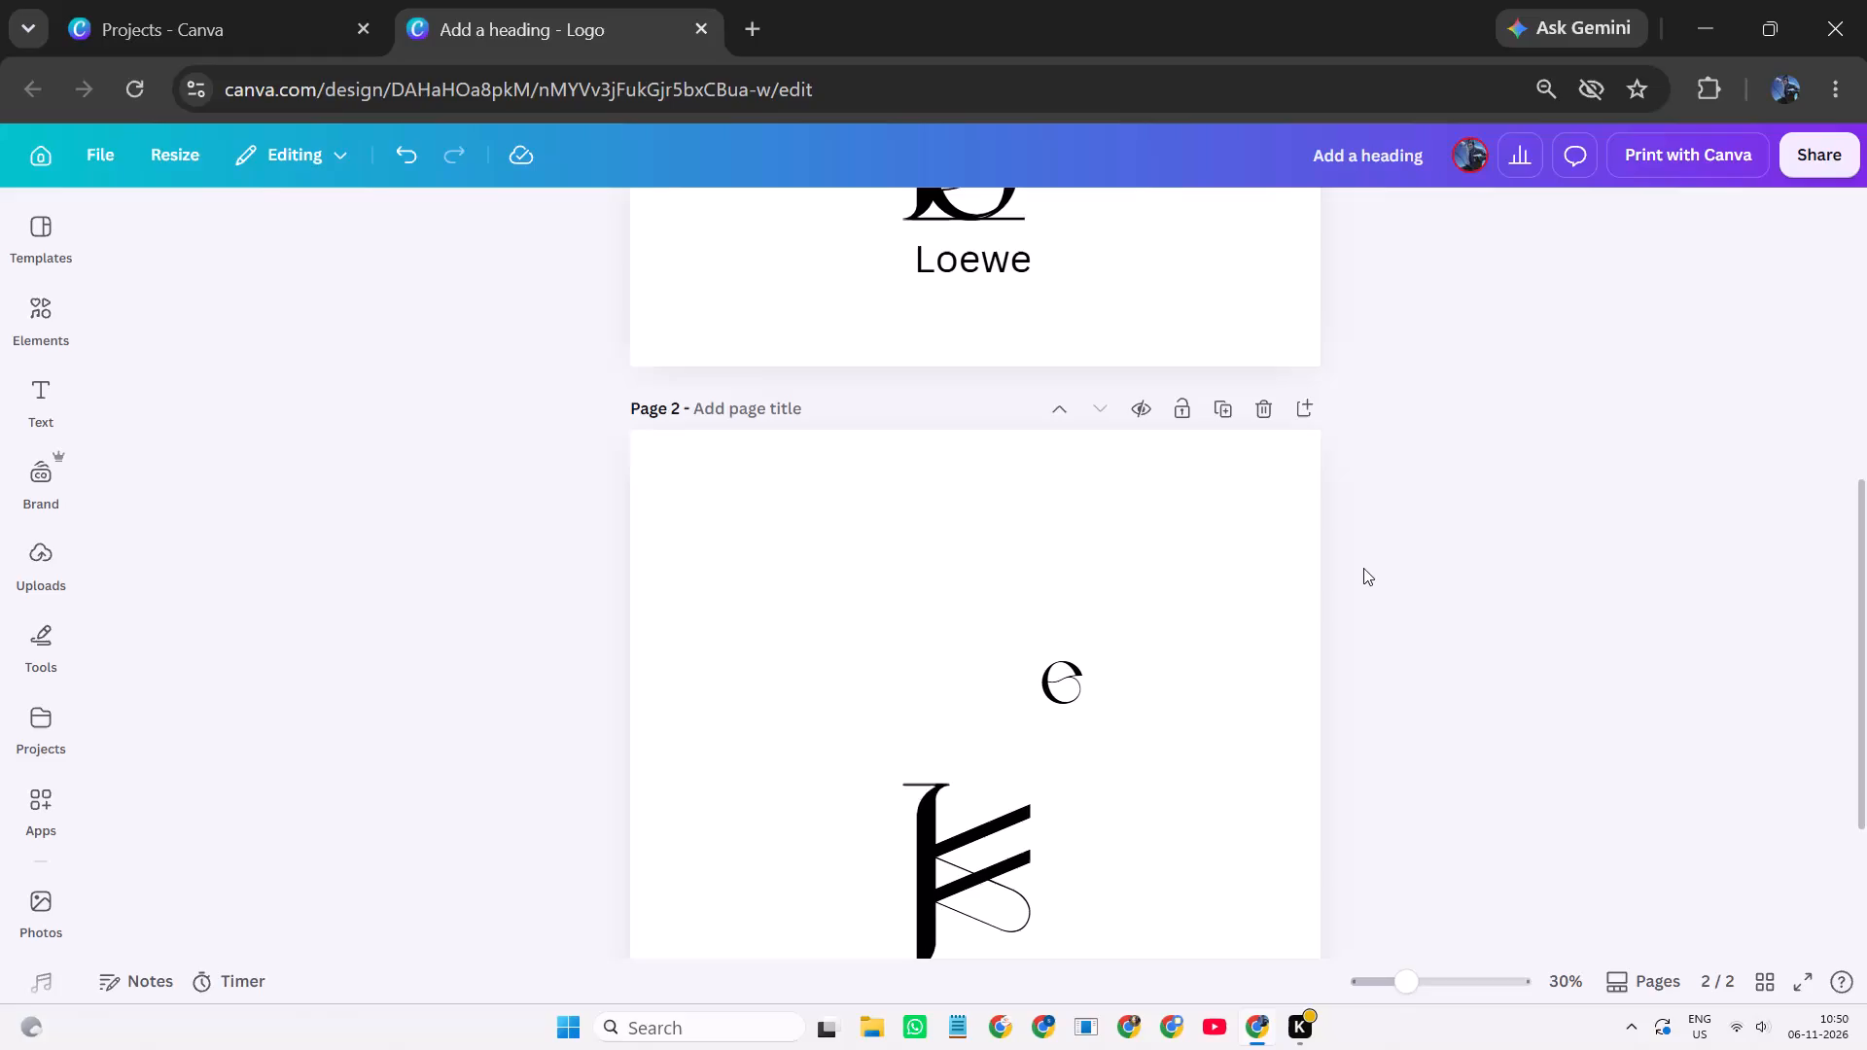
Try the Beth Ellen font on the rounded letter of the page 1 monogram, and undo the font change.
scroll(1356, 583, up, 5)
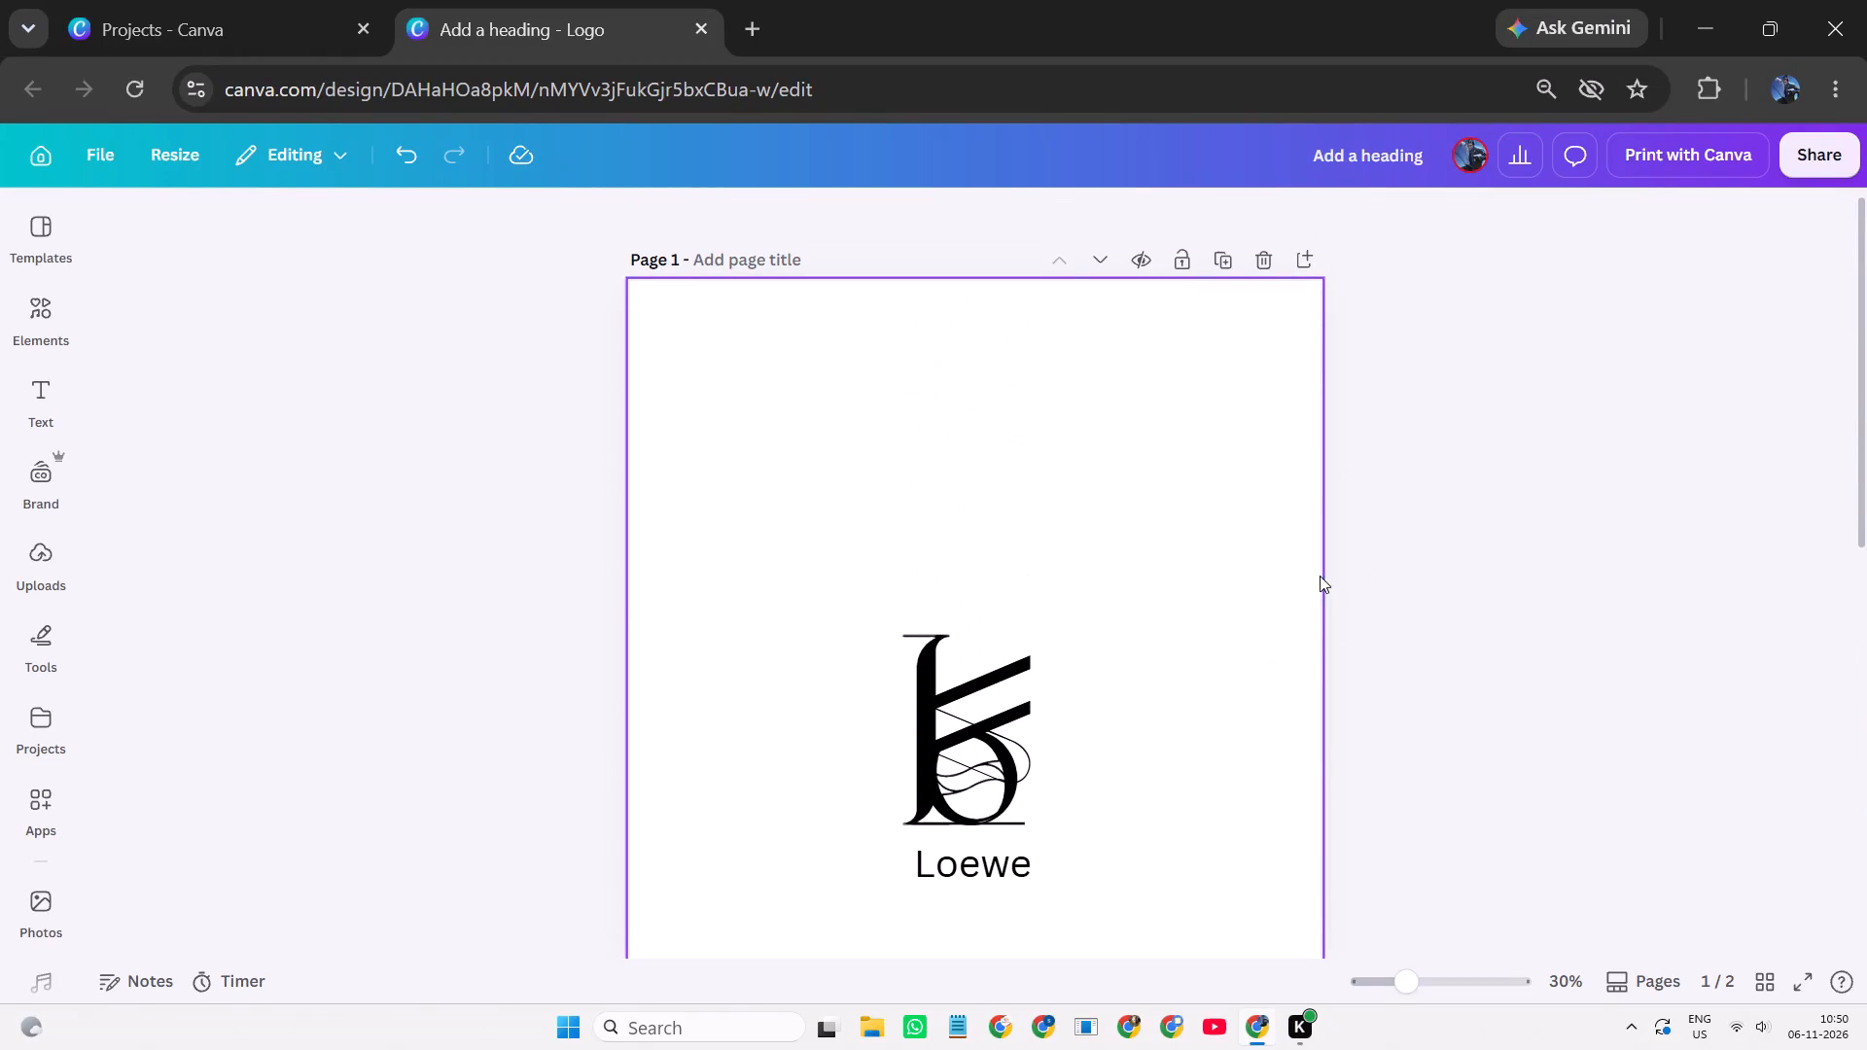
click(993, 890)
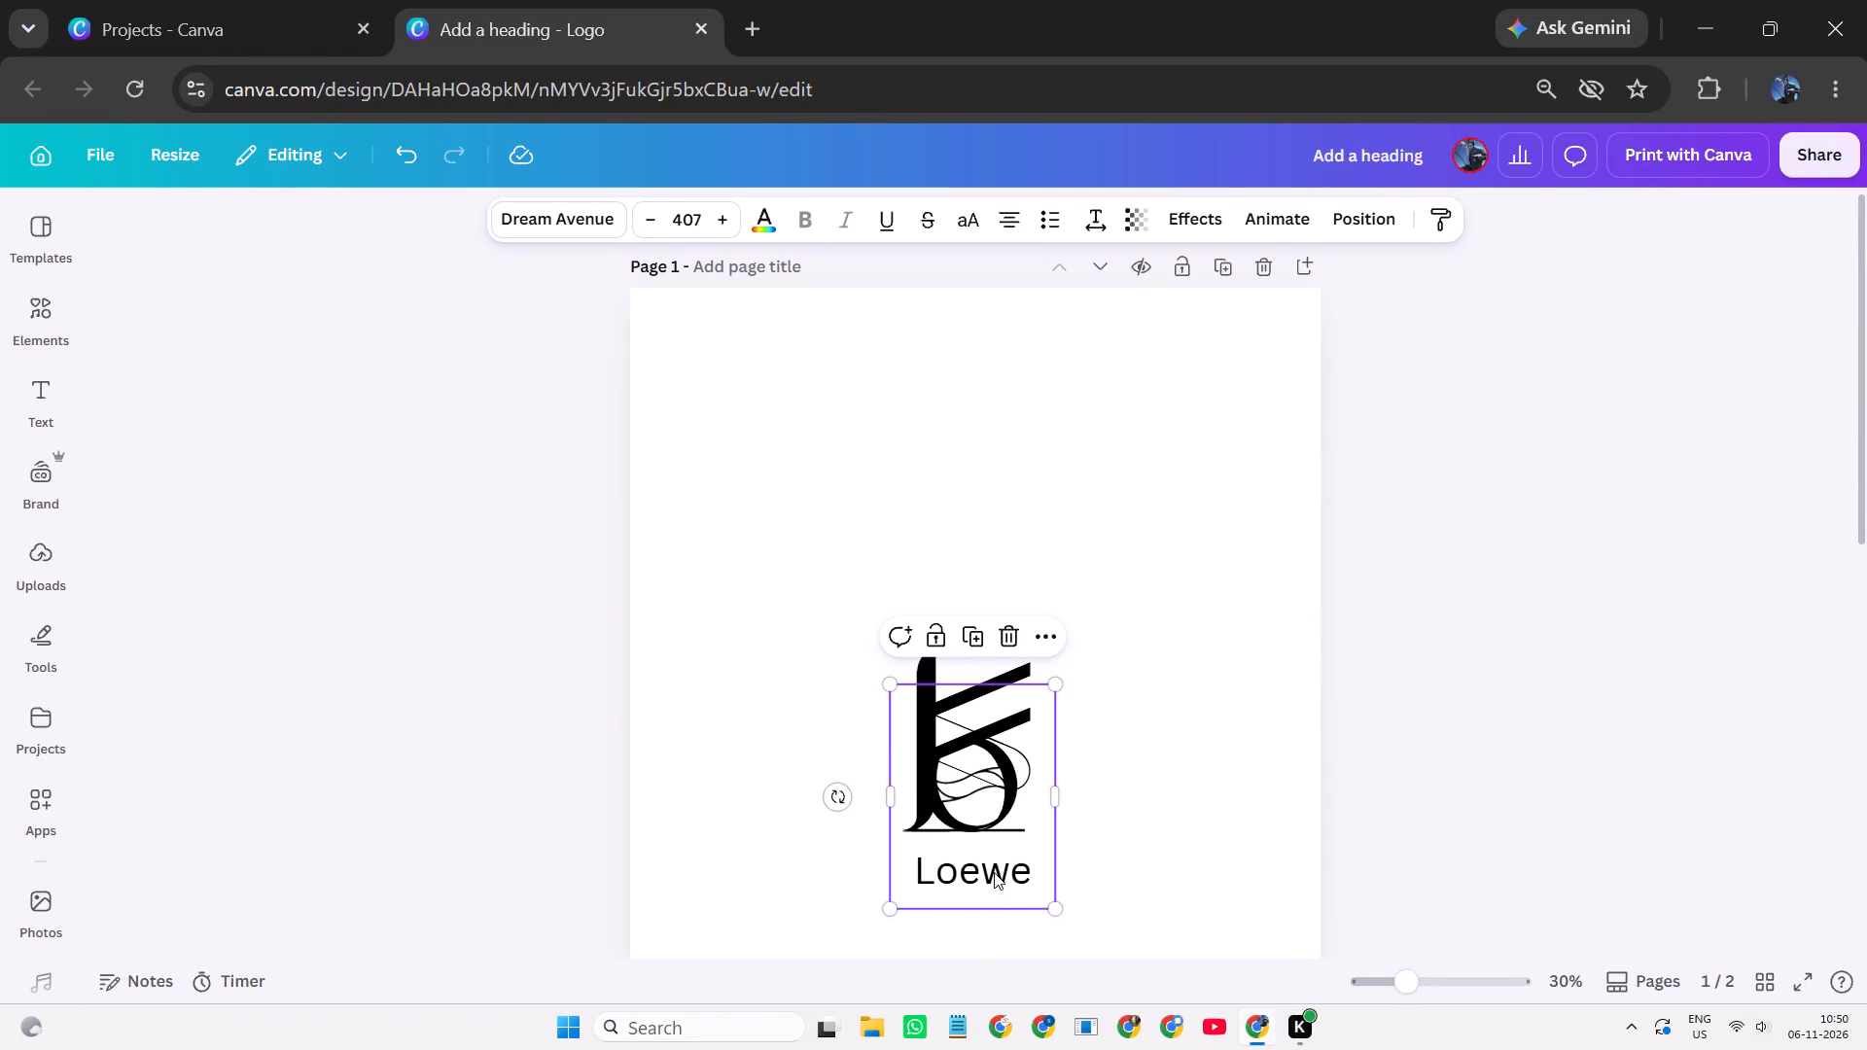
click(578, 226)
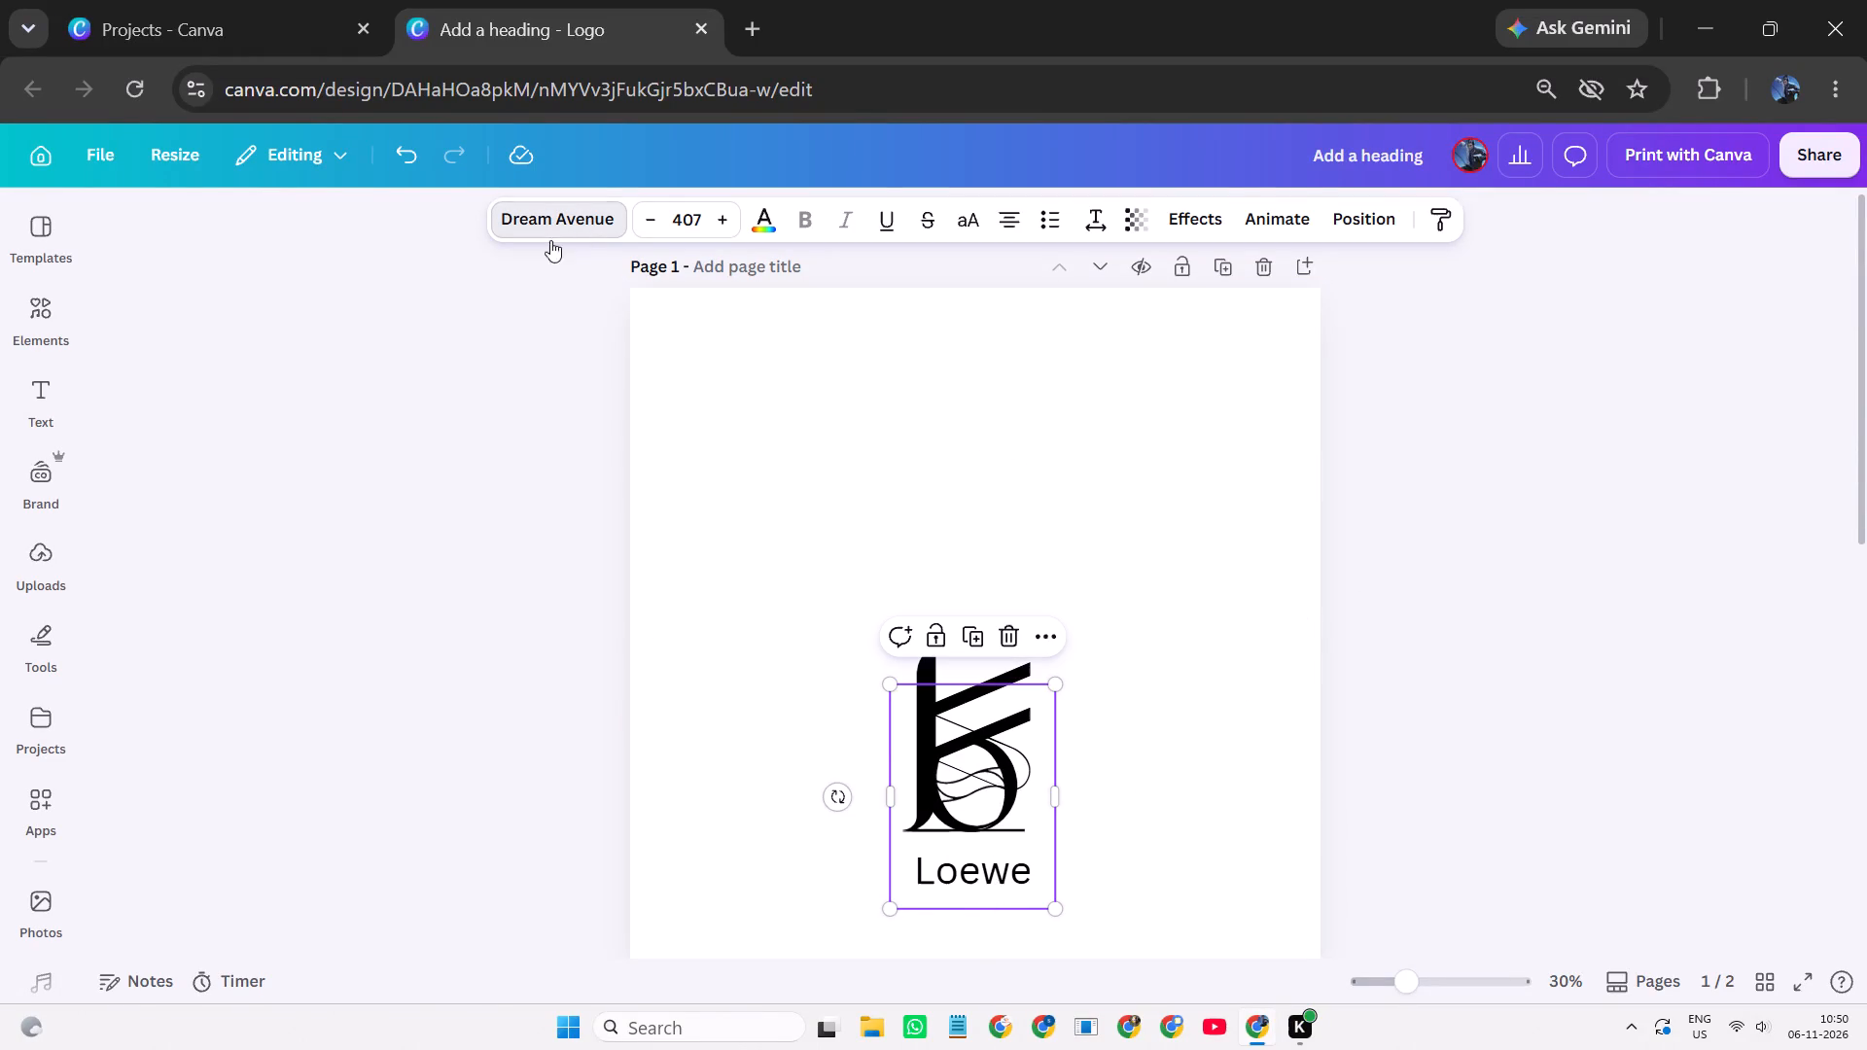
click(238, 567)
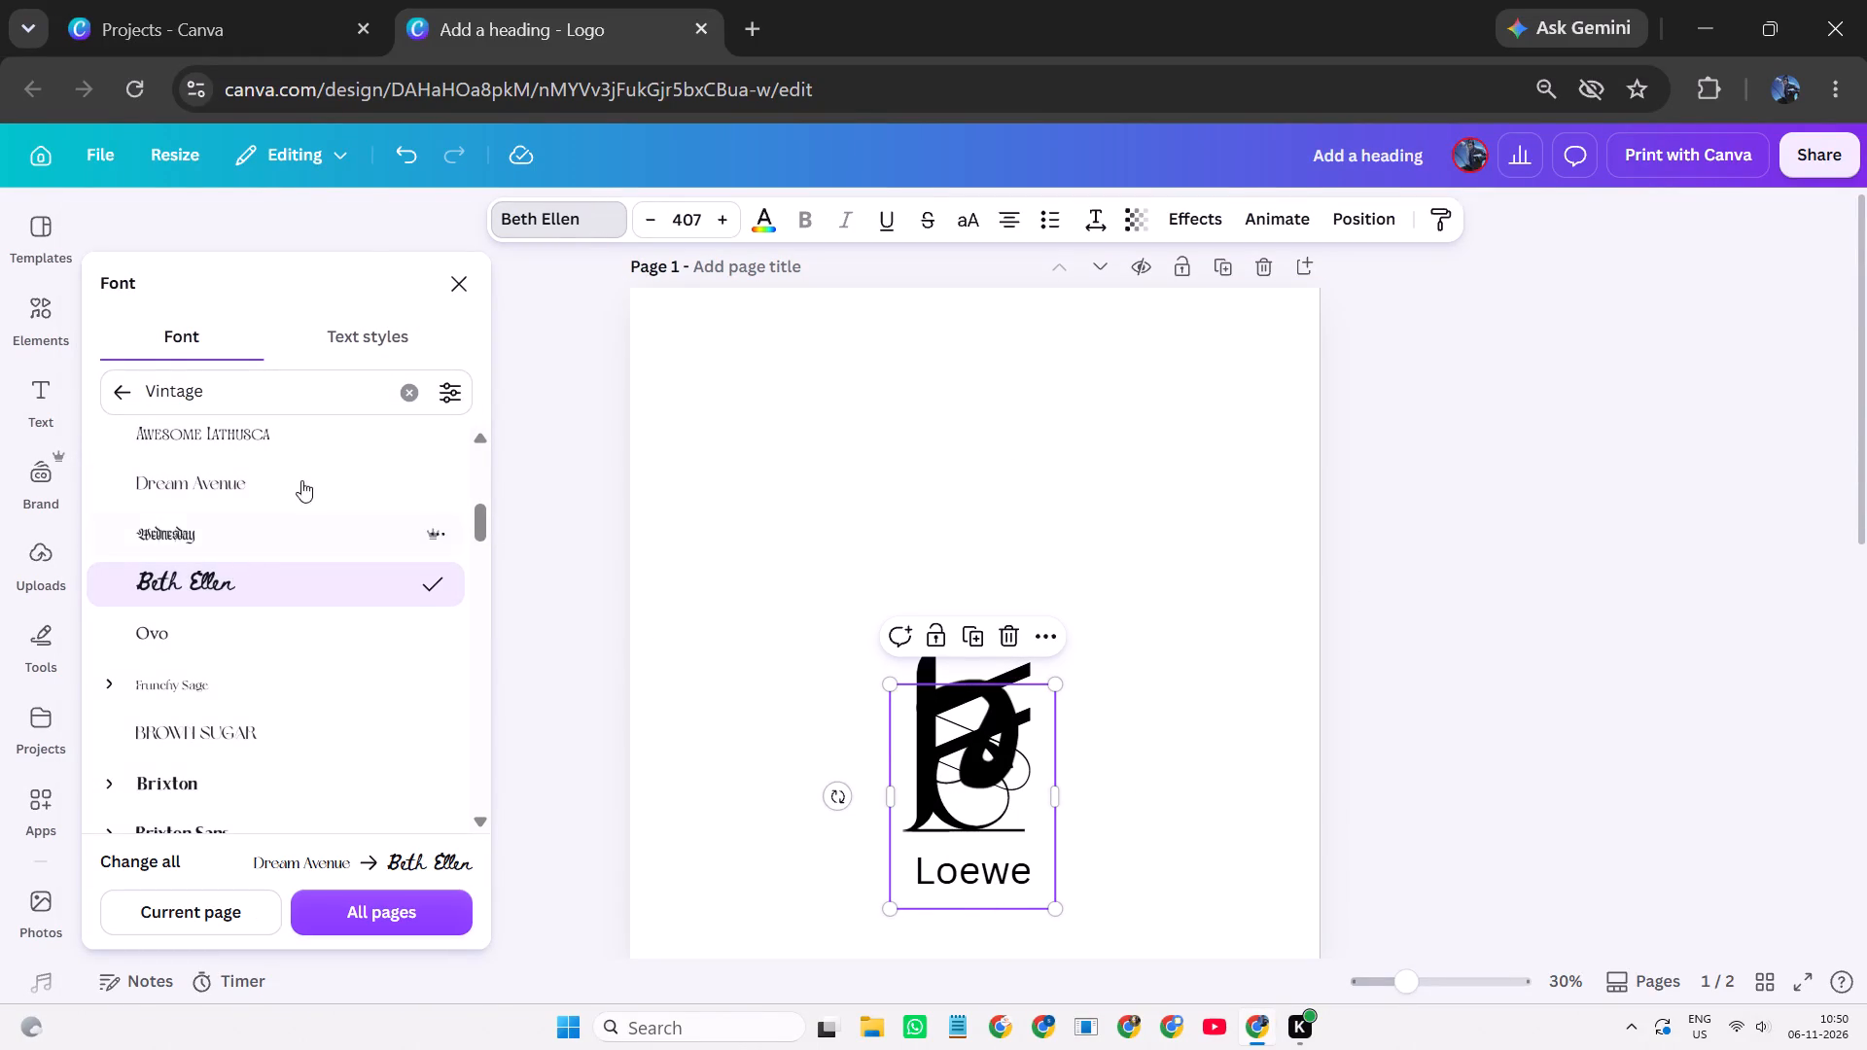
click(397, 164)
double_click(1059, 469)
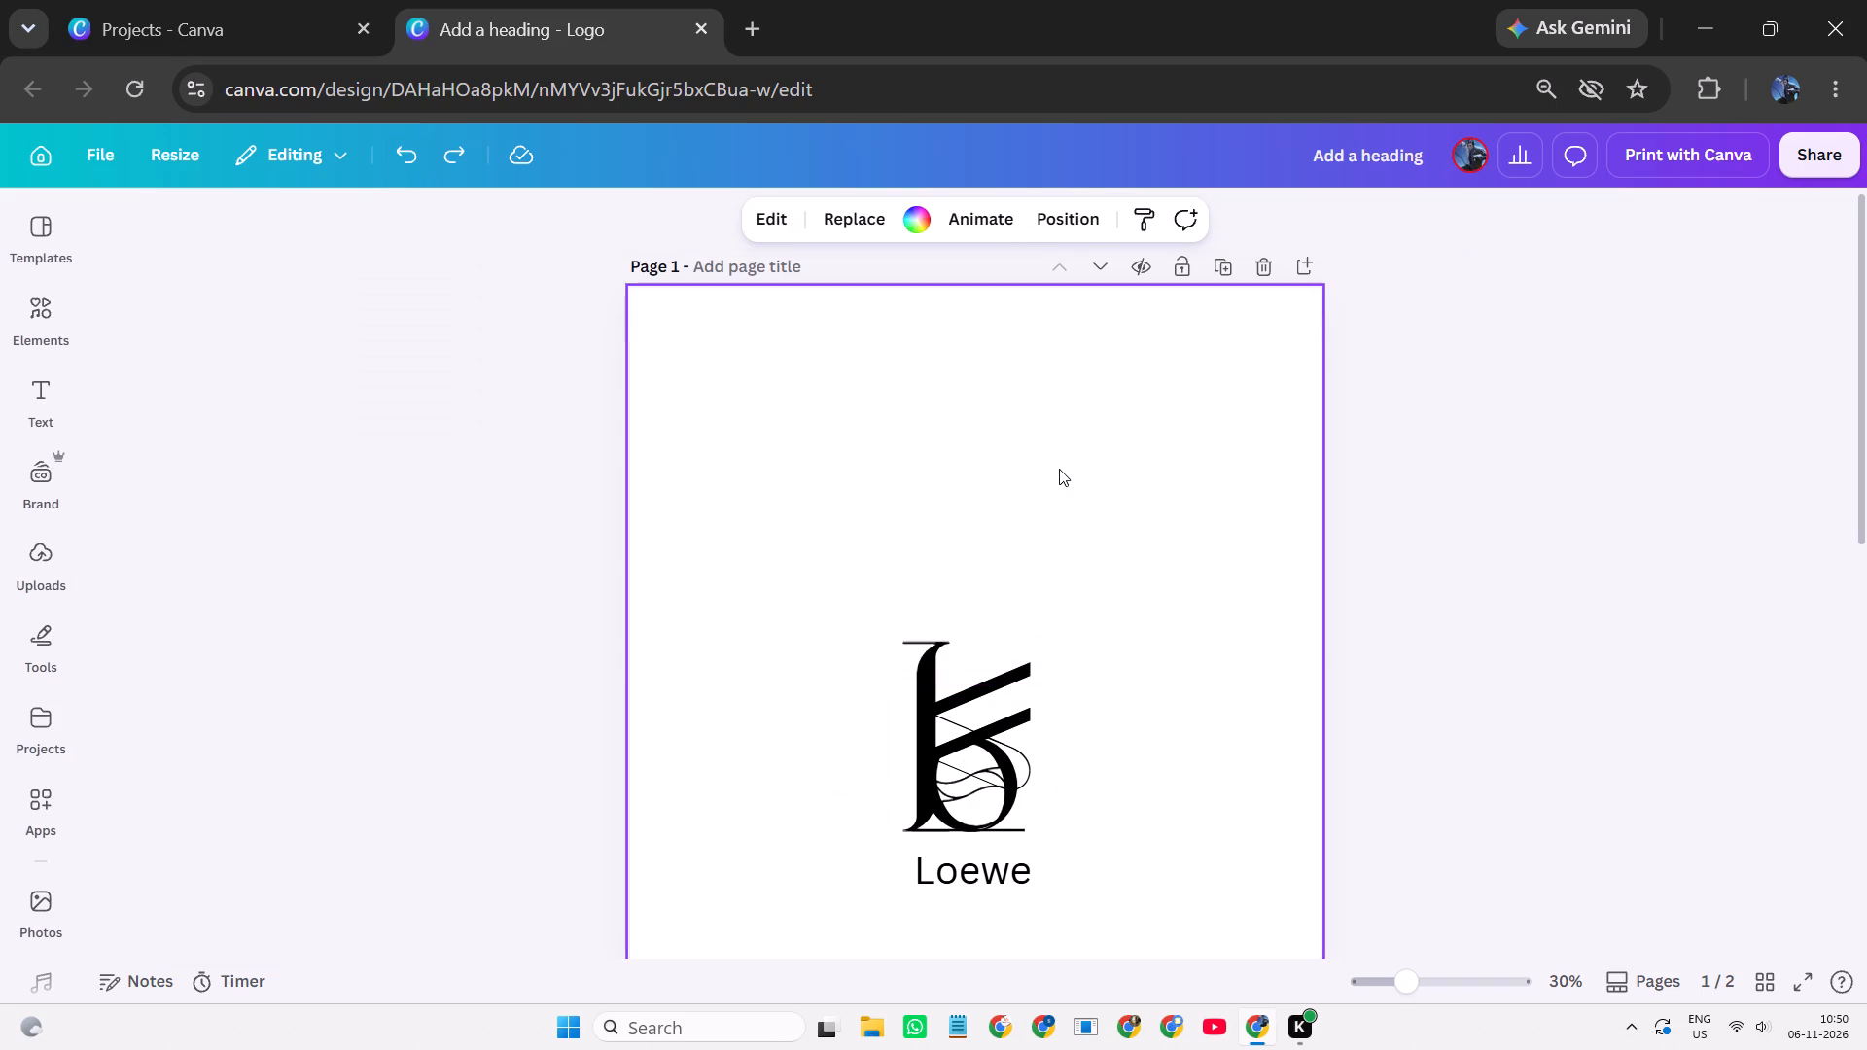
Bring the Loewe text layer on page 1 to the top of the layer order.
click(987, 892)
click(987, 886)
click(1187, 839)
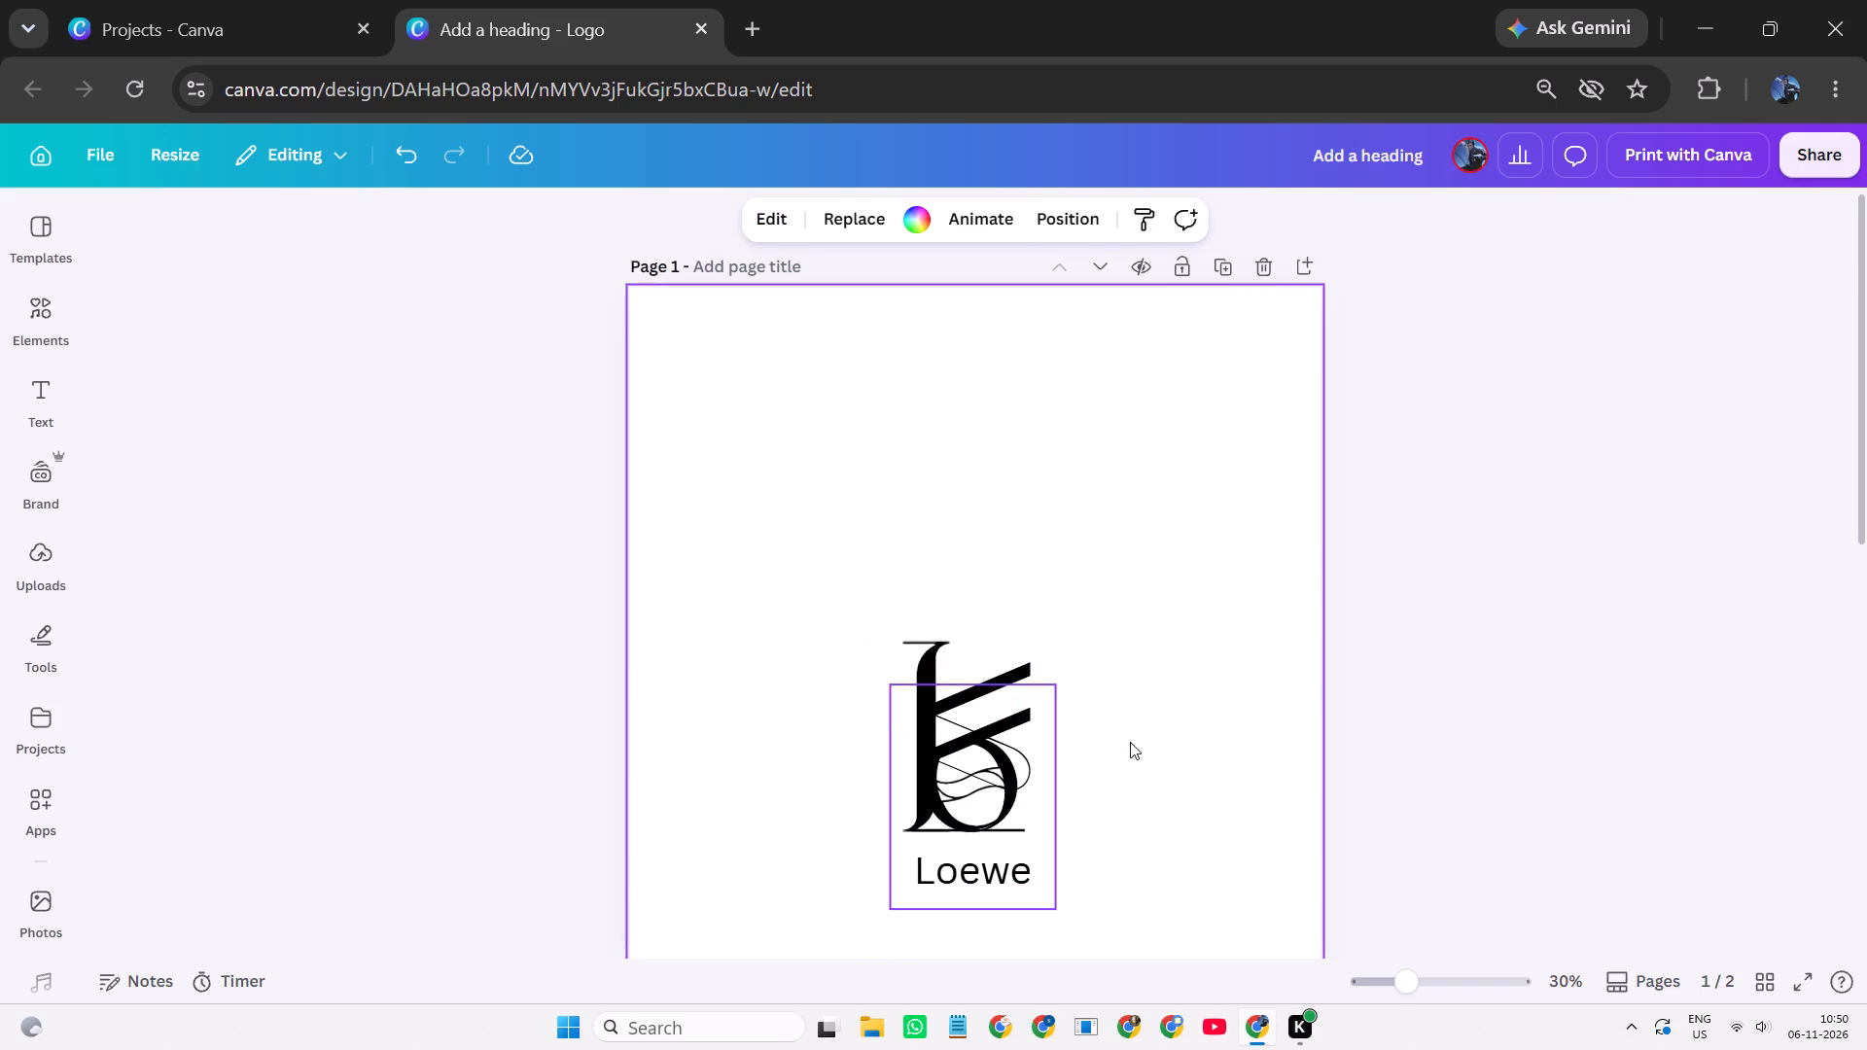
click(1074, 216)
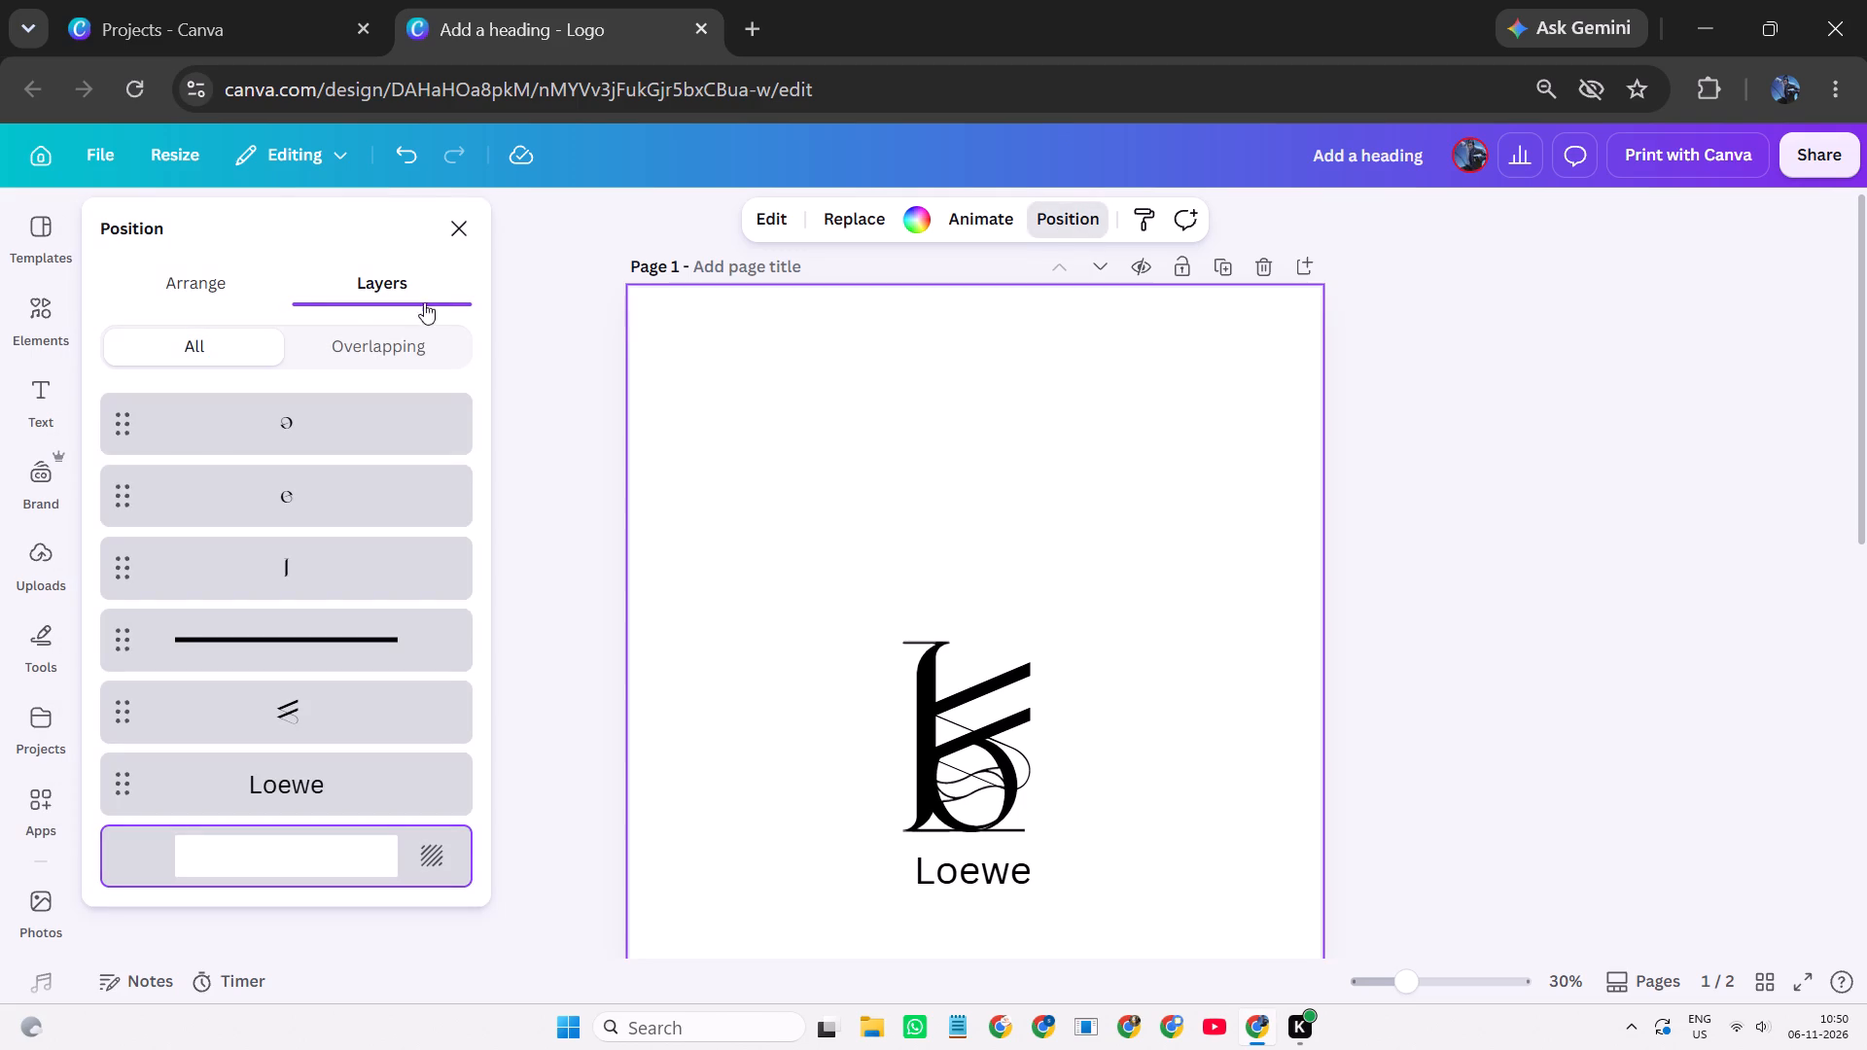
click(326, 779)
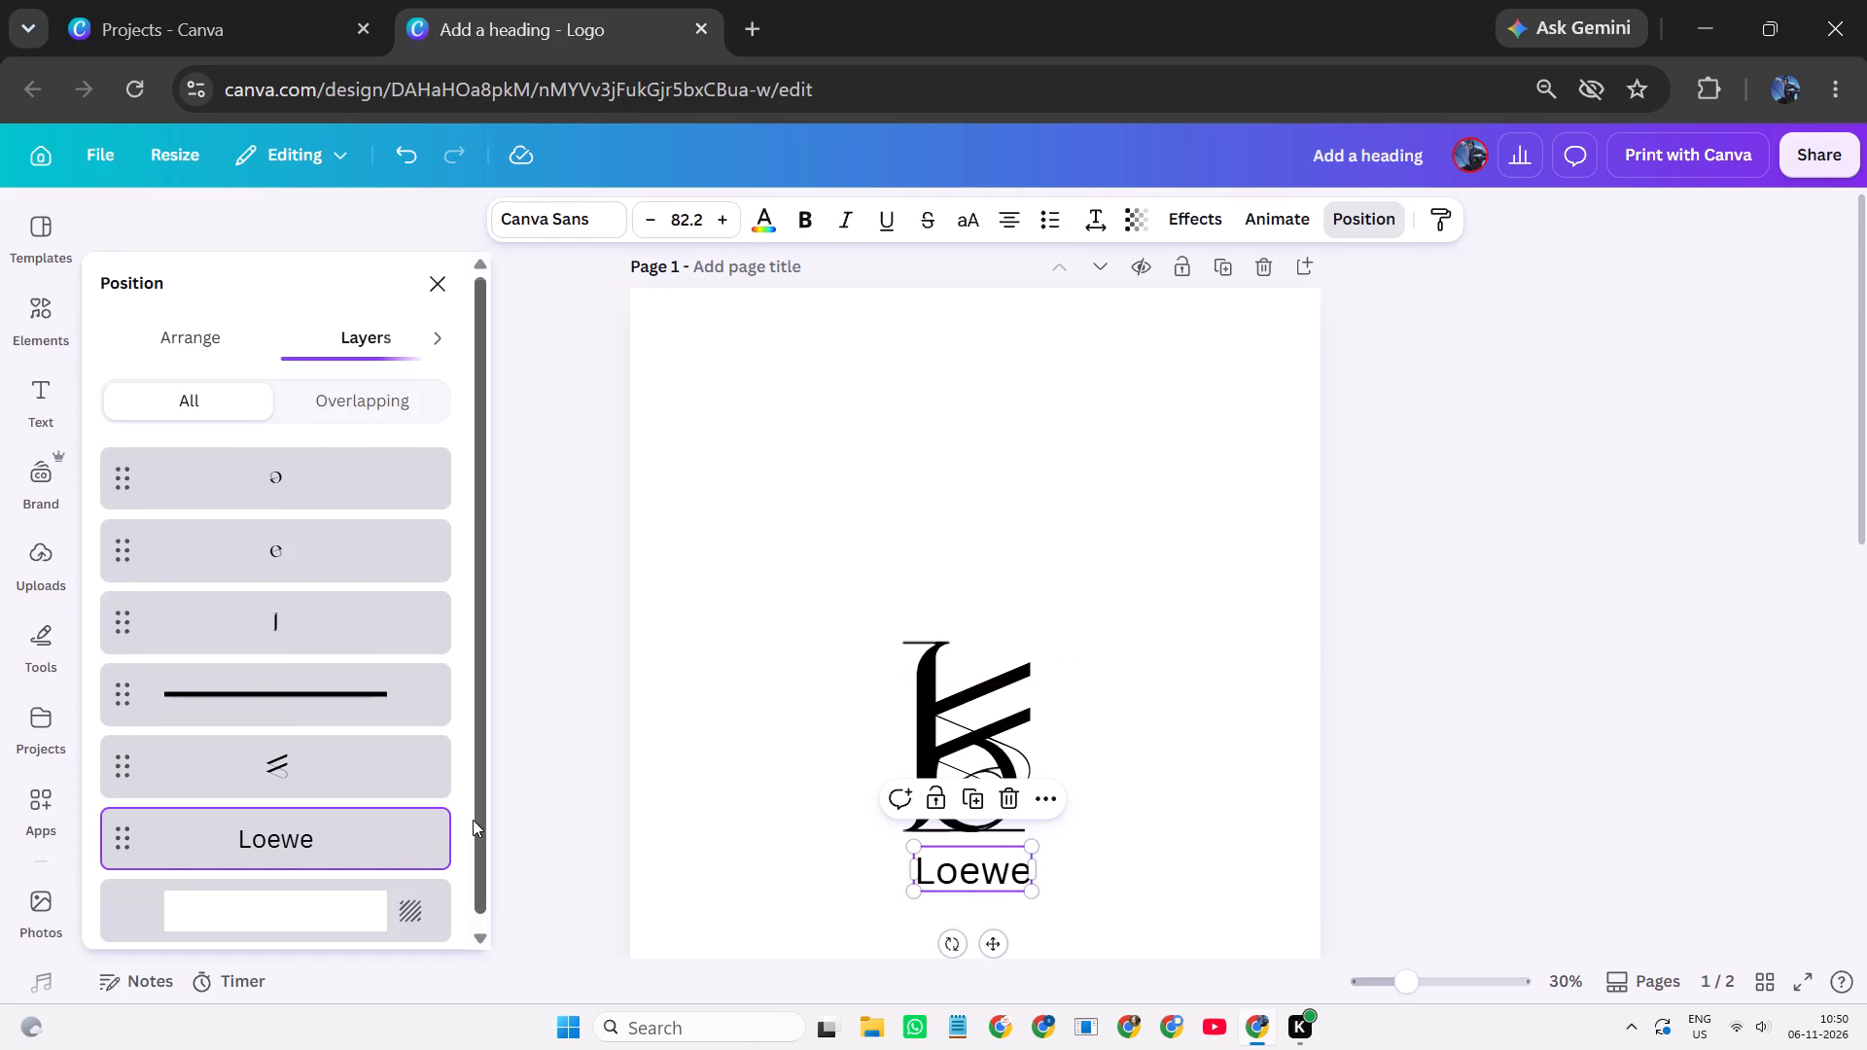
drag(354, 825, 344, 449)
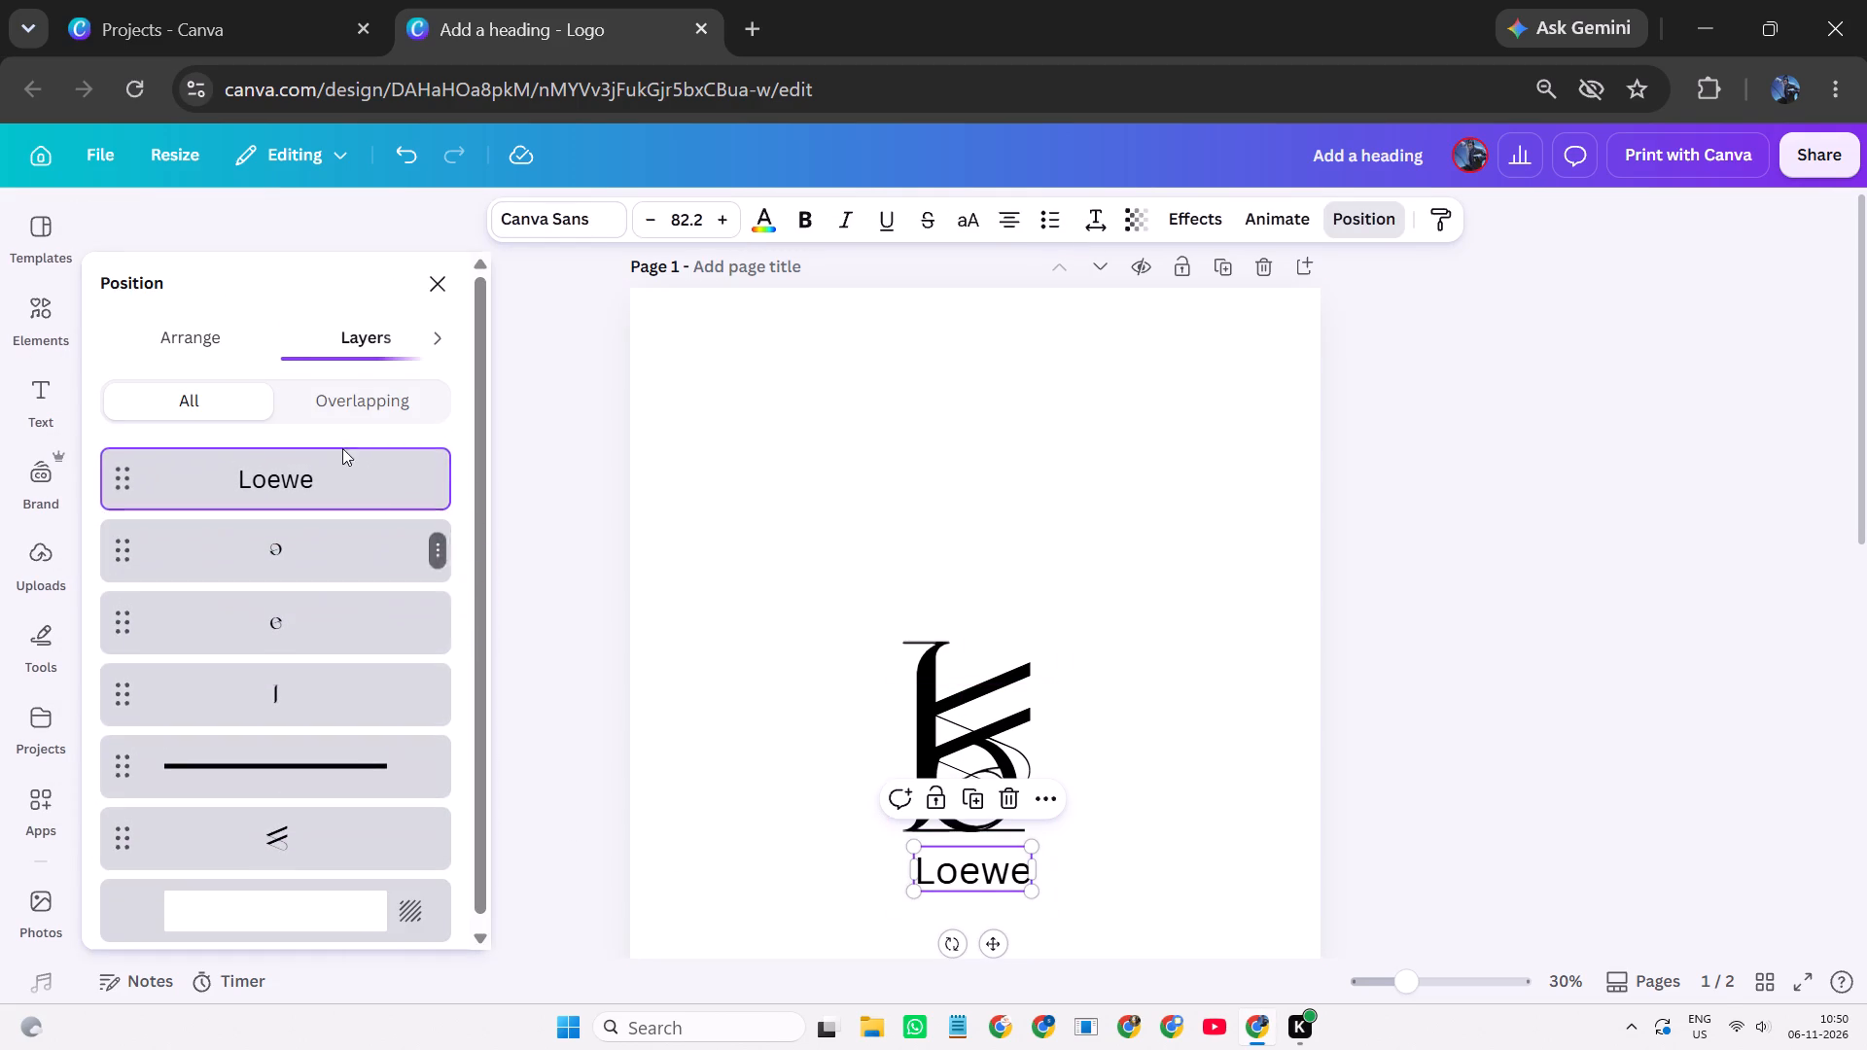
double_click(1129, 647)
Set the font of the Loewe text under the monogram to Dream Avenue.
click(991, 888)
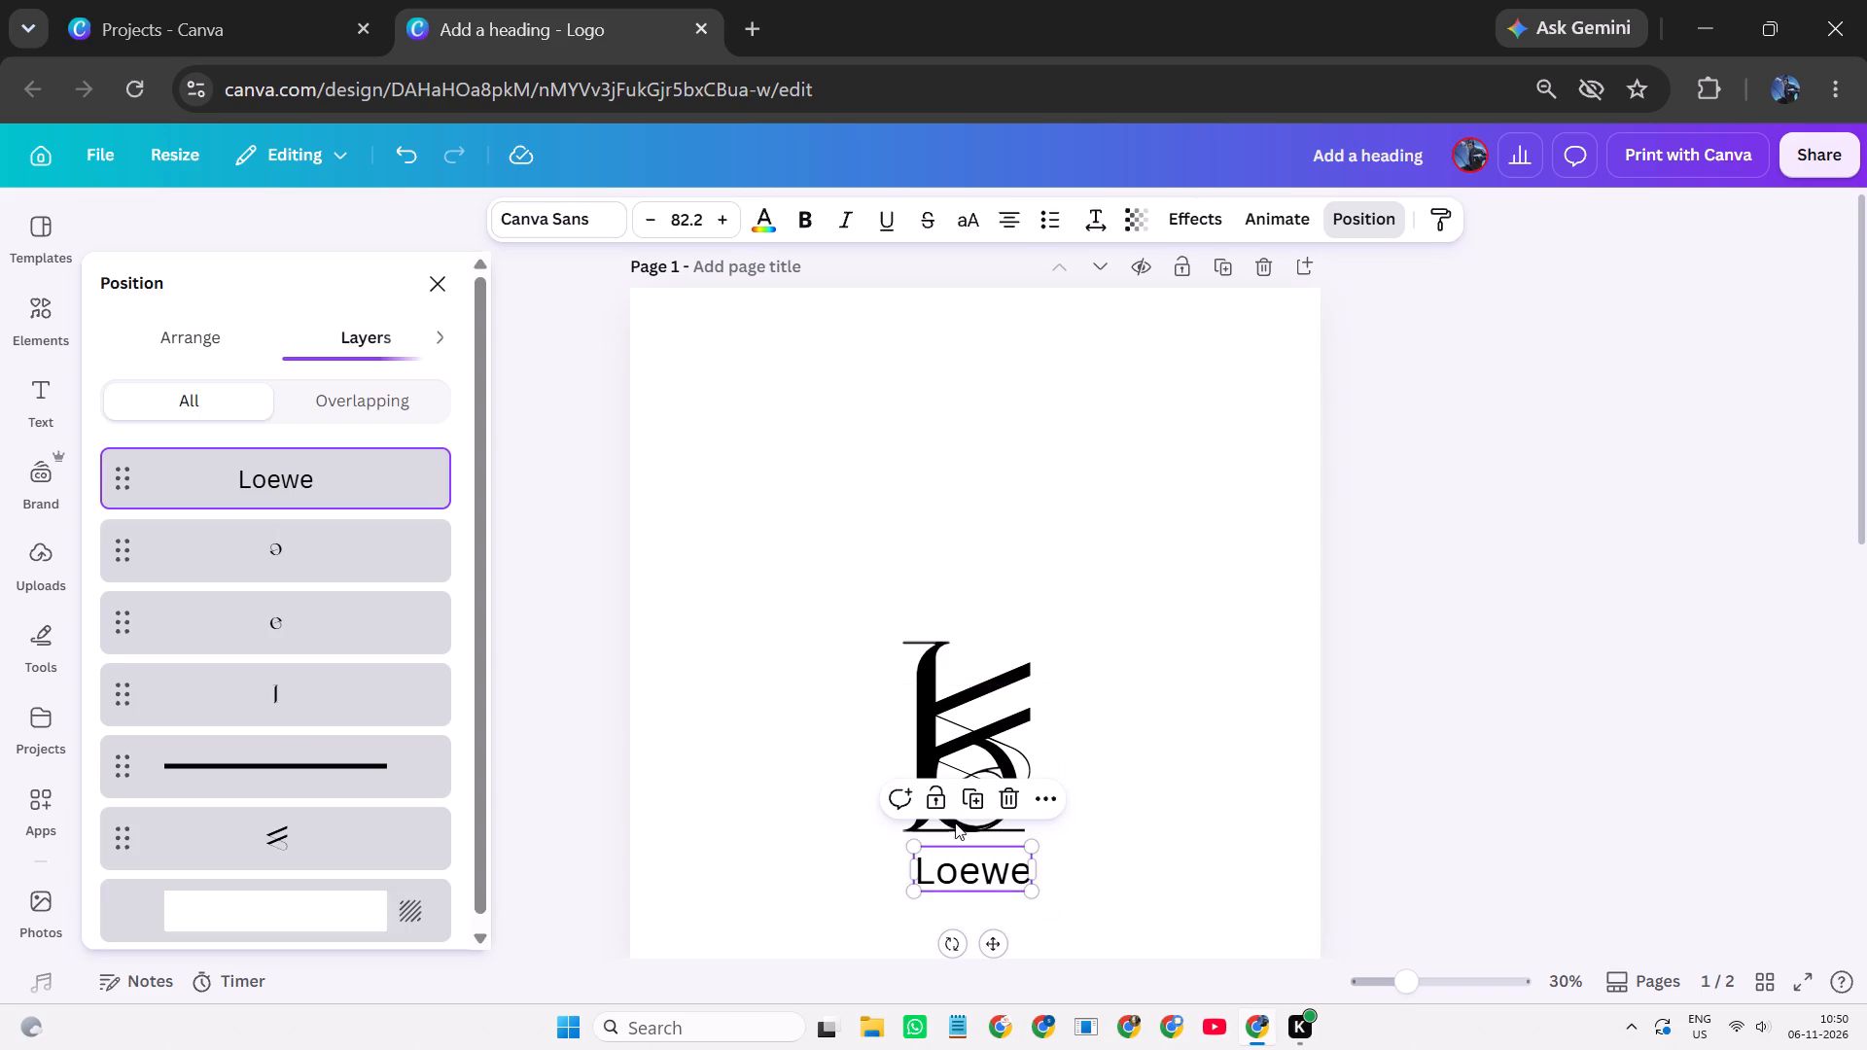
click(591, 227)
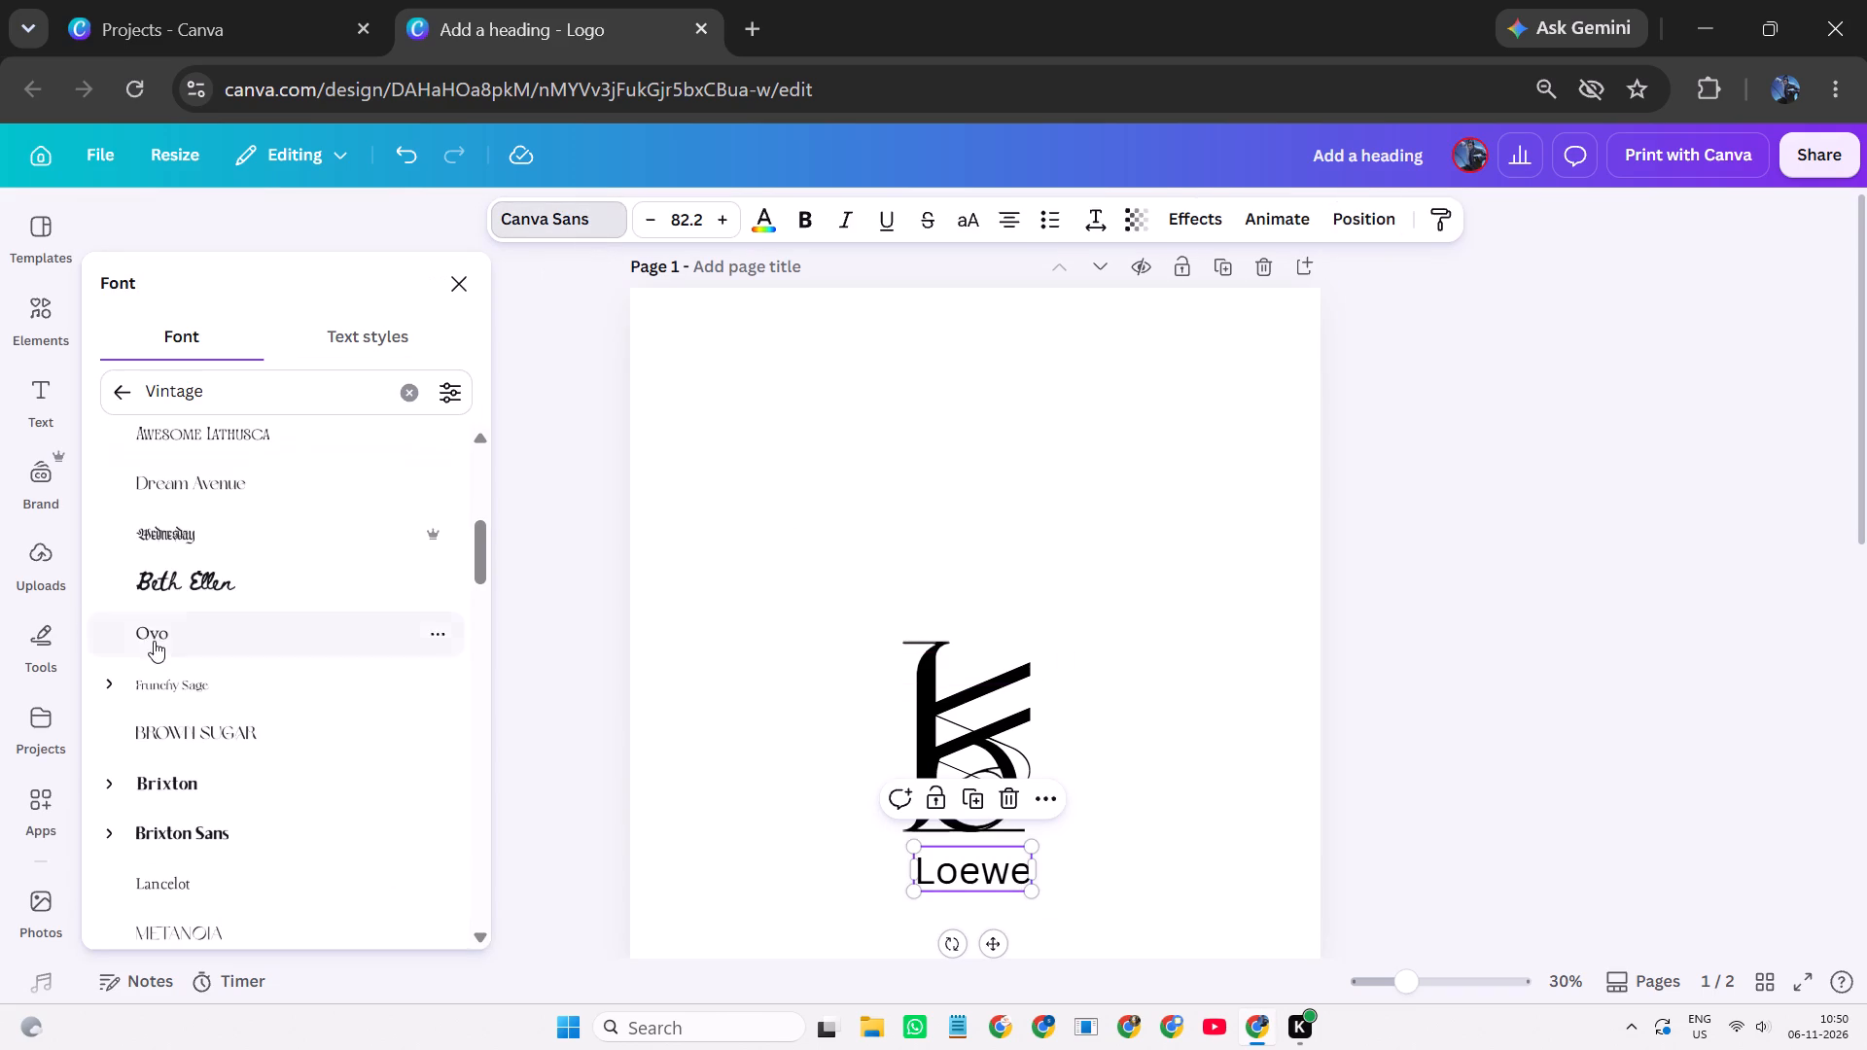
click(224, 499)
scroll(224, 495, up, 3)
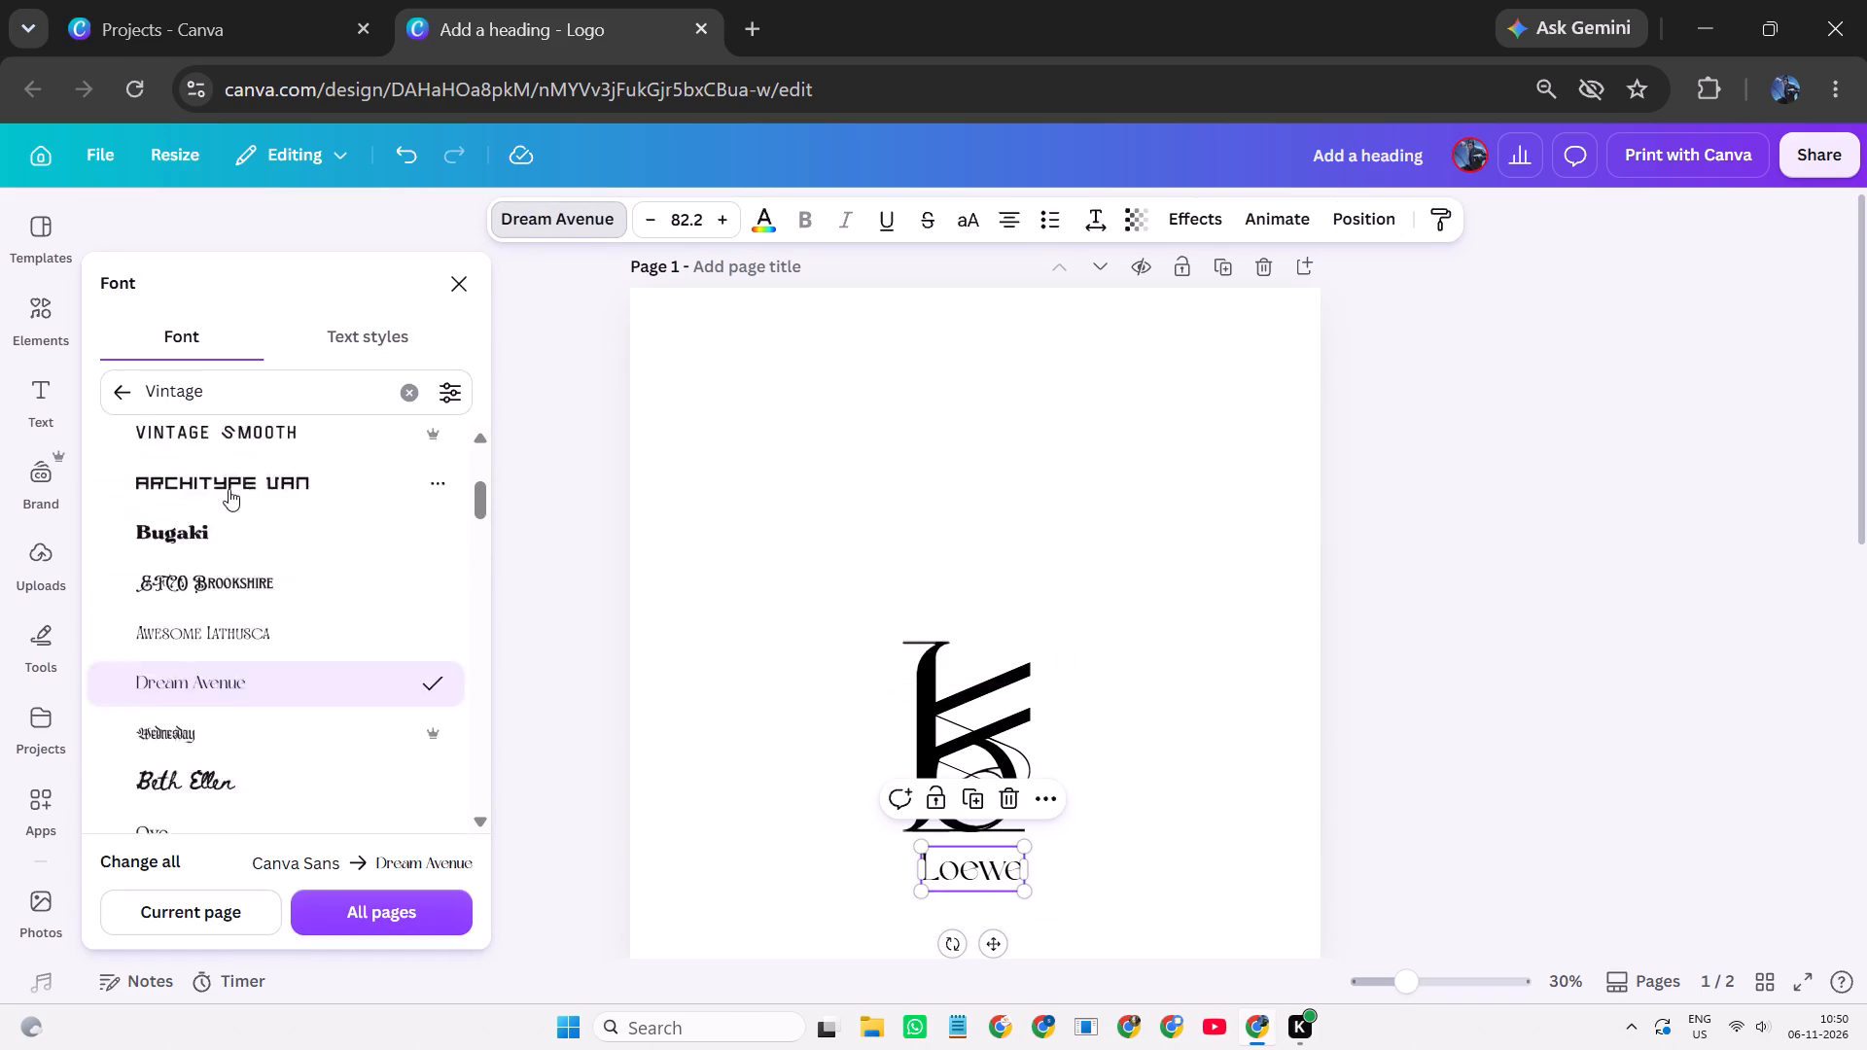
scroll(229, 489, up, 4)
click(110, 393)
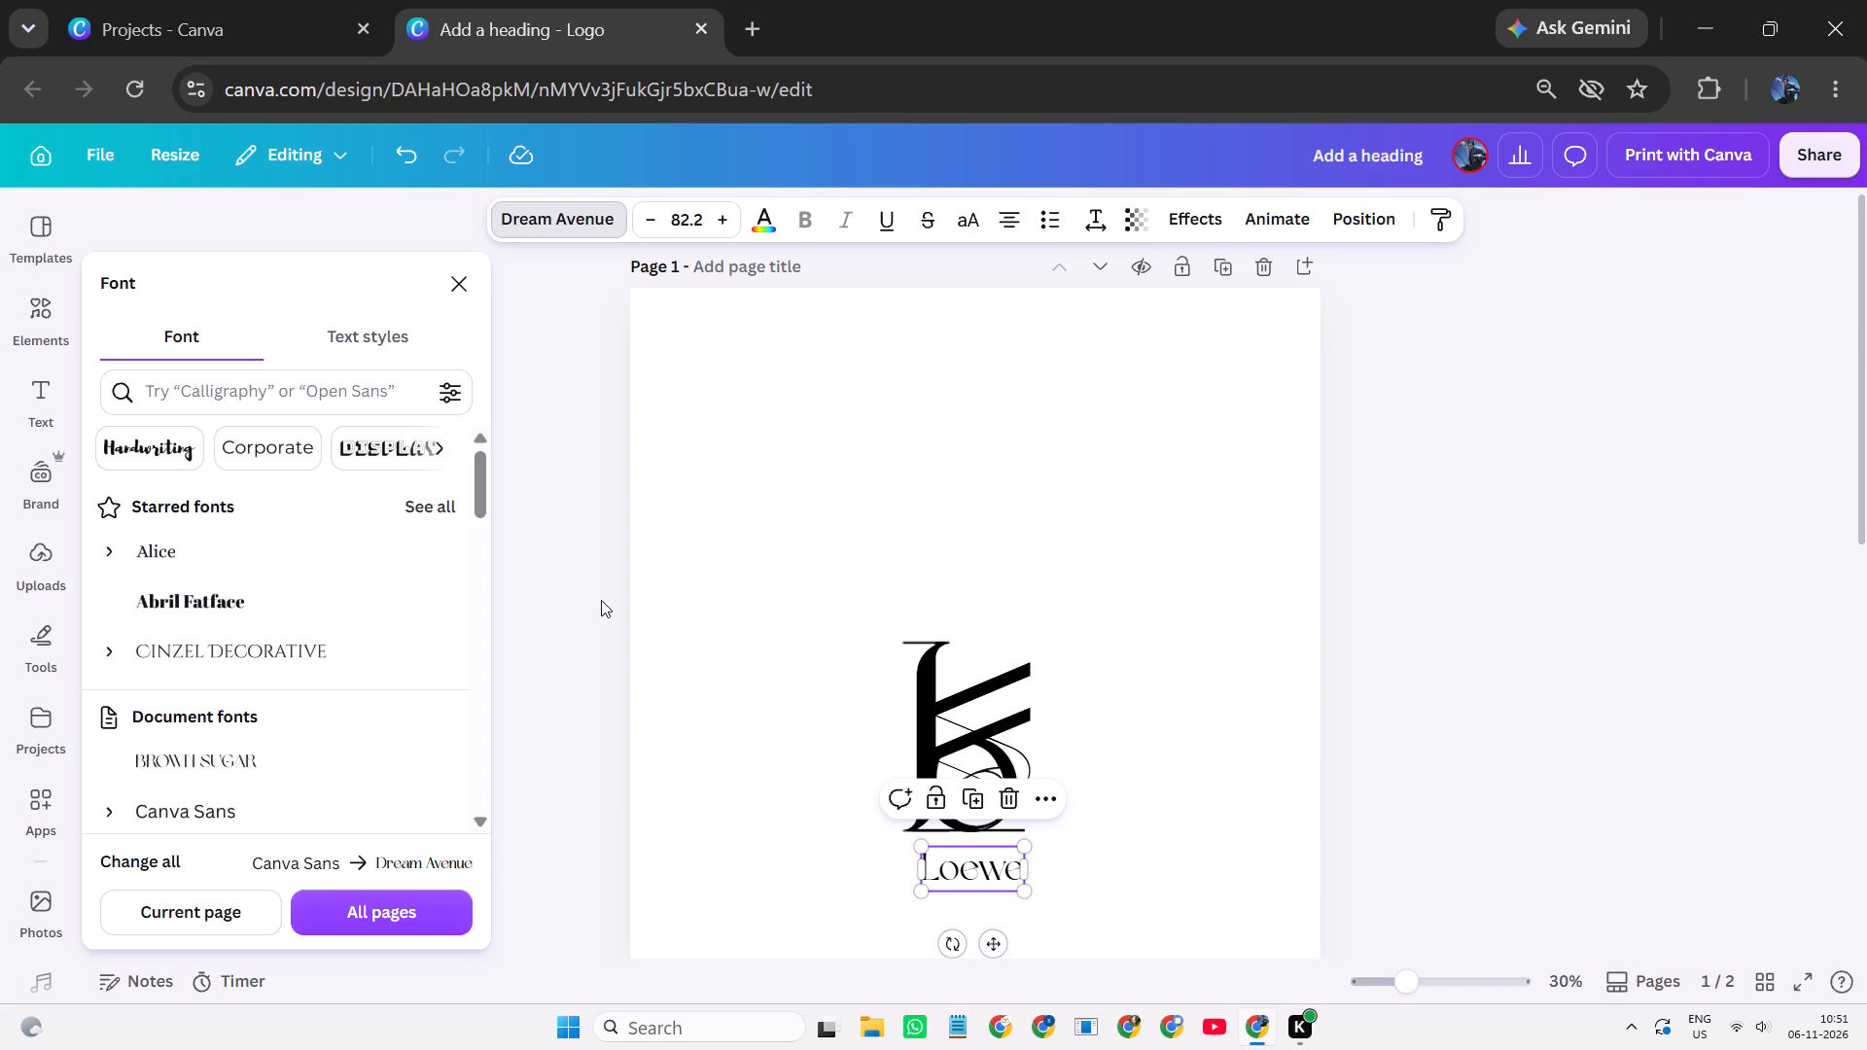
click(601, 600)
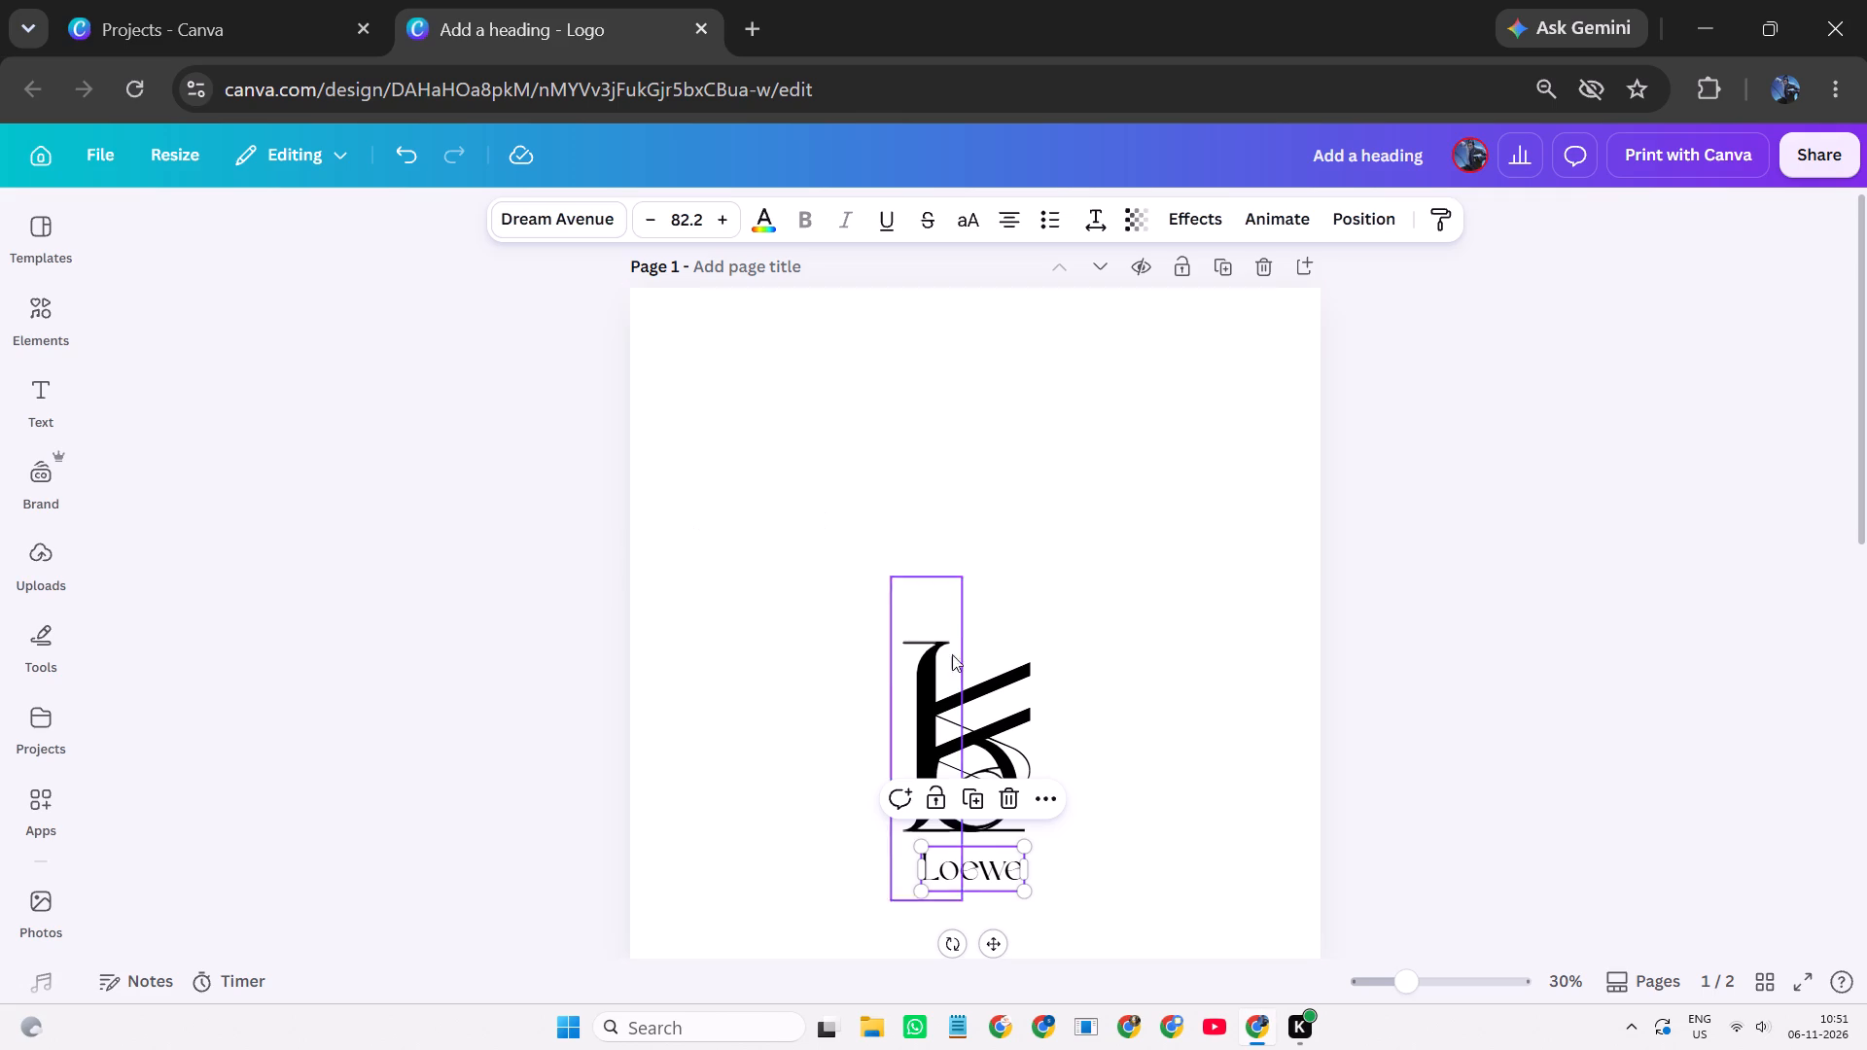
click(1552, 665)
Style the Loewe text on page 1 in the Alice font with all uppercase letters.
scroll(1271, 693, down, 1)
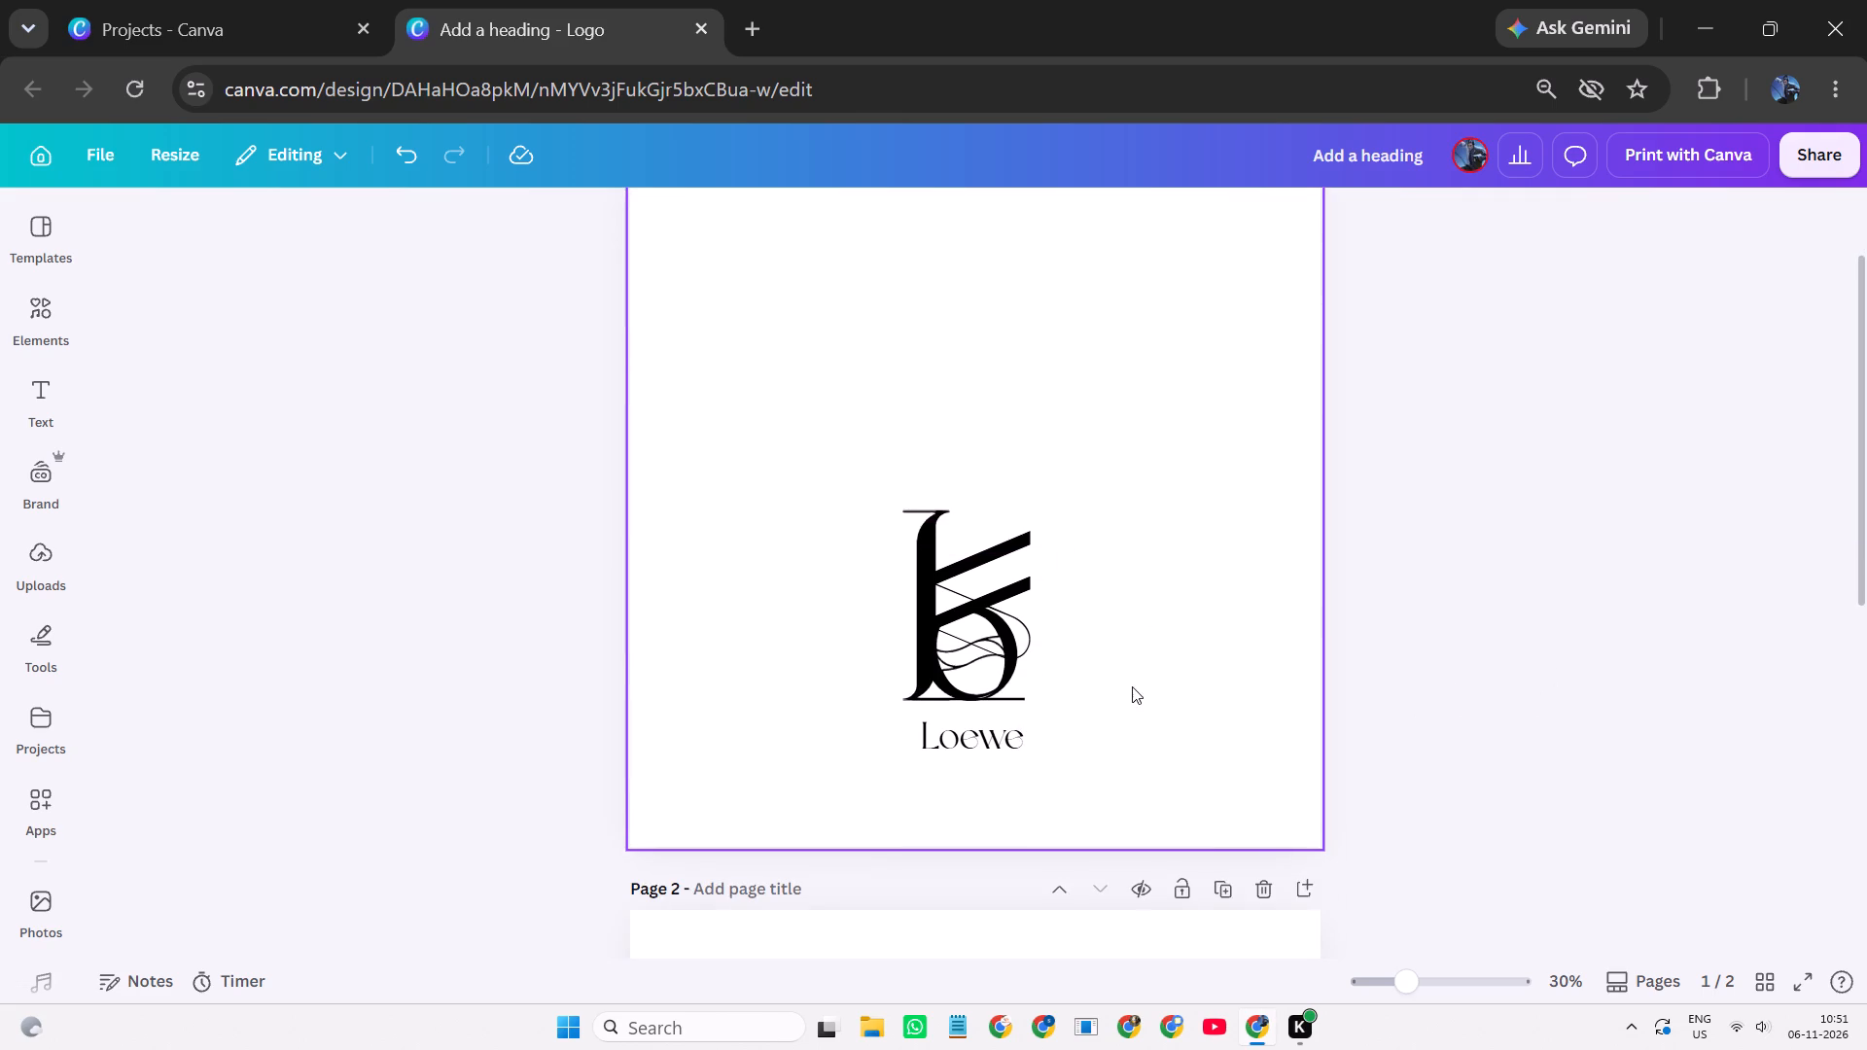
click(987, 741)
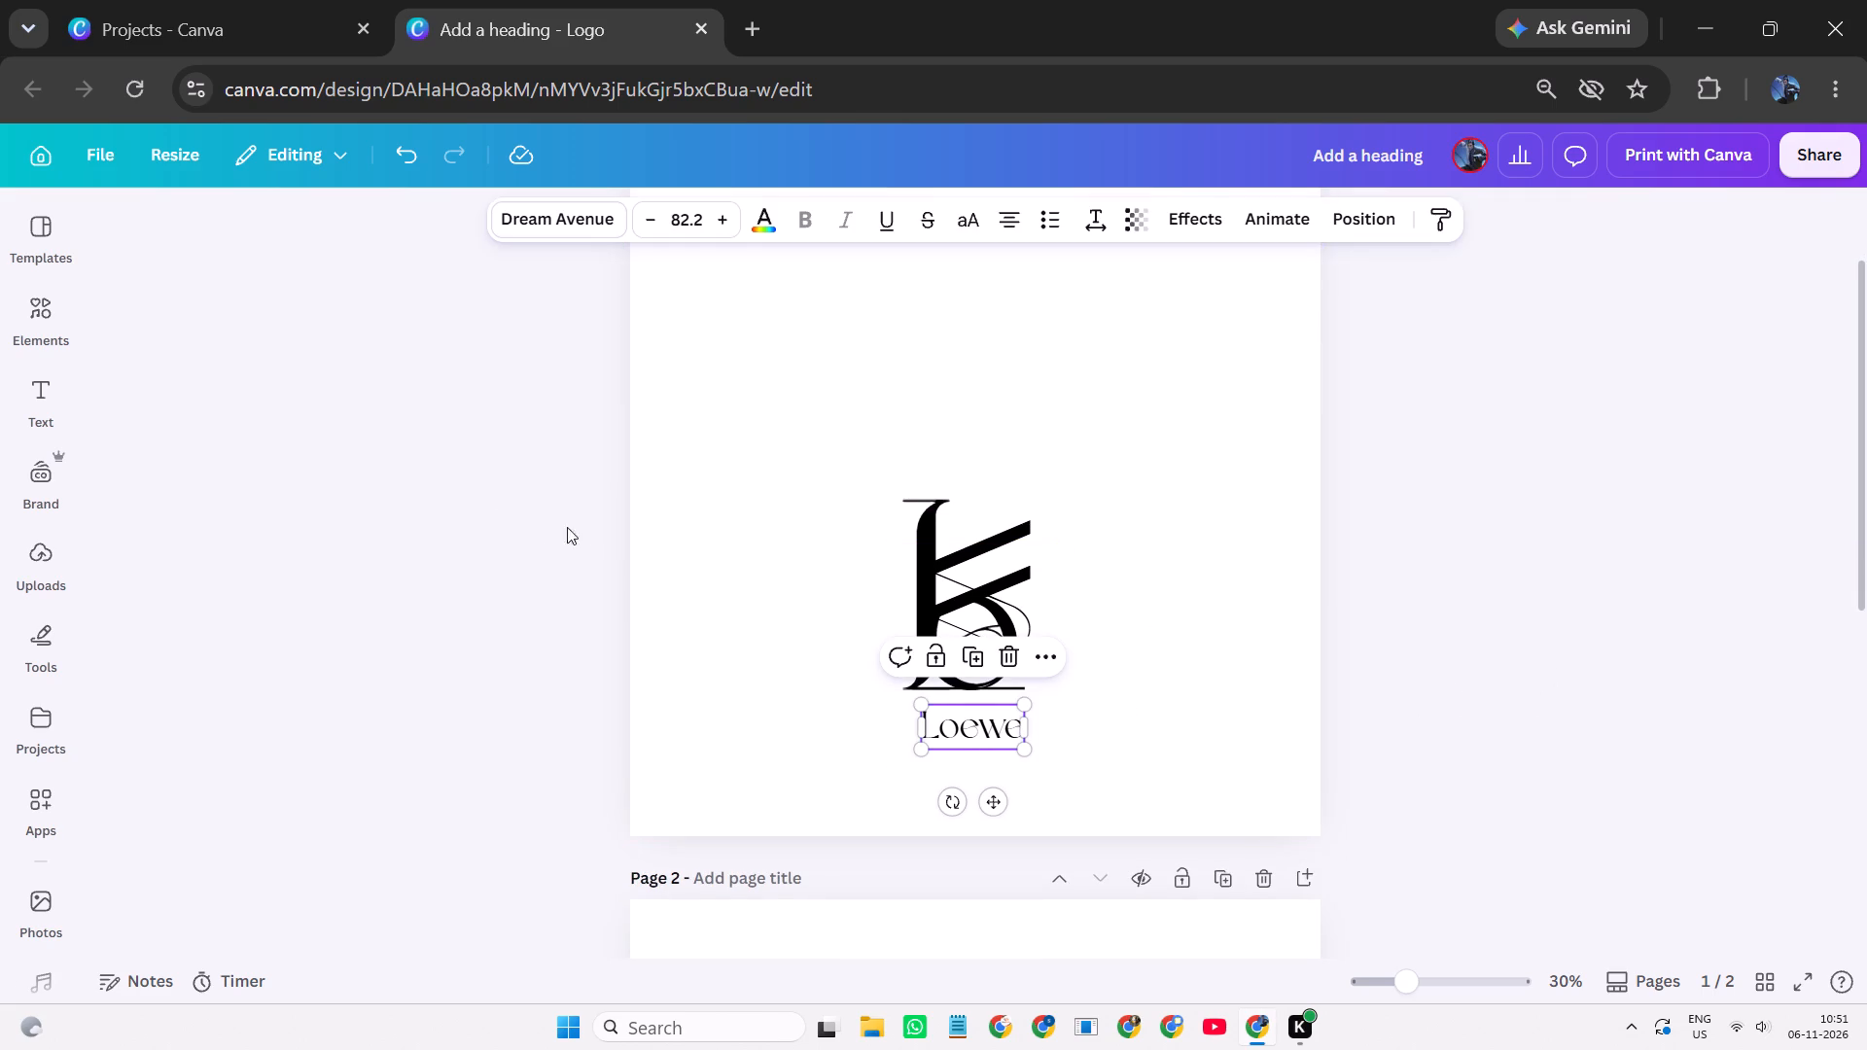
click(571, 225)
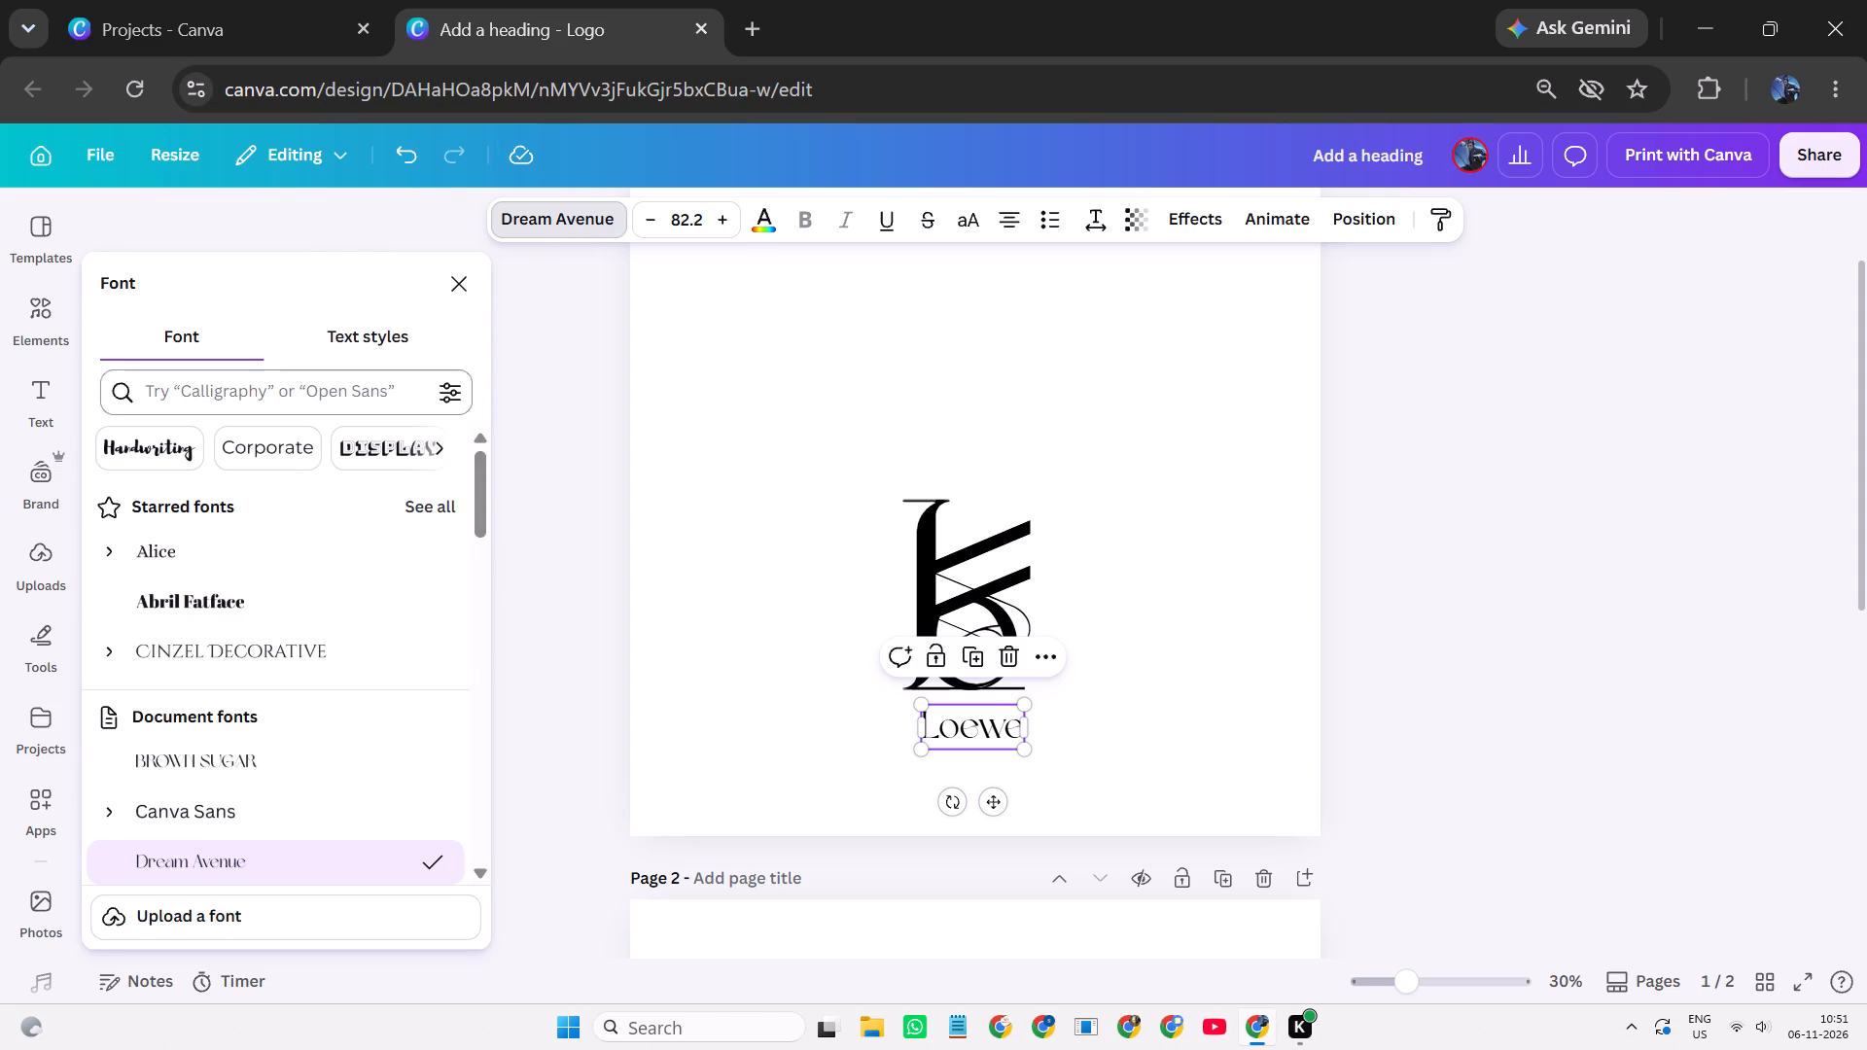
click(172, 555)
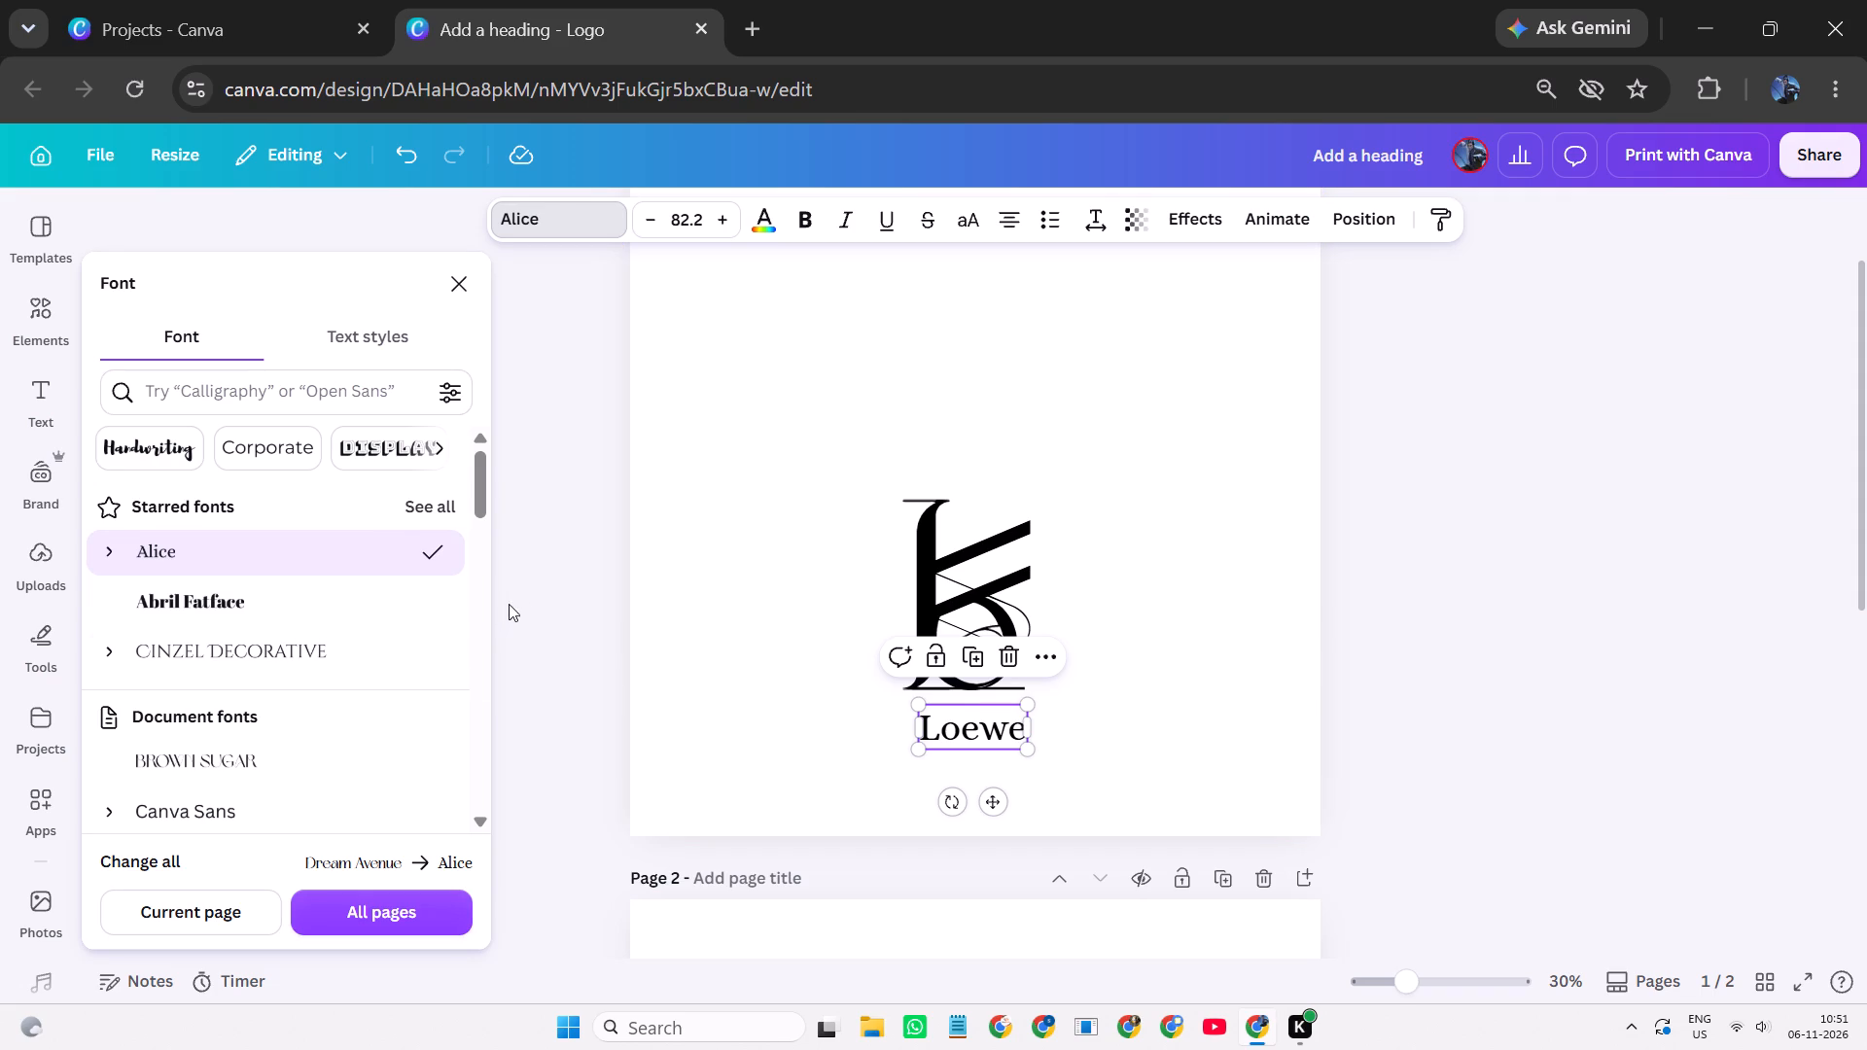
click(567, 575)
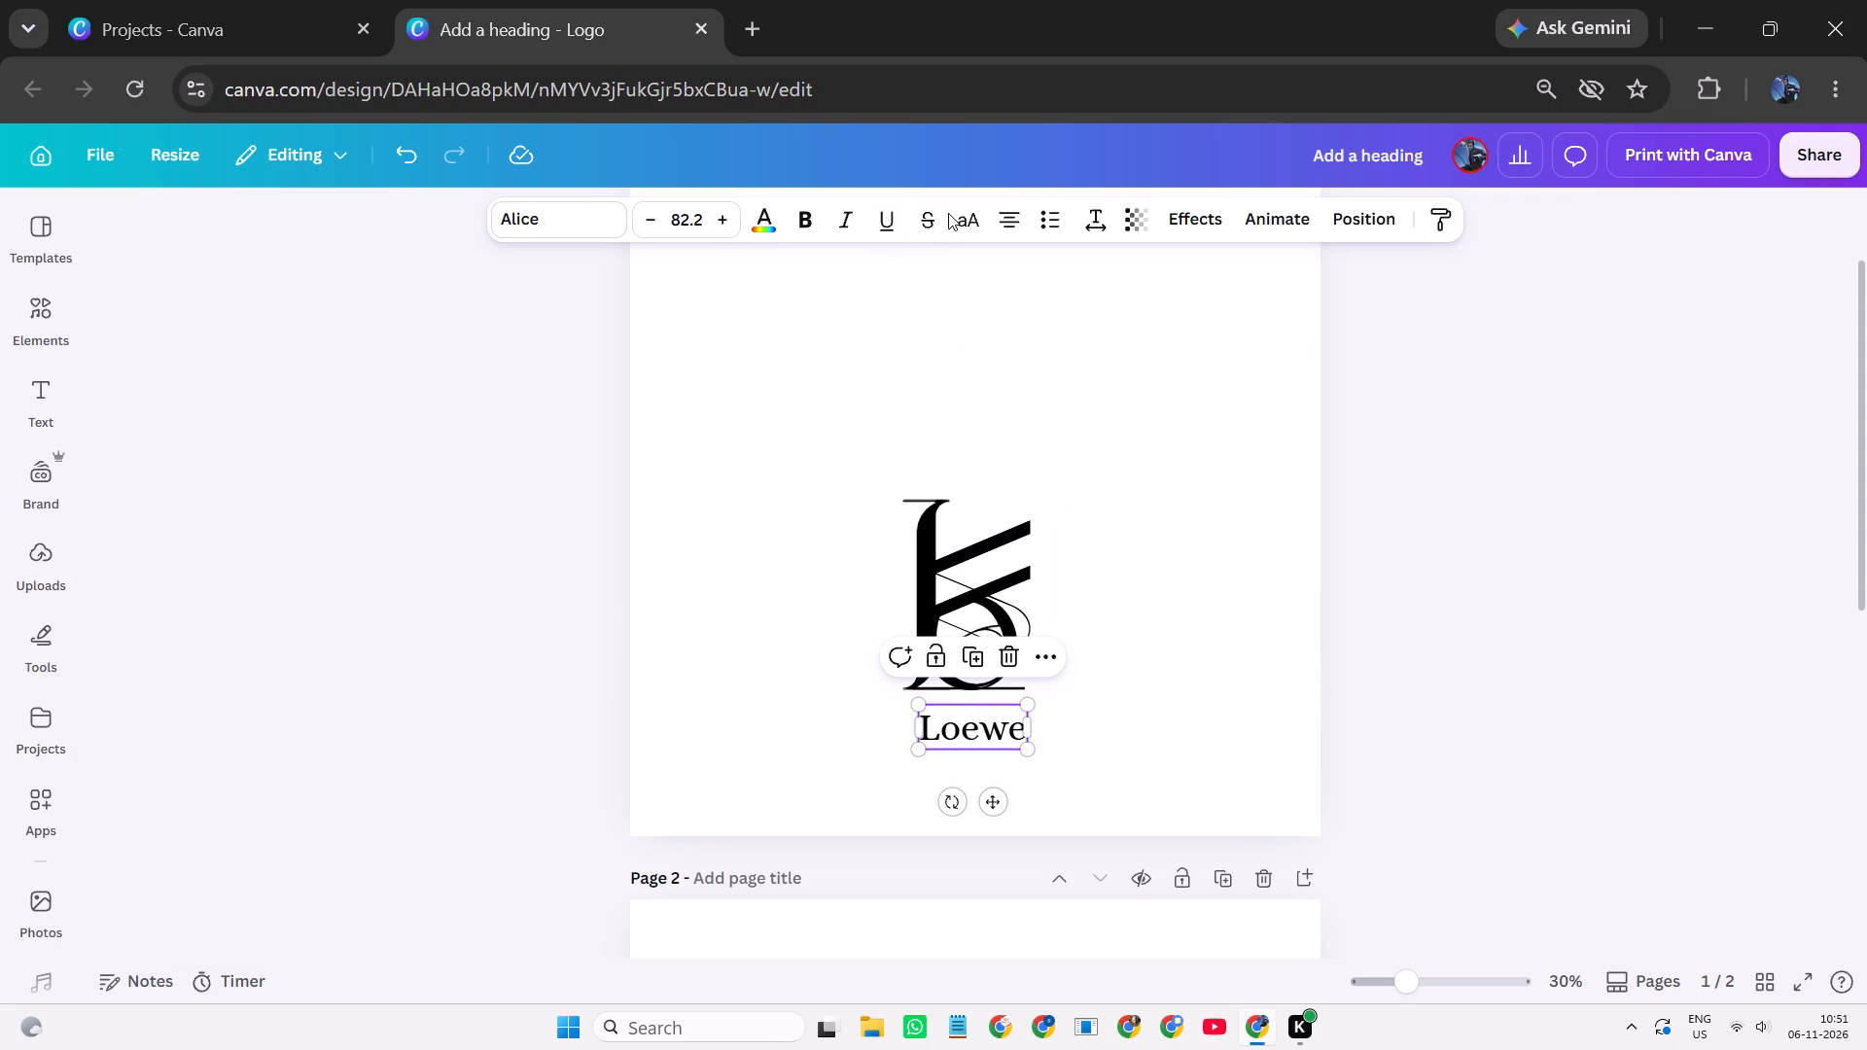
click(965, 213)
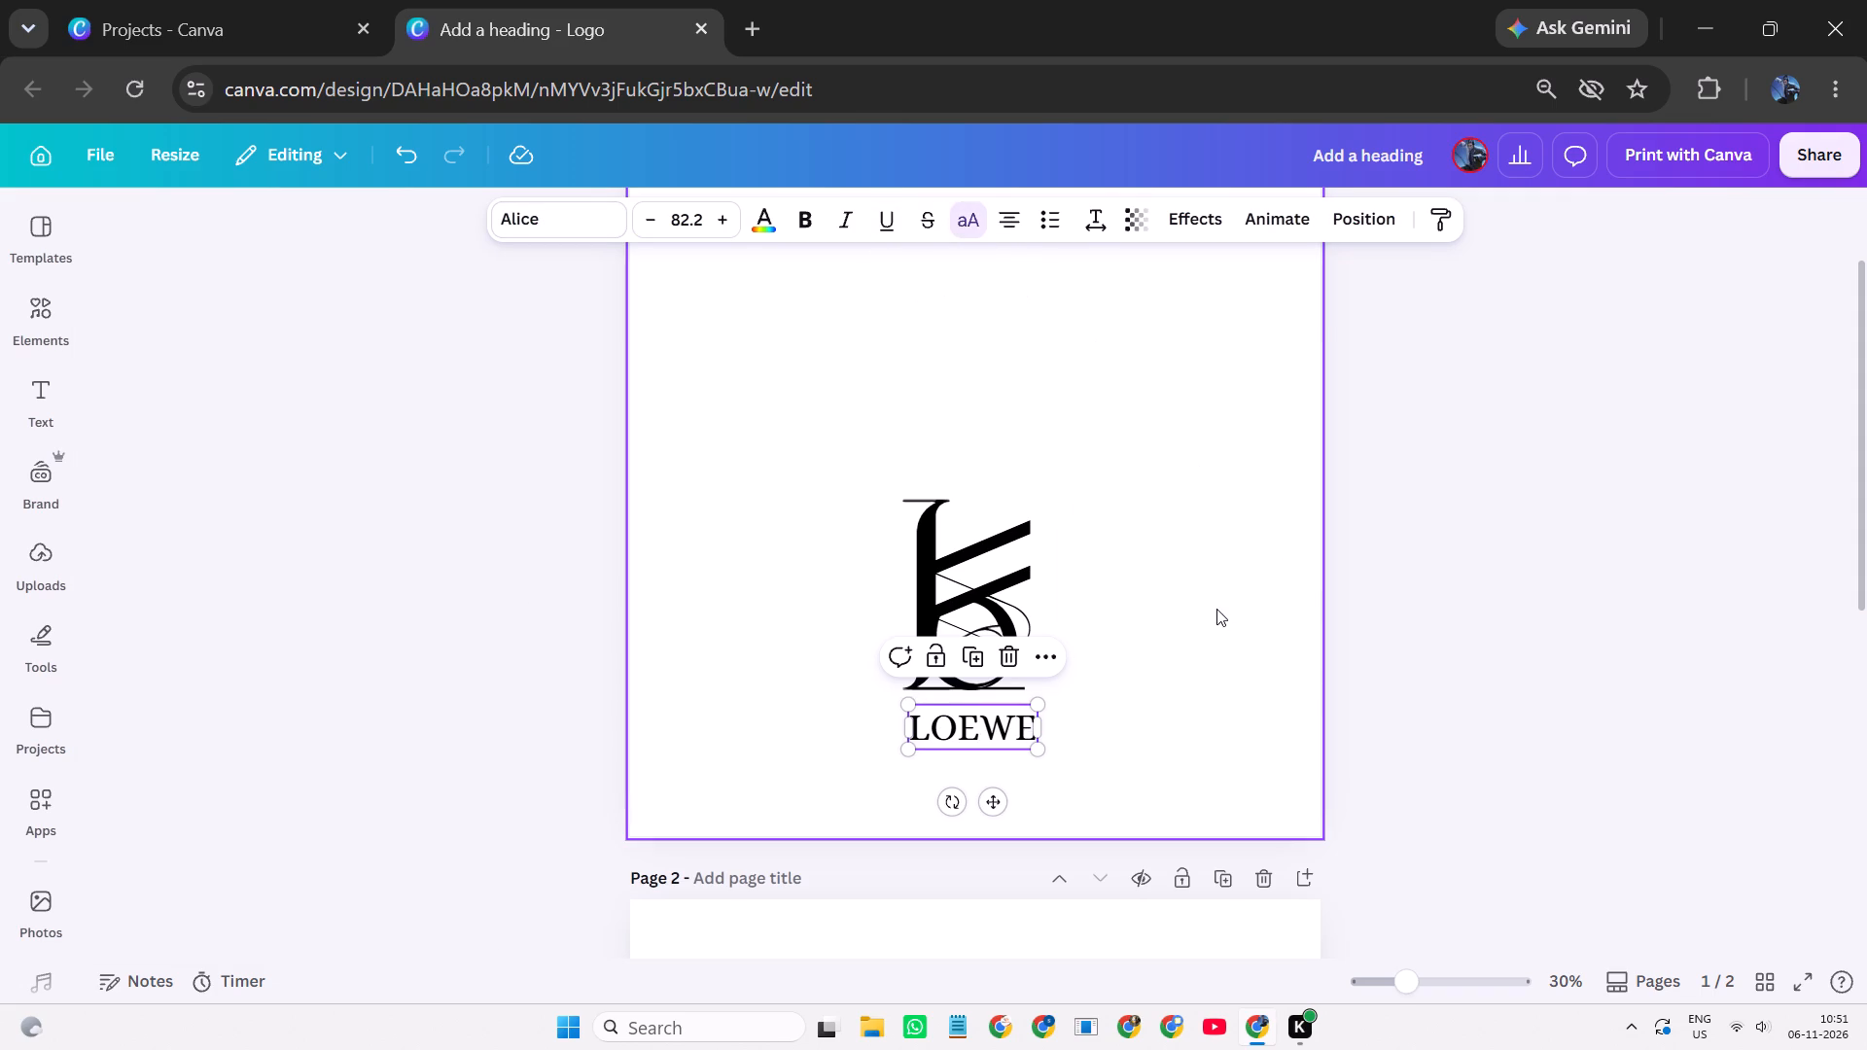
click(1216, 609)
Shrink the LOEWE text to a font size of about 64.5 and centre it directly beneath the monogram's base line.
click(1013, 720)
drag(1034, 745, 1010, 735)
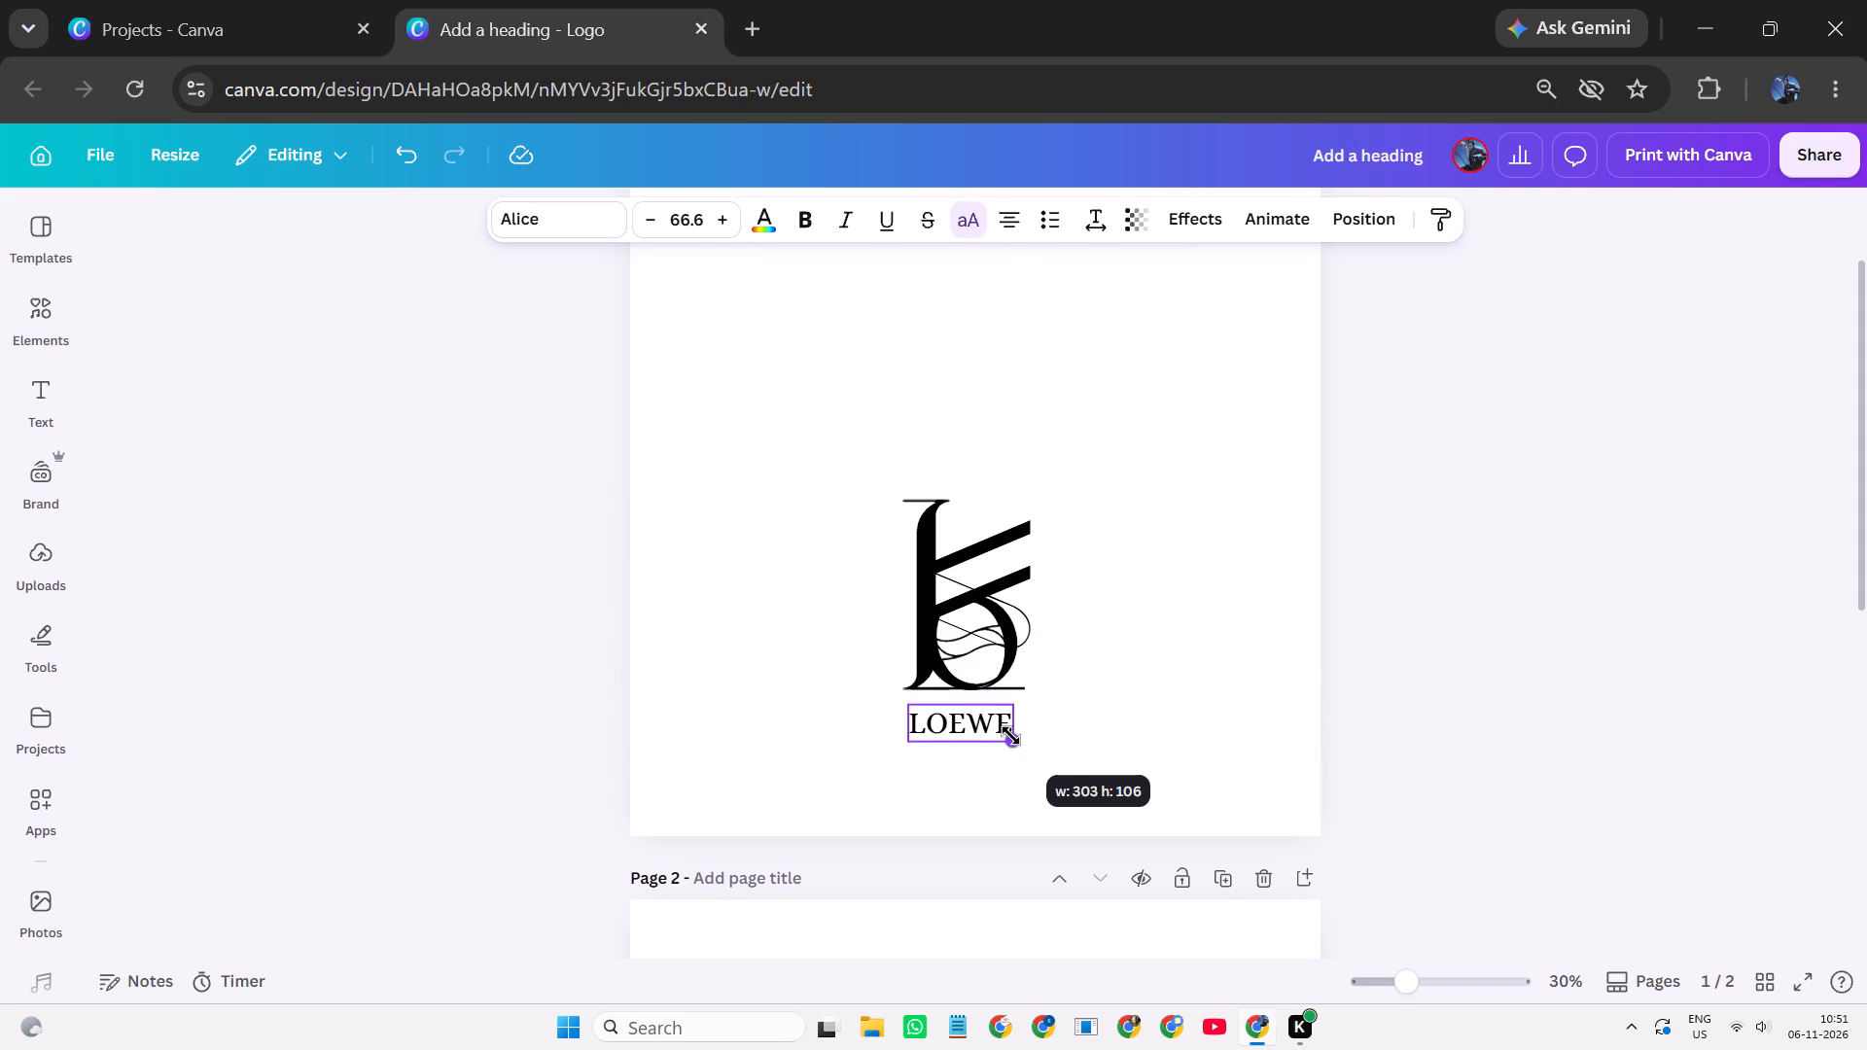
drag(1010, 735, 1007, 734)
drag(975, 723, 1000, 717)
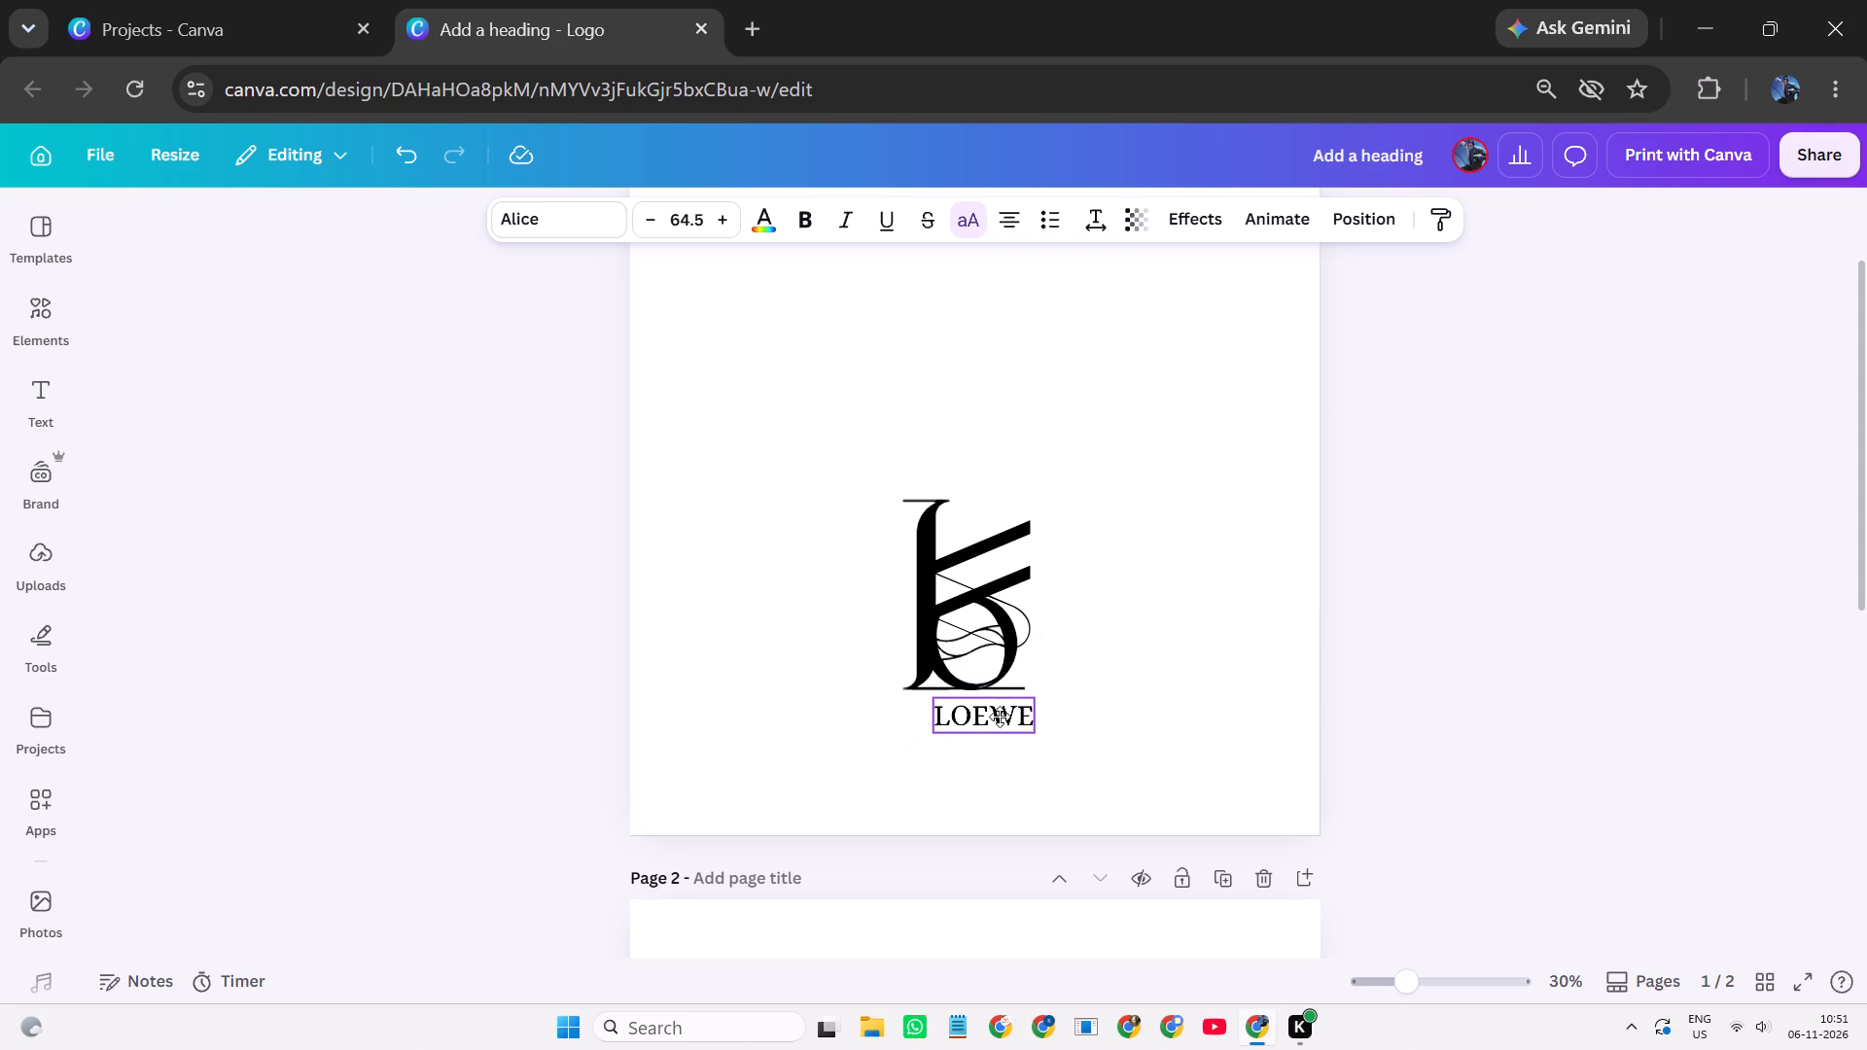
drag(1000, 717, 984, 711)
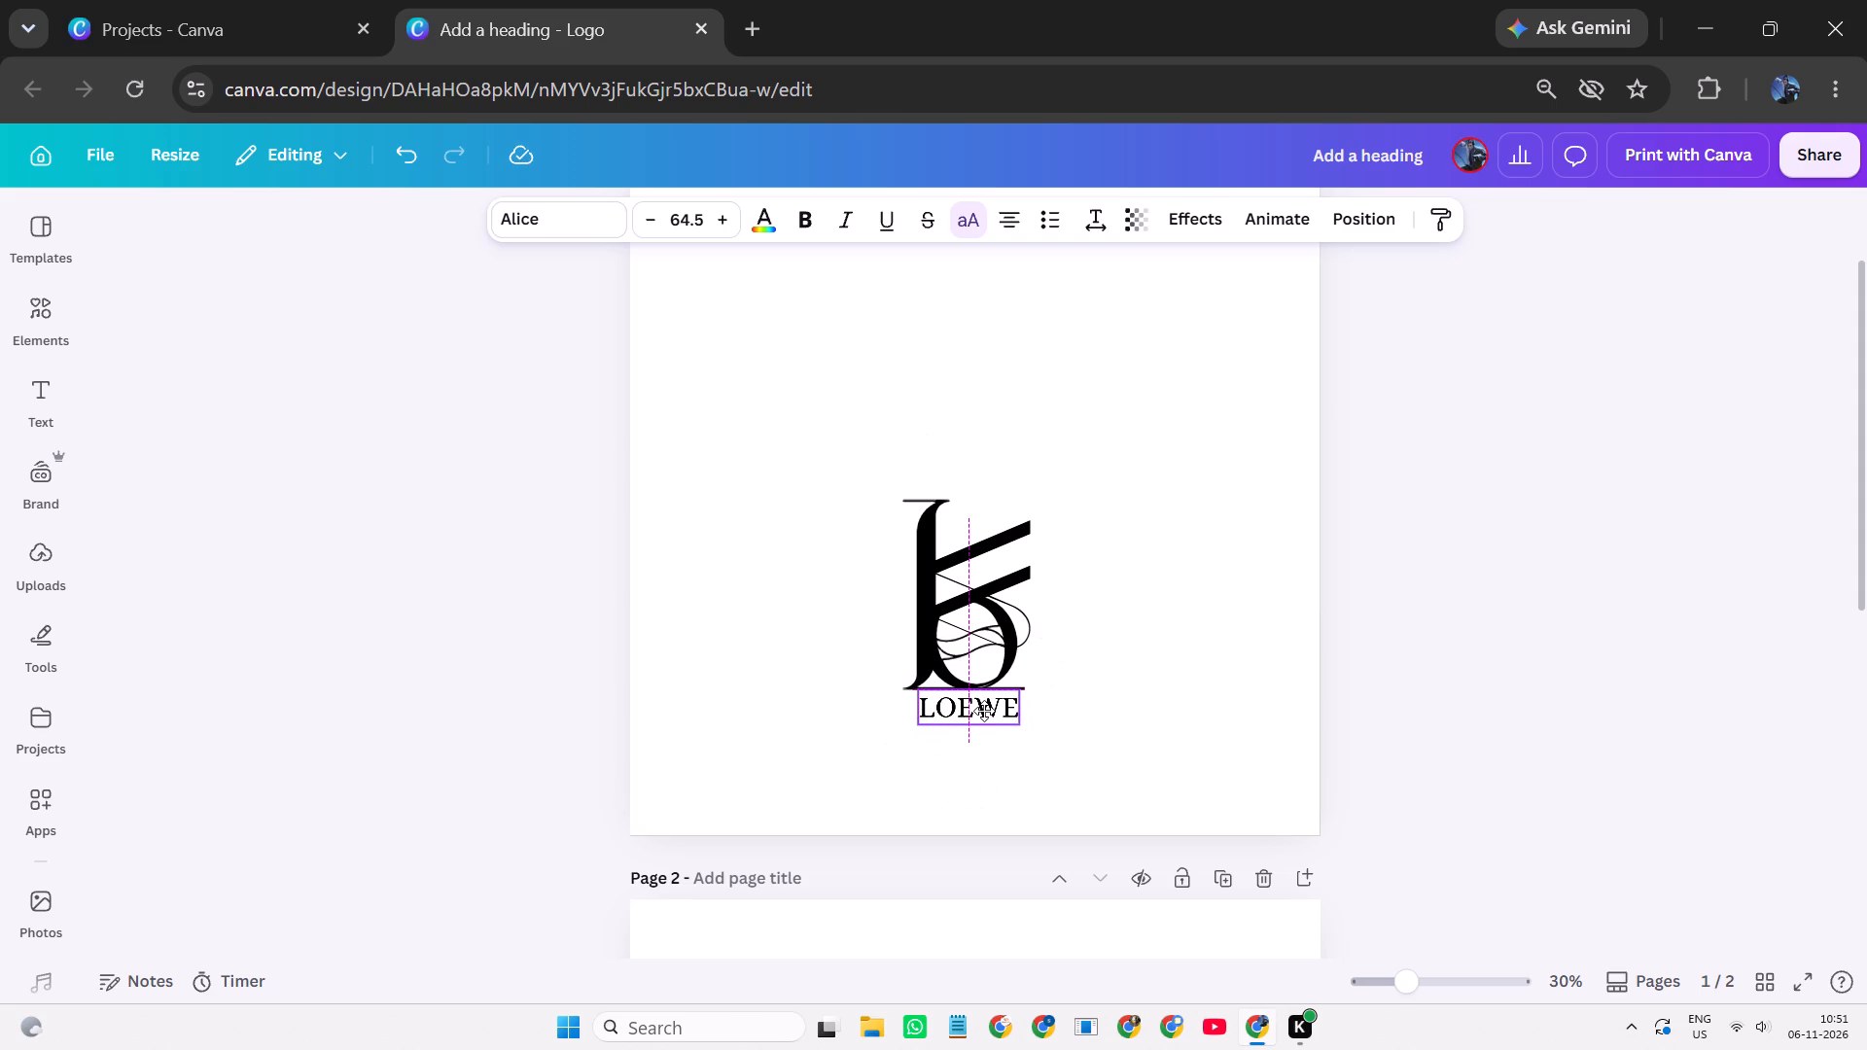
drag(984, 711, 984, 712)
click(1157, 666)
Delete page 2 with the old version of the logo.
scroll(1159, 665, down, 2)
scroll(1159, 665, up, 2)
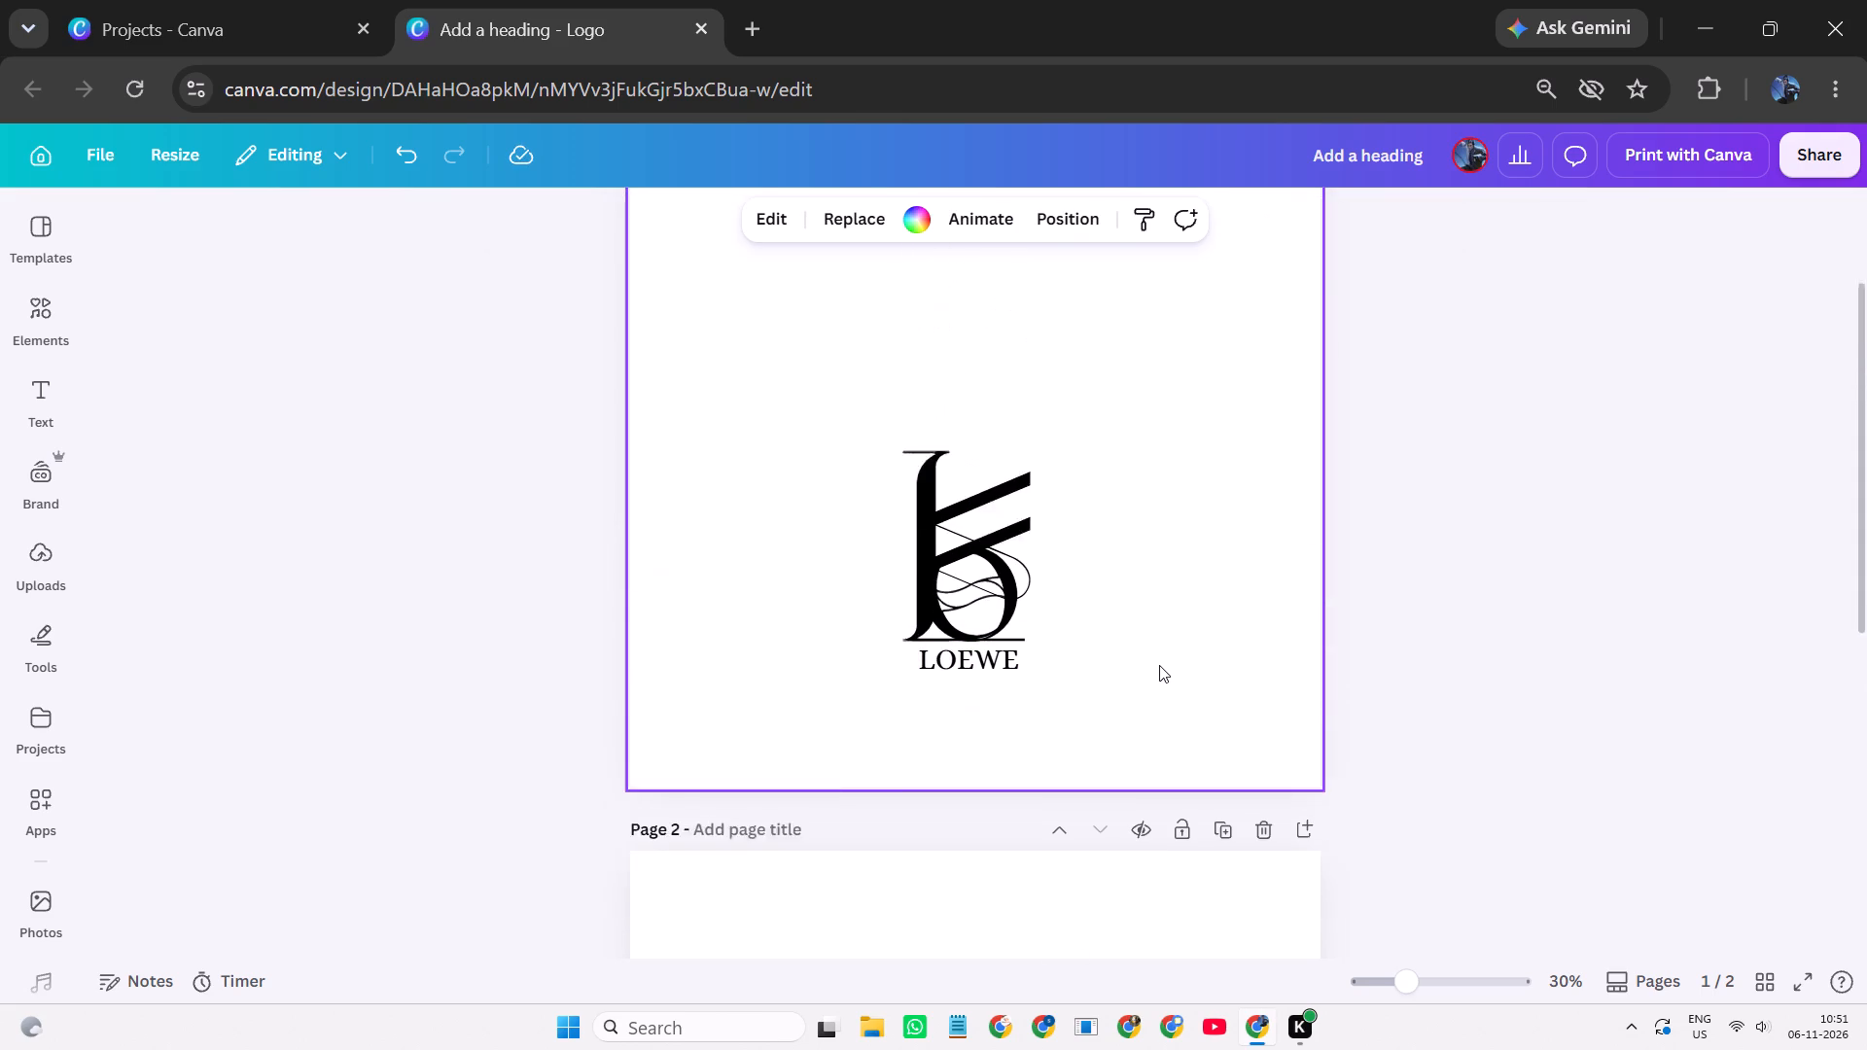
scroll(1159, 665, up, 1)
scroll(1159, 665, down, 7)
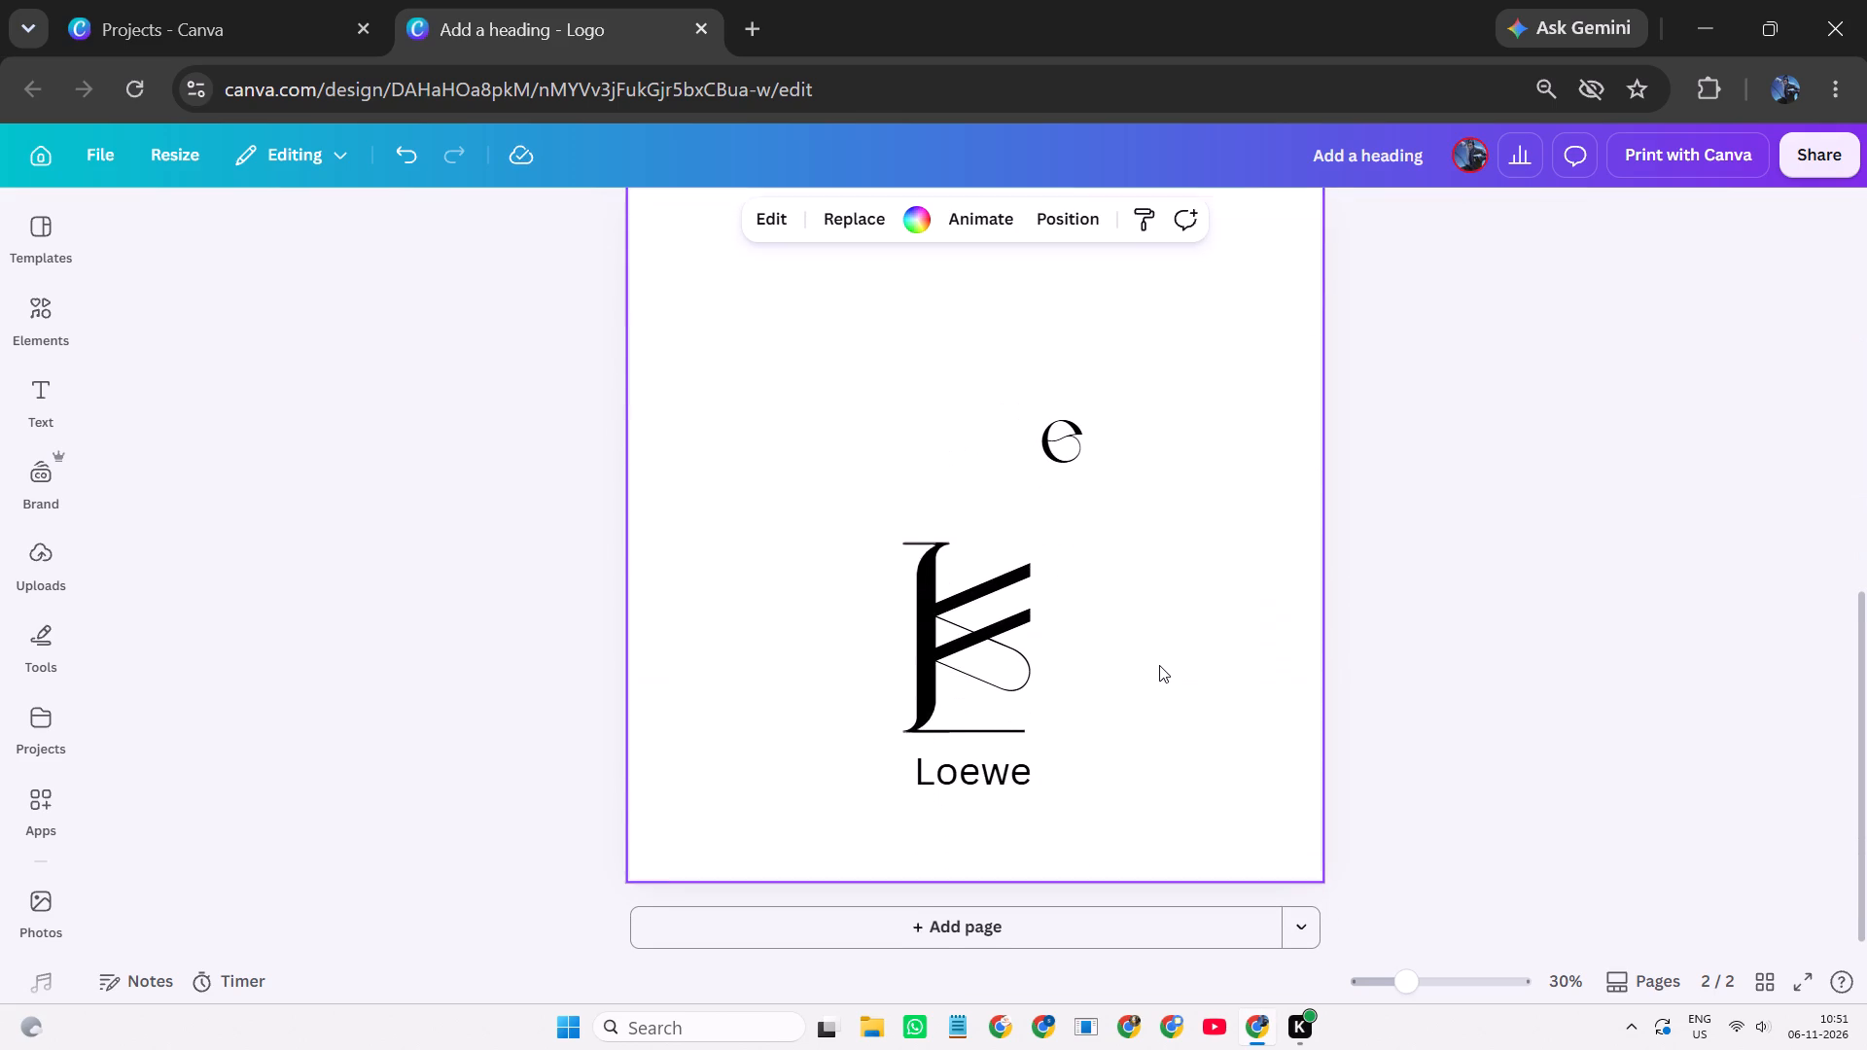
scroll(1159, 665, up, 3)
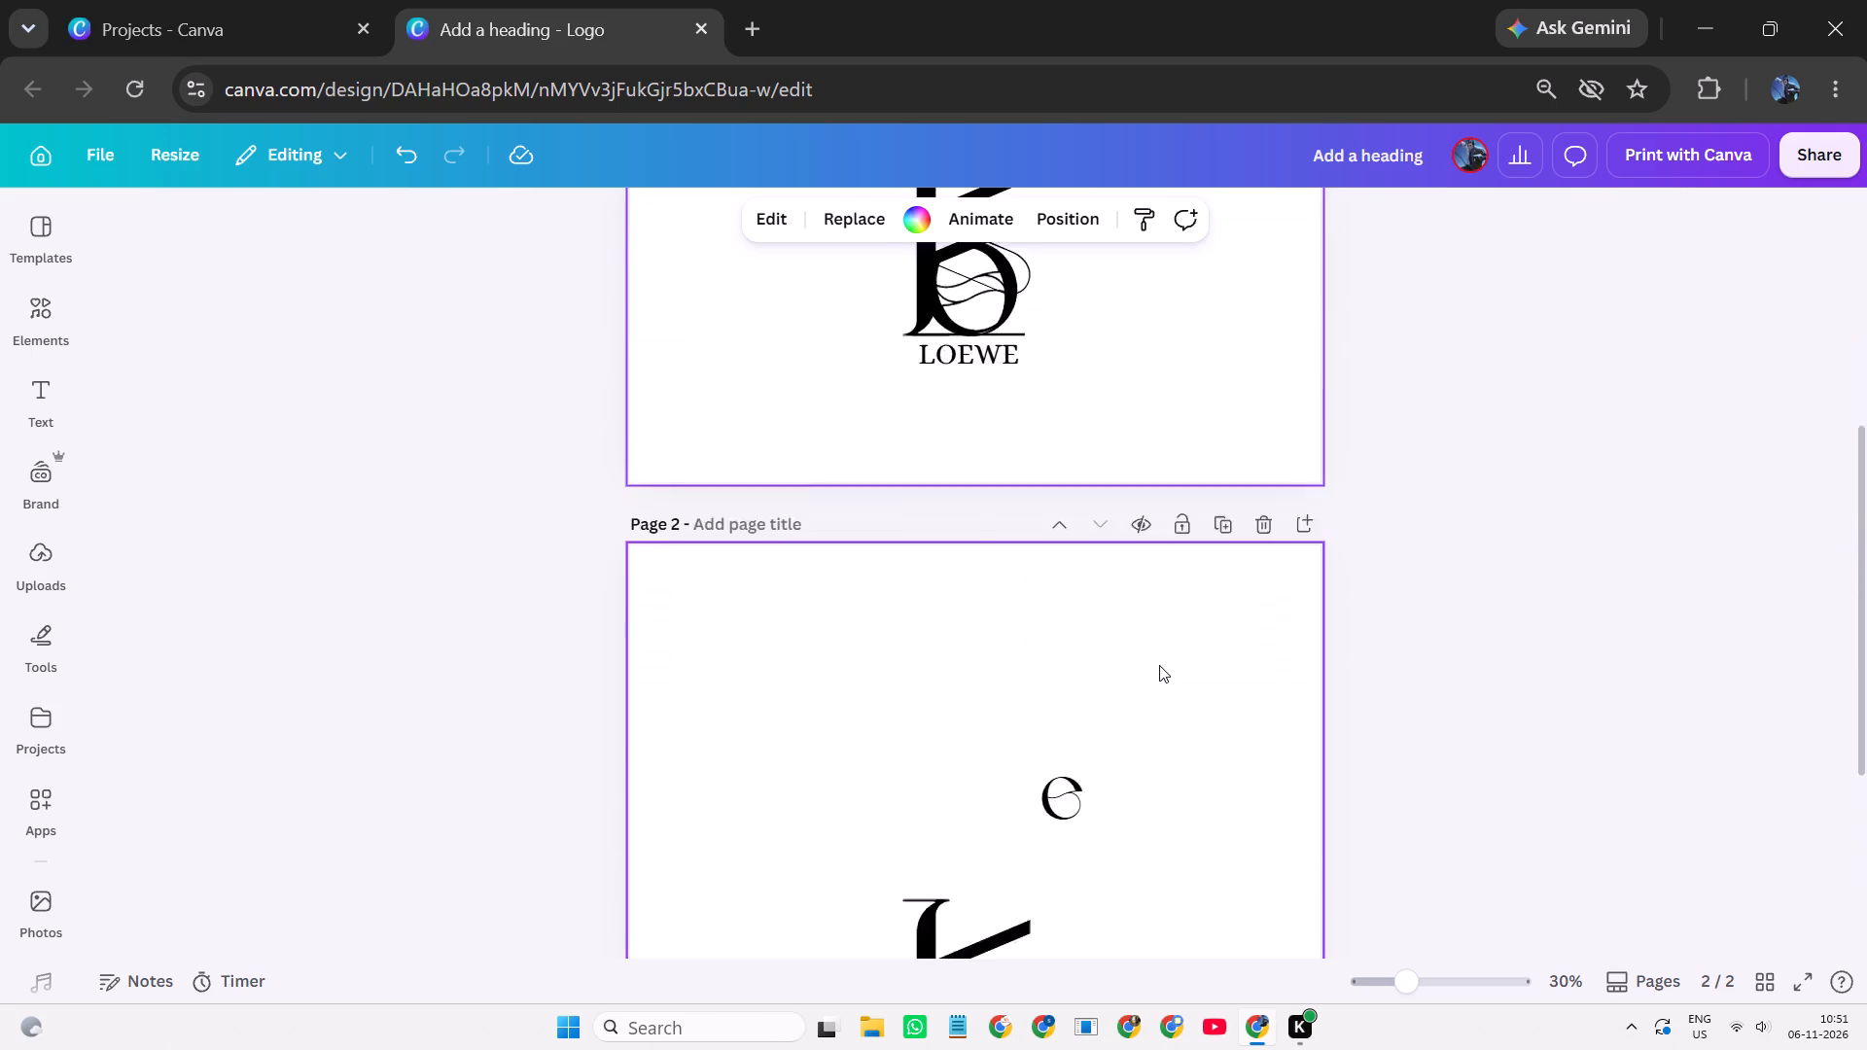
scroll(1159, 665, up, 1)
click(1255, 728)
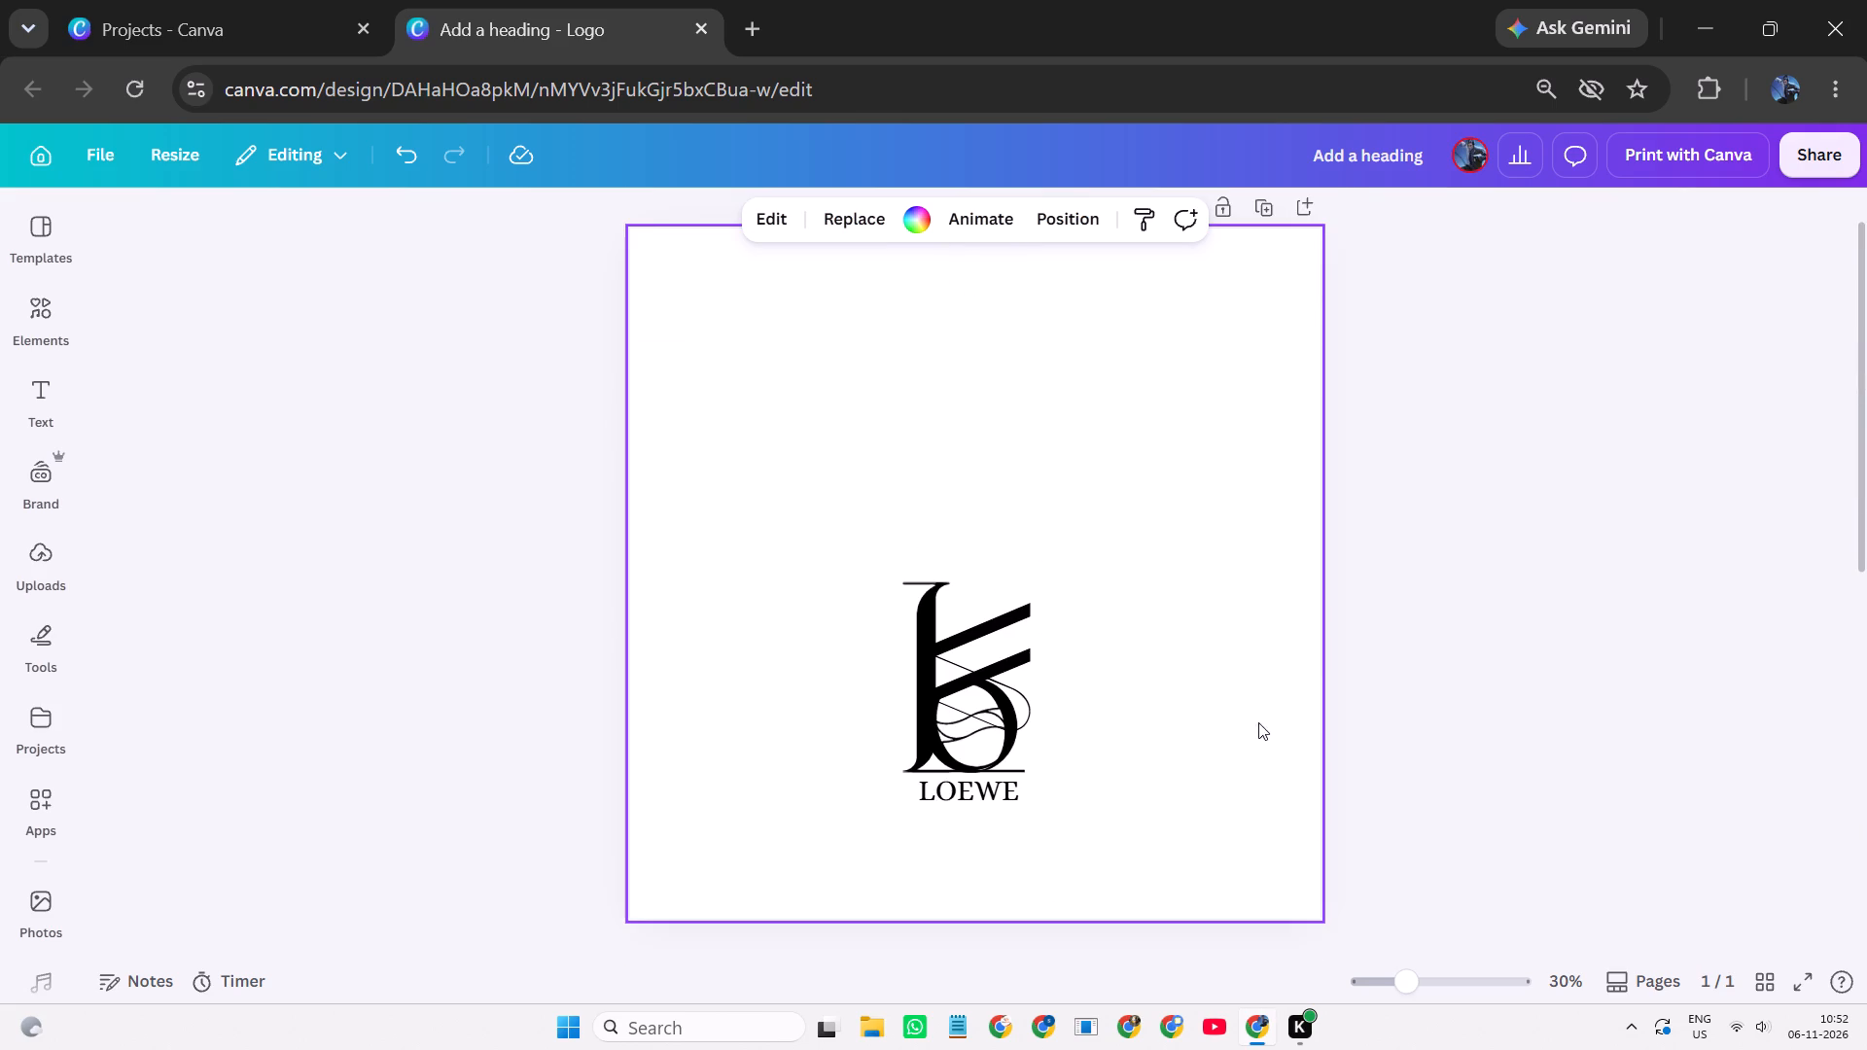
Duplicate the page containing the finished monogram and LOEWE text.
scroll(1264, 420, up, 1)
click(1268, 268)
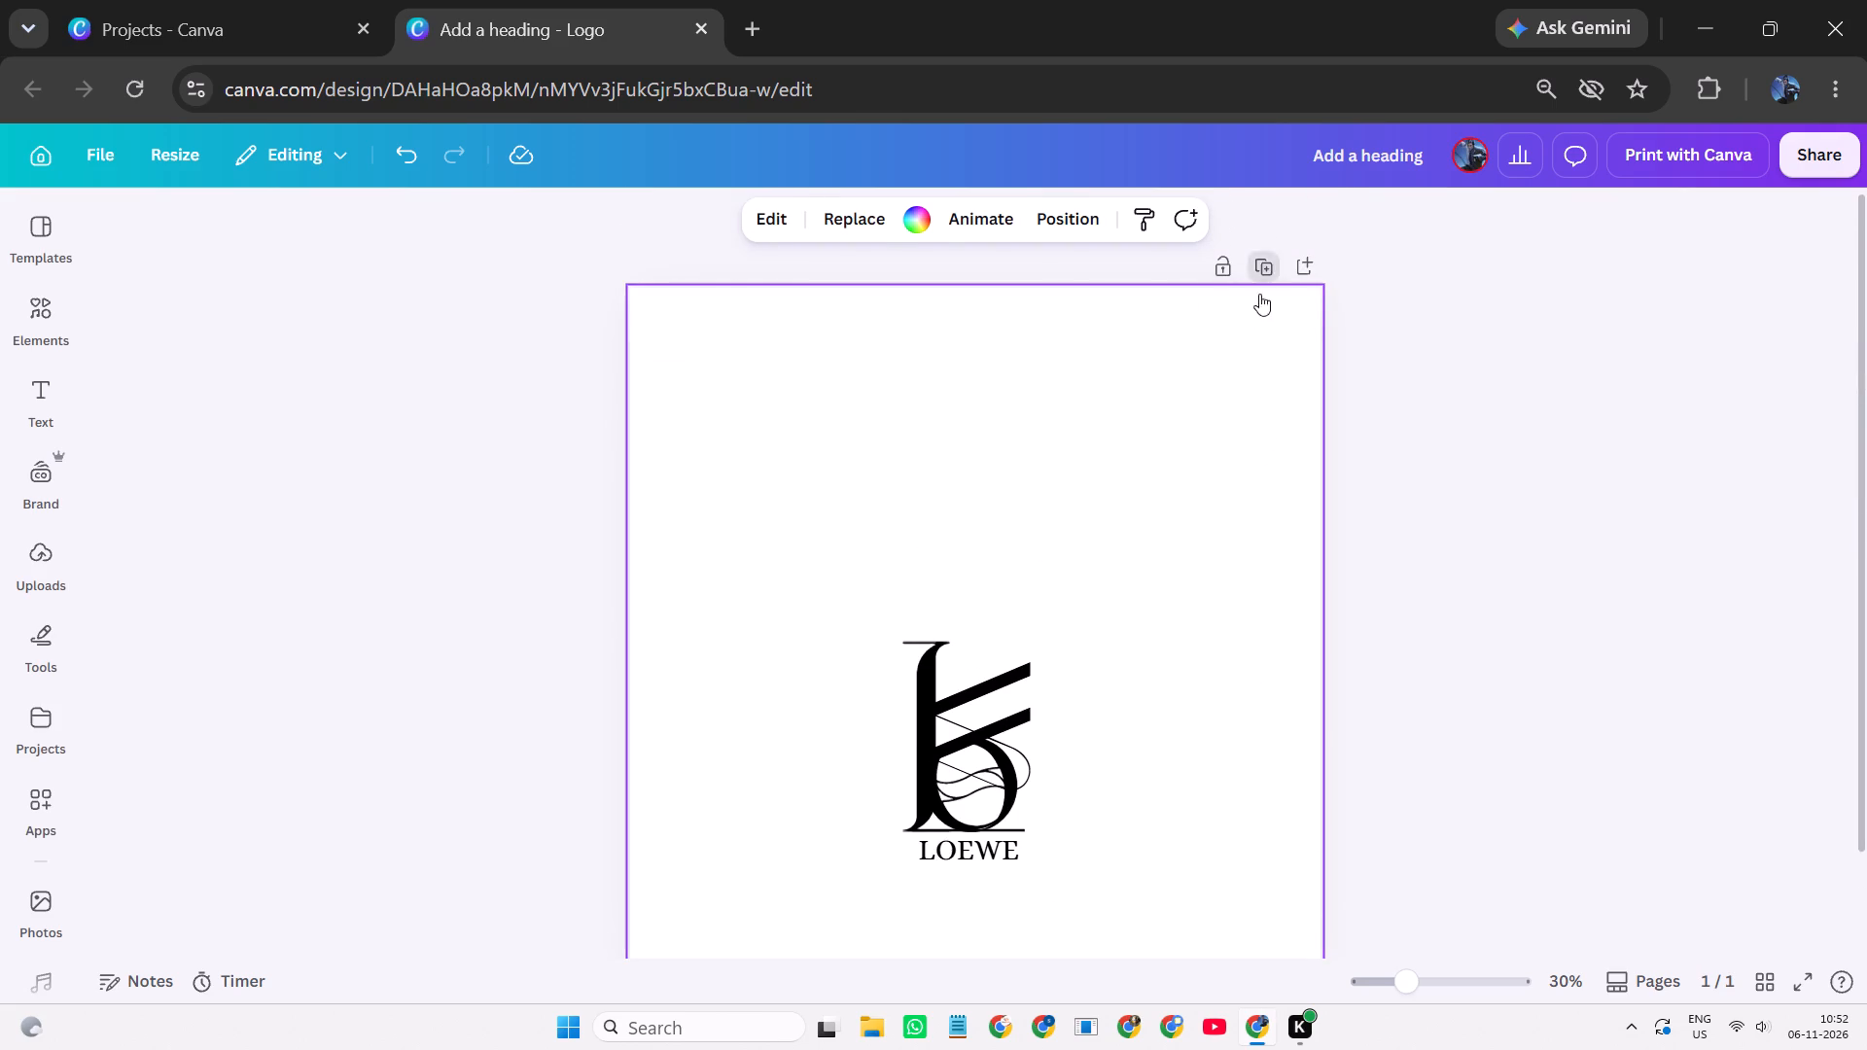
click(1412, 481)
scroll(1408, 473, up, 4)
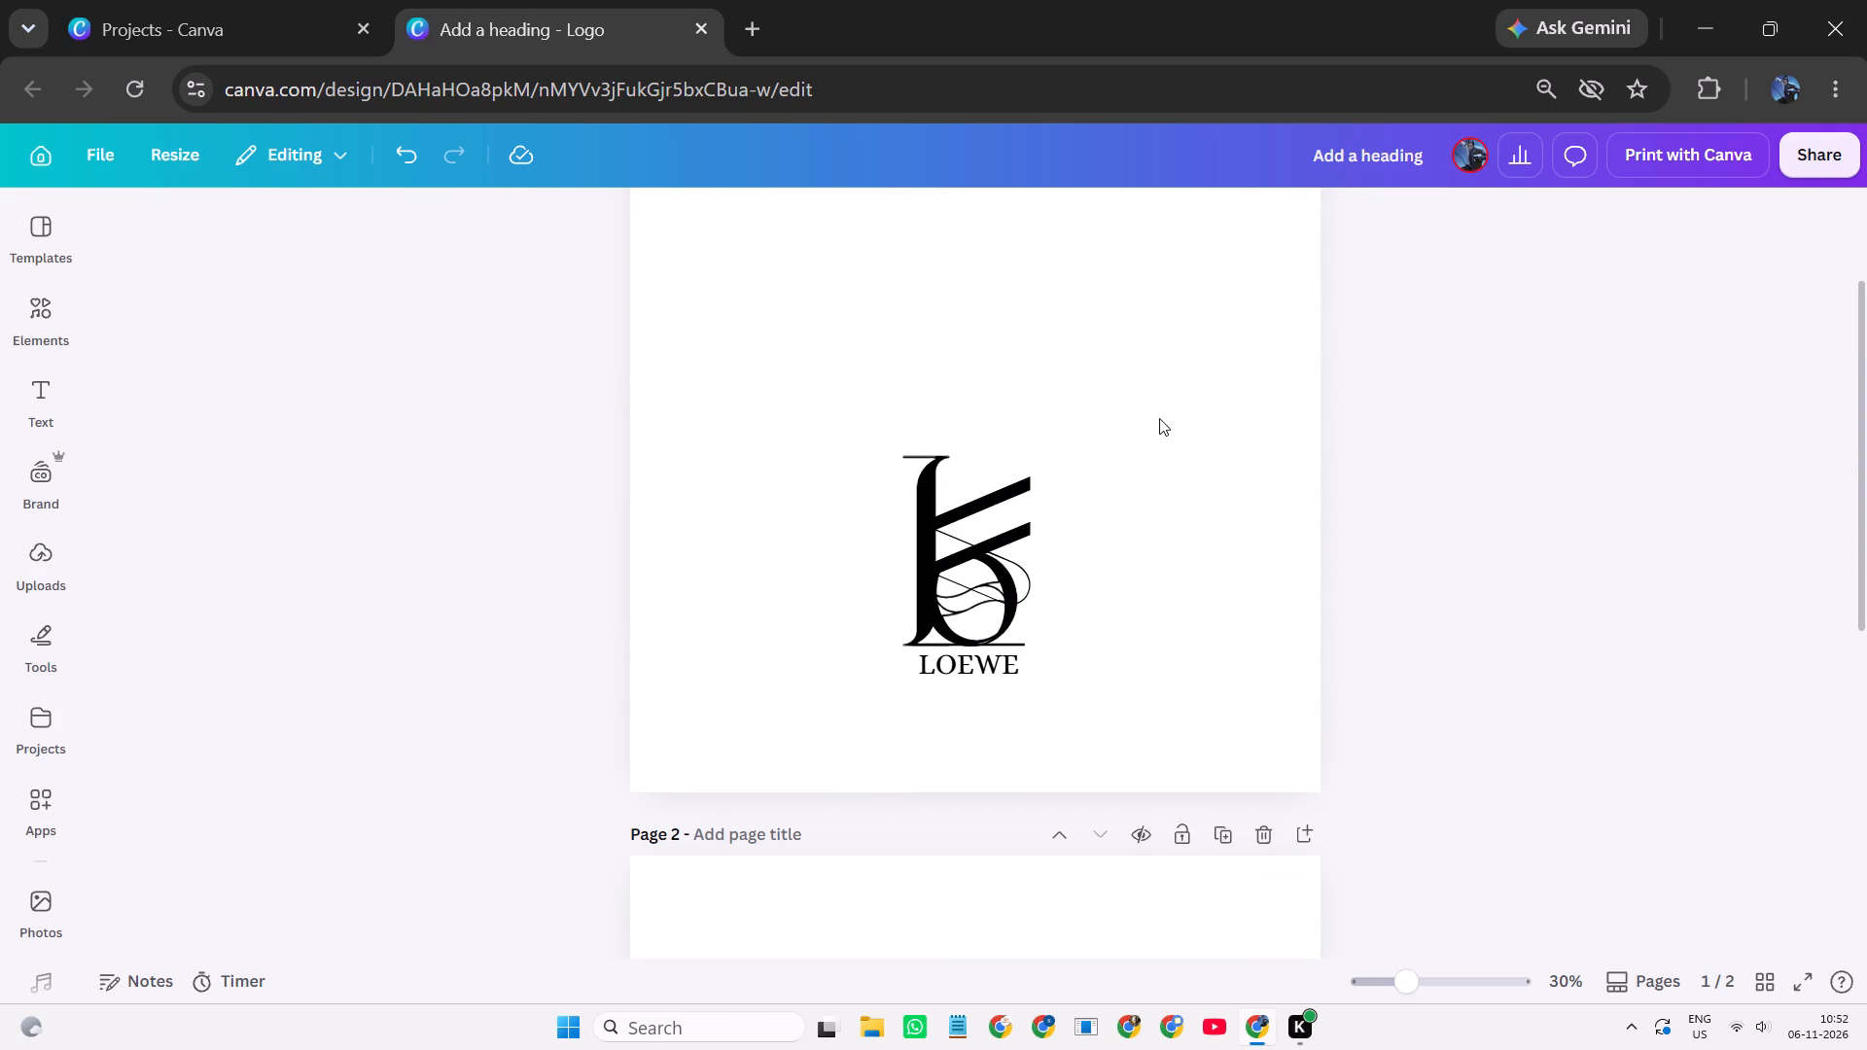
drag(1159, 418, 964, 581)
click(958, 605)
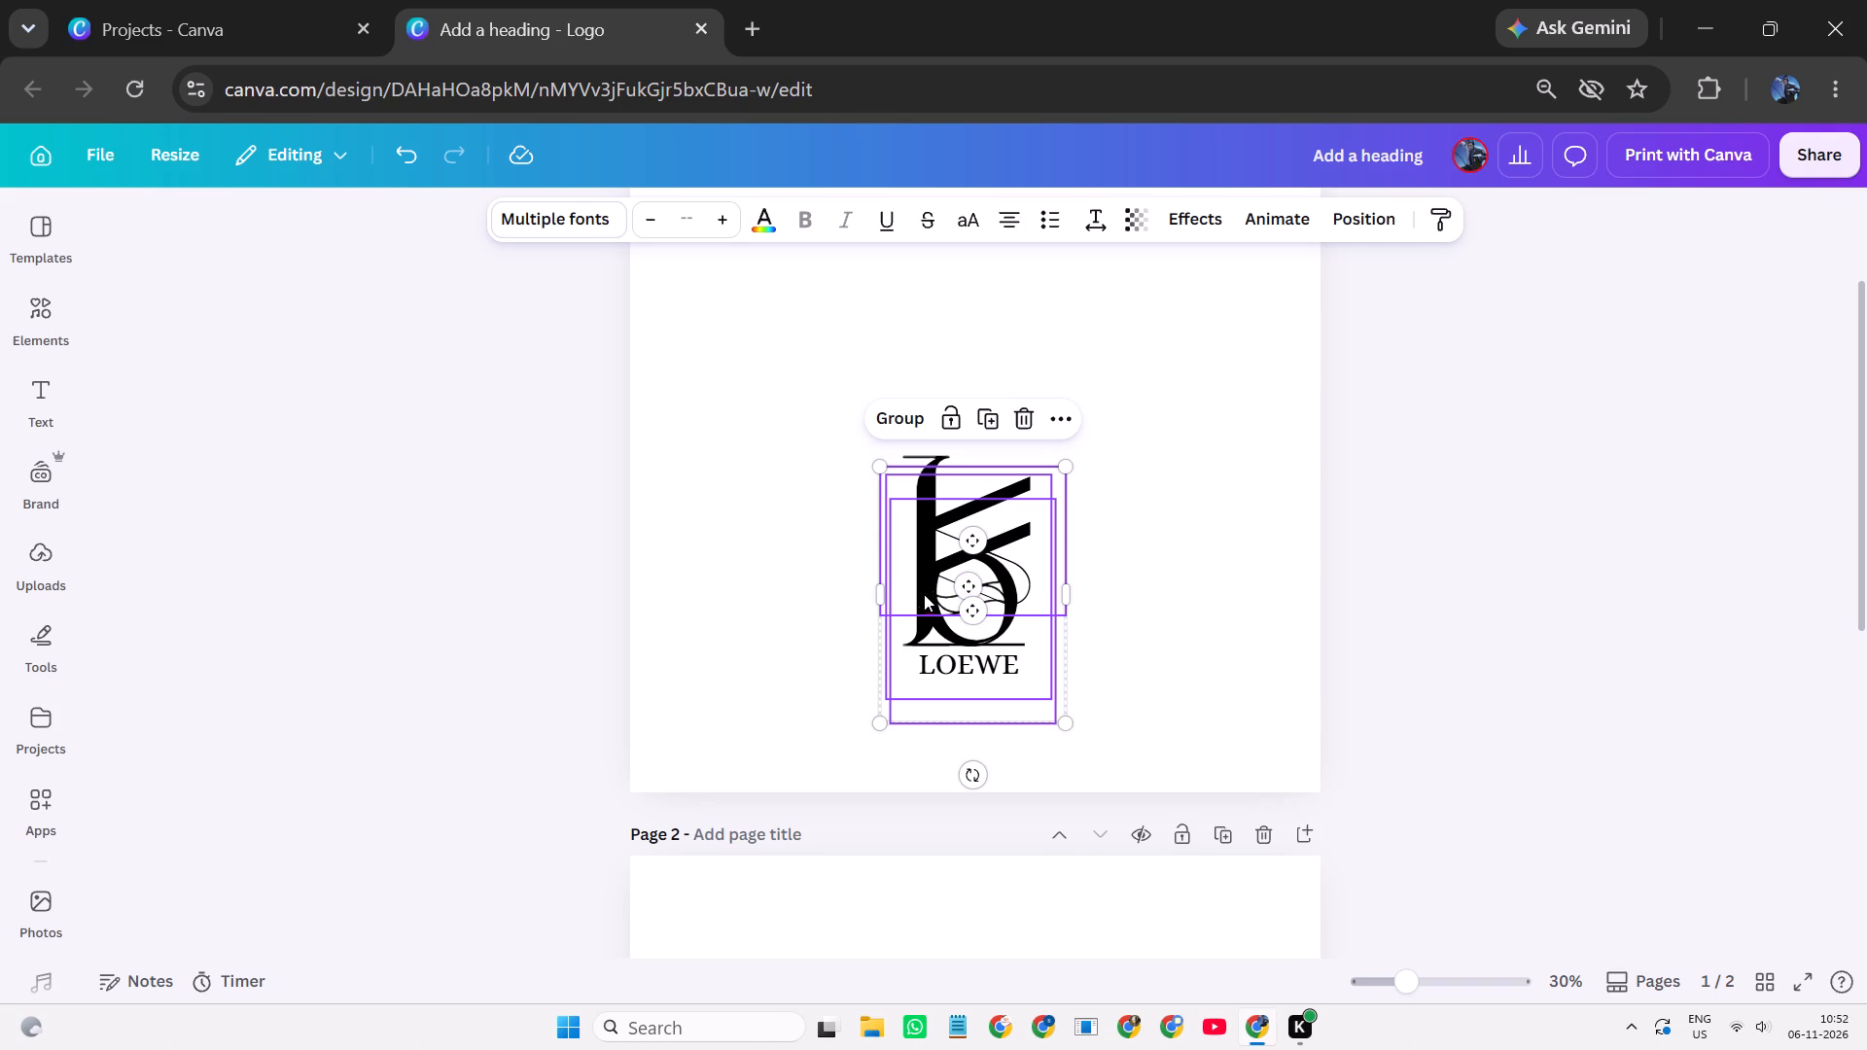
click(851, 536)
Move the LOEWE text on page 1 further down, leaving a gap below the monogram.
drag(970, 675, 982, 738)
Group the letter pieces of the page 1 monogram, leaving out the LOEWE text.
drag(1174, 389, 911, 614)
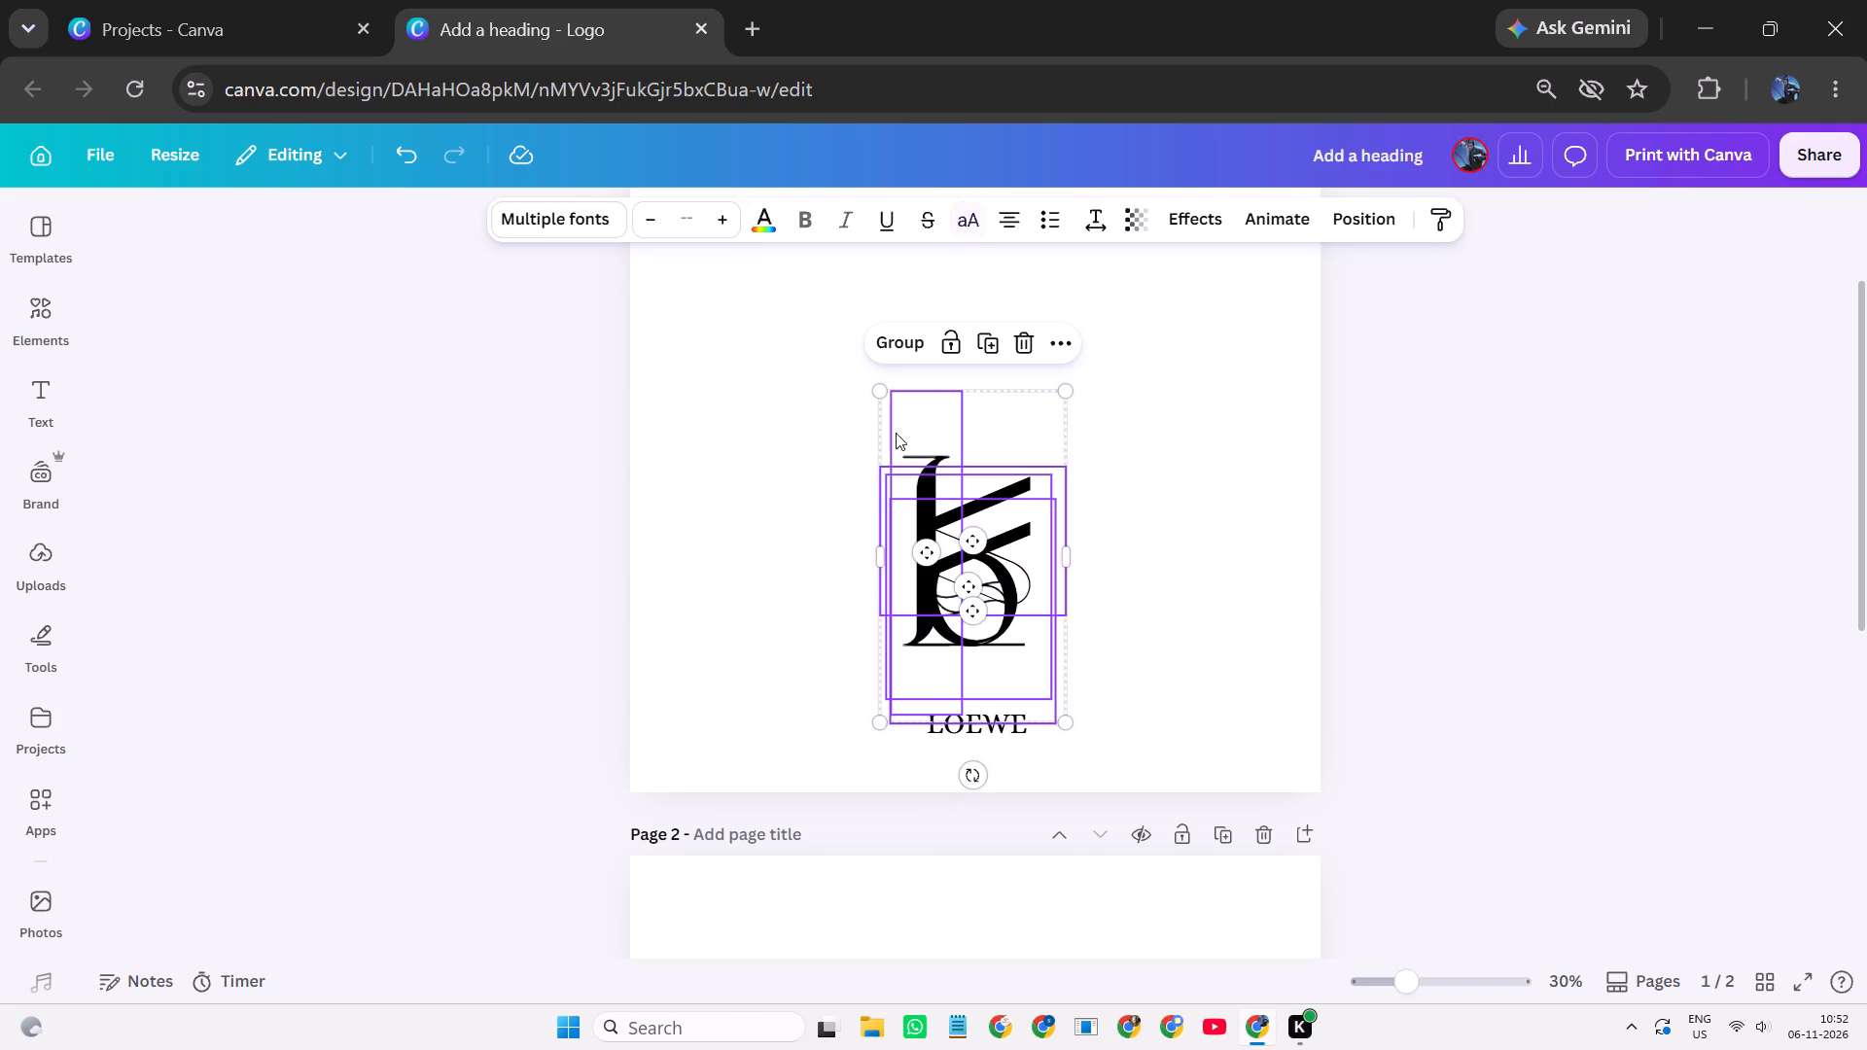
click(900, 332)
click(1154, 479)
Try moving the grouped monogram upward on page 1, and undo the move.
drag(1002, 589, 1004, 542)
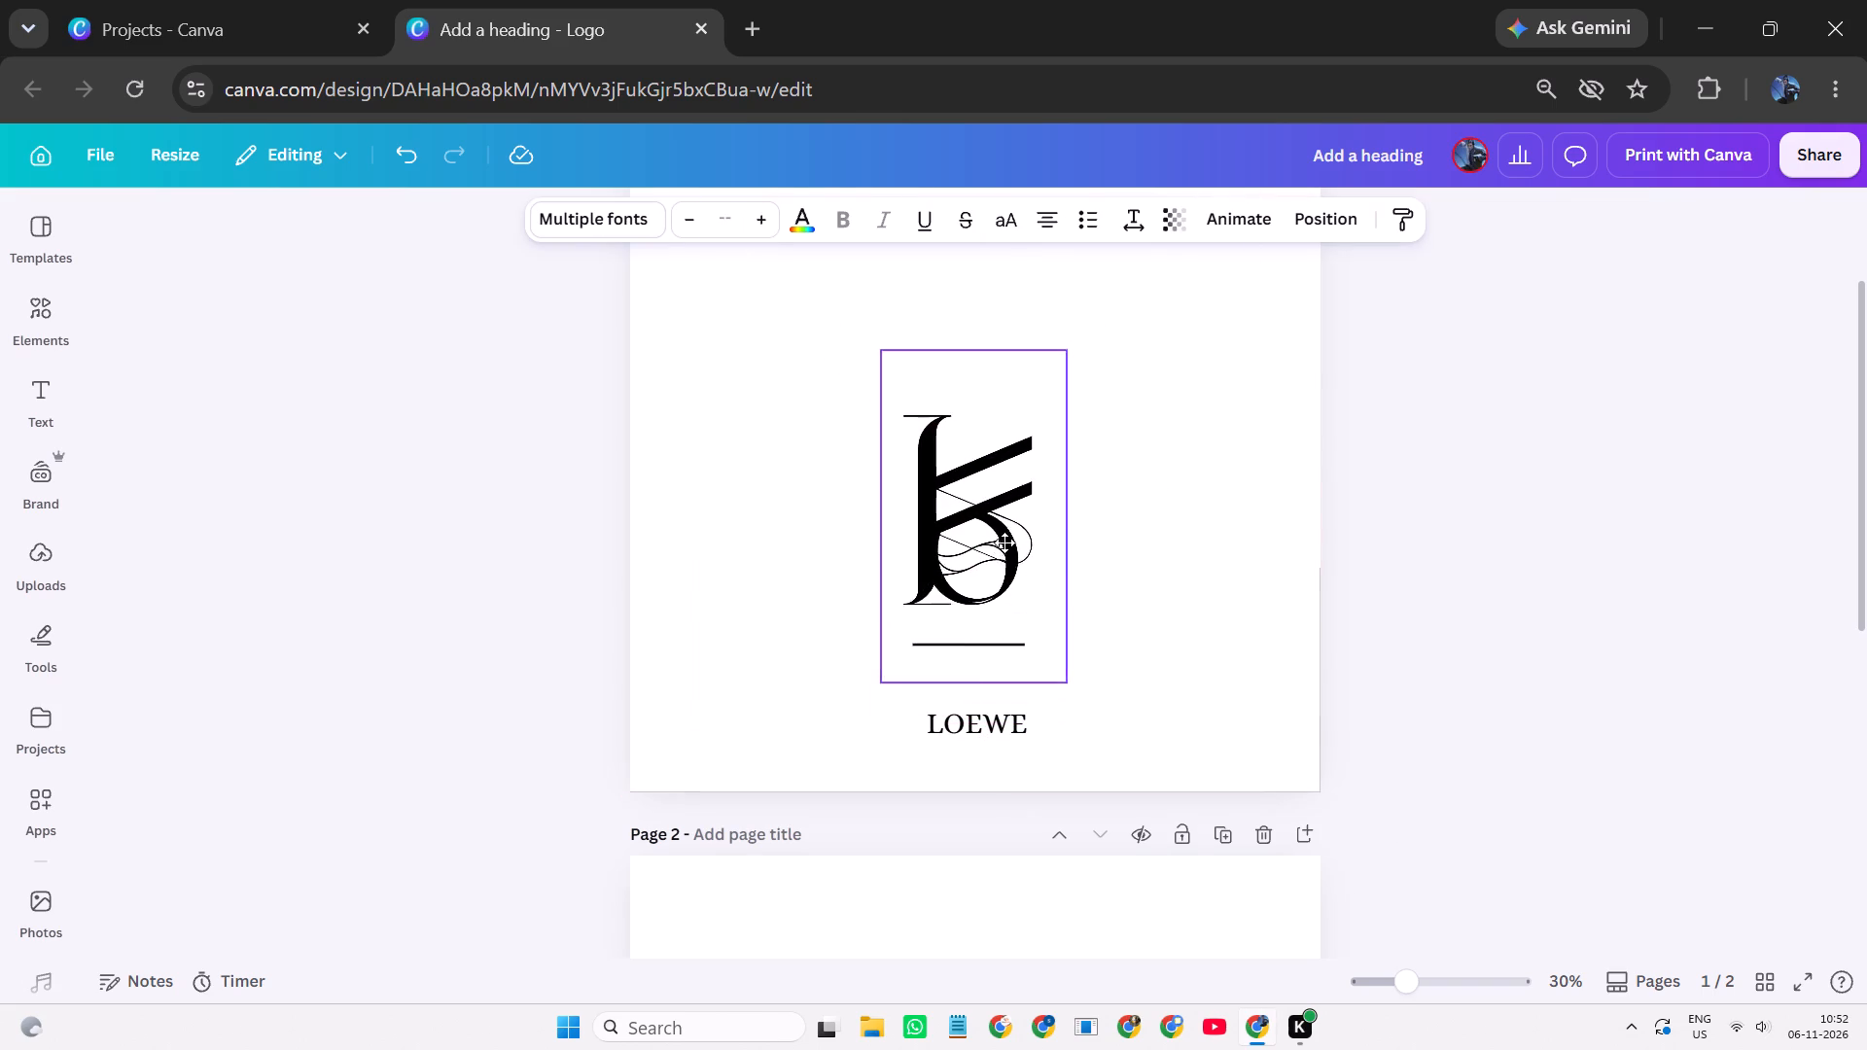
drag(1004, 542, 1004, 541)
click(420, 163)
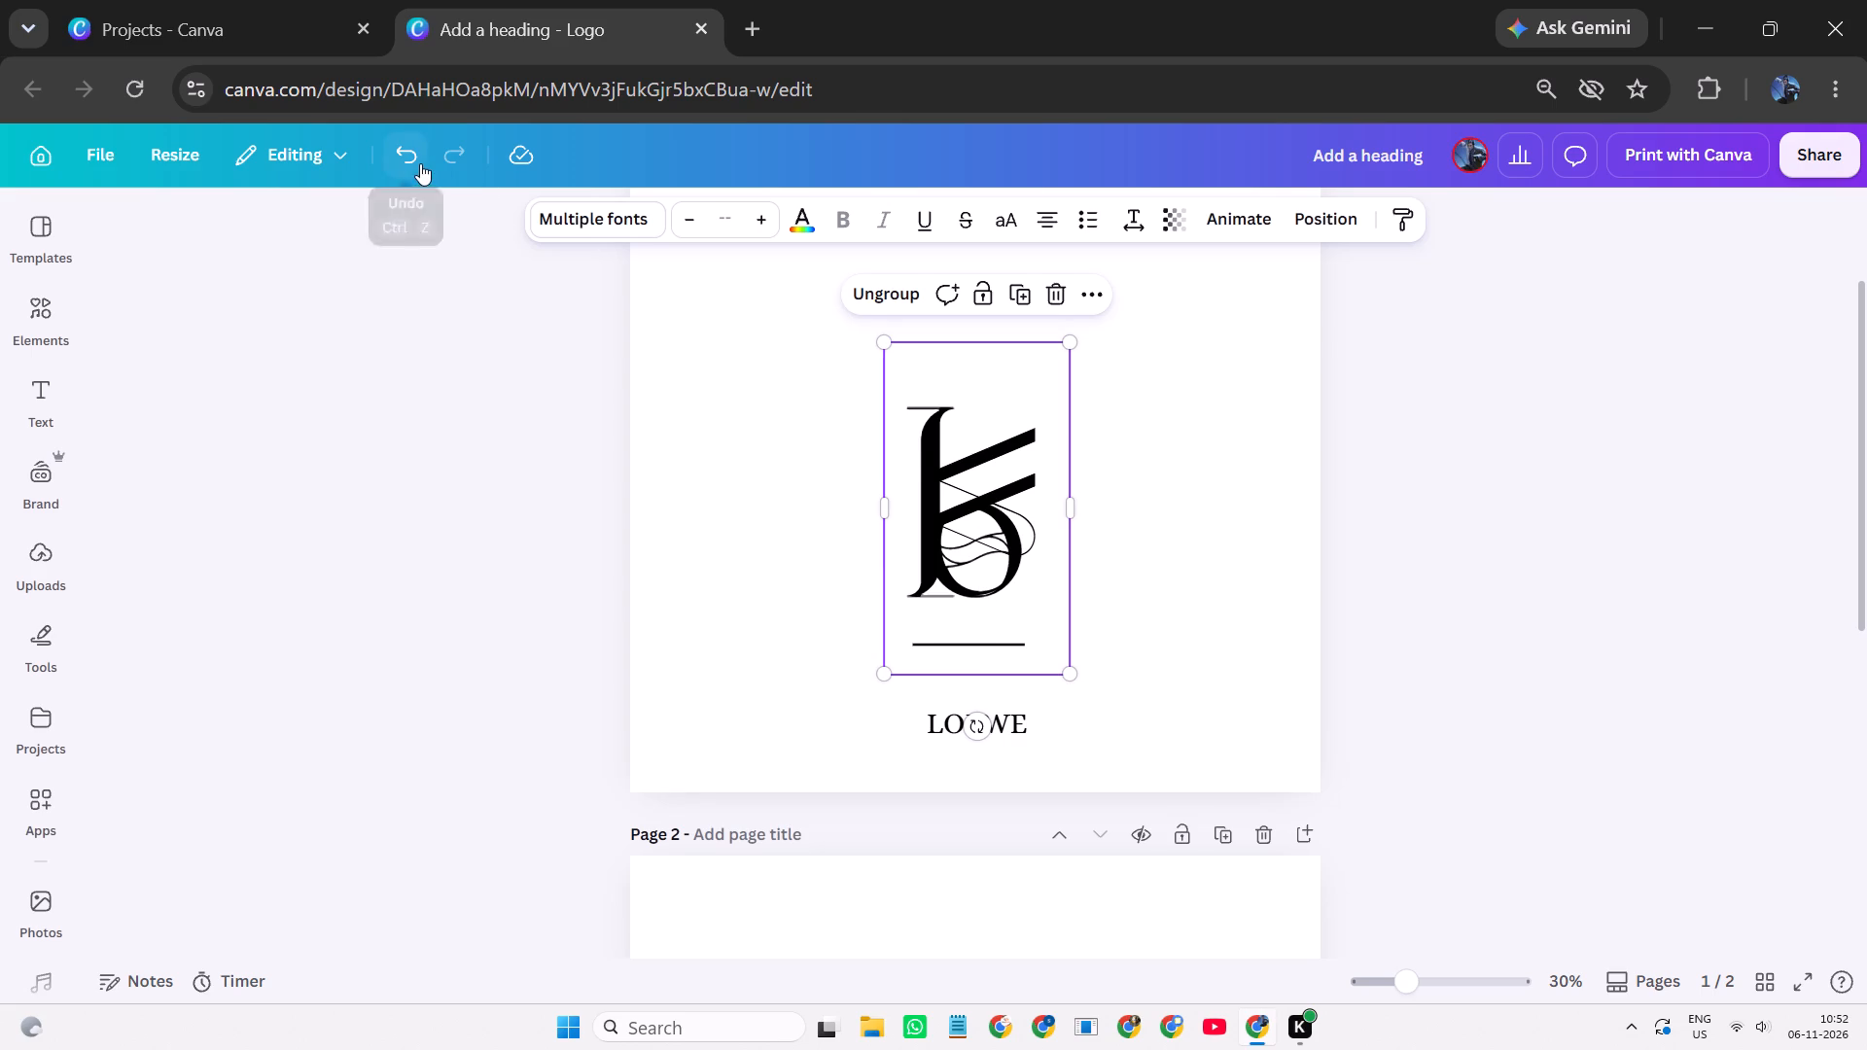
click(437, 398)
Group the page 1 monogram together with the thin horizontal line at its base, leaving out the LOEWE text.
drag(1253, 468, 996, 611)
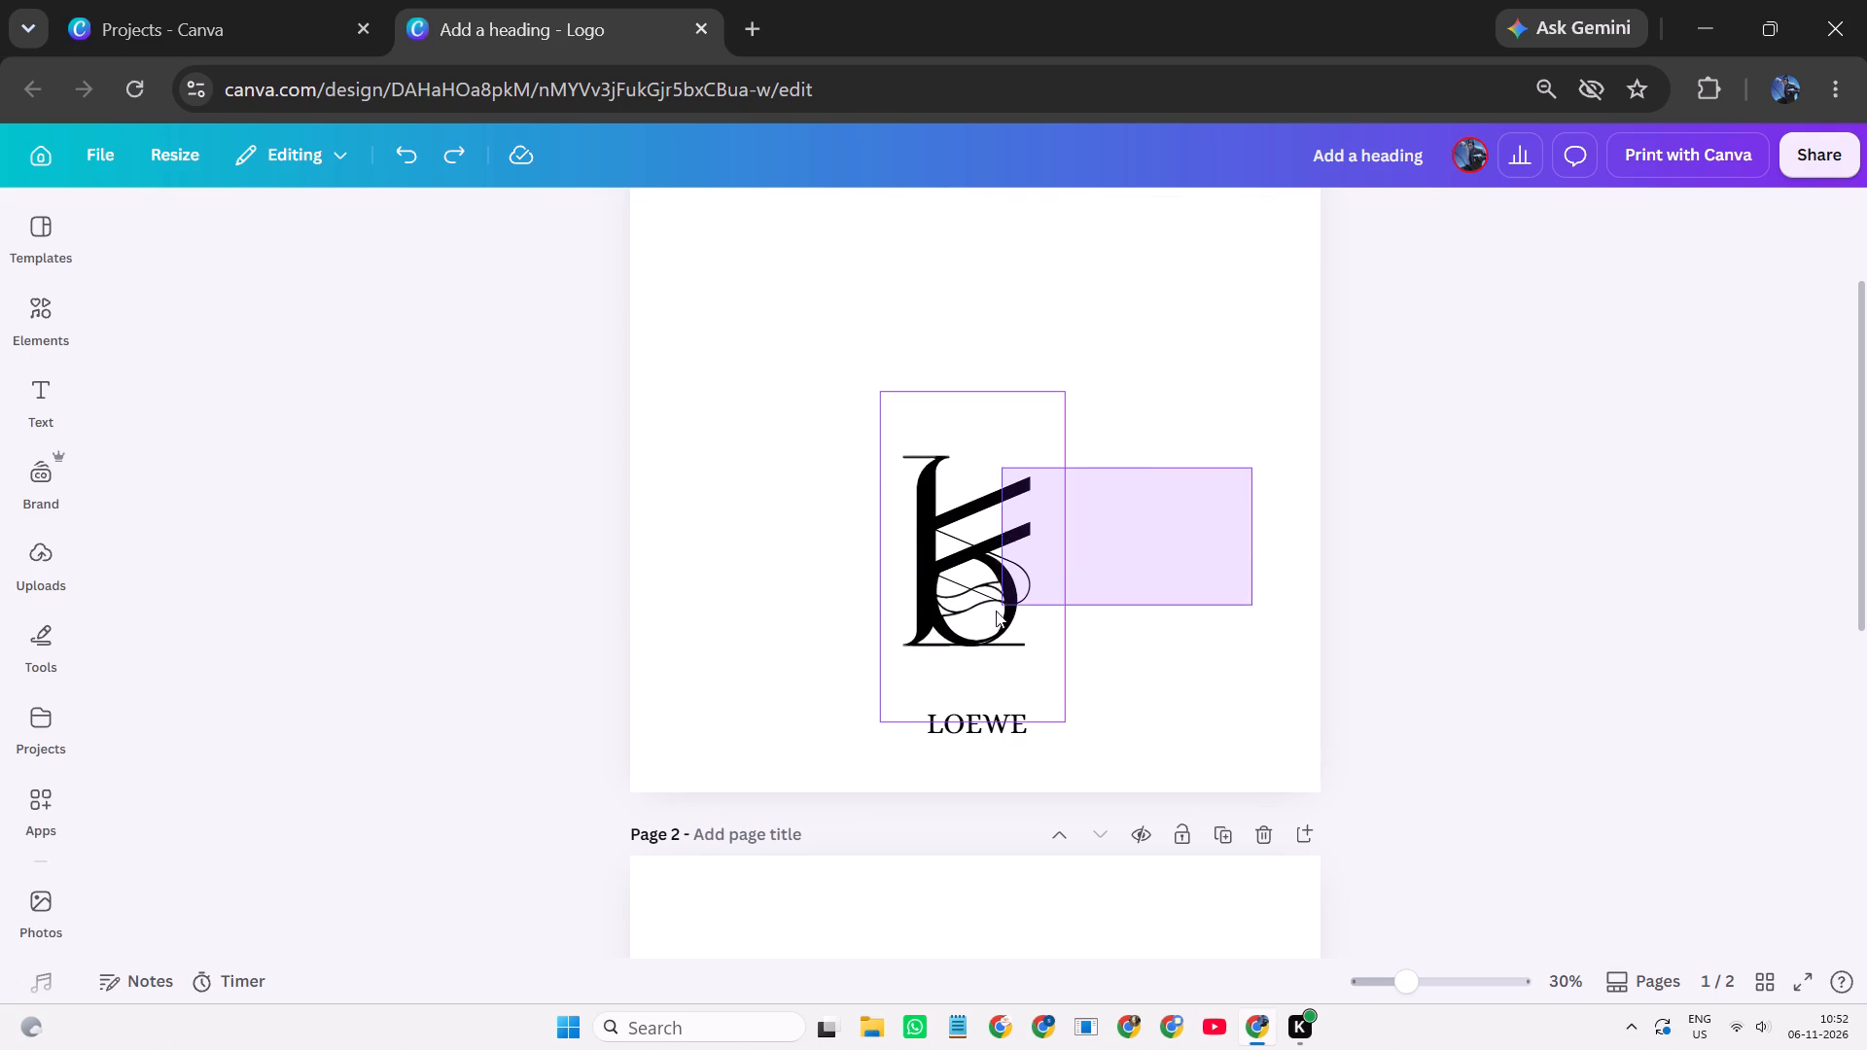
drag(996, 611, 951, 659)
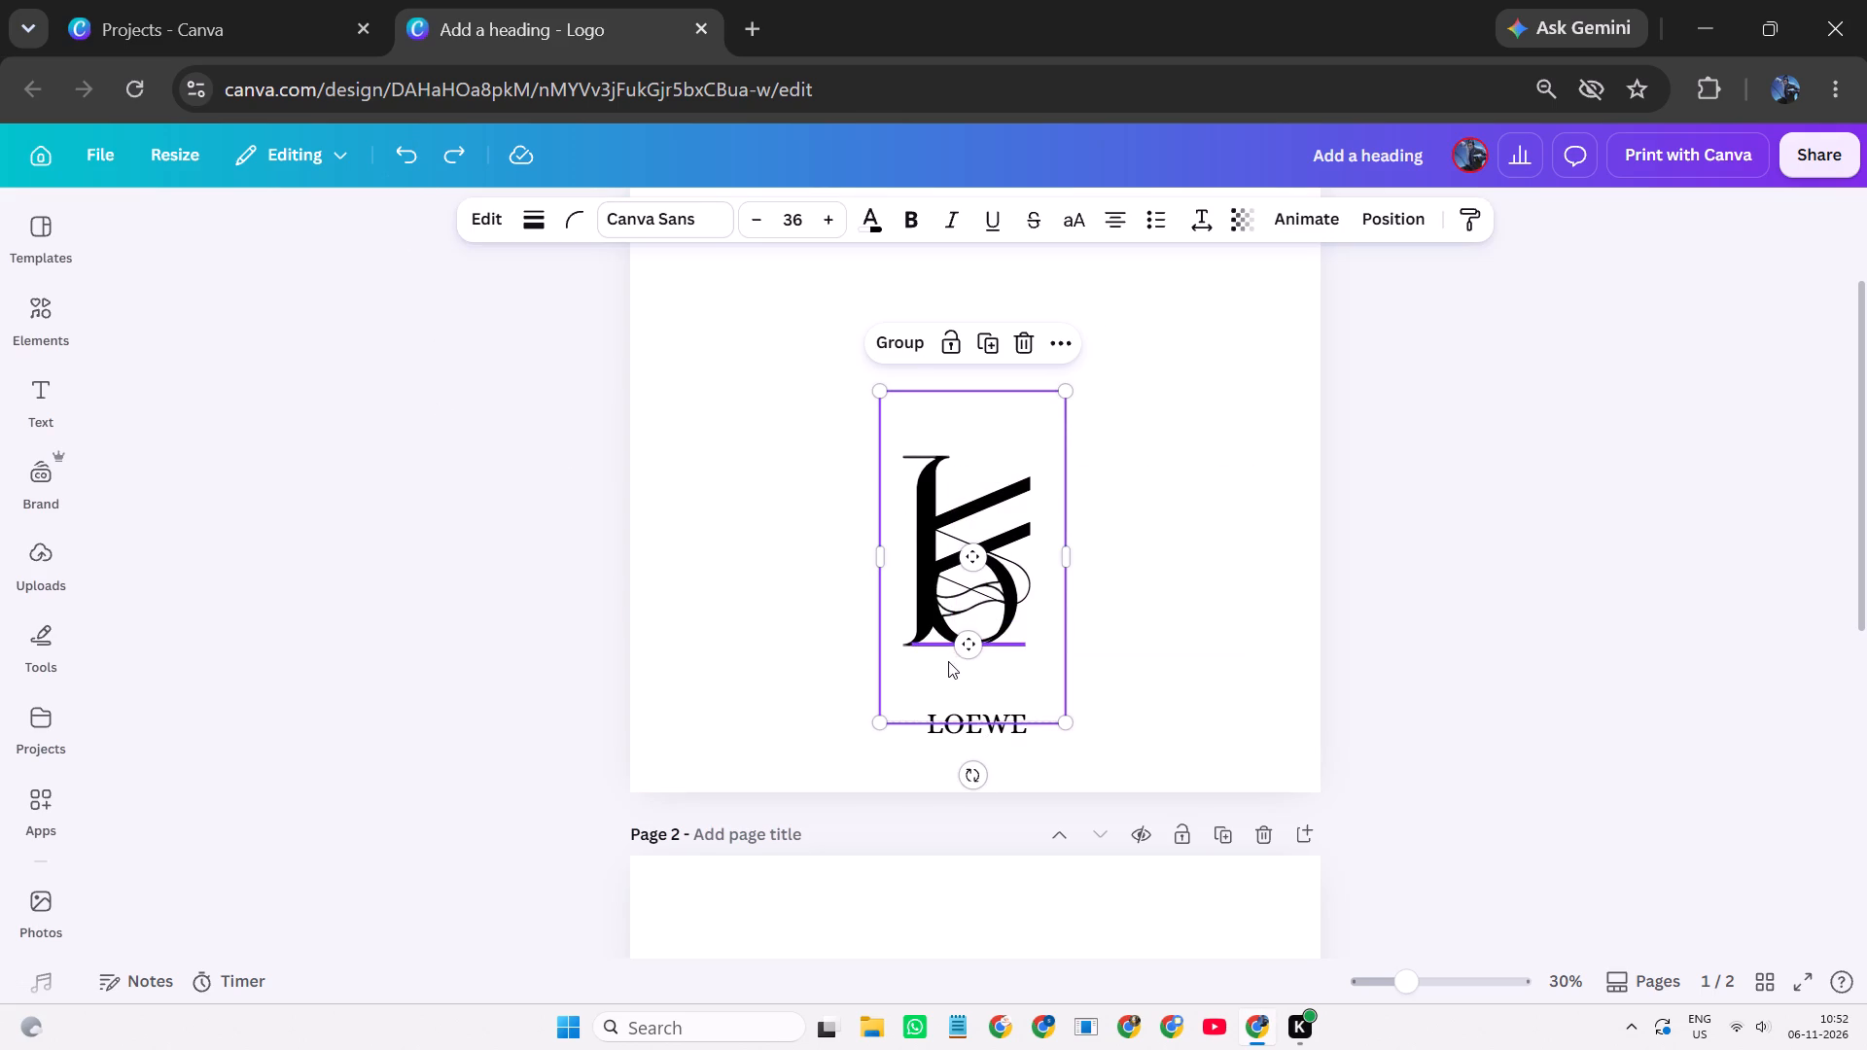
click(905, 346)
click(802, 648)
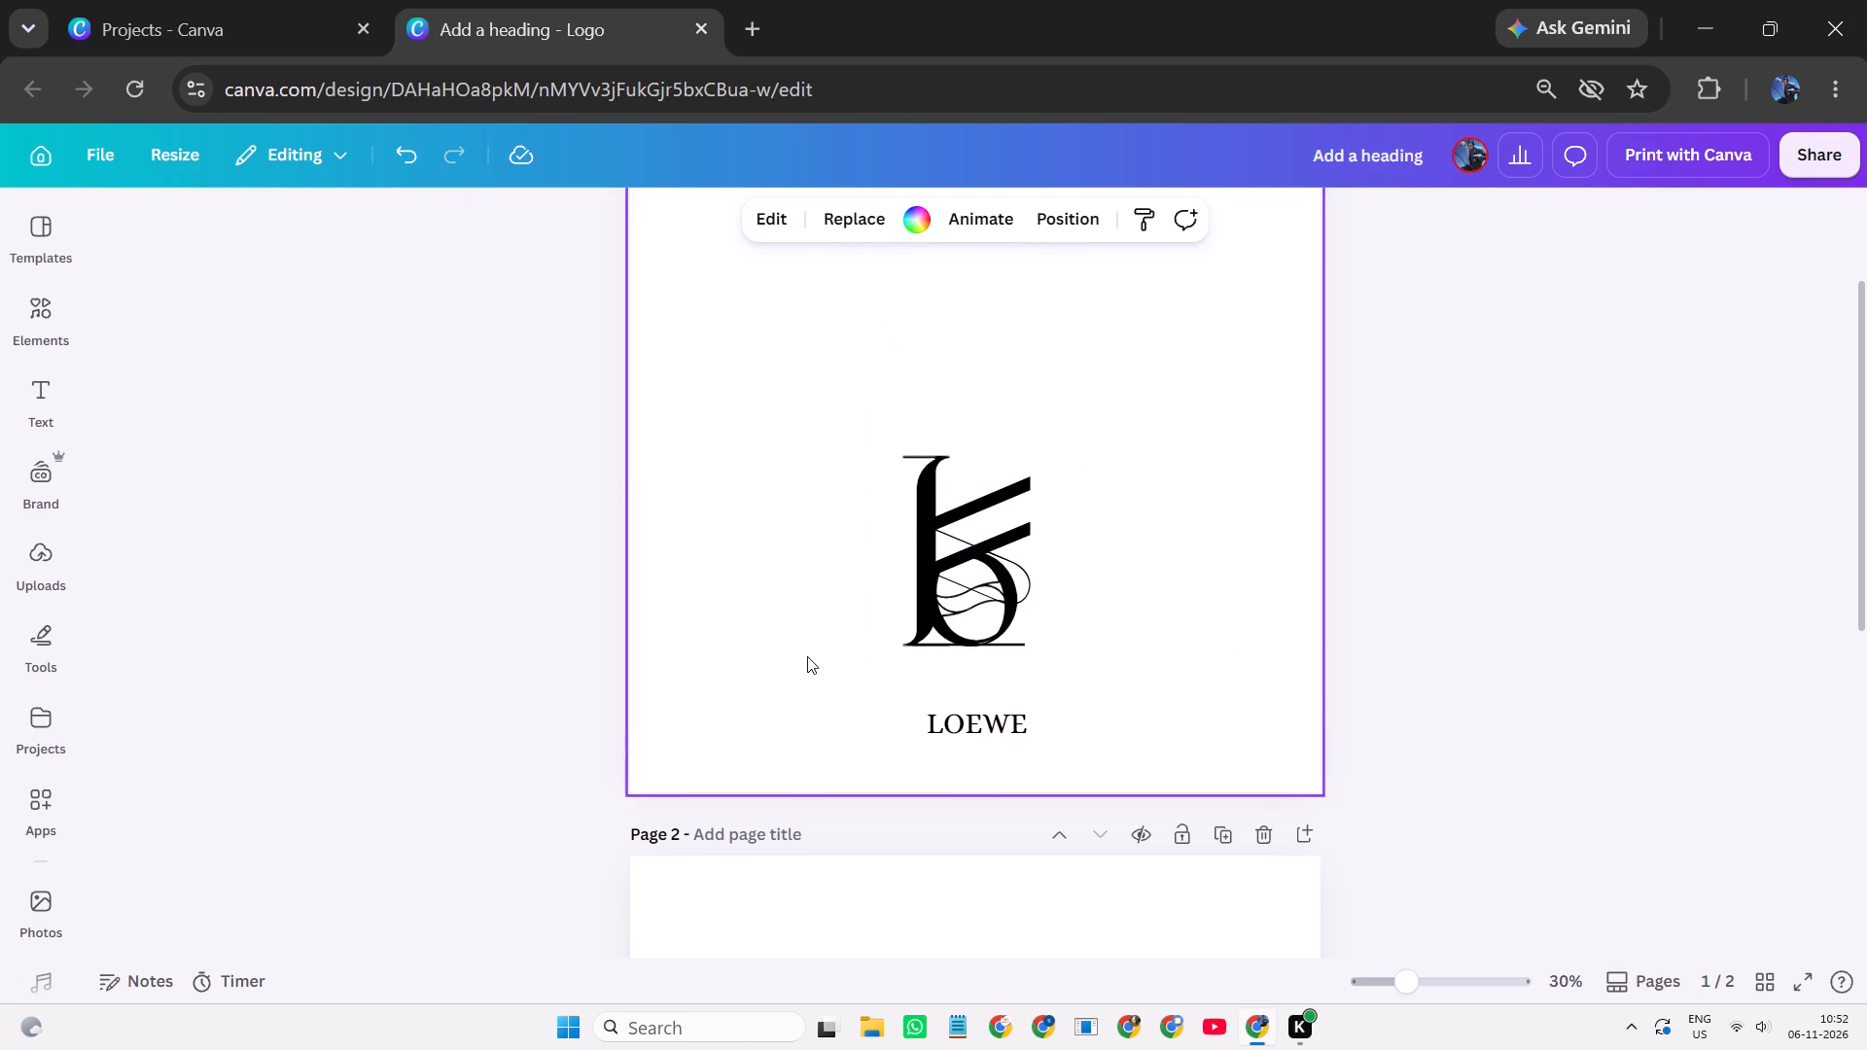
Move the grouped monogram up slightly on page 1 and enlarge it proportionally above the LOEWE text.
drag(984, 677, 982, 649)
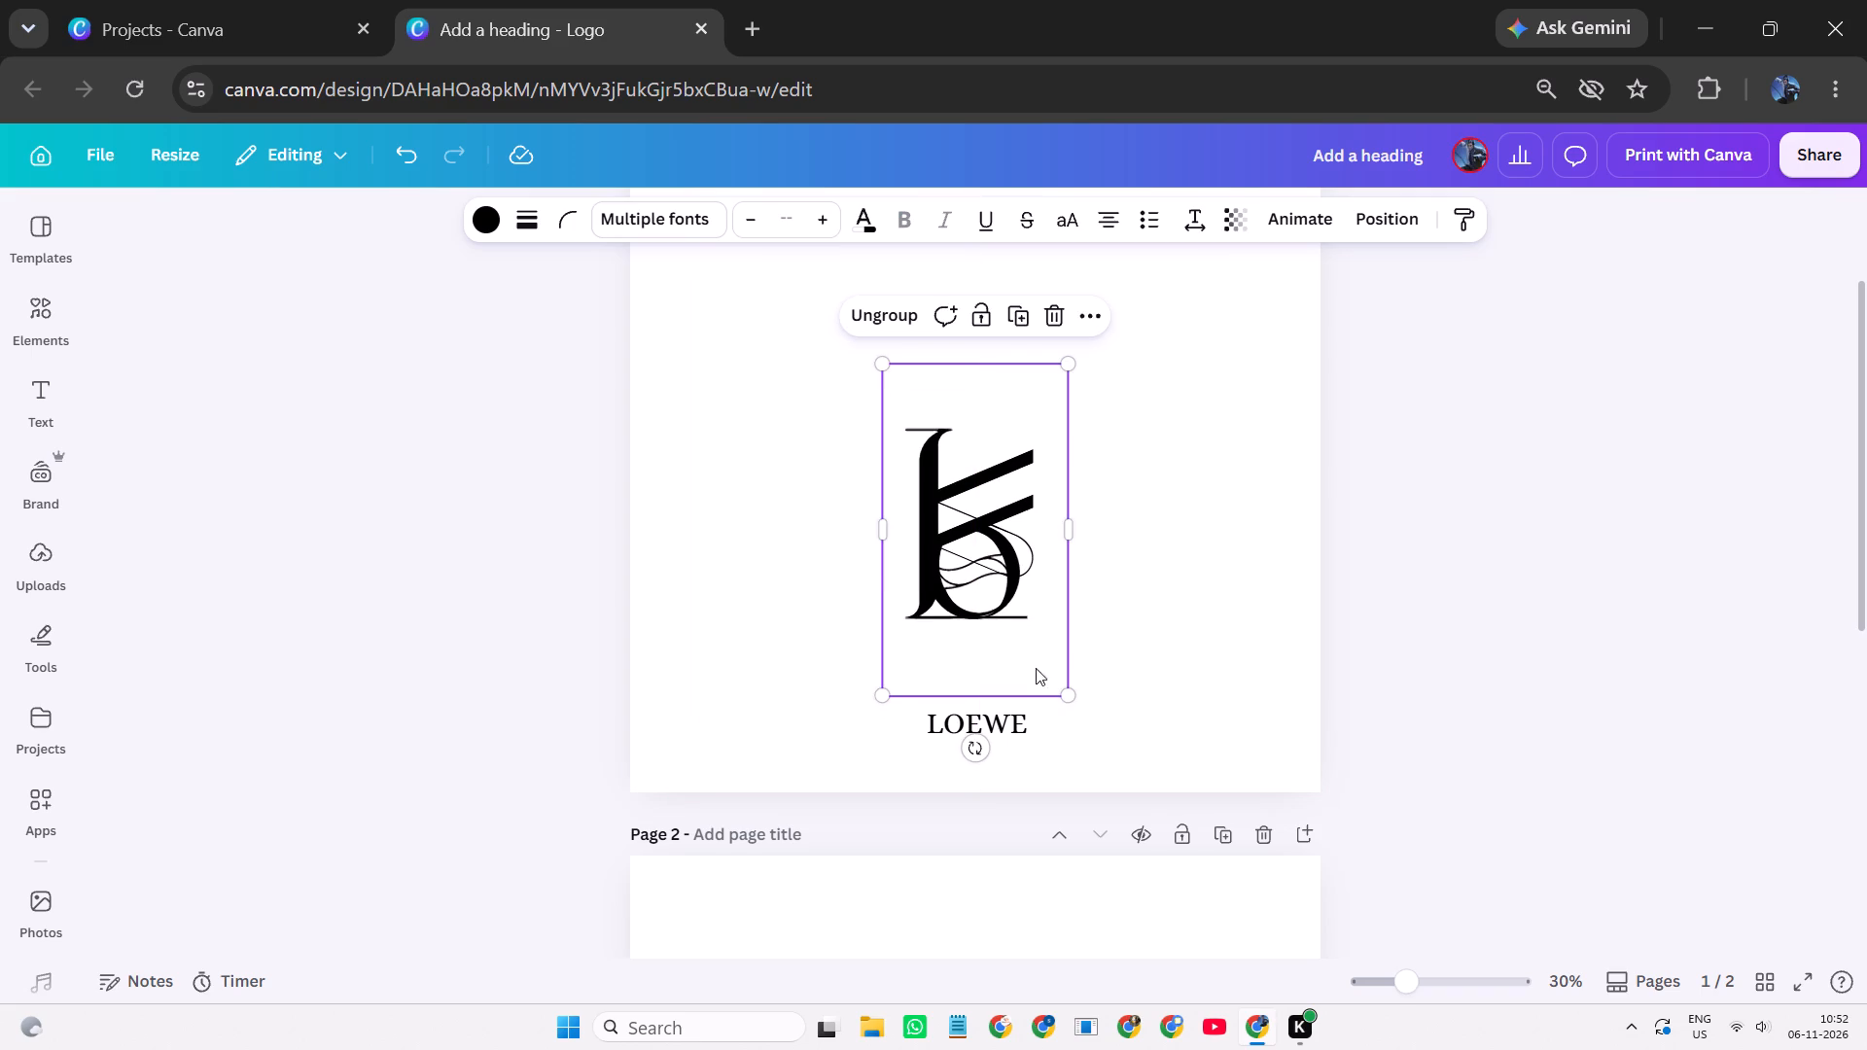
drag(1065, 690, 1115, 747)
drag(1084, 725, 1073, 719)
click(1166, 692)
Widen the LOEWE text box on page 1 and place it centred just beneath the monogram's base line.
drag(1005, 730, 1004, 708)
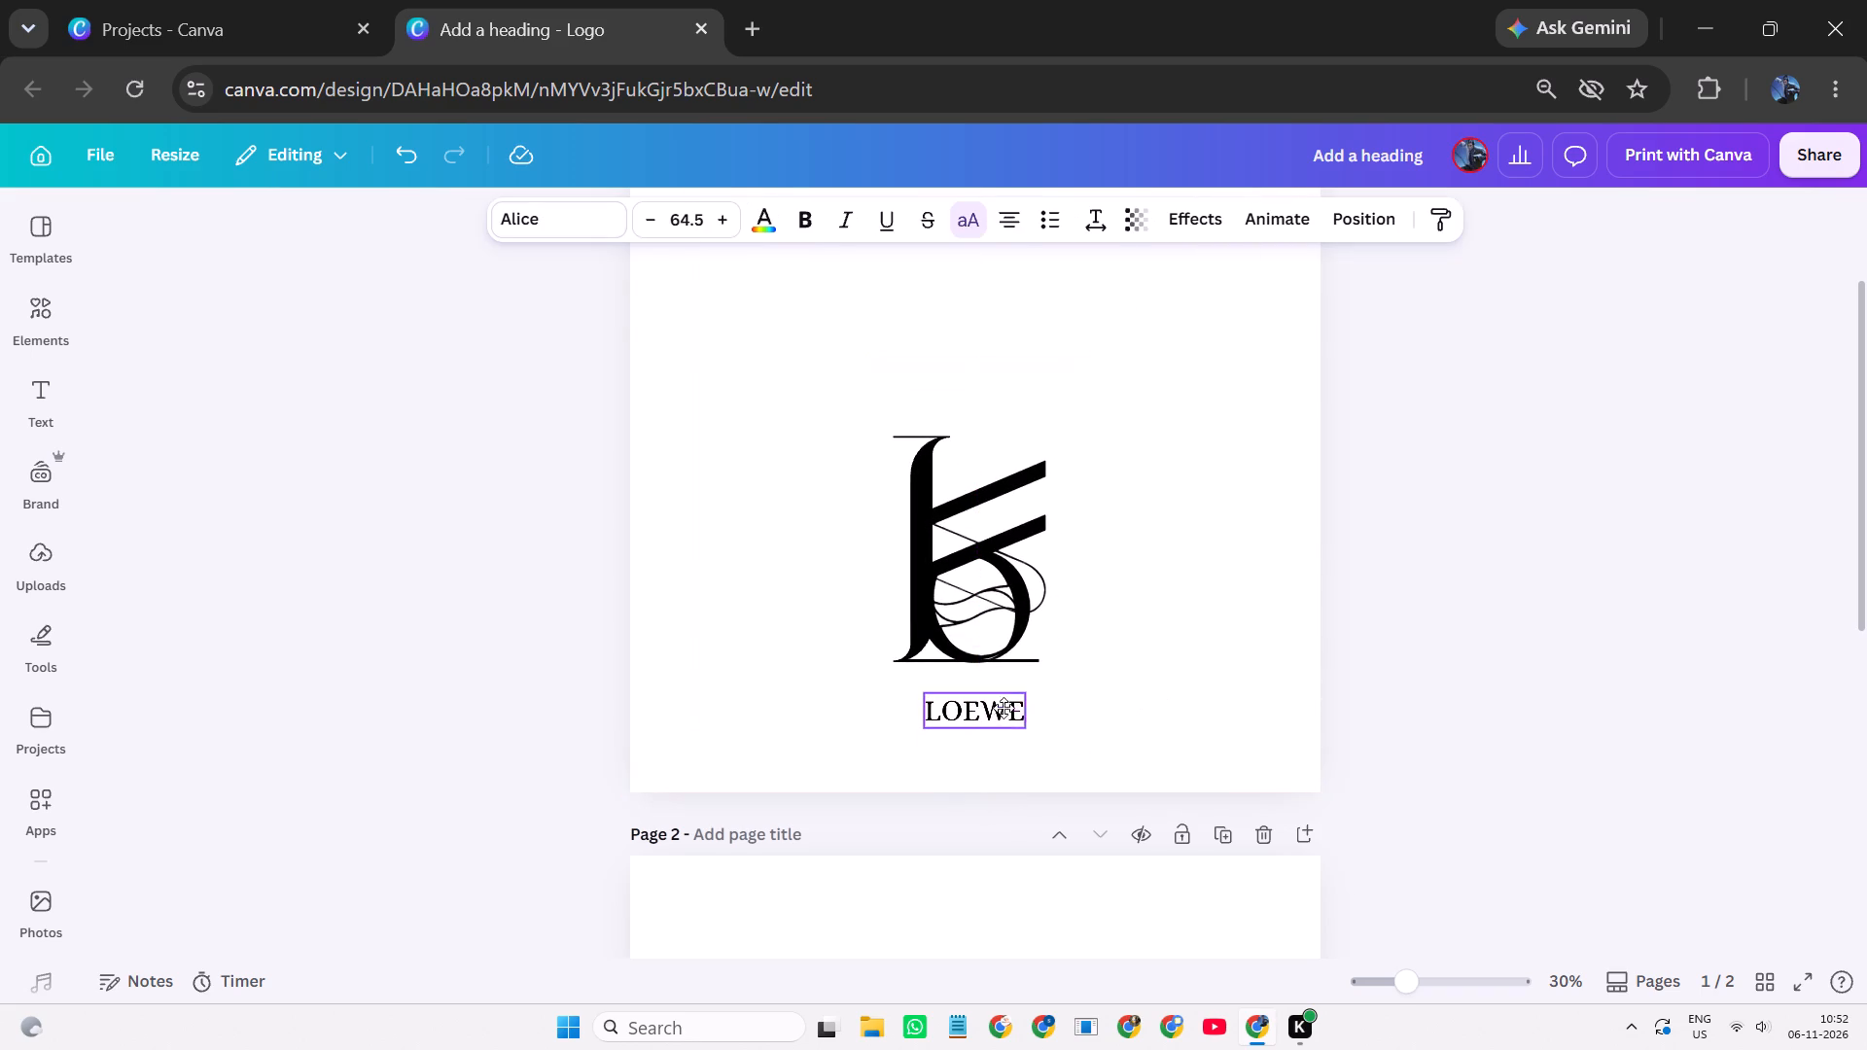
drag(1004, 708, 1004, 703)
drag(1028, 692, 1146, 691)
drag(1118, 690, 1053, 680)
drag(1053, 680, 1043, 678)
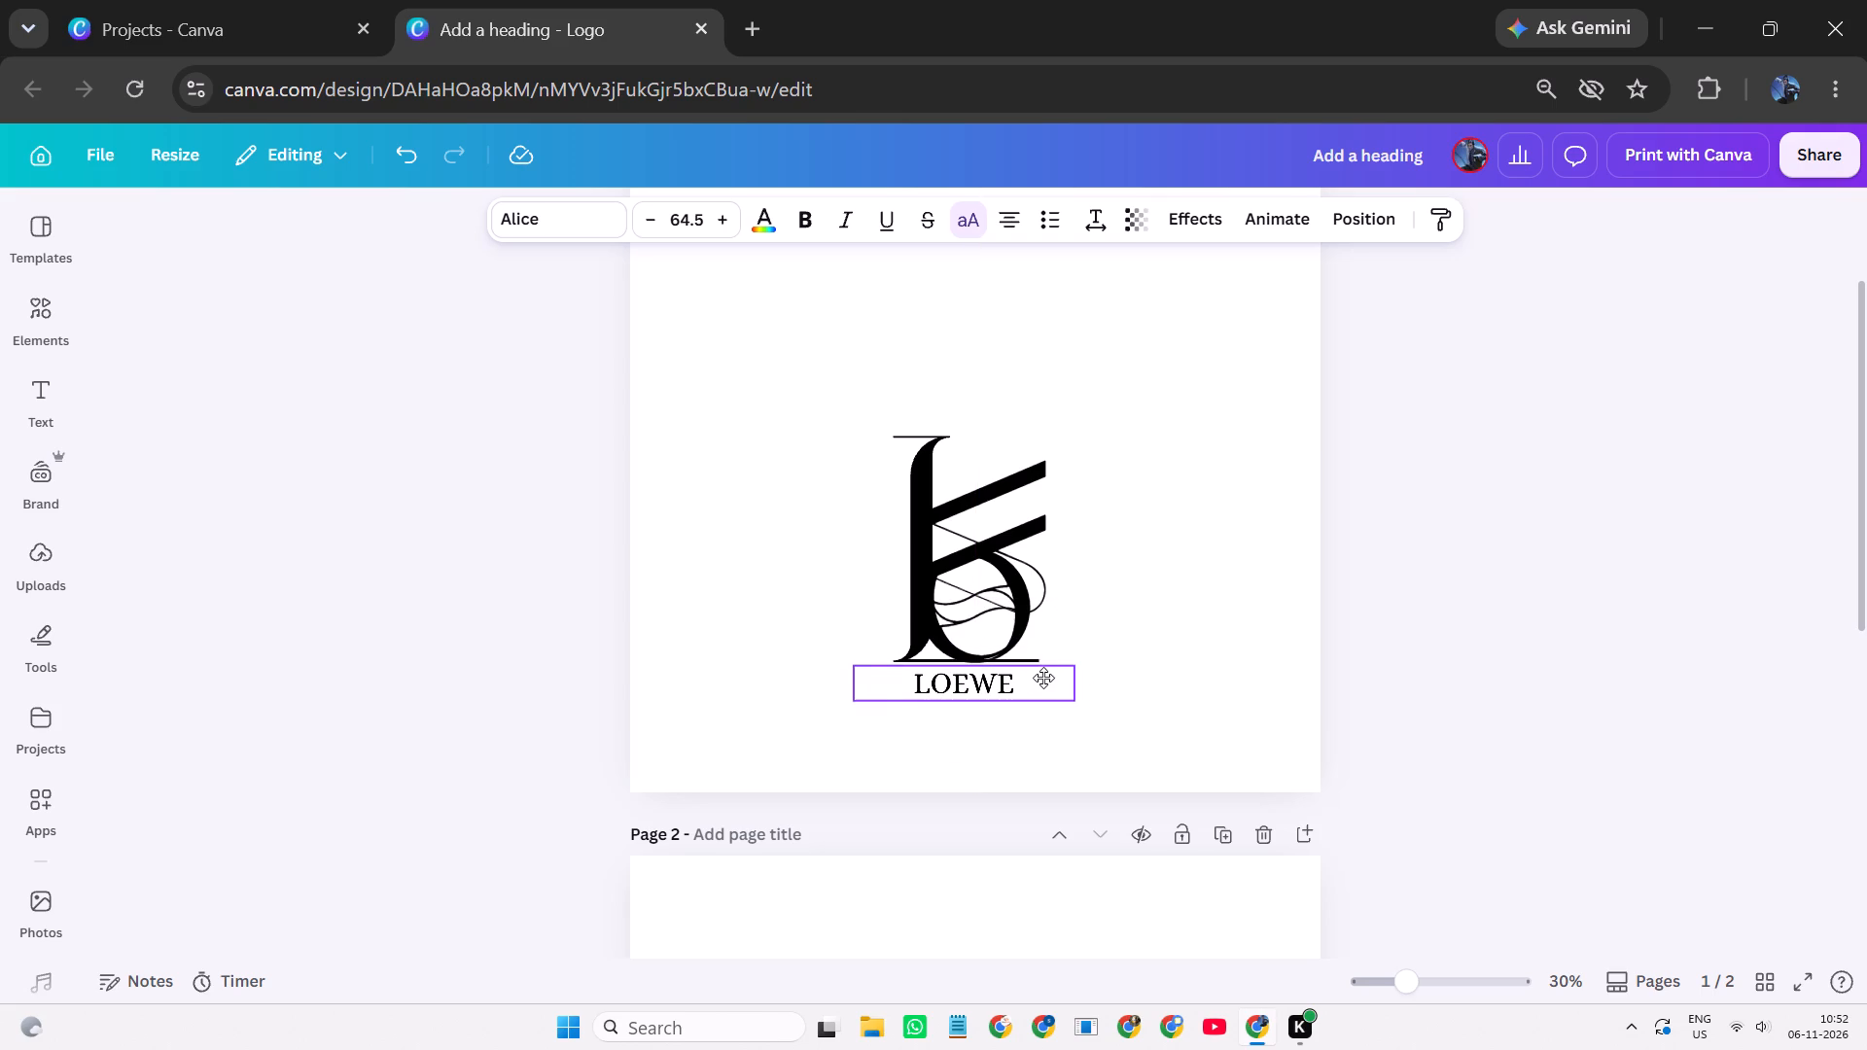
drag(1043, 678, 1044, 678)
click(1141, 573)
Group the page 1 monogram and the LOEWE text into a single logo.
scroll(1142, 572, up, 1)
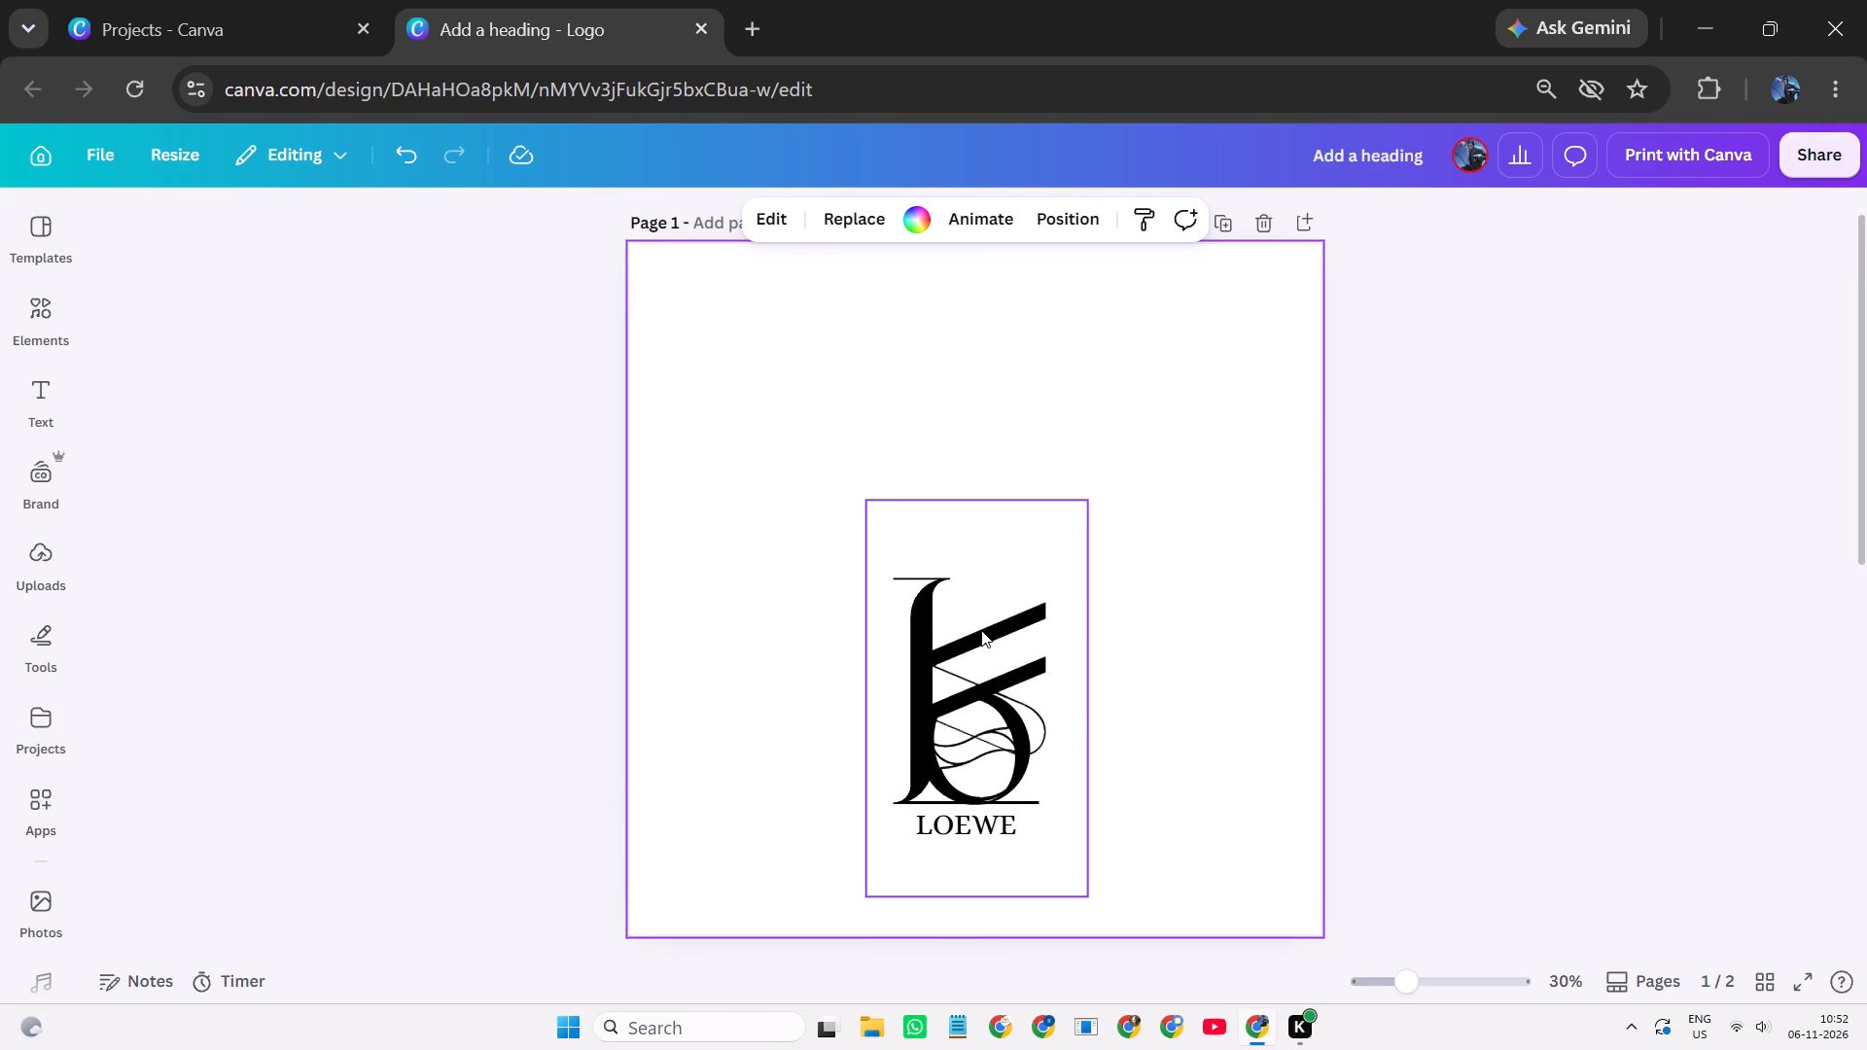
click(981, 630)
click(1233, 557)
drag(1218, 521, 989, 882)
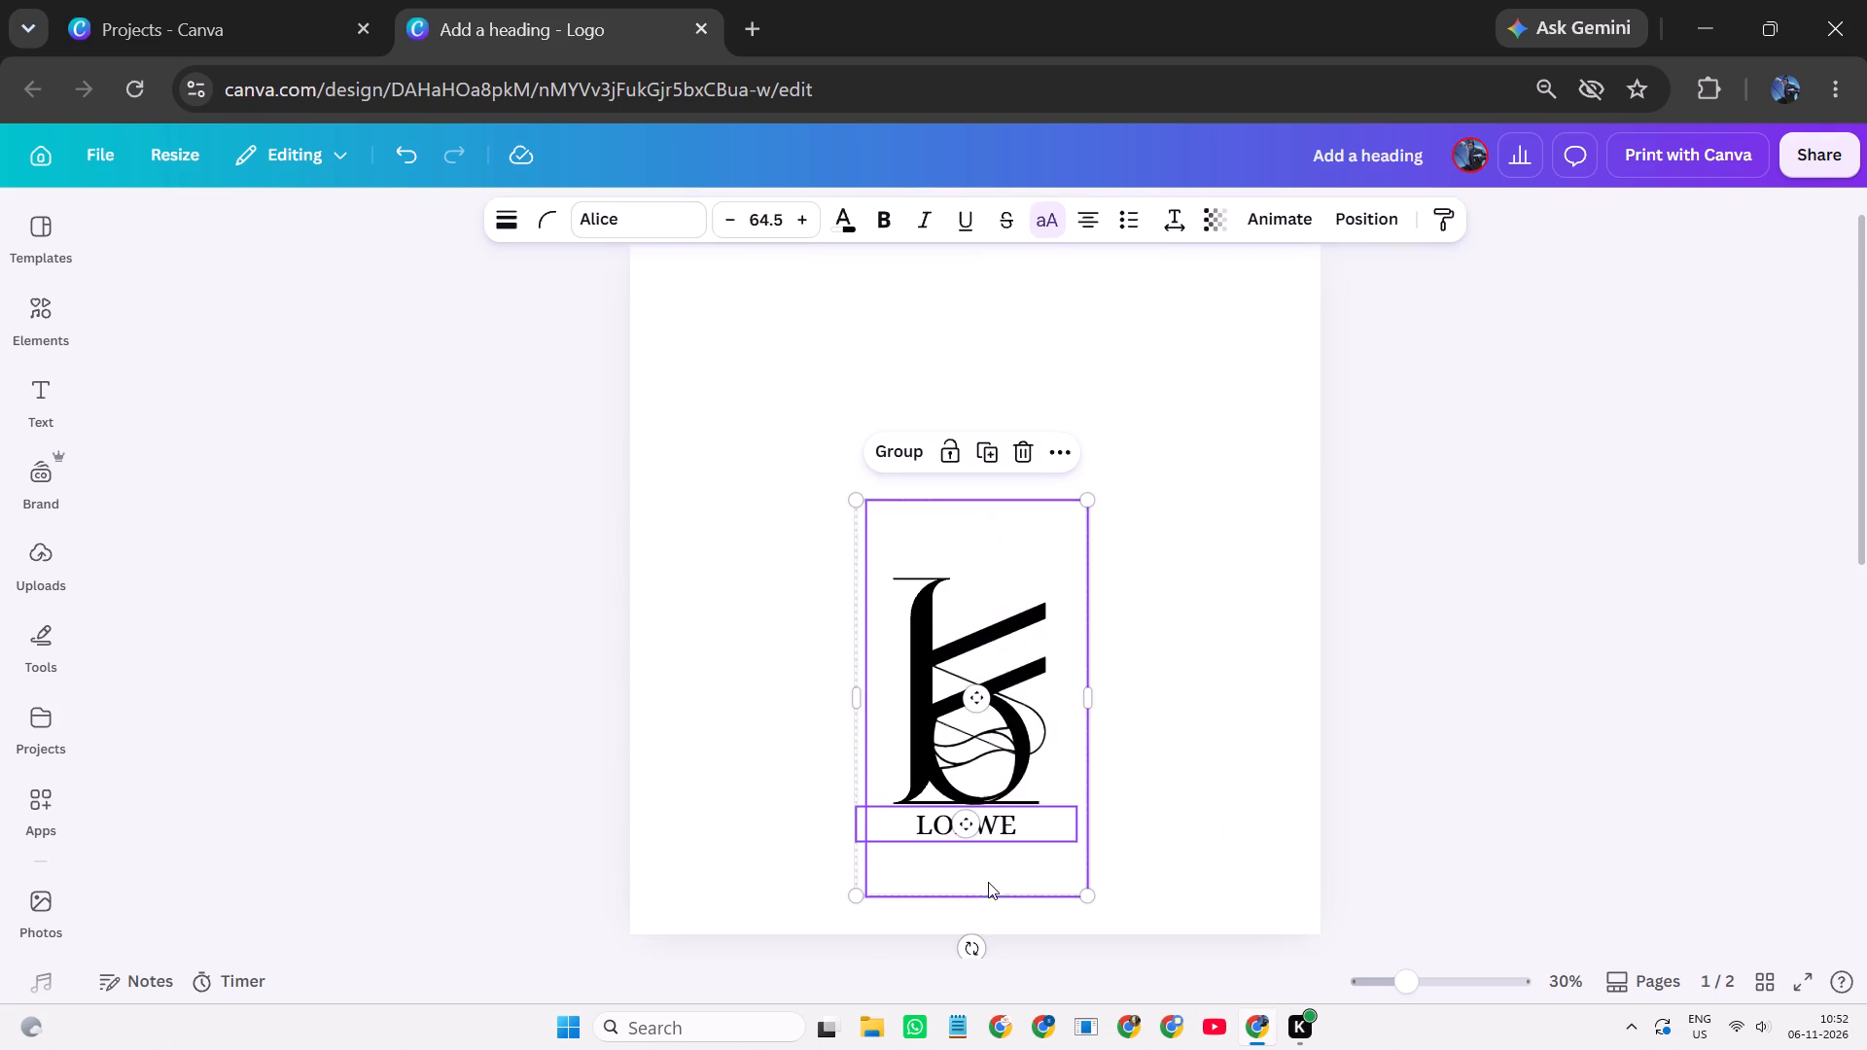
click(909, 433)
click(907, 443)
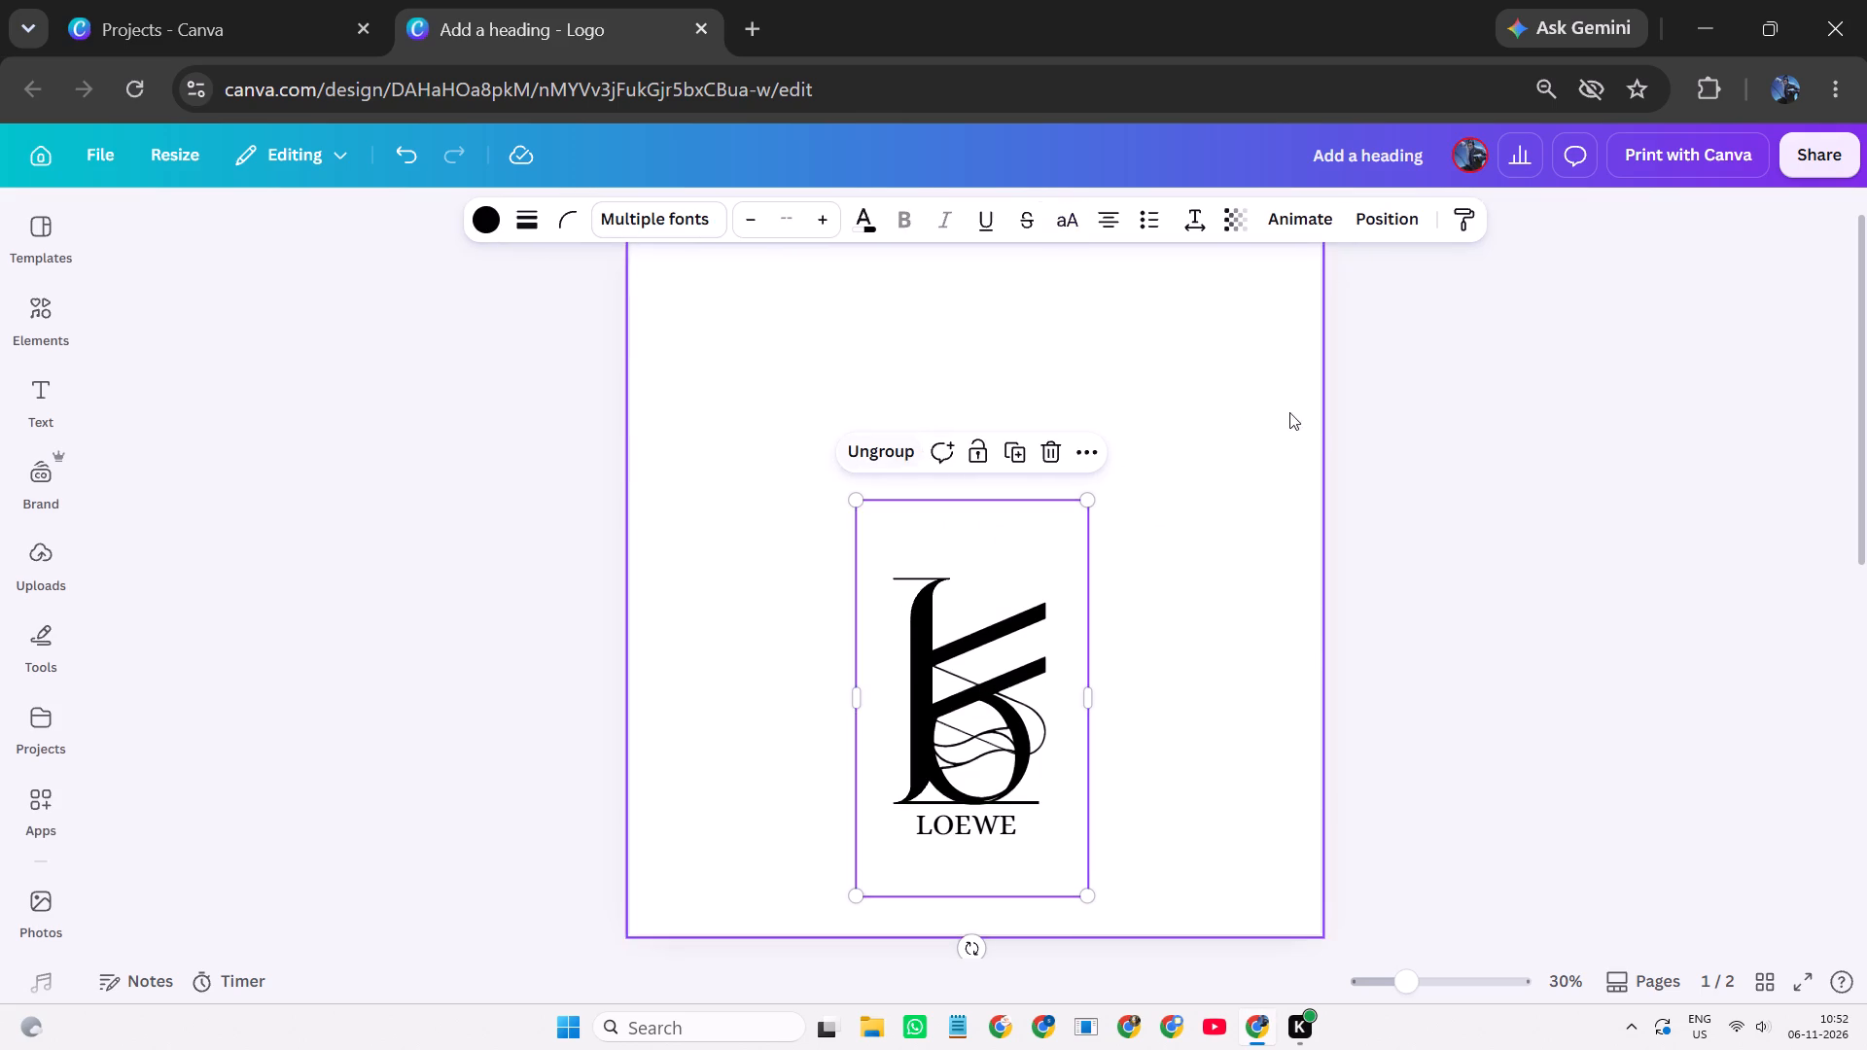
click(1443, 405)
Recolour the text of the grouped page 1 logo to a custom solid dark maroon.
drag(1104, 583, 945, 831)
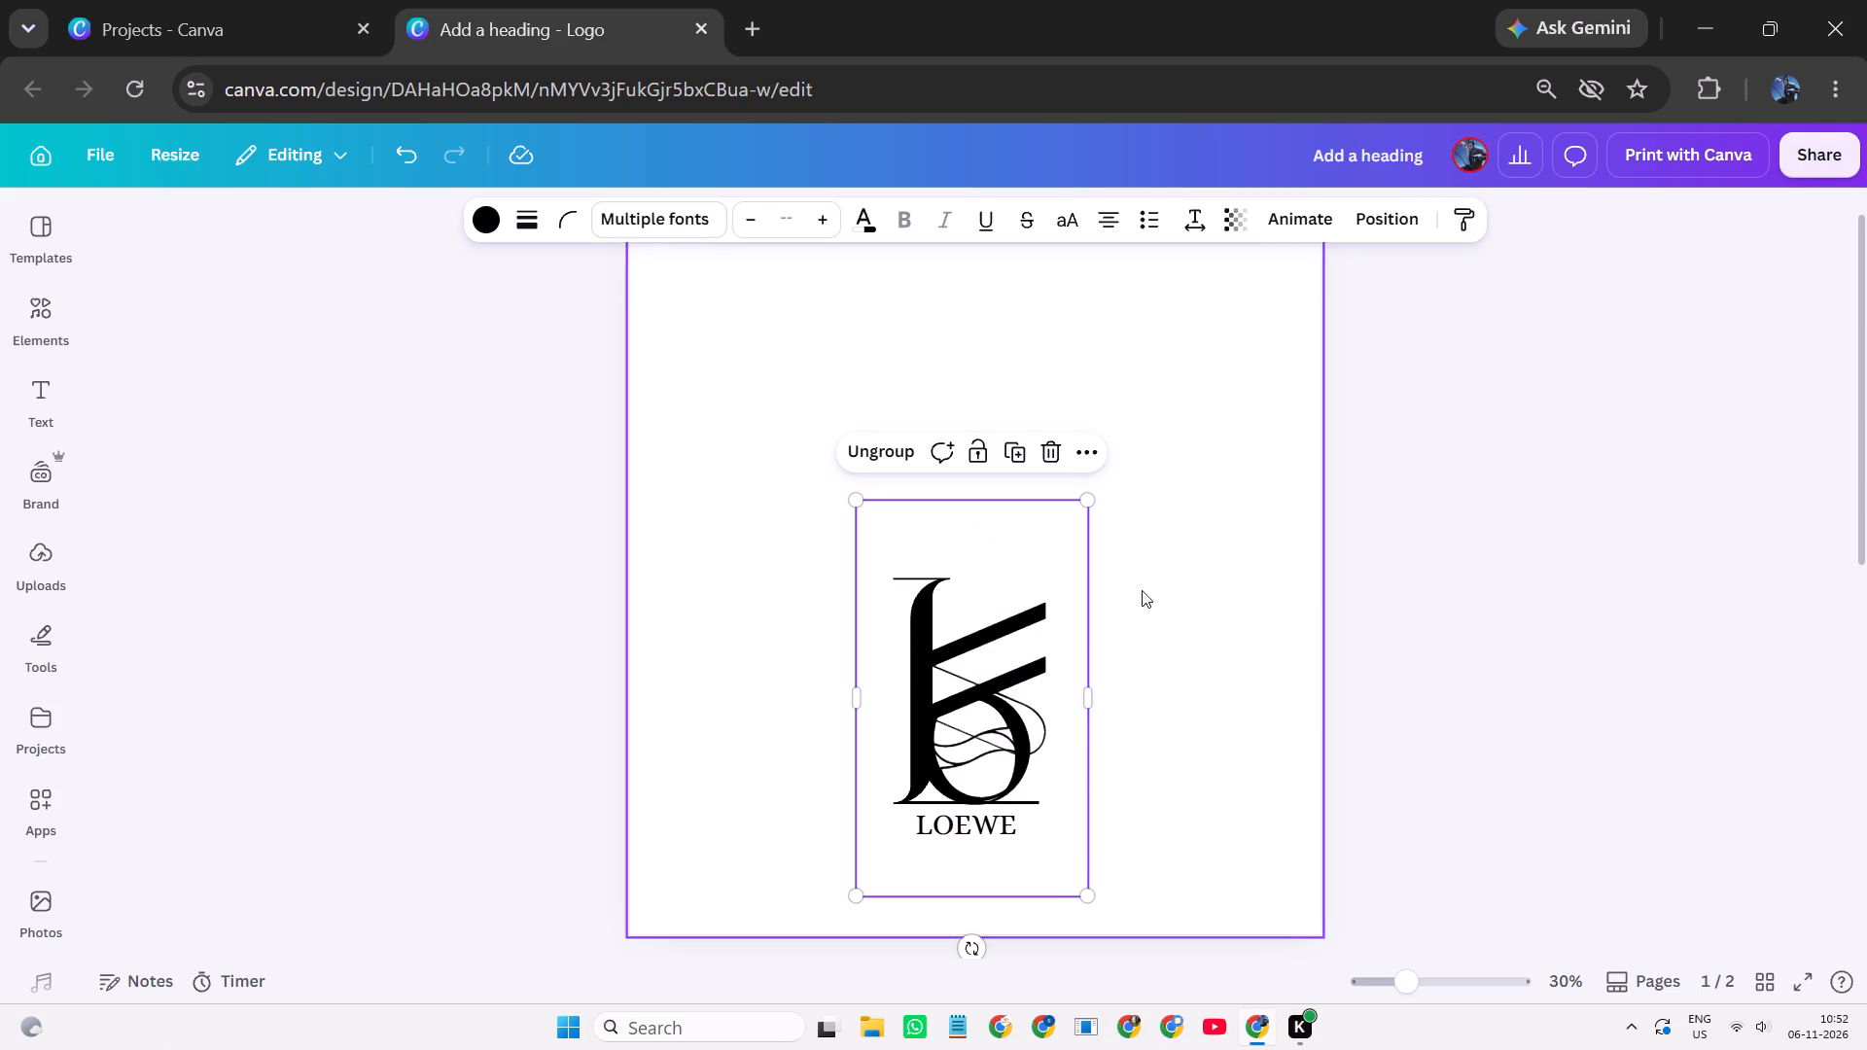
click(853, 222)
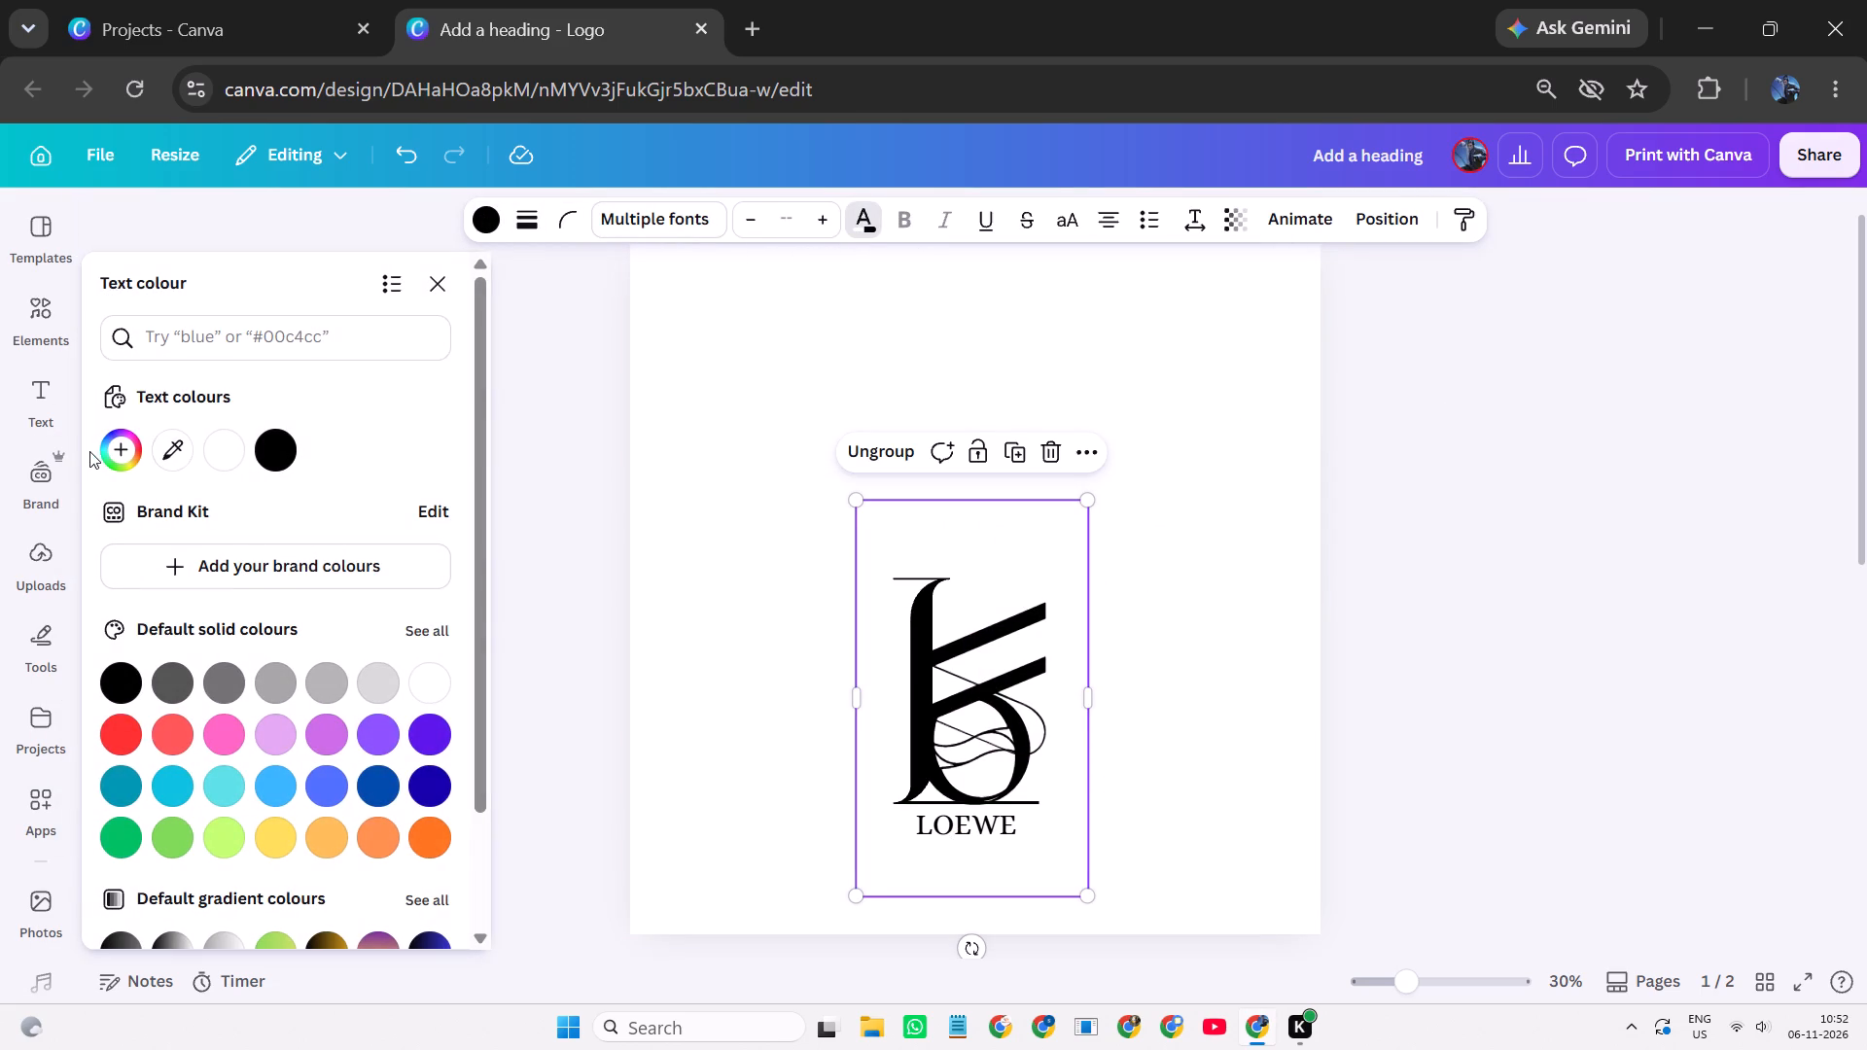
click(113, 444)
drag(220, 584, 338, 598)
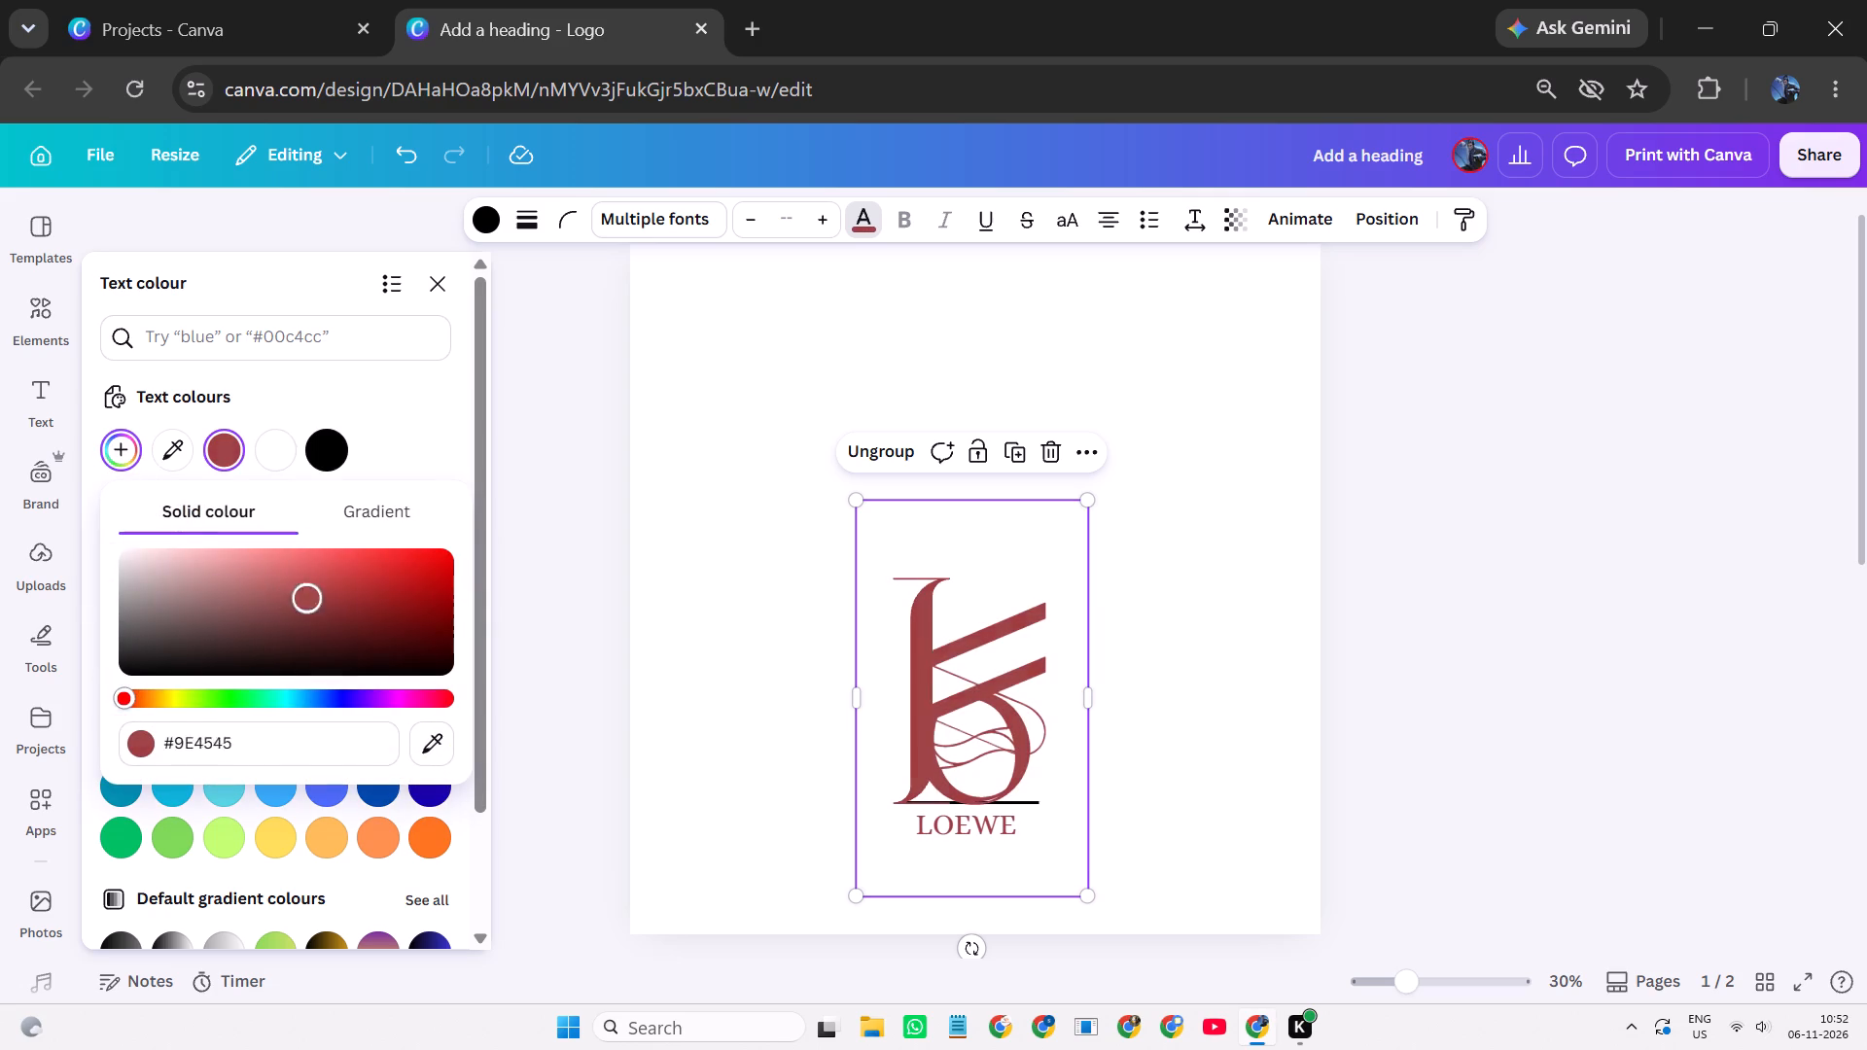
drag(338, 598, 403, 632)
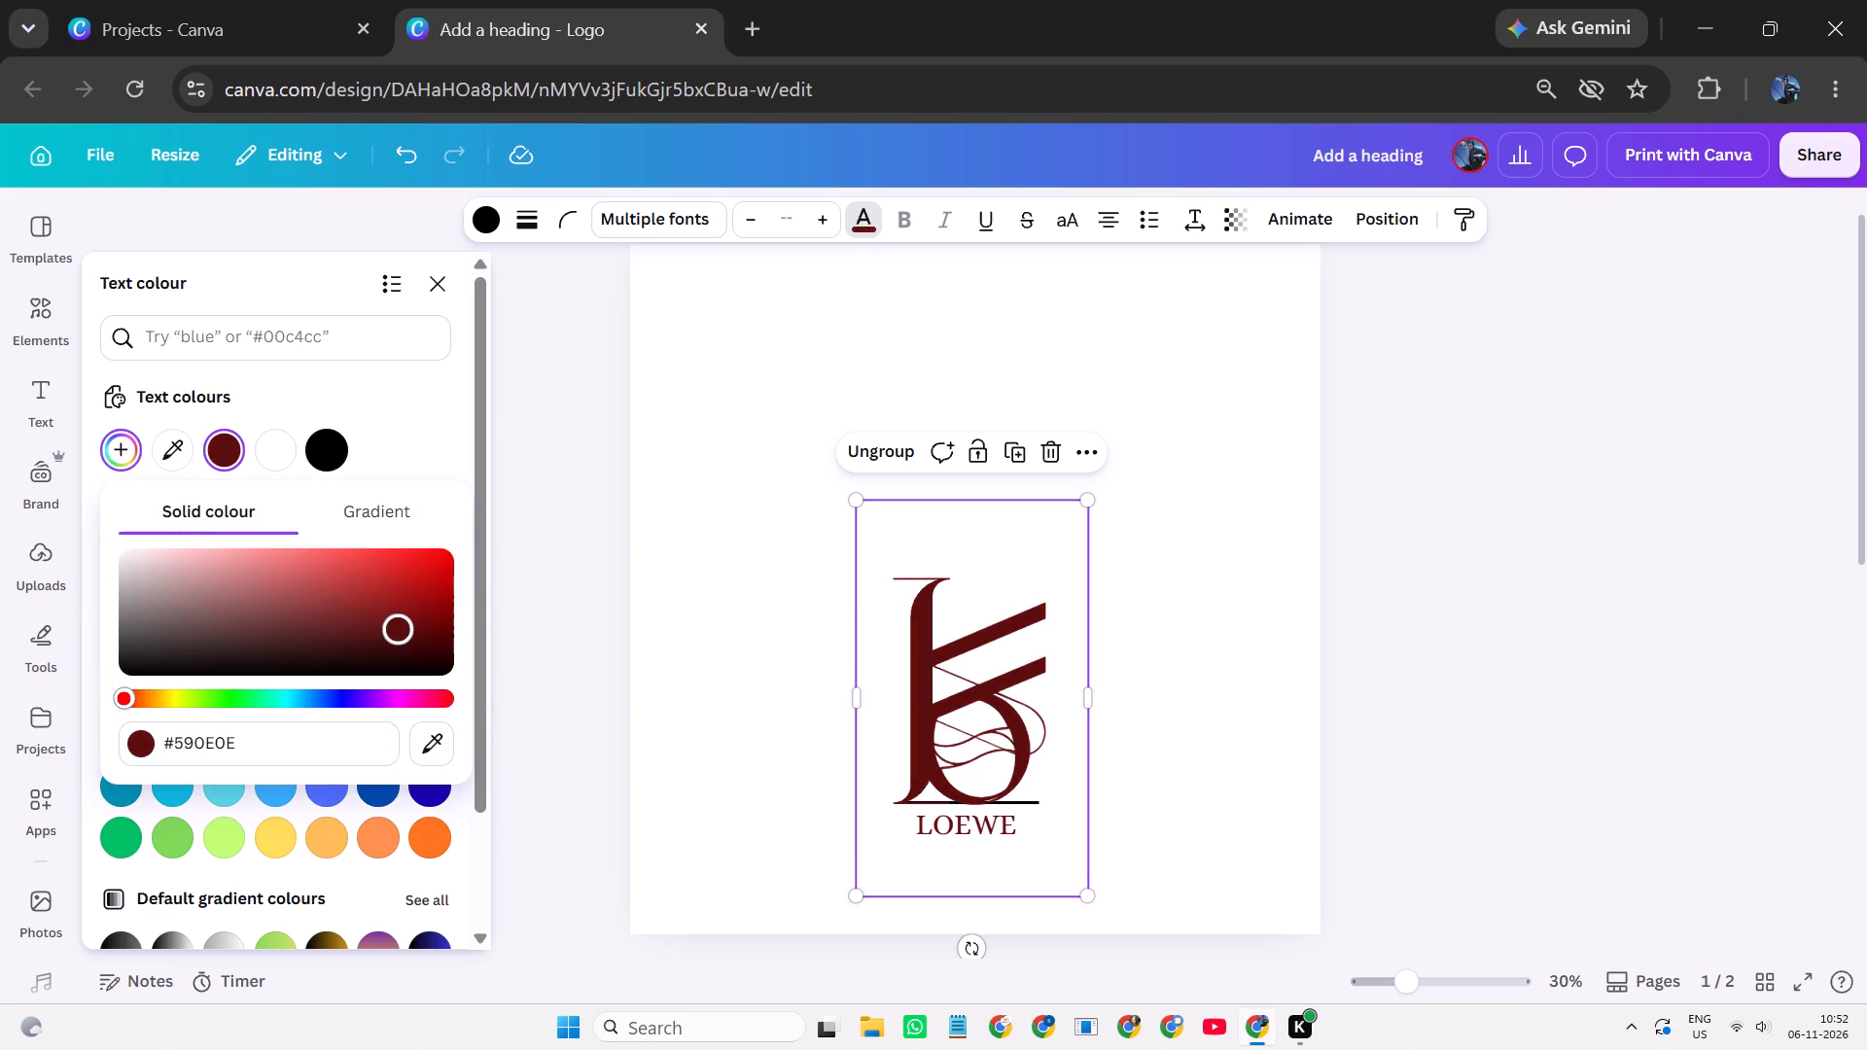
drag(403, 632, 401, 636)
click(1576, 661)
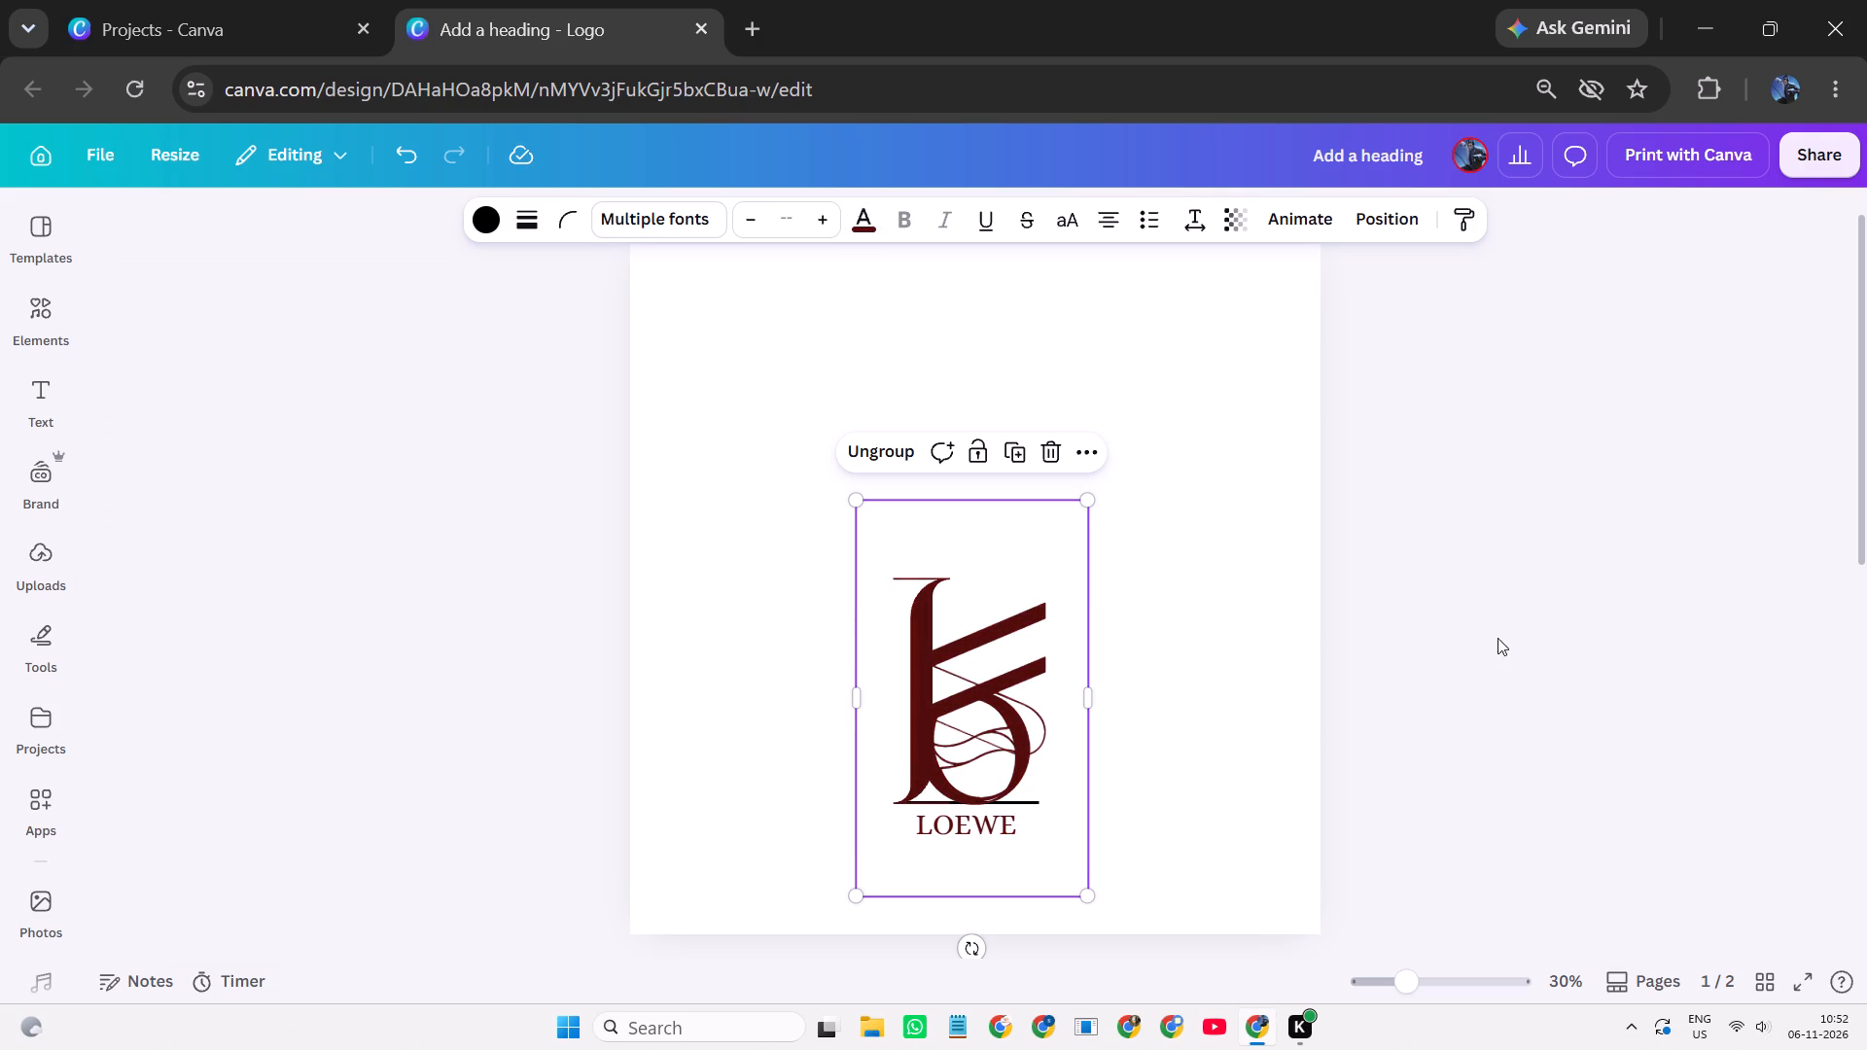
click(1204, 500)
Add a blank page 3 after the black version of the logo.
scroll(1177, 478, down, 7)
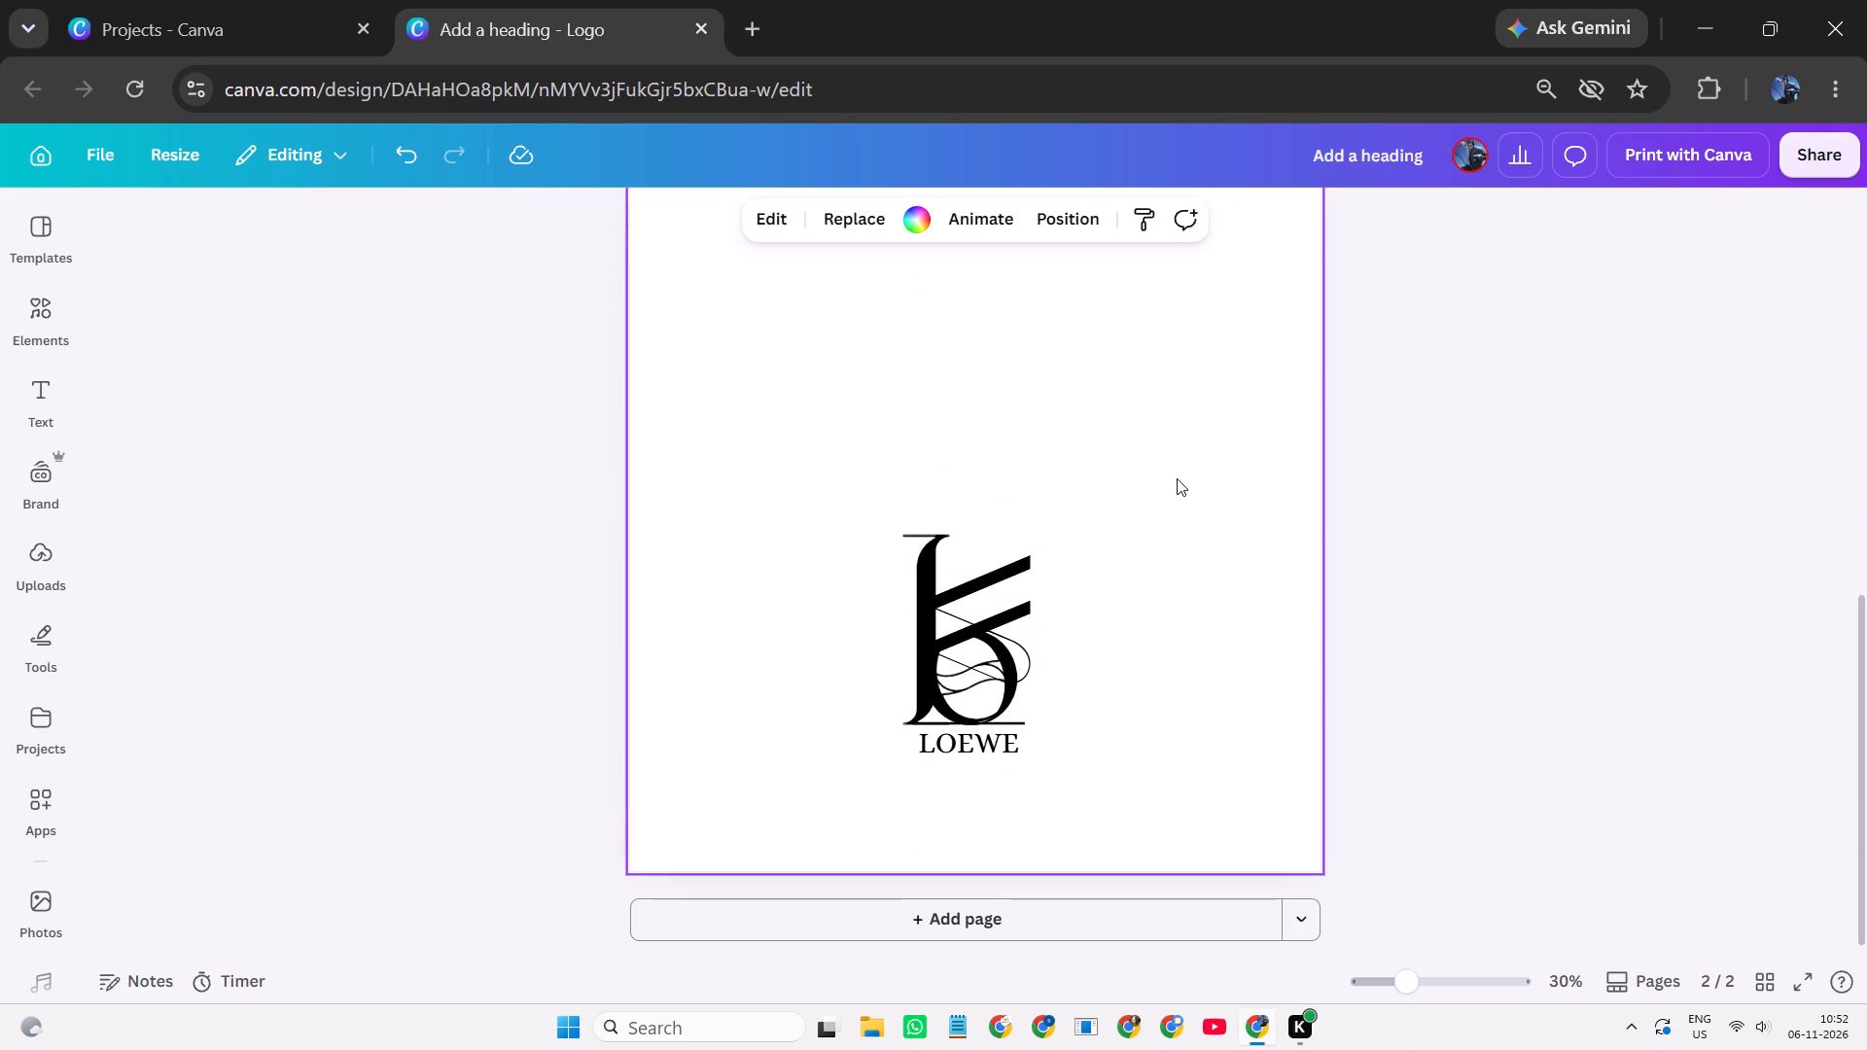
scroll(1177, 478, down, 4)
click(1091, 892)
click(1086, 934)
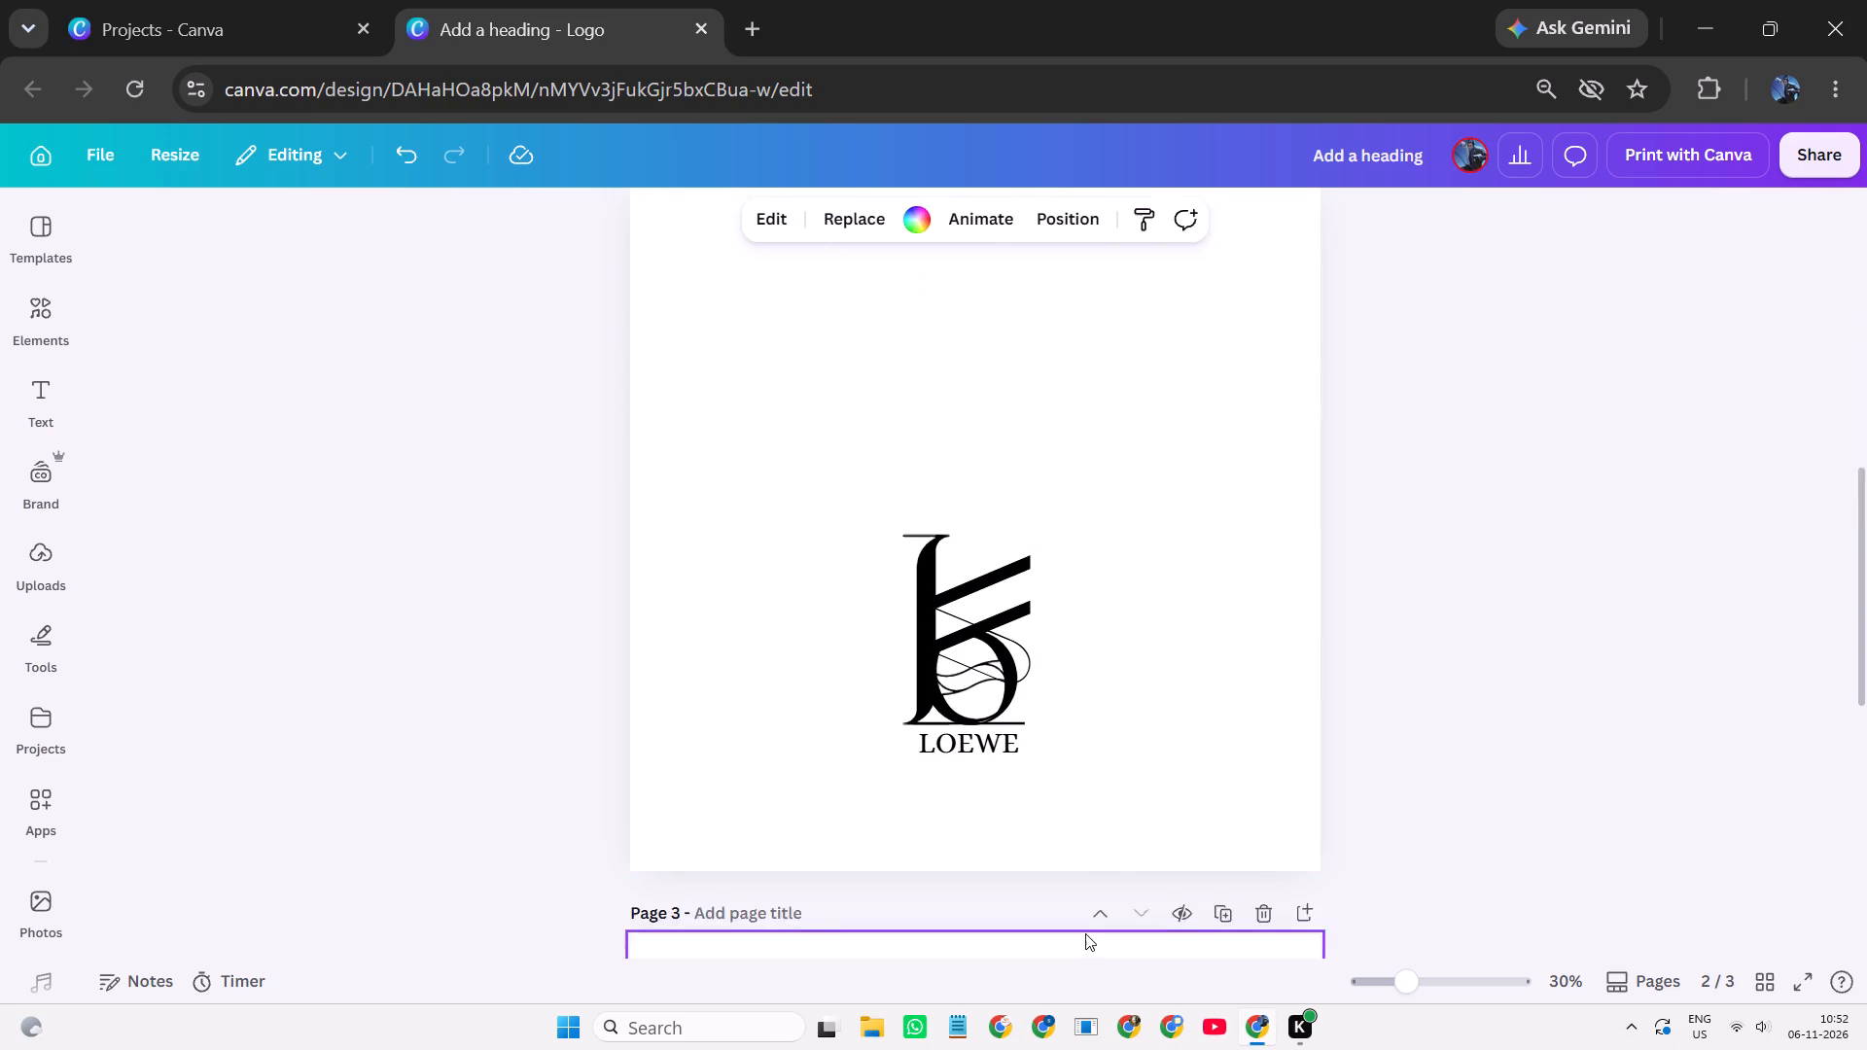
Fill page 3 with the uploaded photo of the dark-haired woman with loose strands across her bare neck.
click(55, 546)
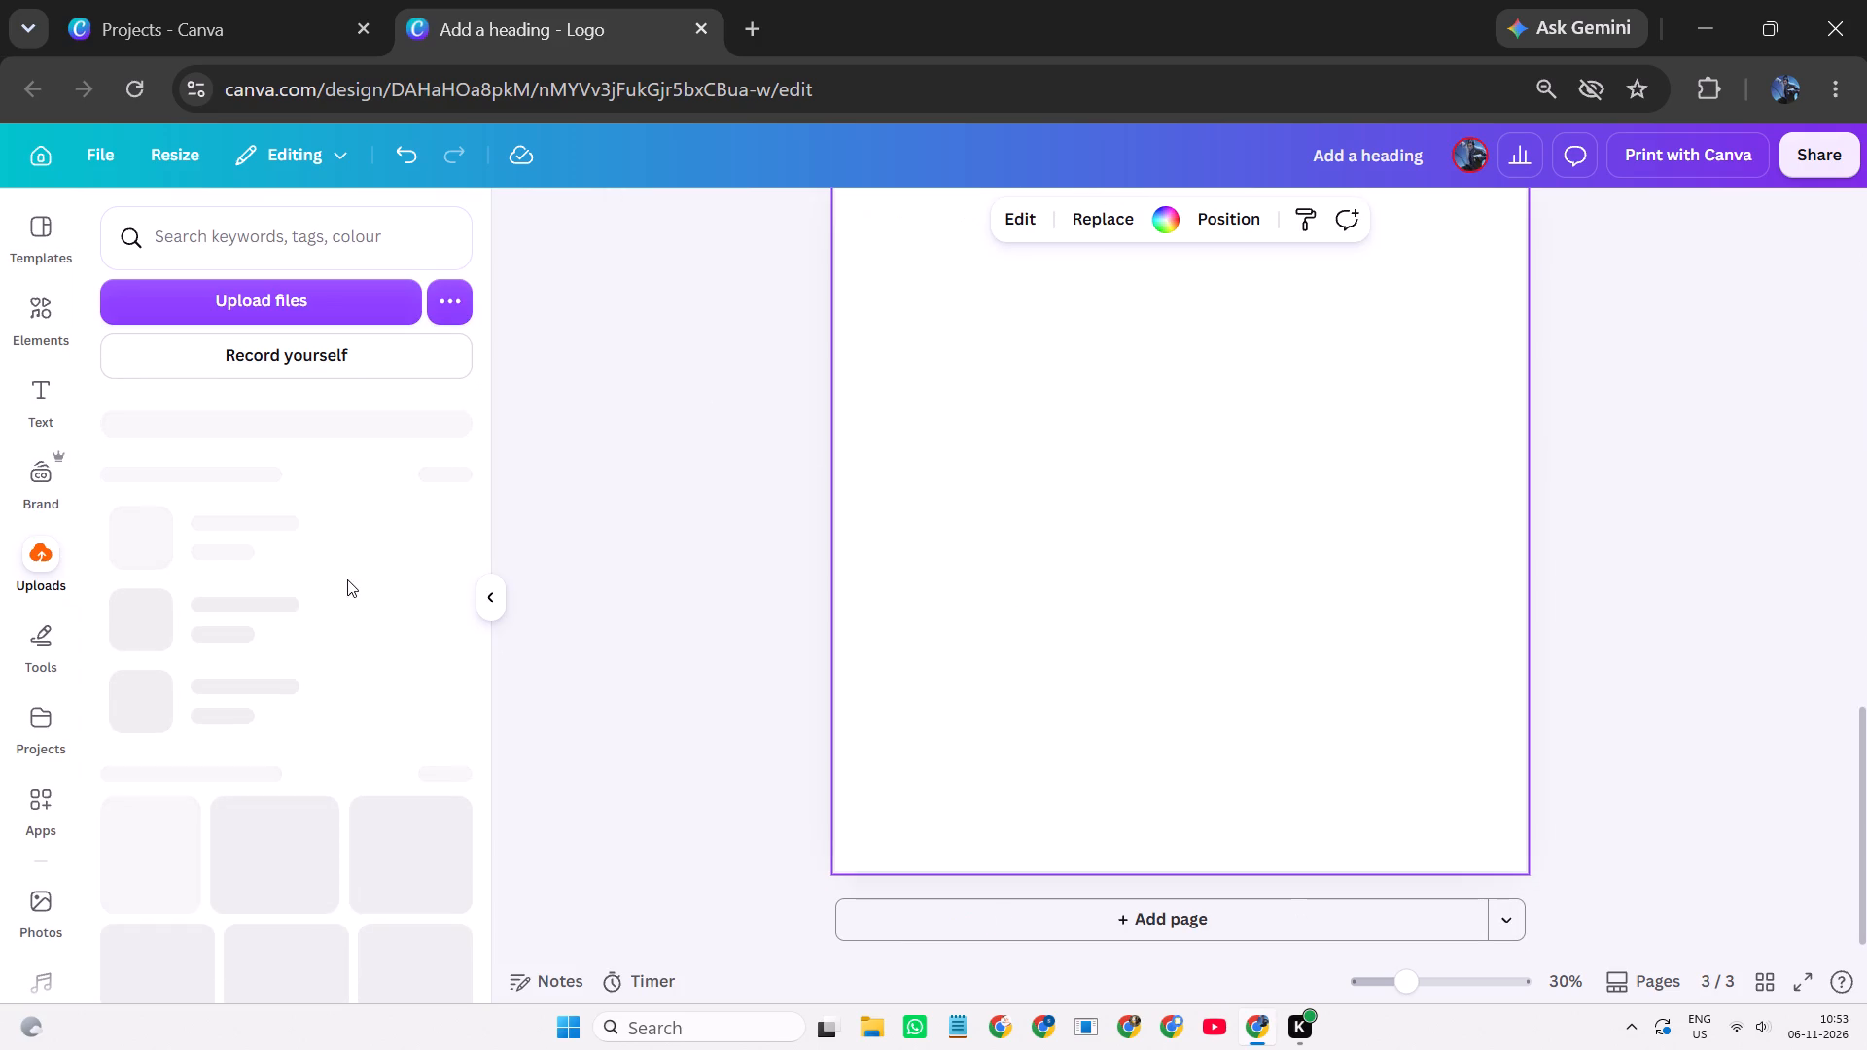
scroll(339, 621, down, 3)
drag(395, 673, 476, 636)
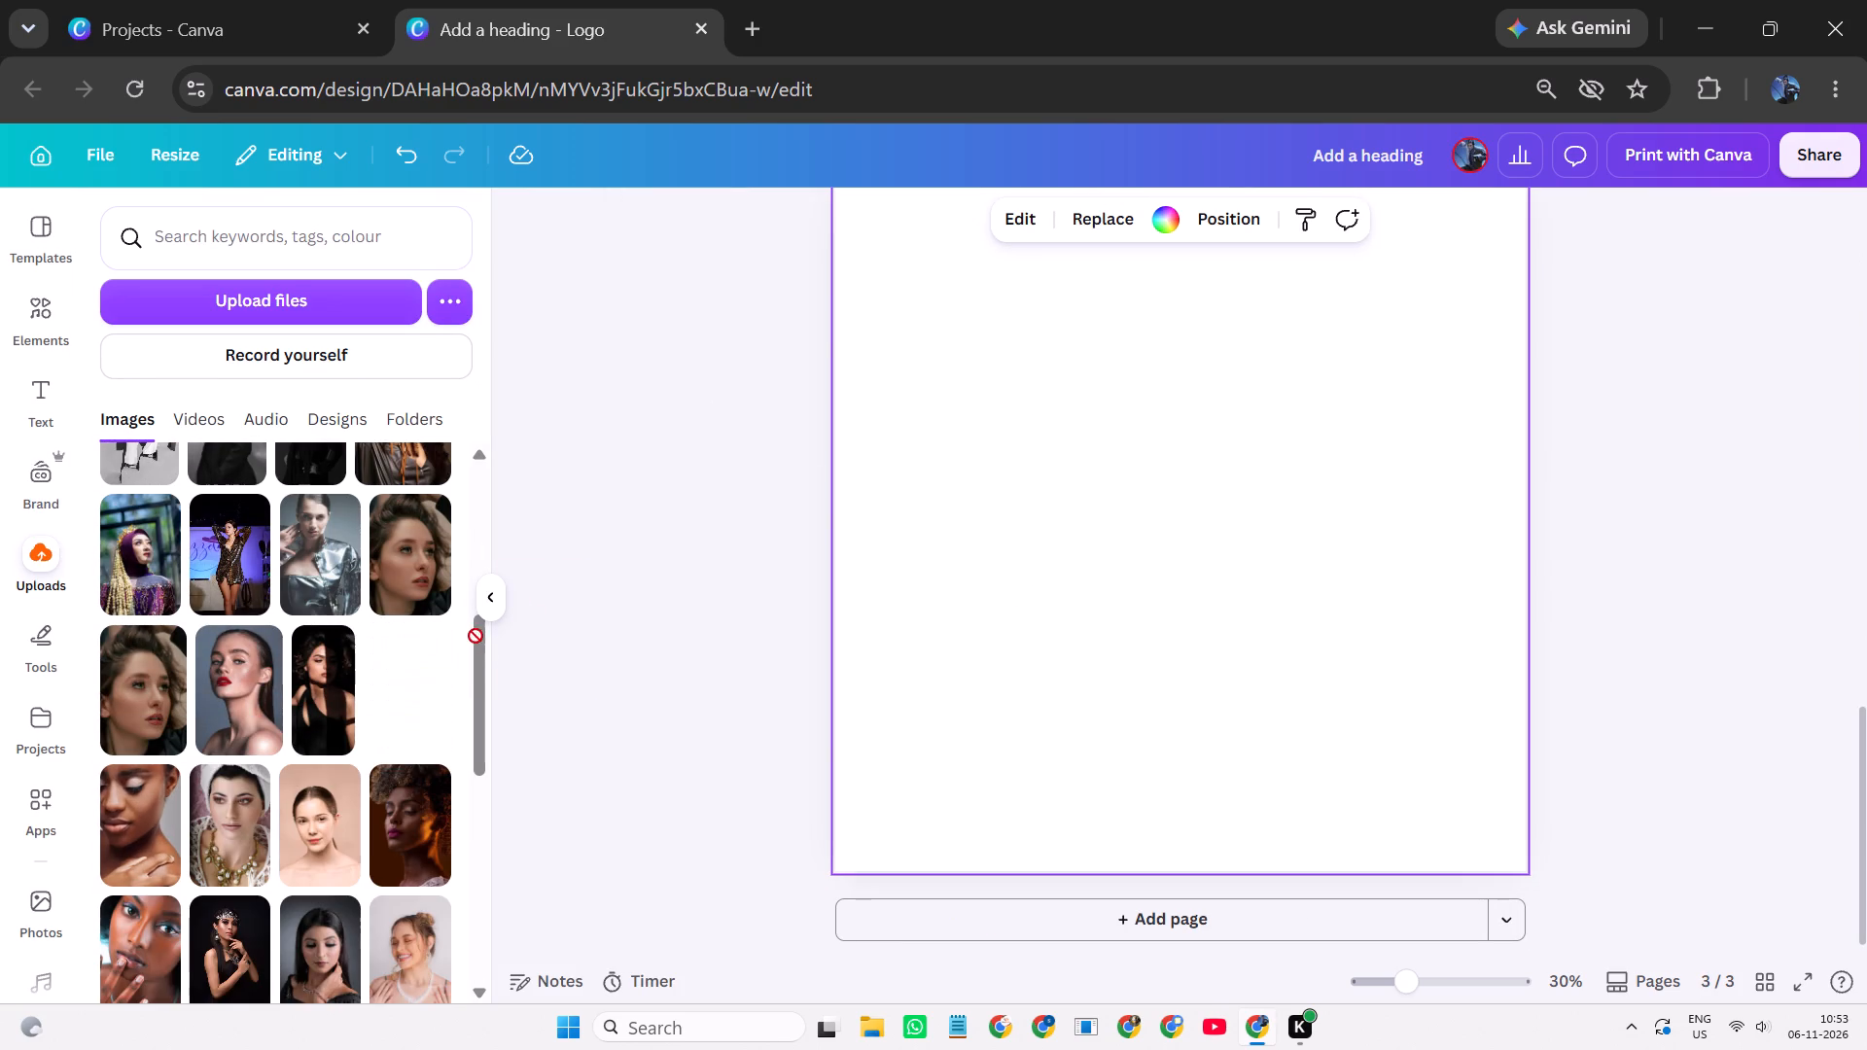
drag(476, 636, 841, 326)
scroll(704, 844, down, 2)
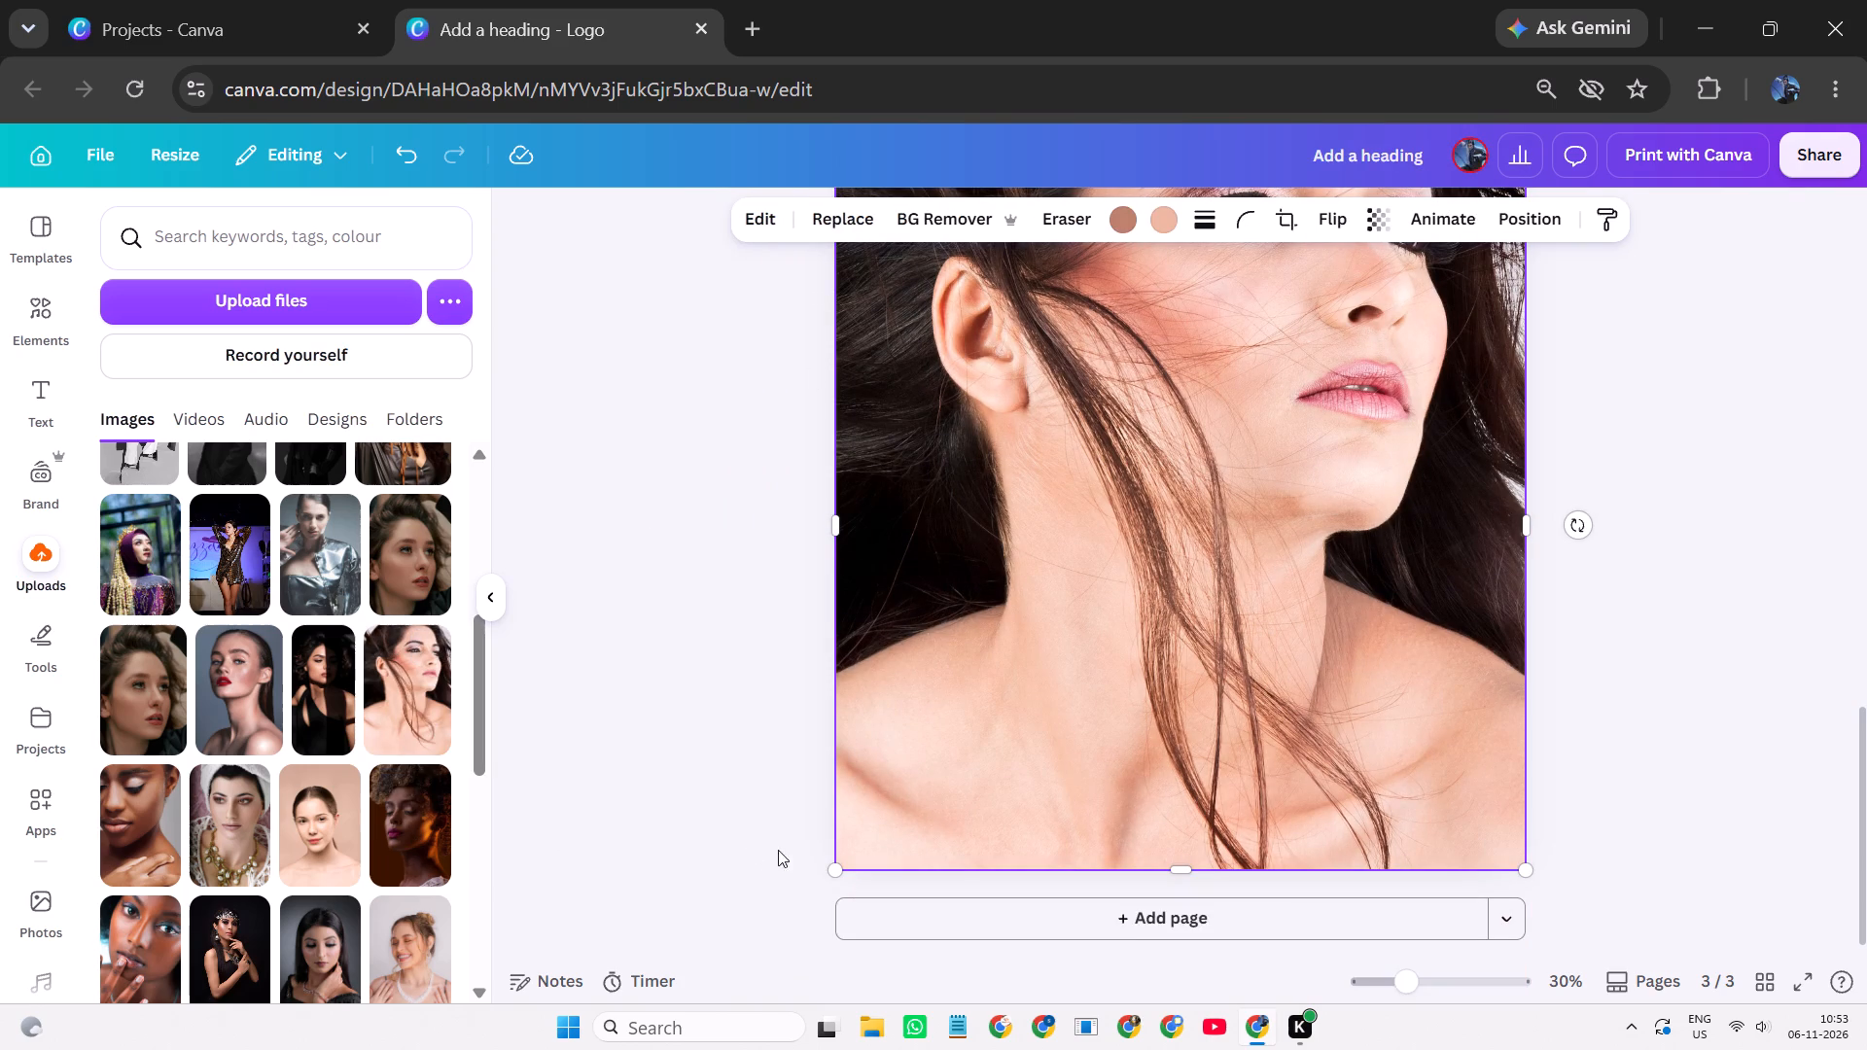
Add page 4 and place the uploaded photo of the curly-haired woman in warm light against the page's left edge.
click(1008, 921)
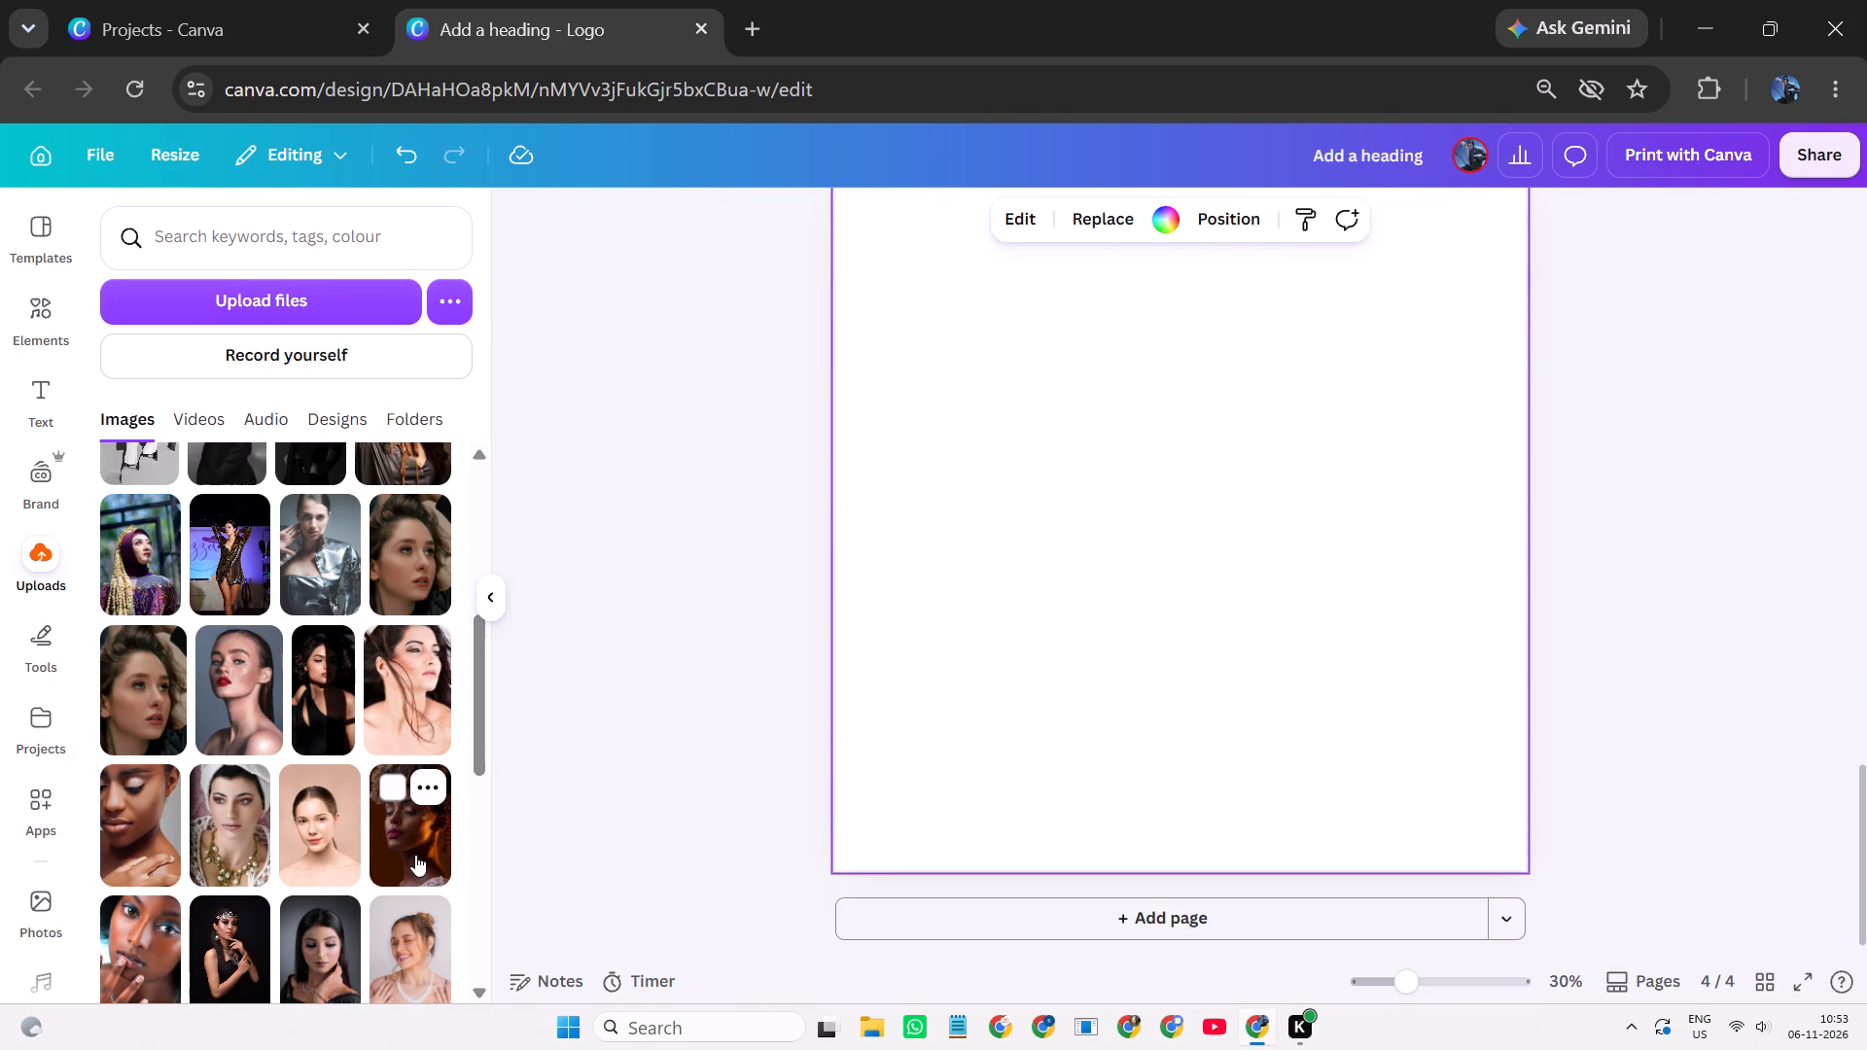
click(428, 833)
drag(1097, 639, 1034, 645)
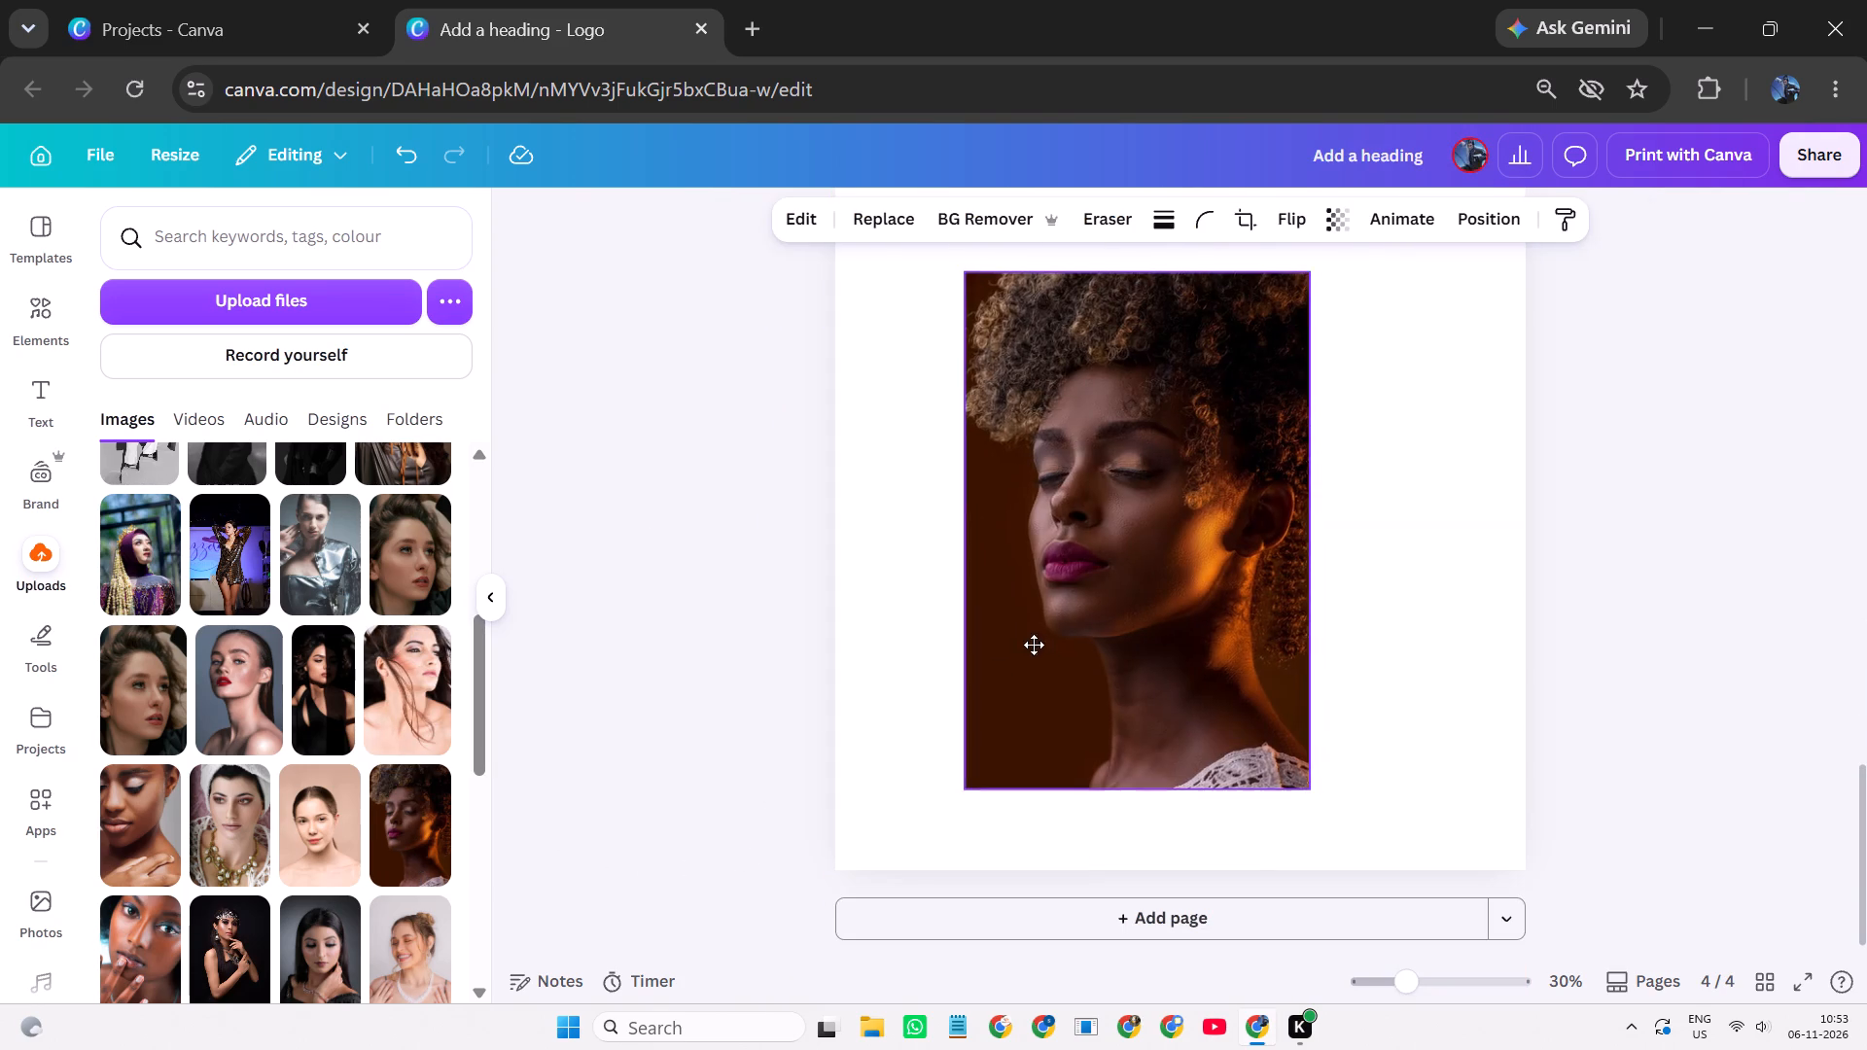
drag(1034, 645, 928, 630)
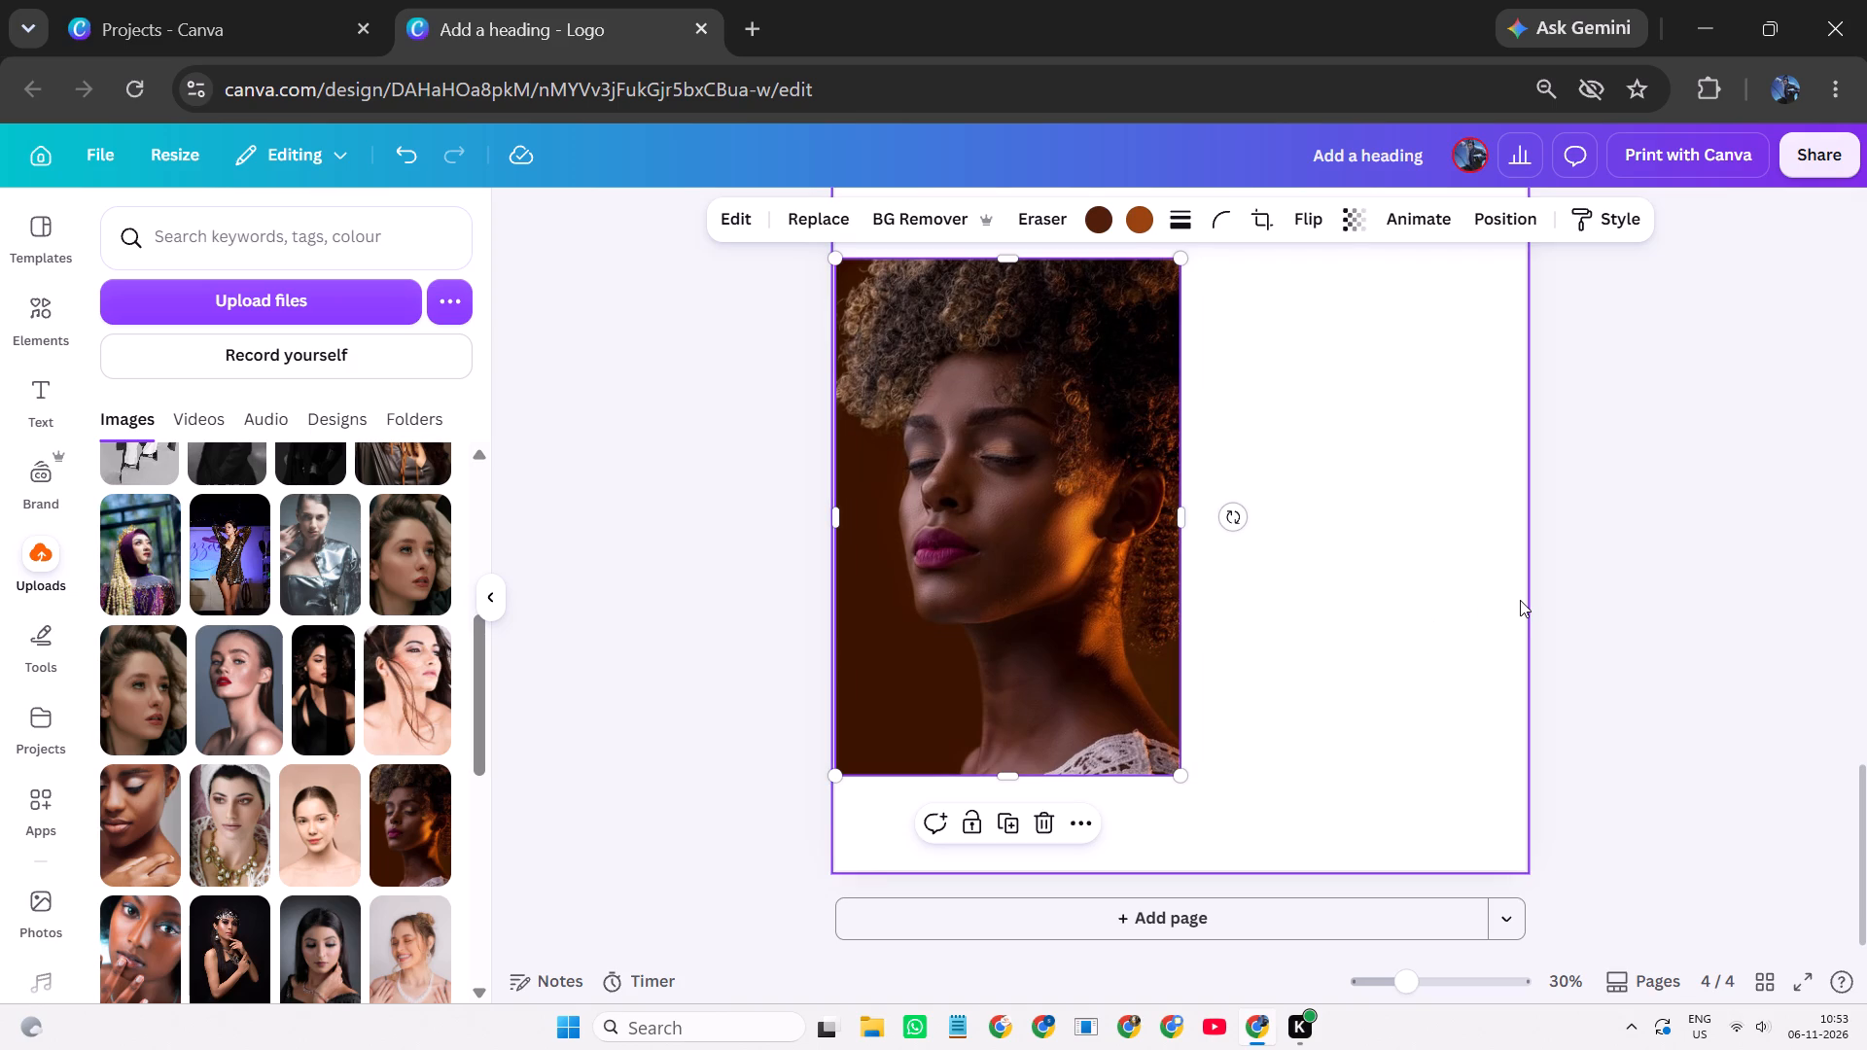
click(1570, 547)
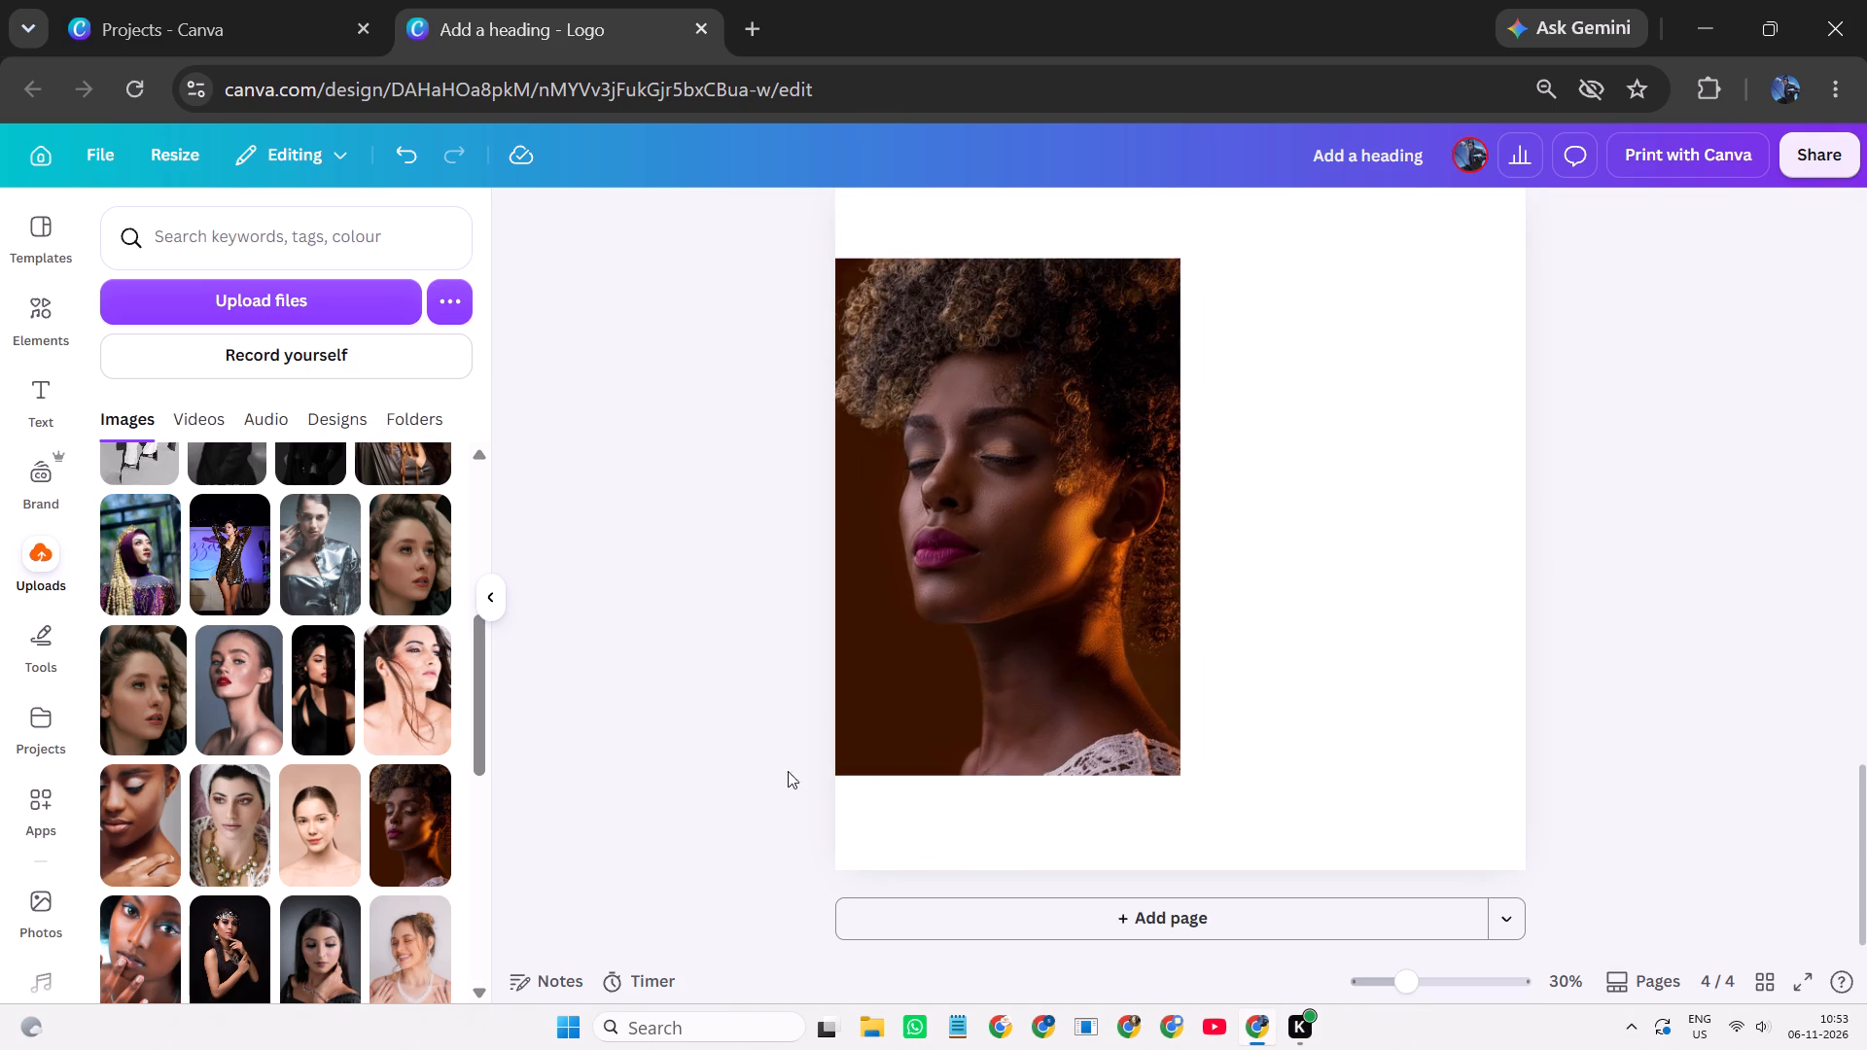
Add page 5 and place the uploaded close-up of the brown-haired woman on the left side of the page.
scroll(441, 829, down, 2)
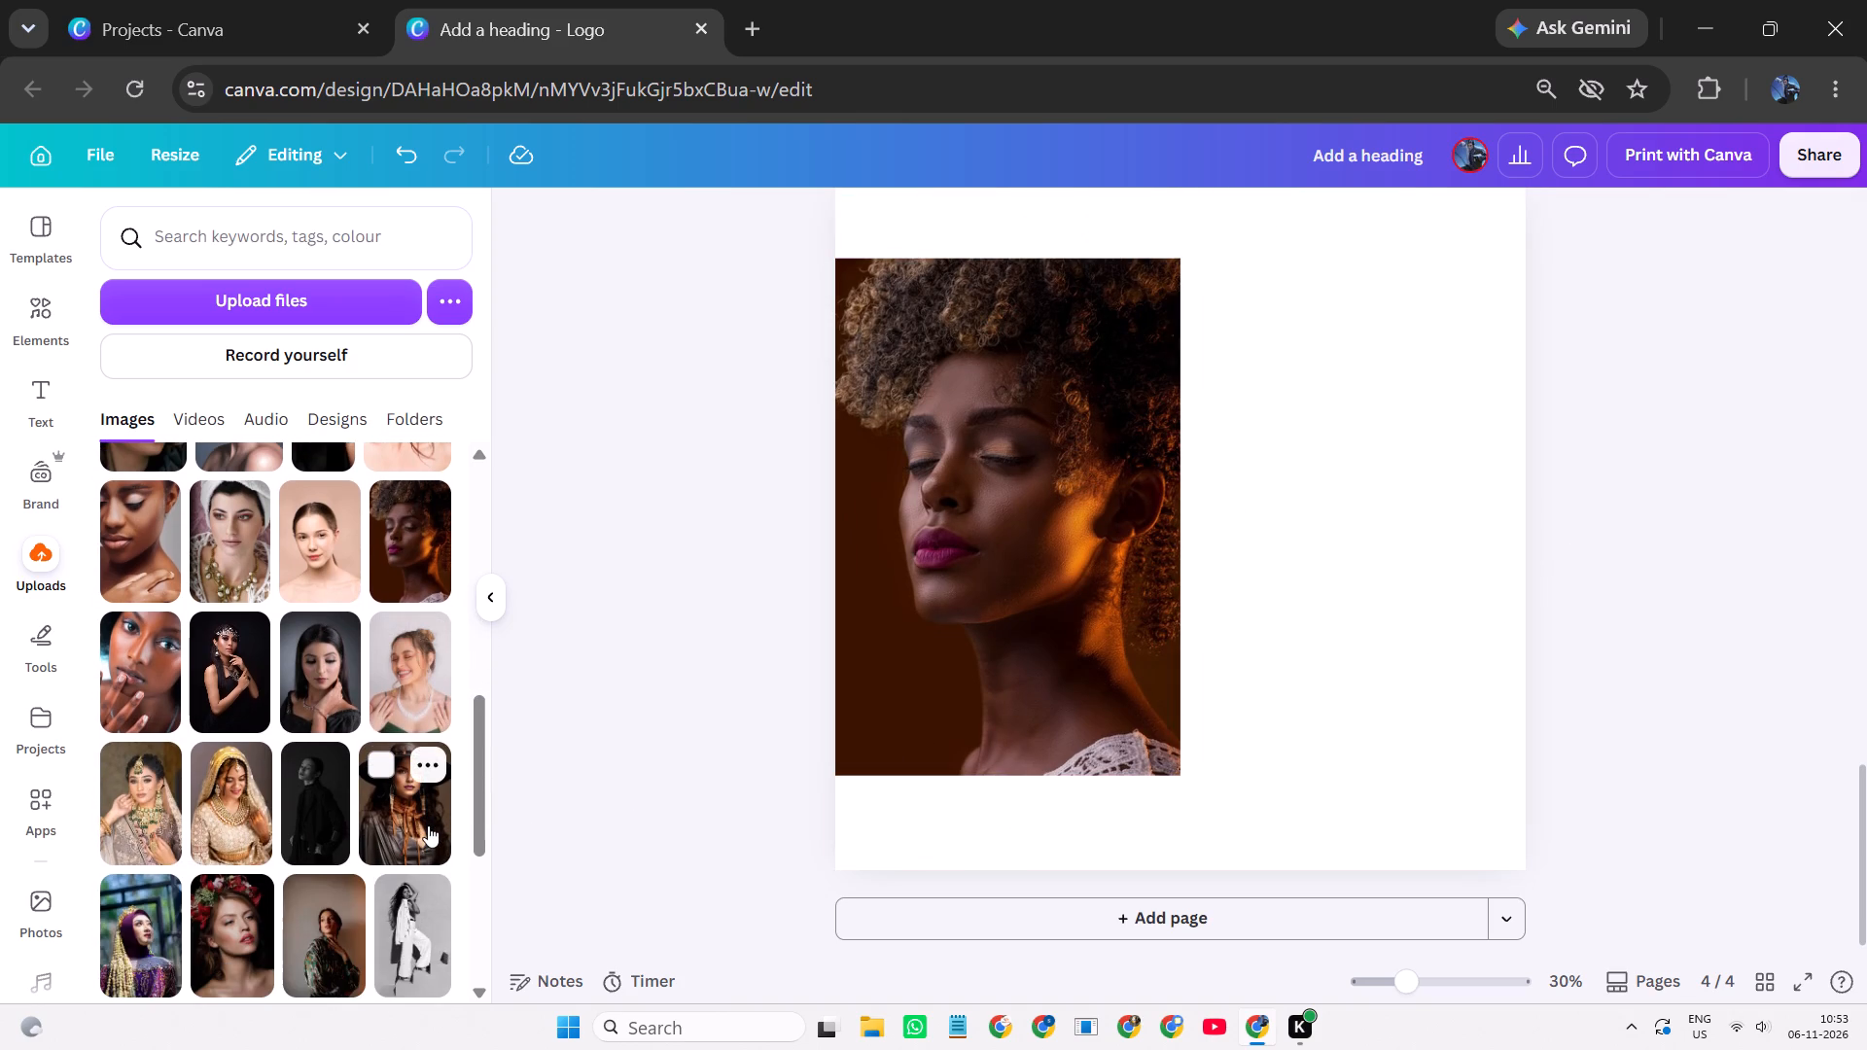
scroll(428, 824, down, 1)
click(852, 908)
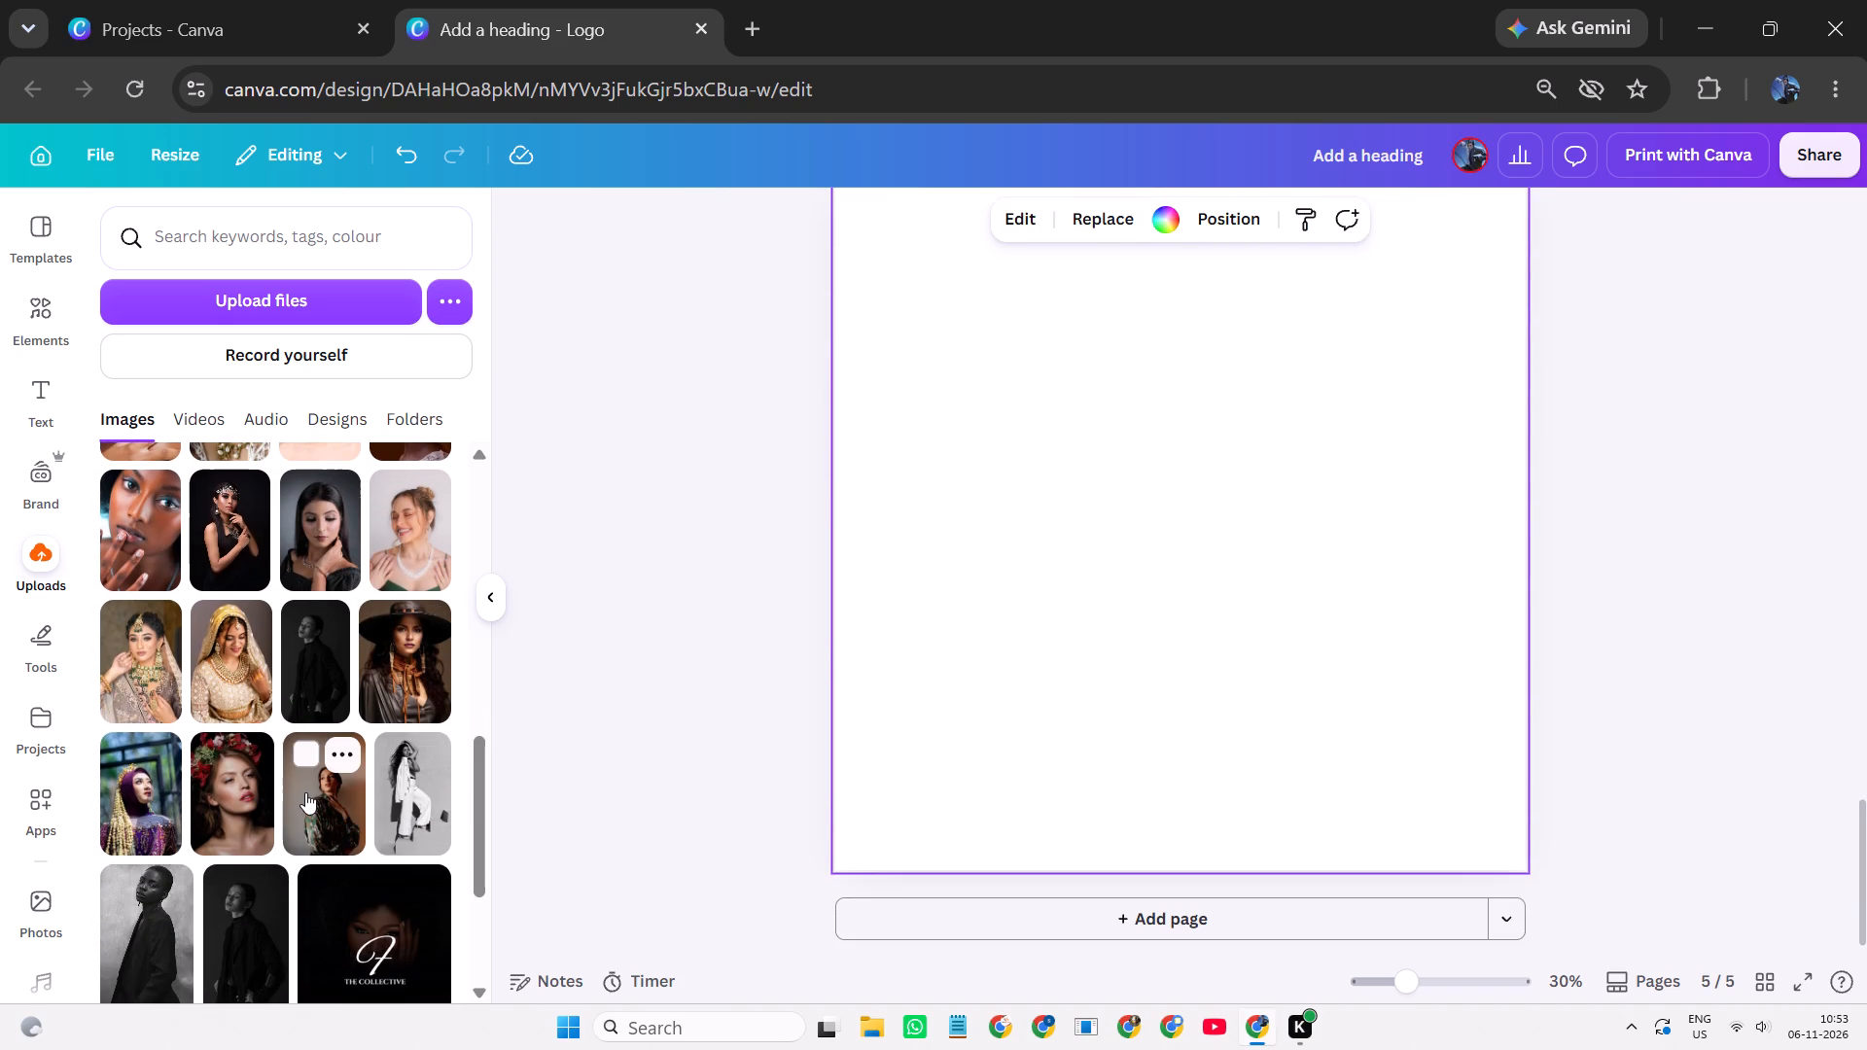
scroll(305, 792, up, 1)
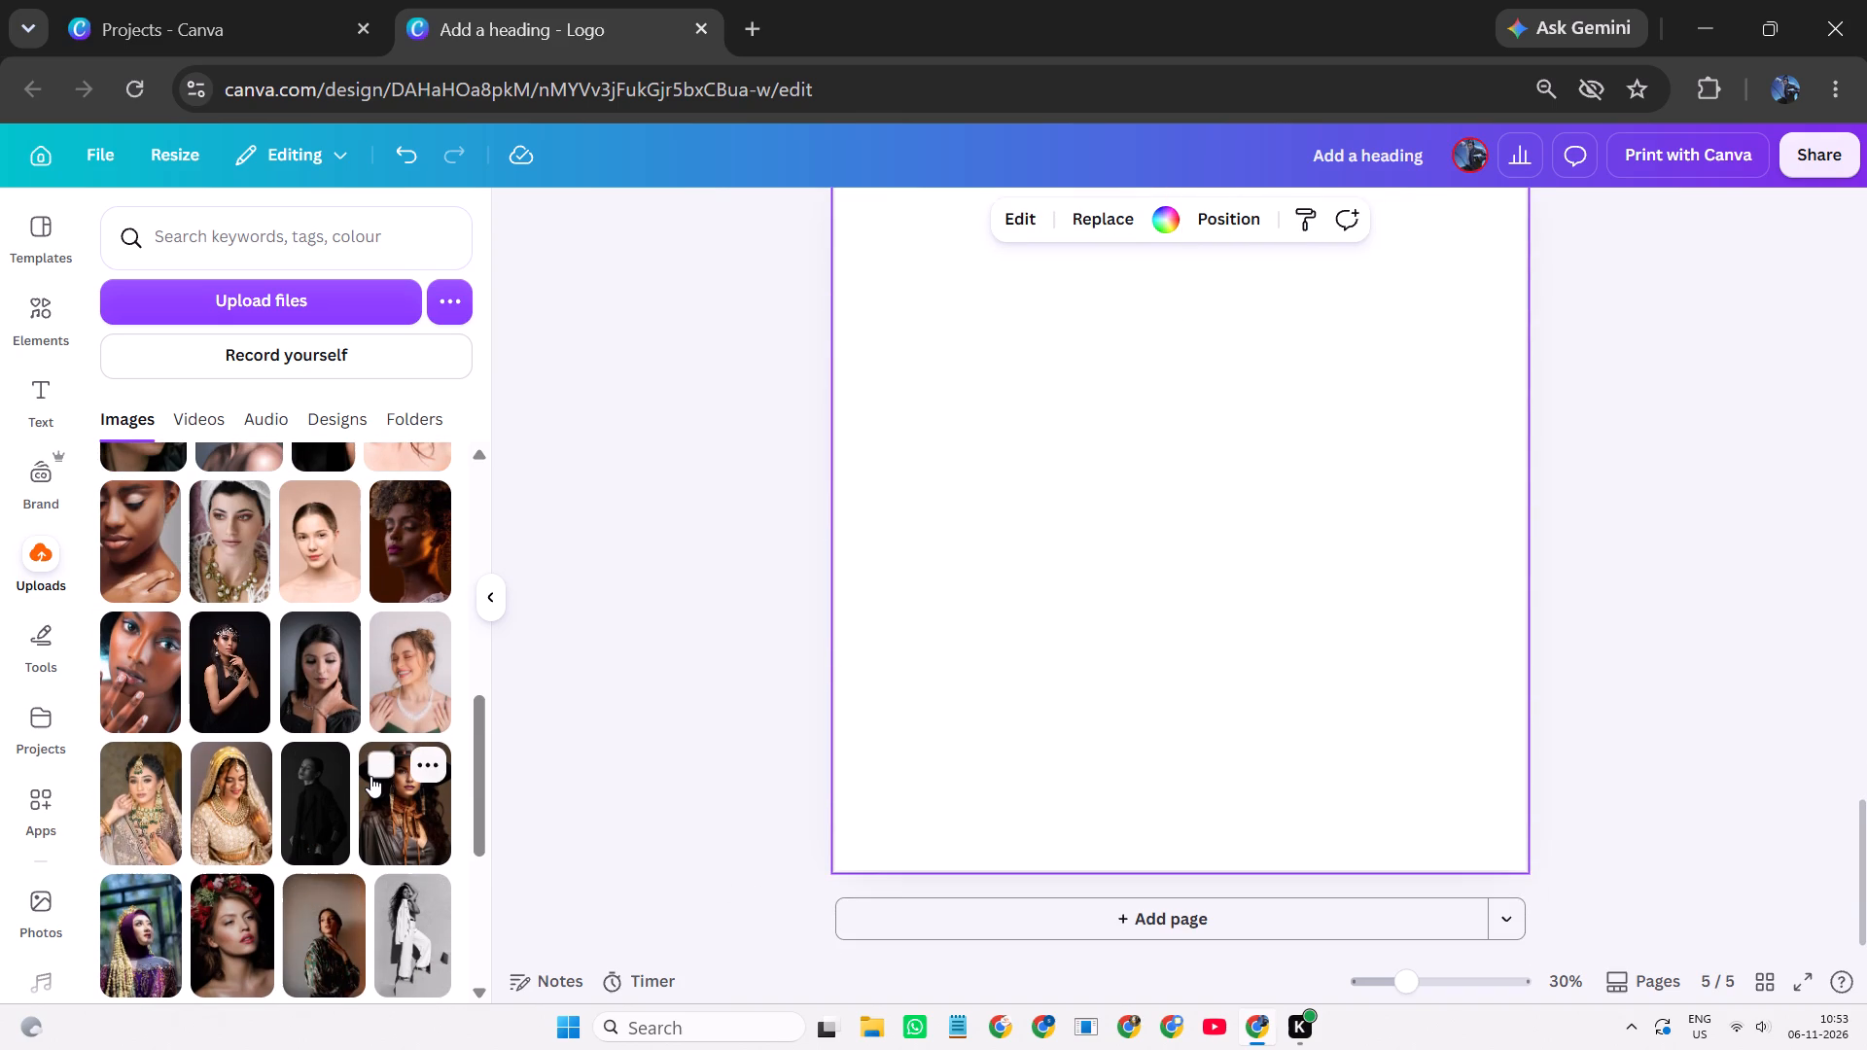
scroll(336, 756, up, 1)
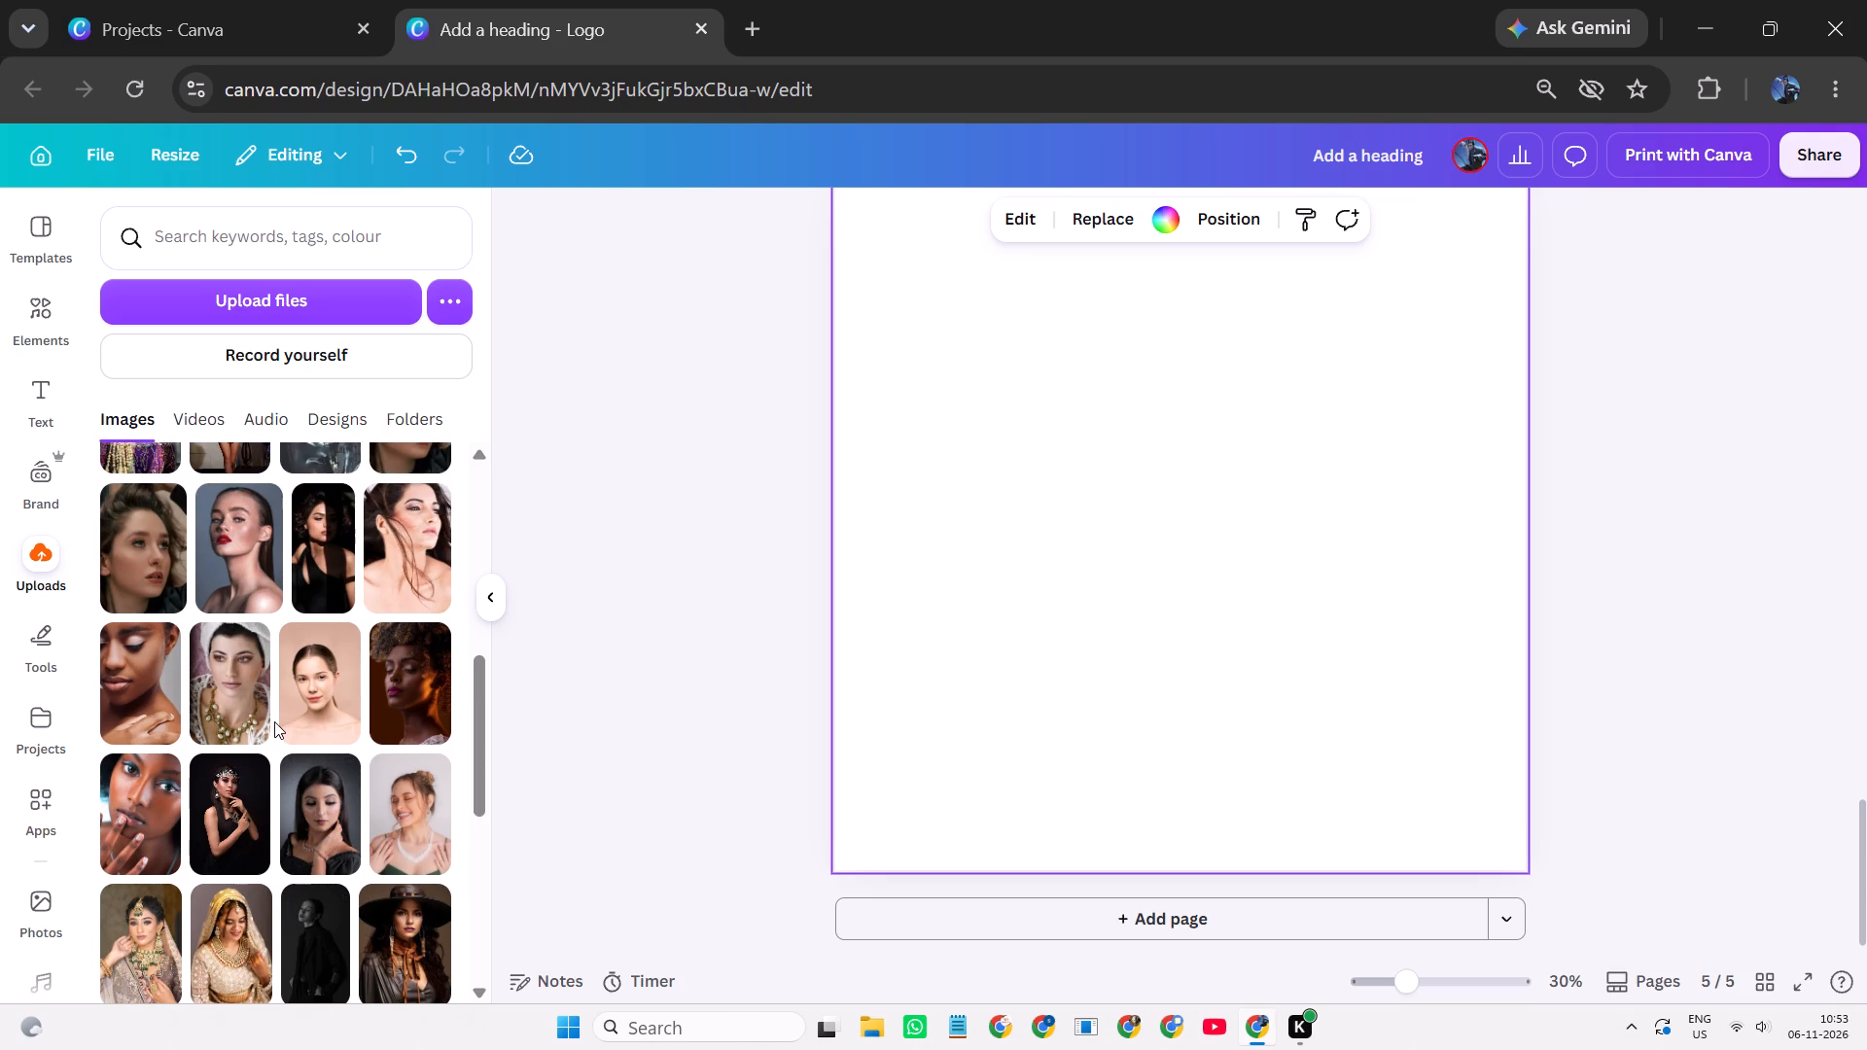
scroll(334, 732, up, 1)
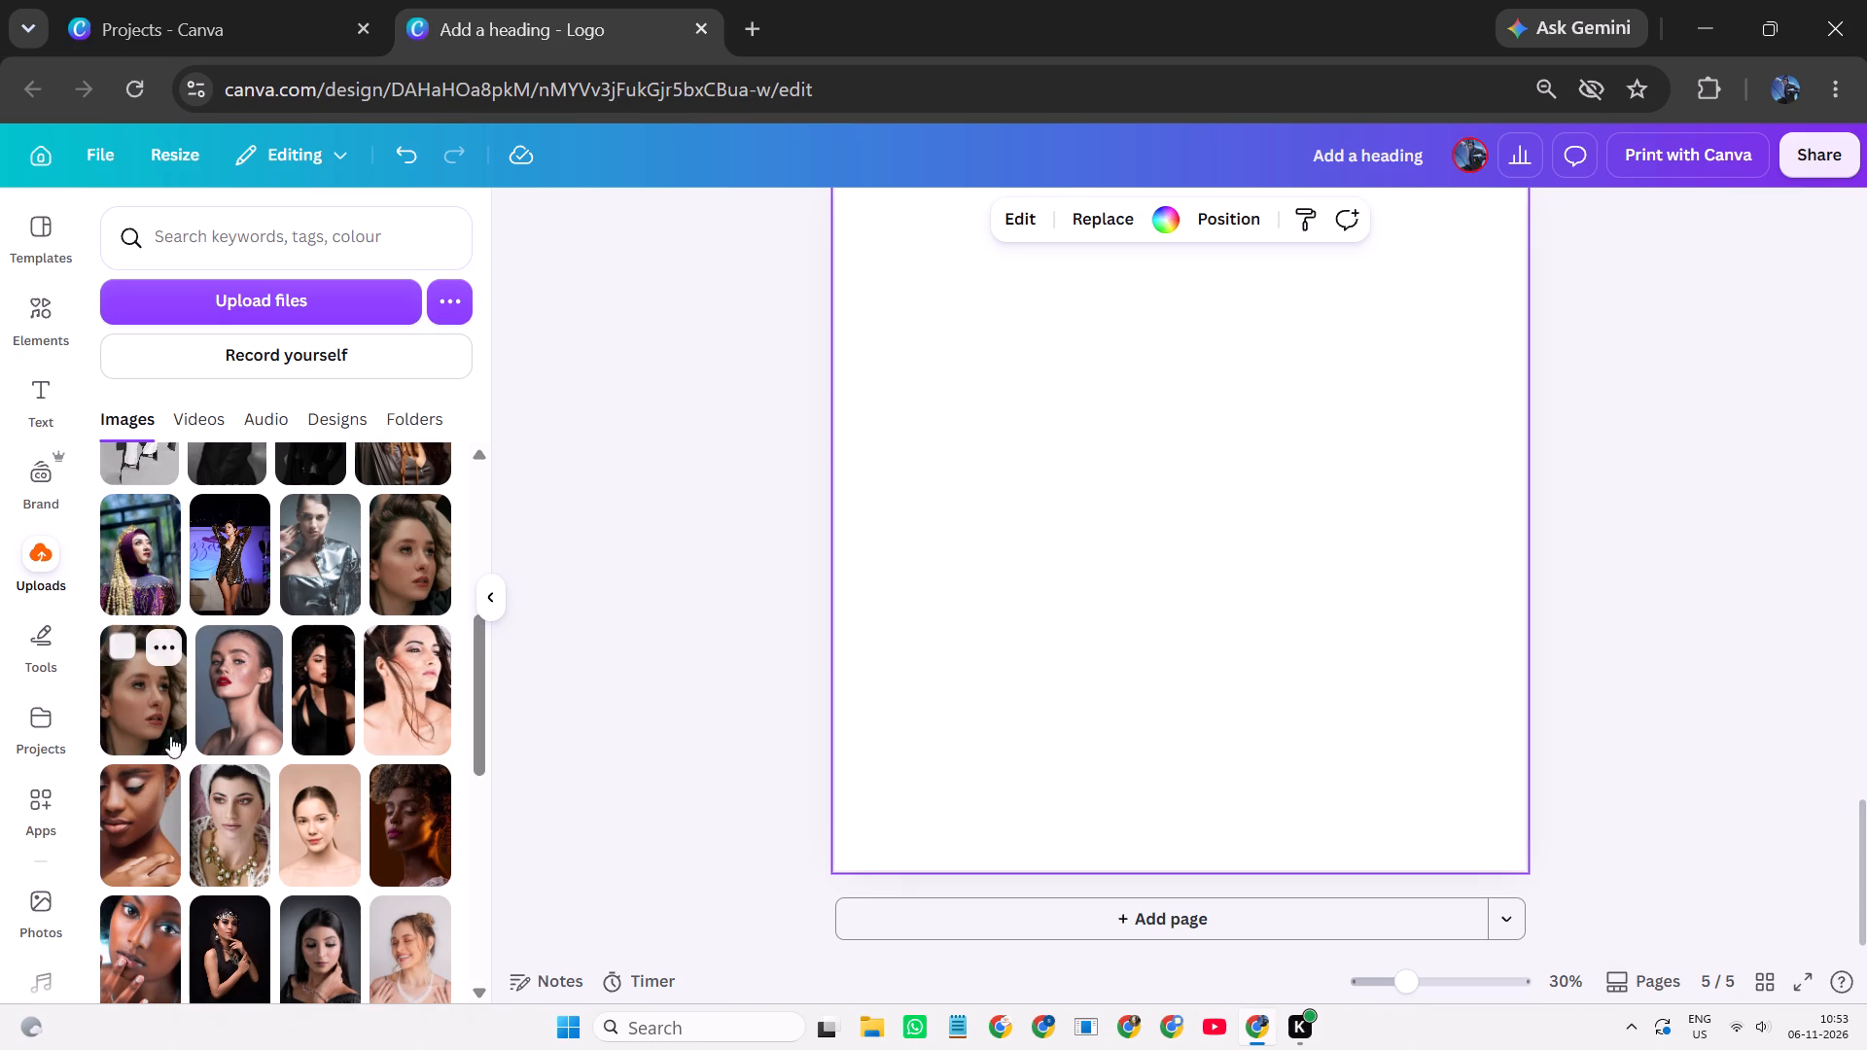
click(143, 709)
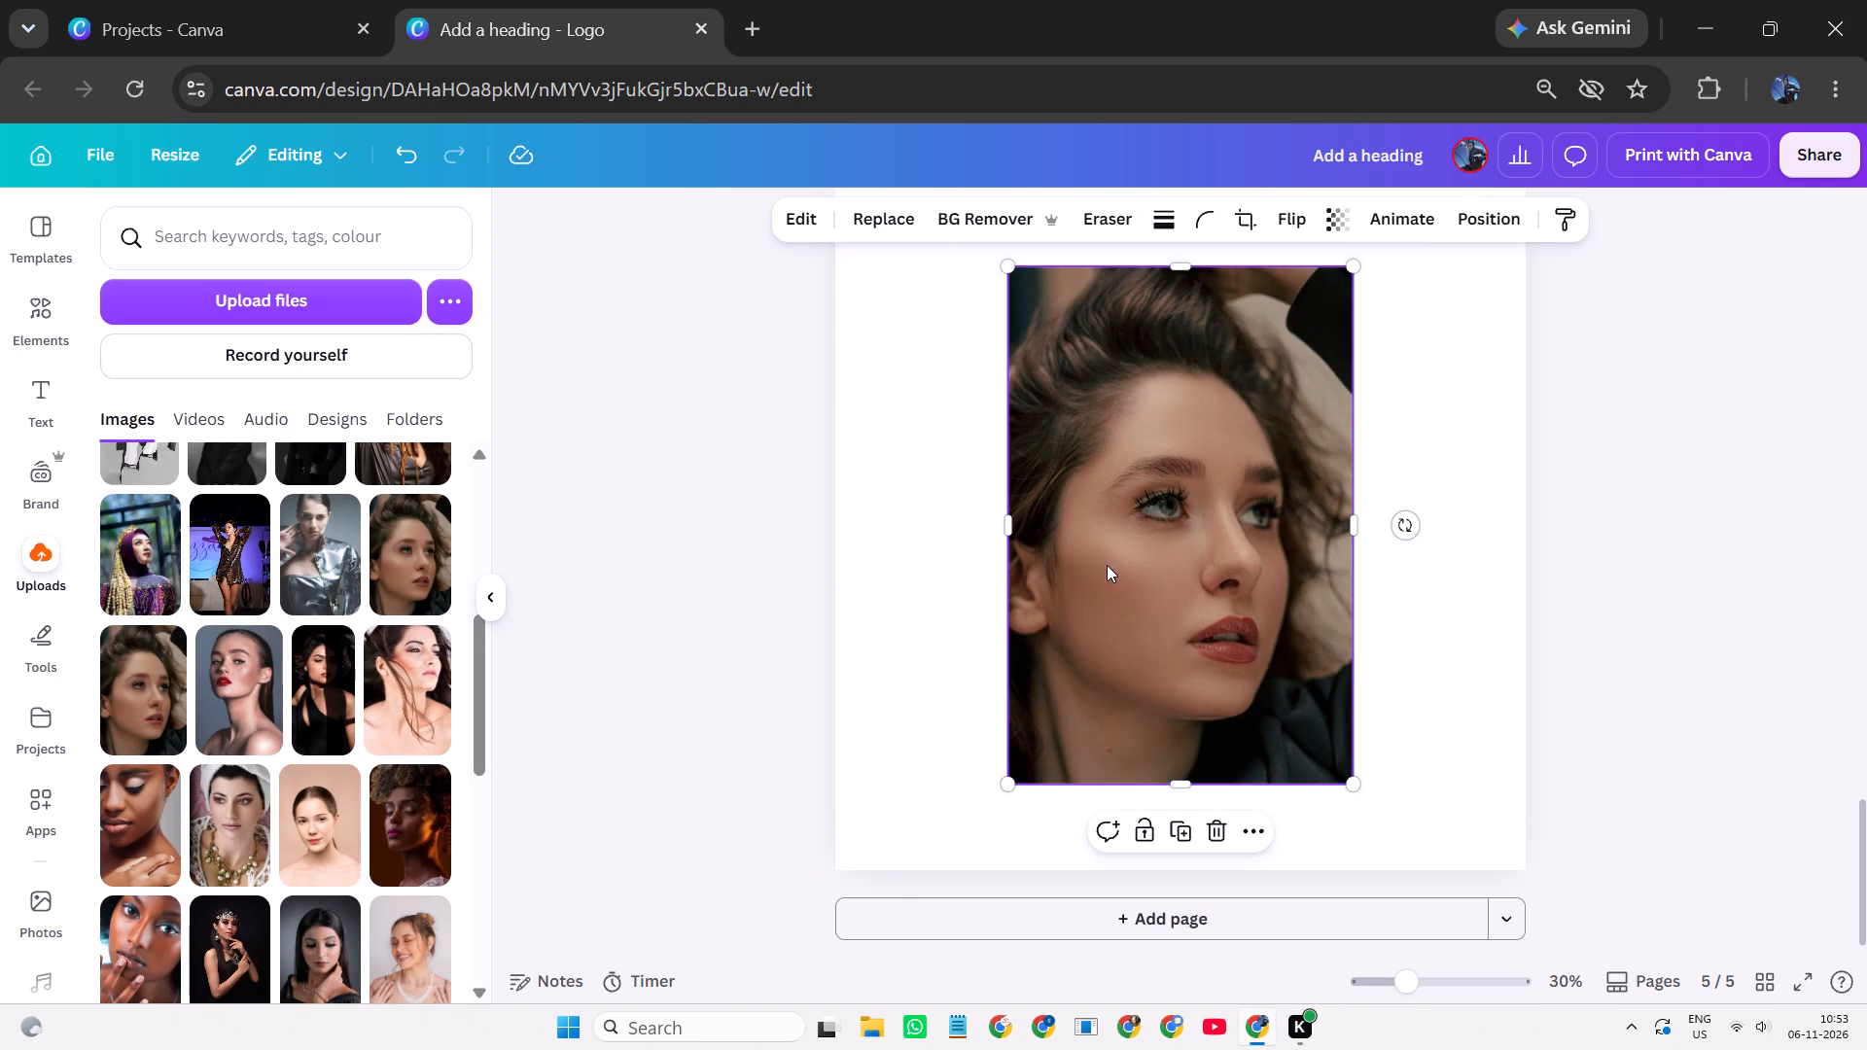
drag(1155, 555, 945, 539)
click(678, 602)
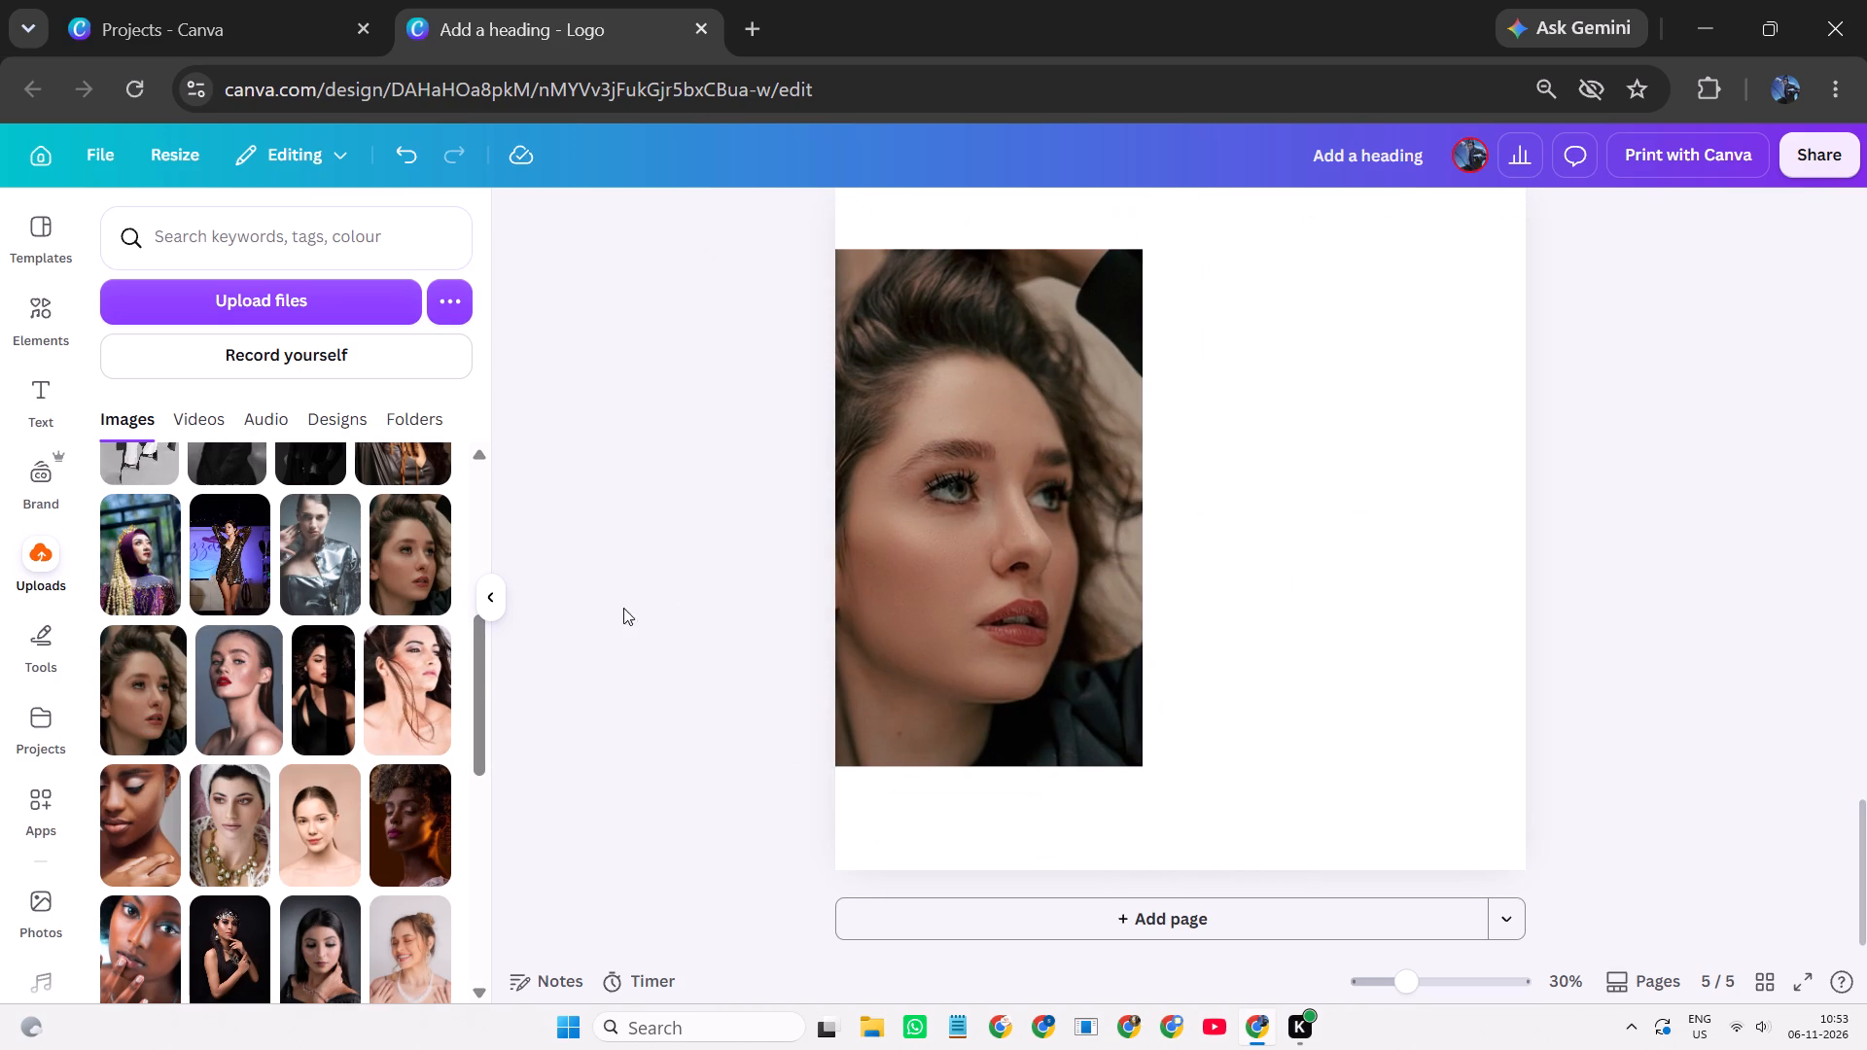
Align the portrait photo with the top-left corner of page 5 so it spans the page's left half.
click(495, 608)
click(535, 589)
drag(894, 551, 941, 544)
scroll(903, 559, up, 2)
scroll(903, 559, down, 1)
drag(844, 493, 840, 473)
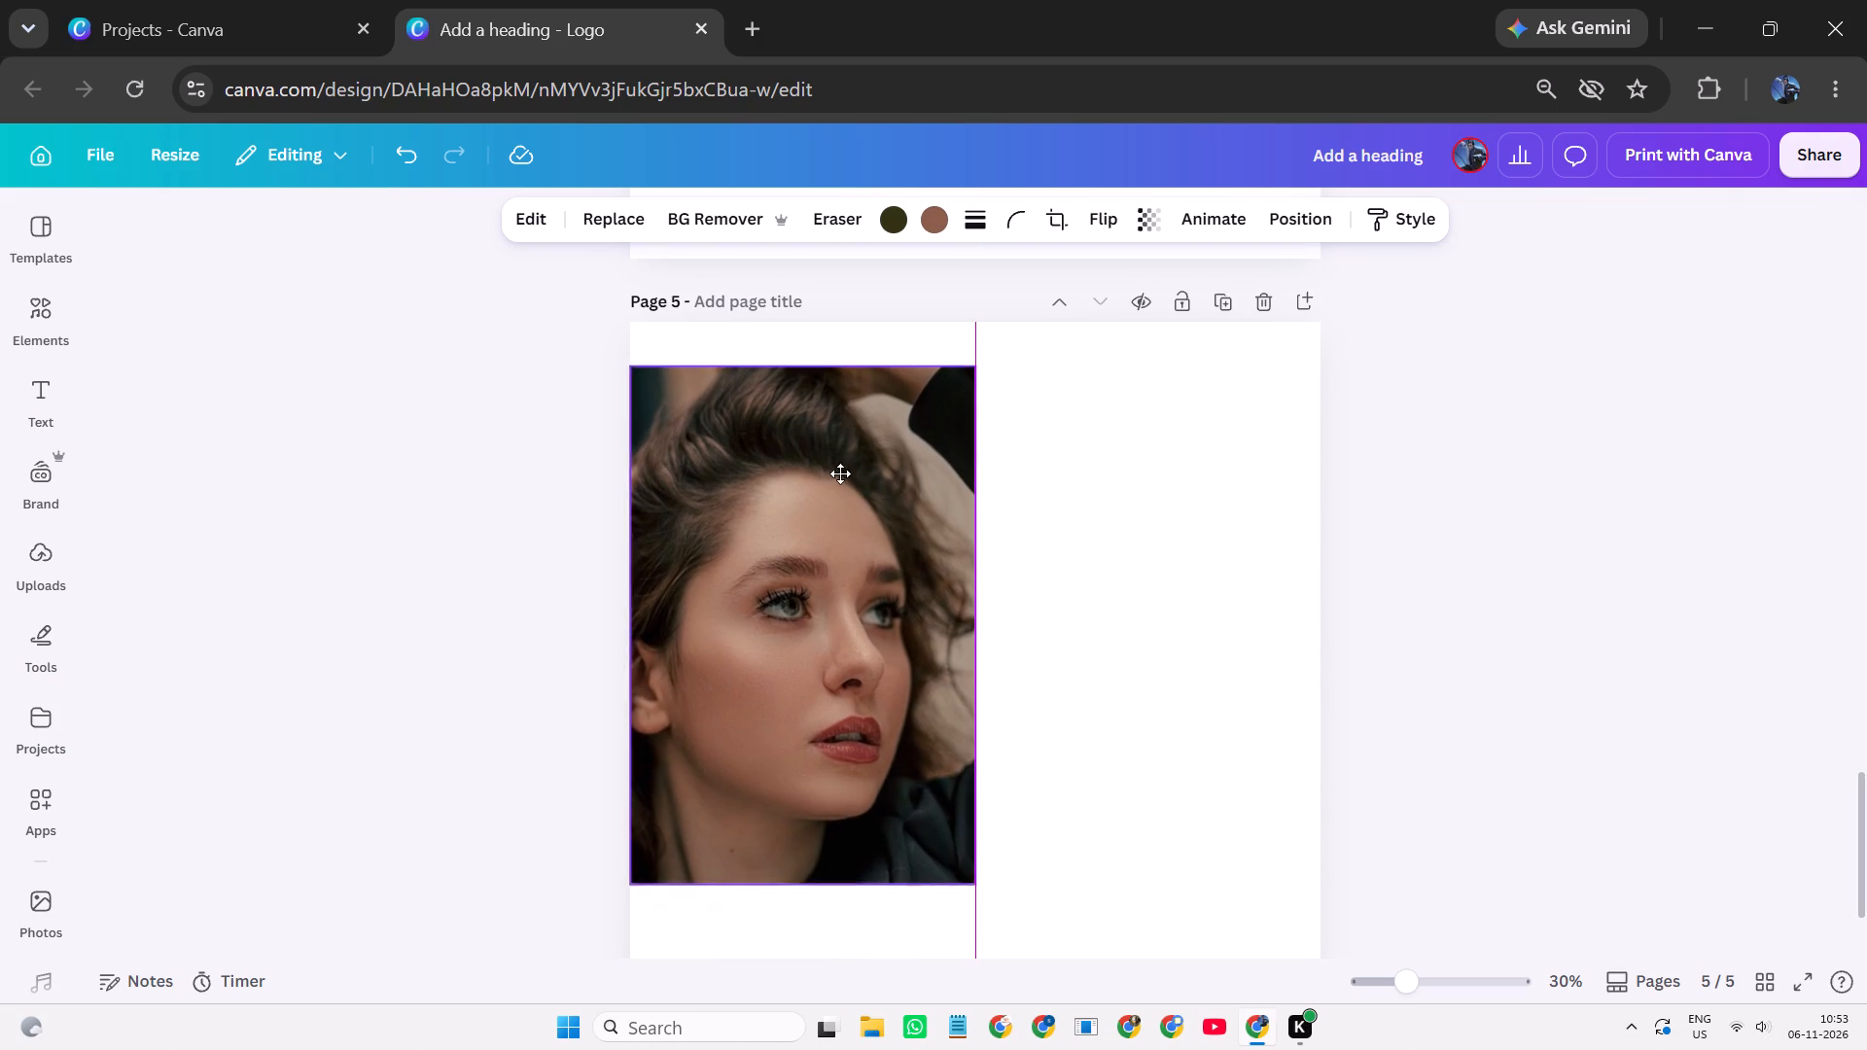
drag(840, 473, 831, 432)
scroll(839, 494, down, 1)
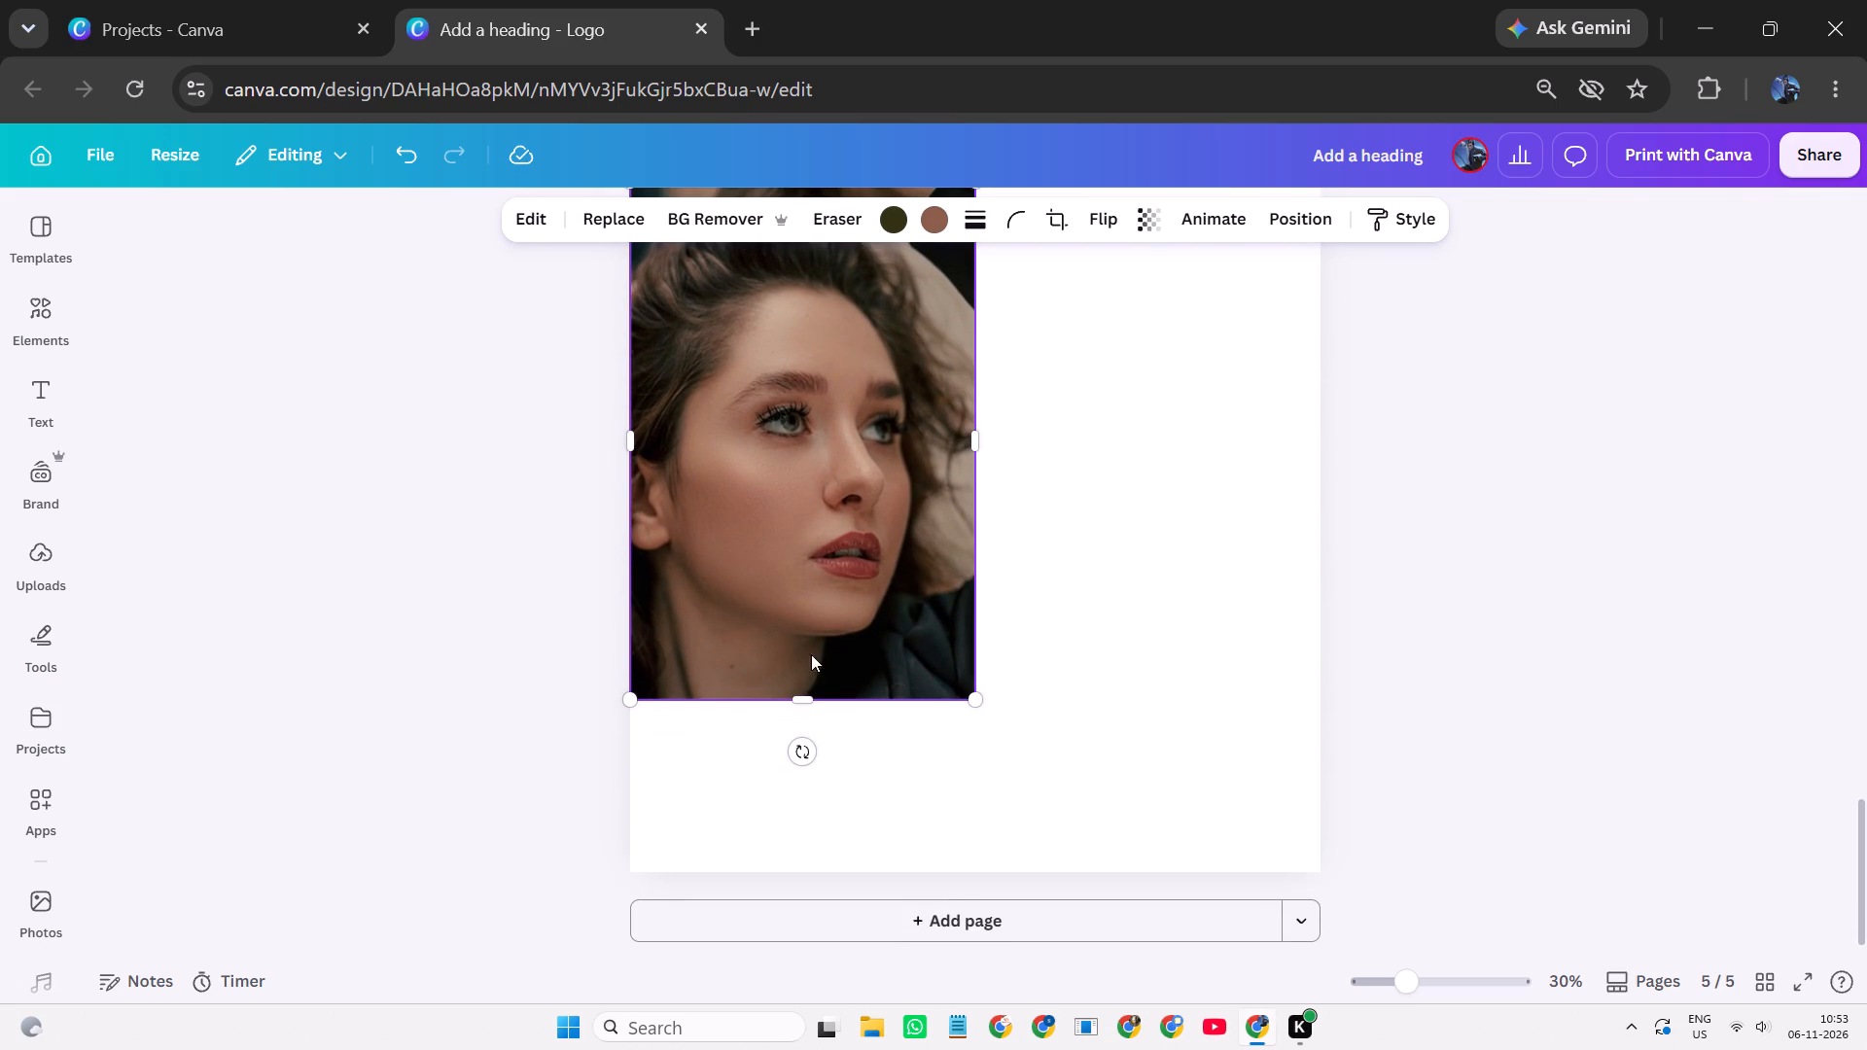
Enlarge the portrait on page 5 to the page's full height, about 1,097 wide by 2,000 high.
drag(807, 697, 853, 769)
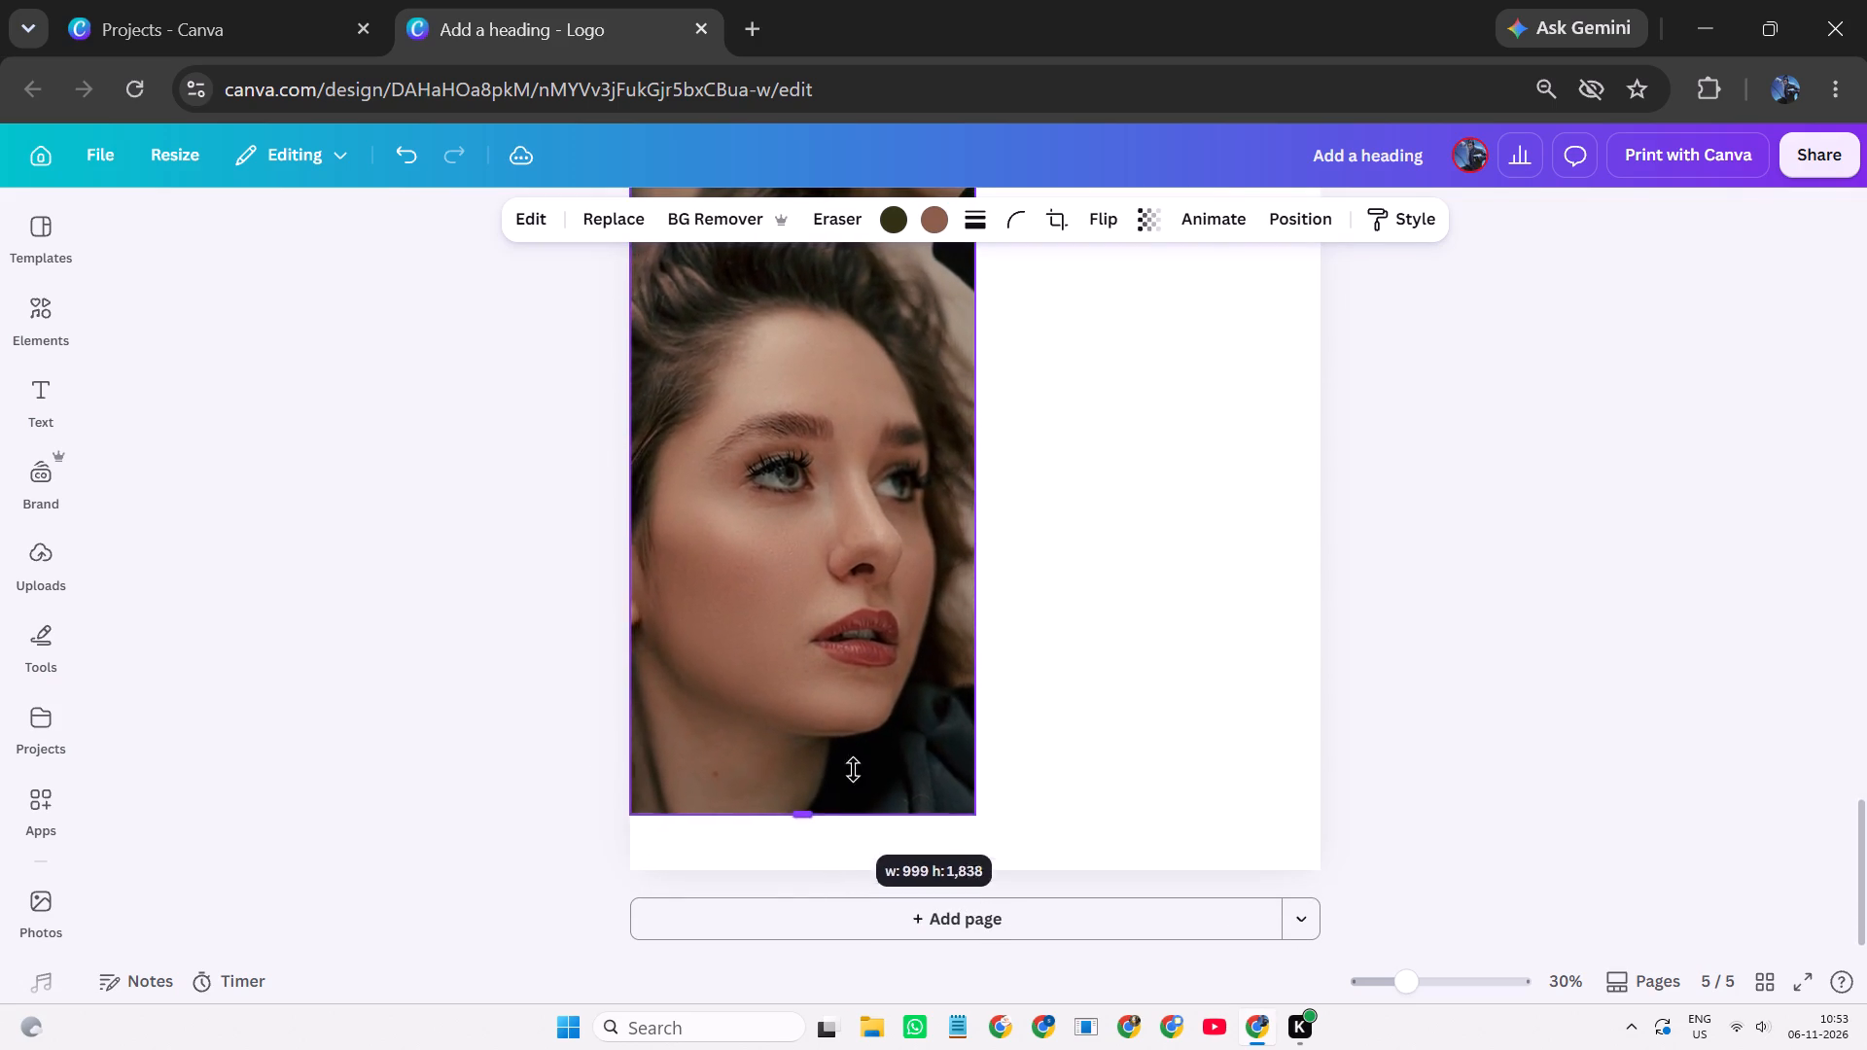
drag(853, 769, 879, 652)
drag(985, 654, 988, 669)
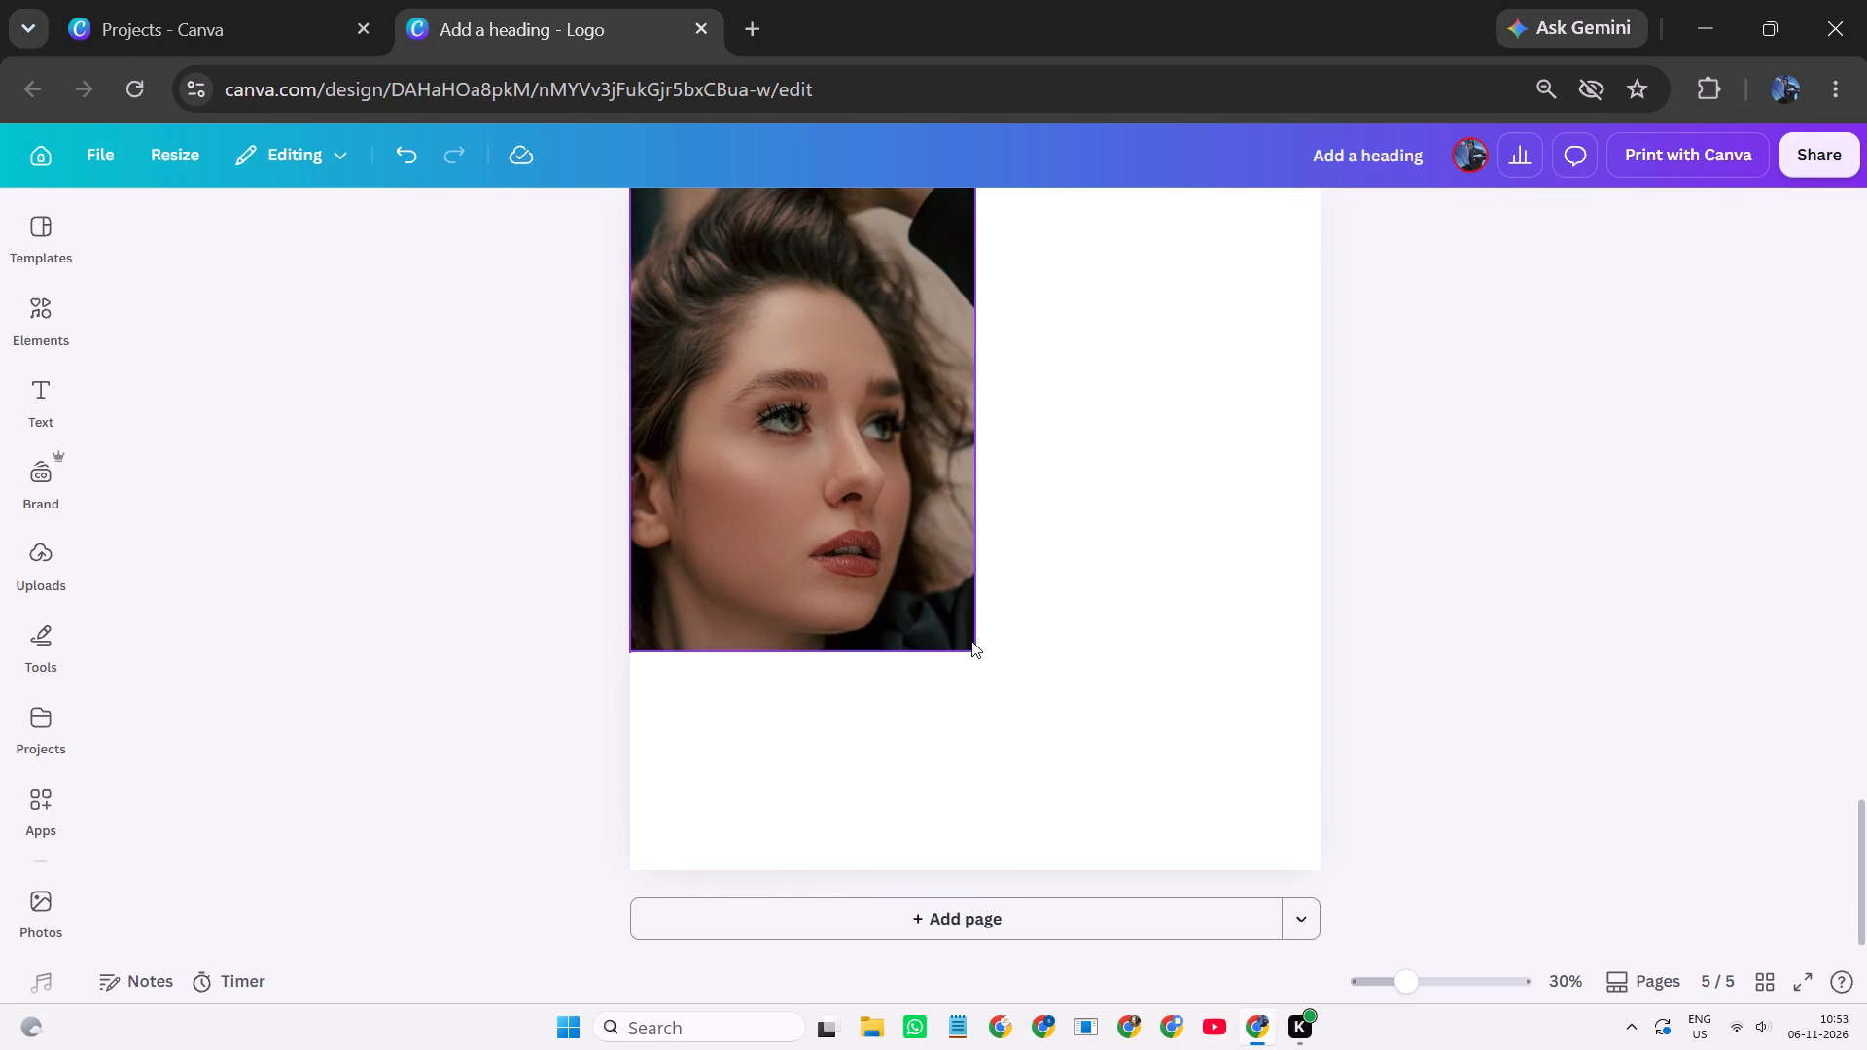
click(963, 632)
drag(978, 655, 990, 713)
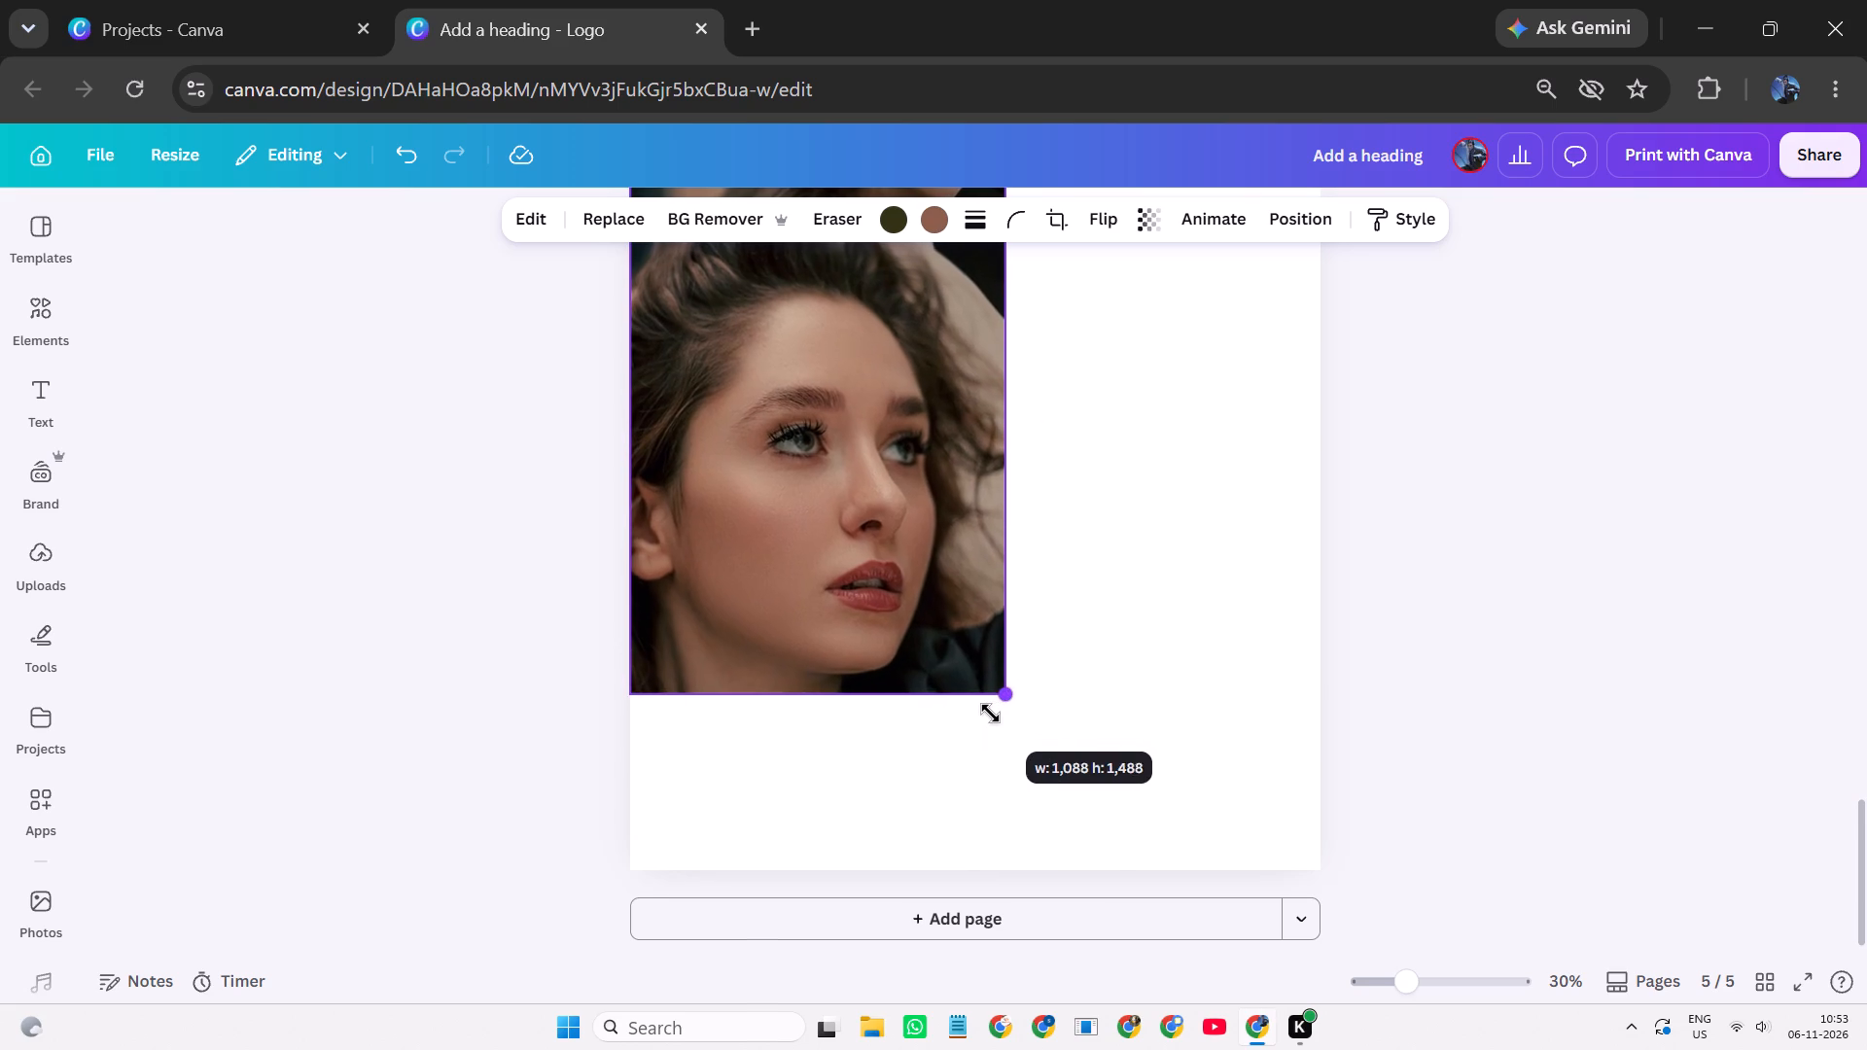
drag(990, 713, 990, 717)
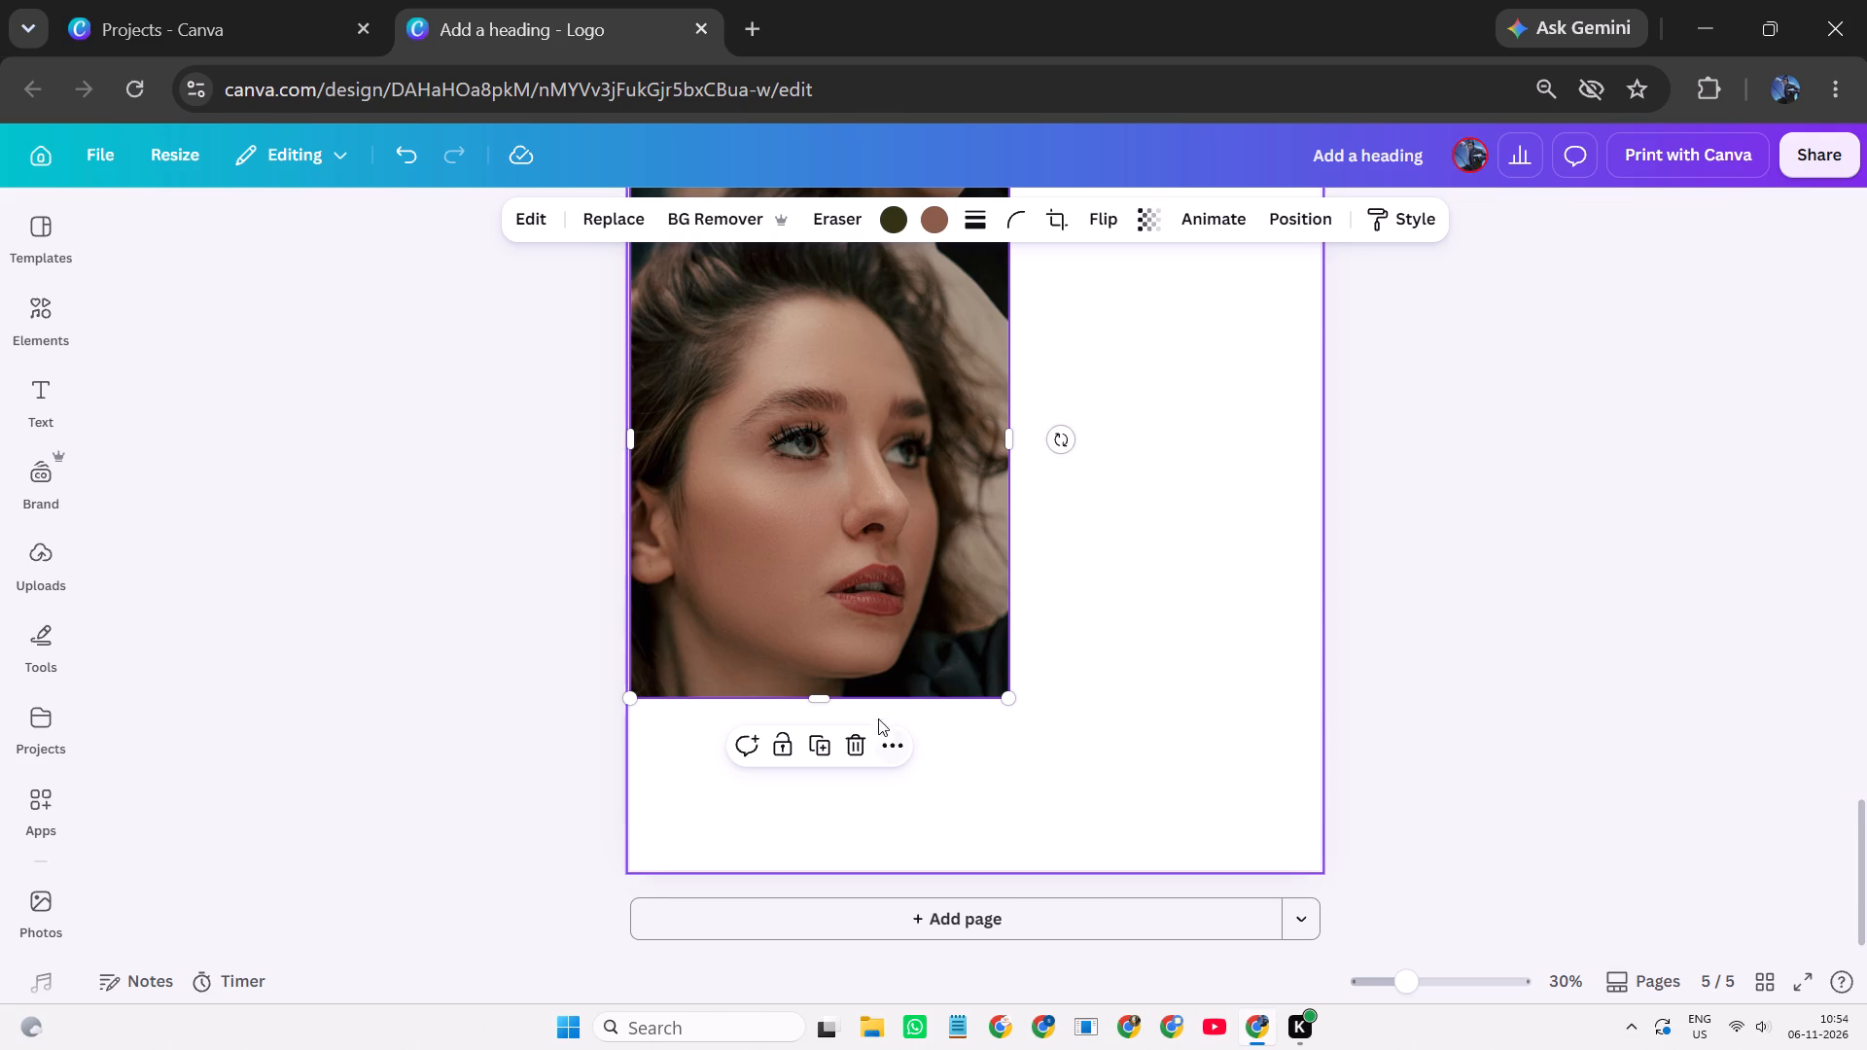
drag(813, 701, 813, 812)
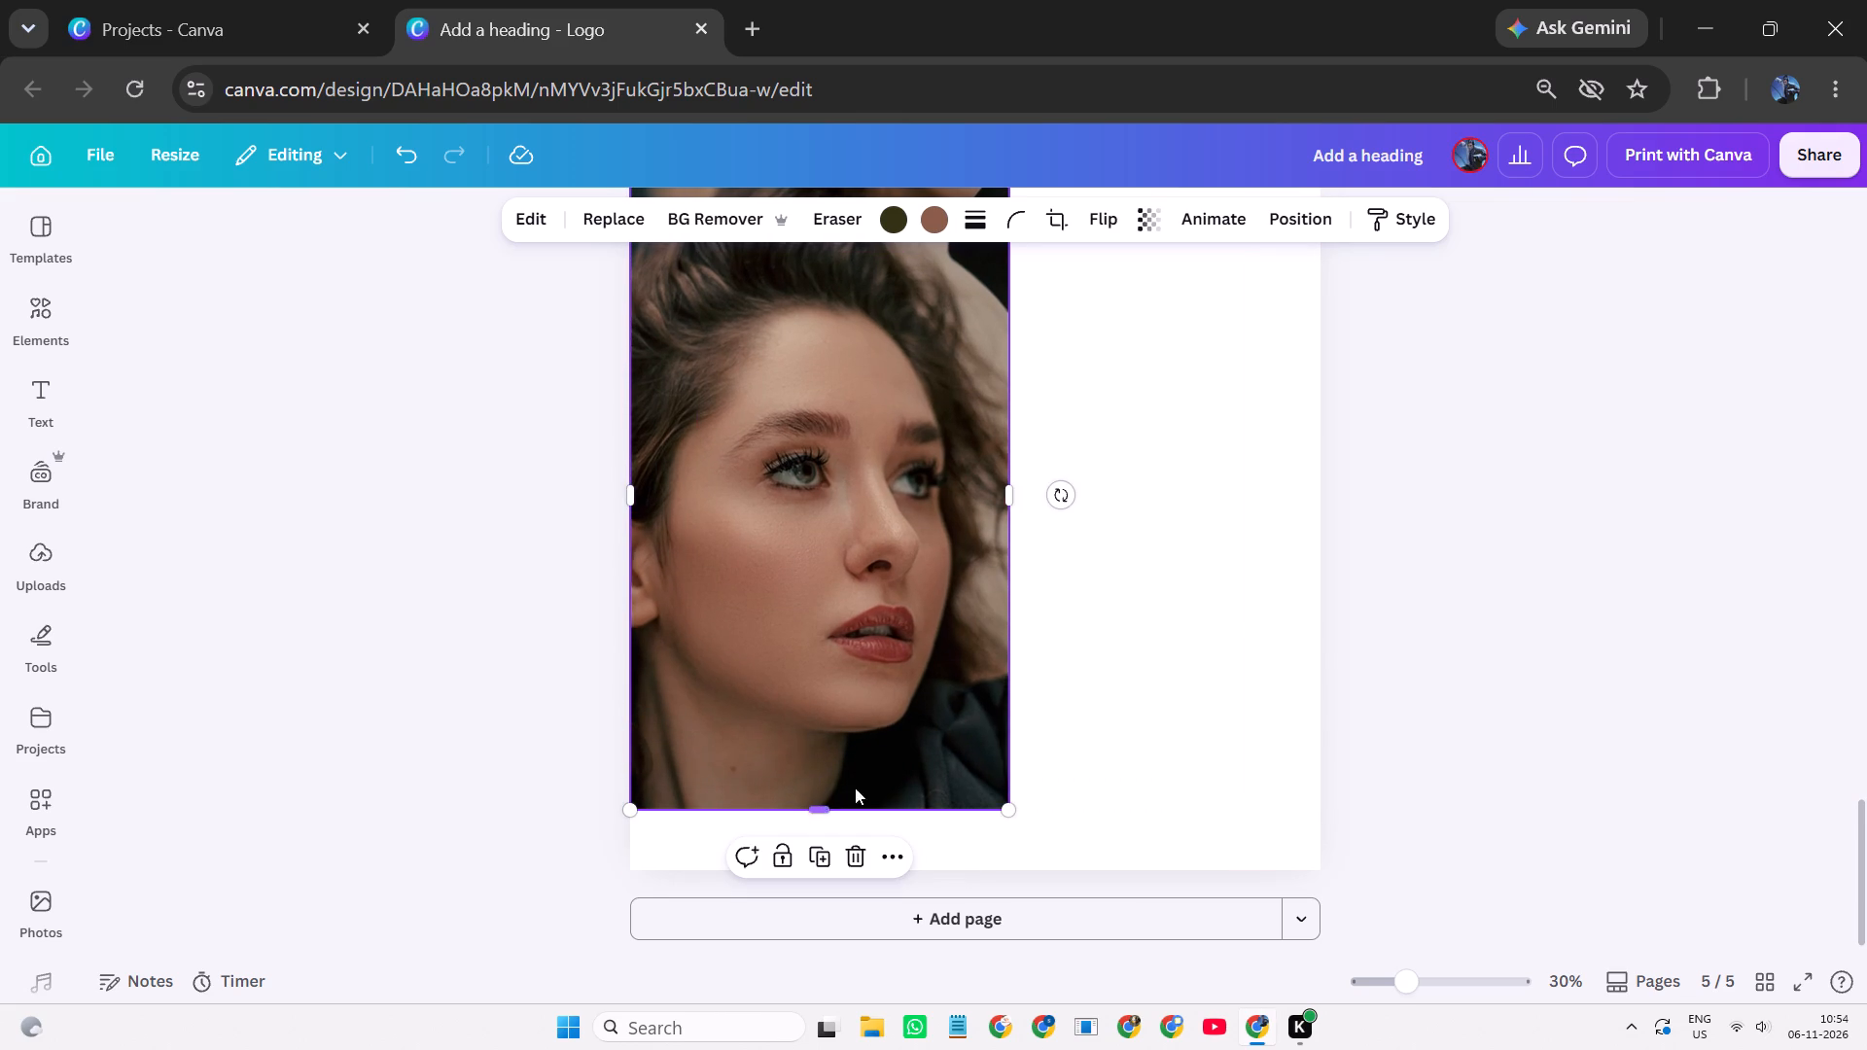
drag(823, 803, 819, 859)
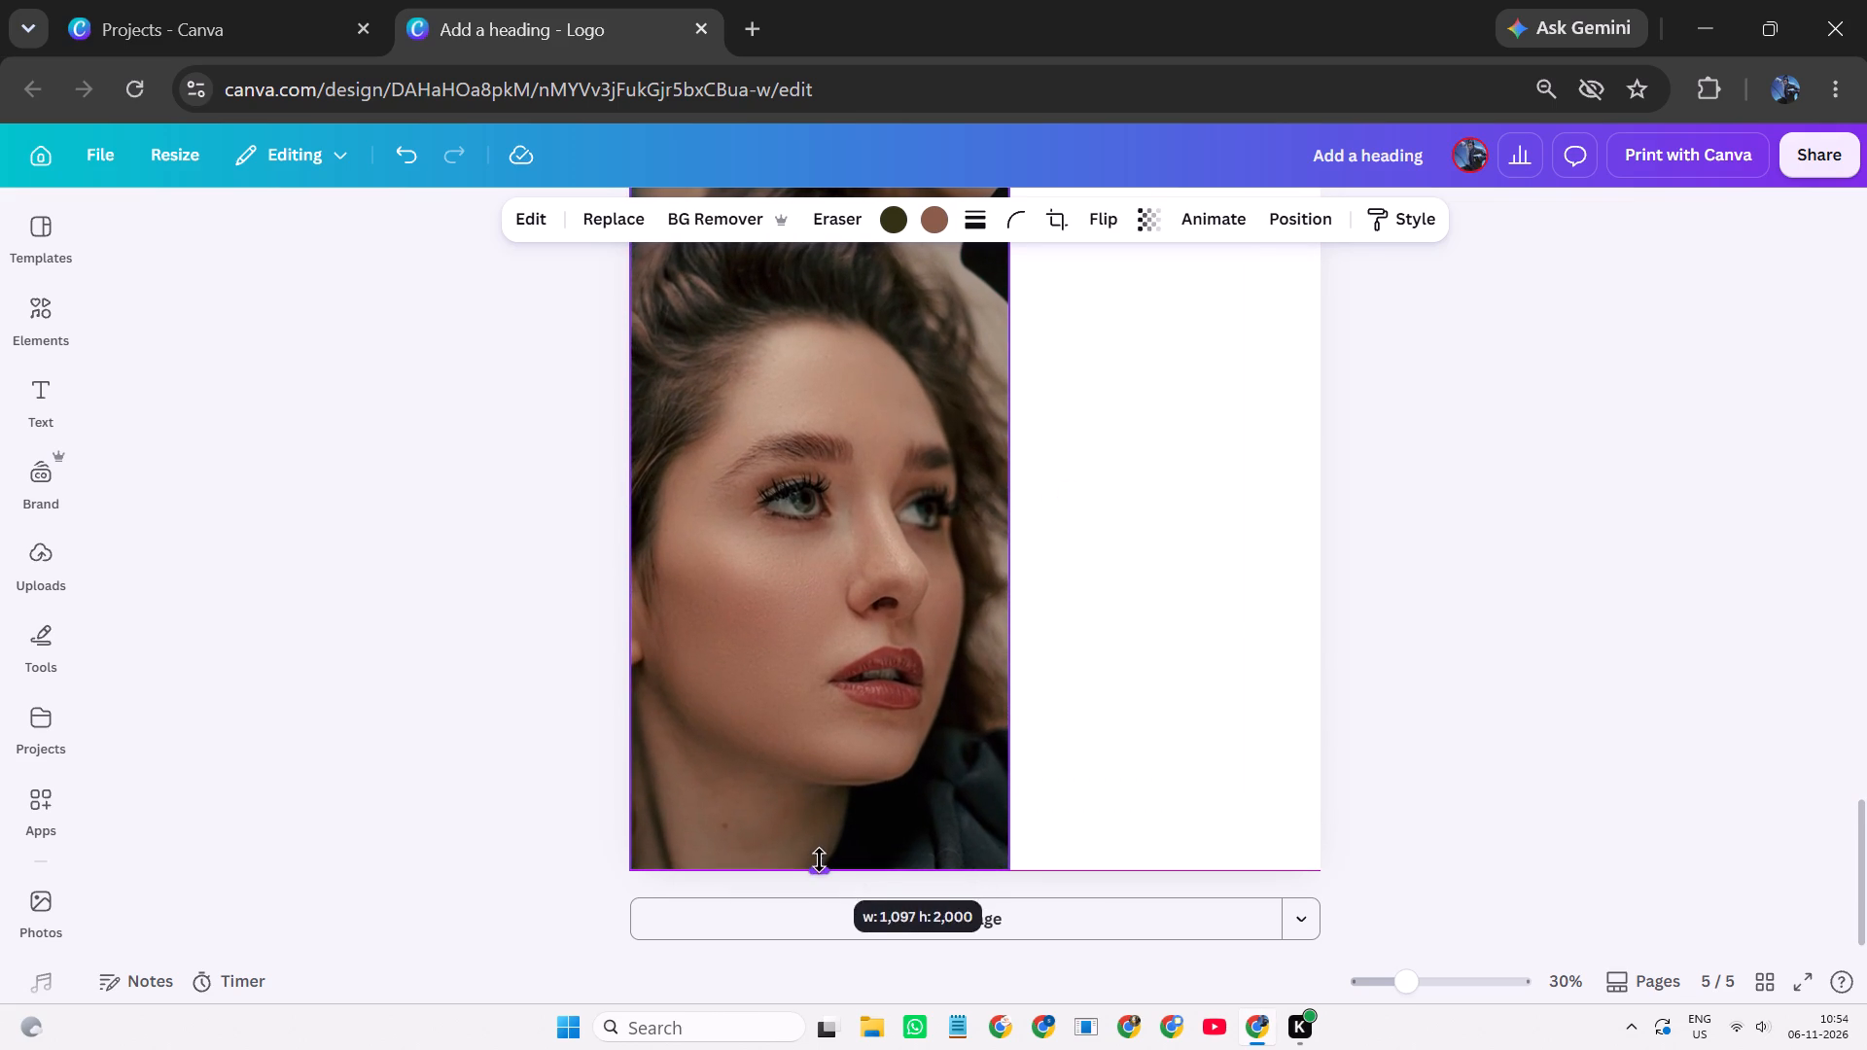
drag(819, 859, 818, 859)
click(1115, 498)
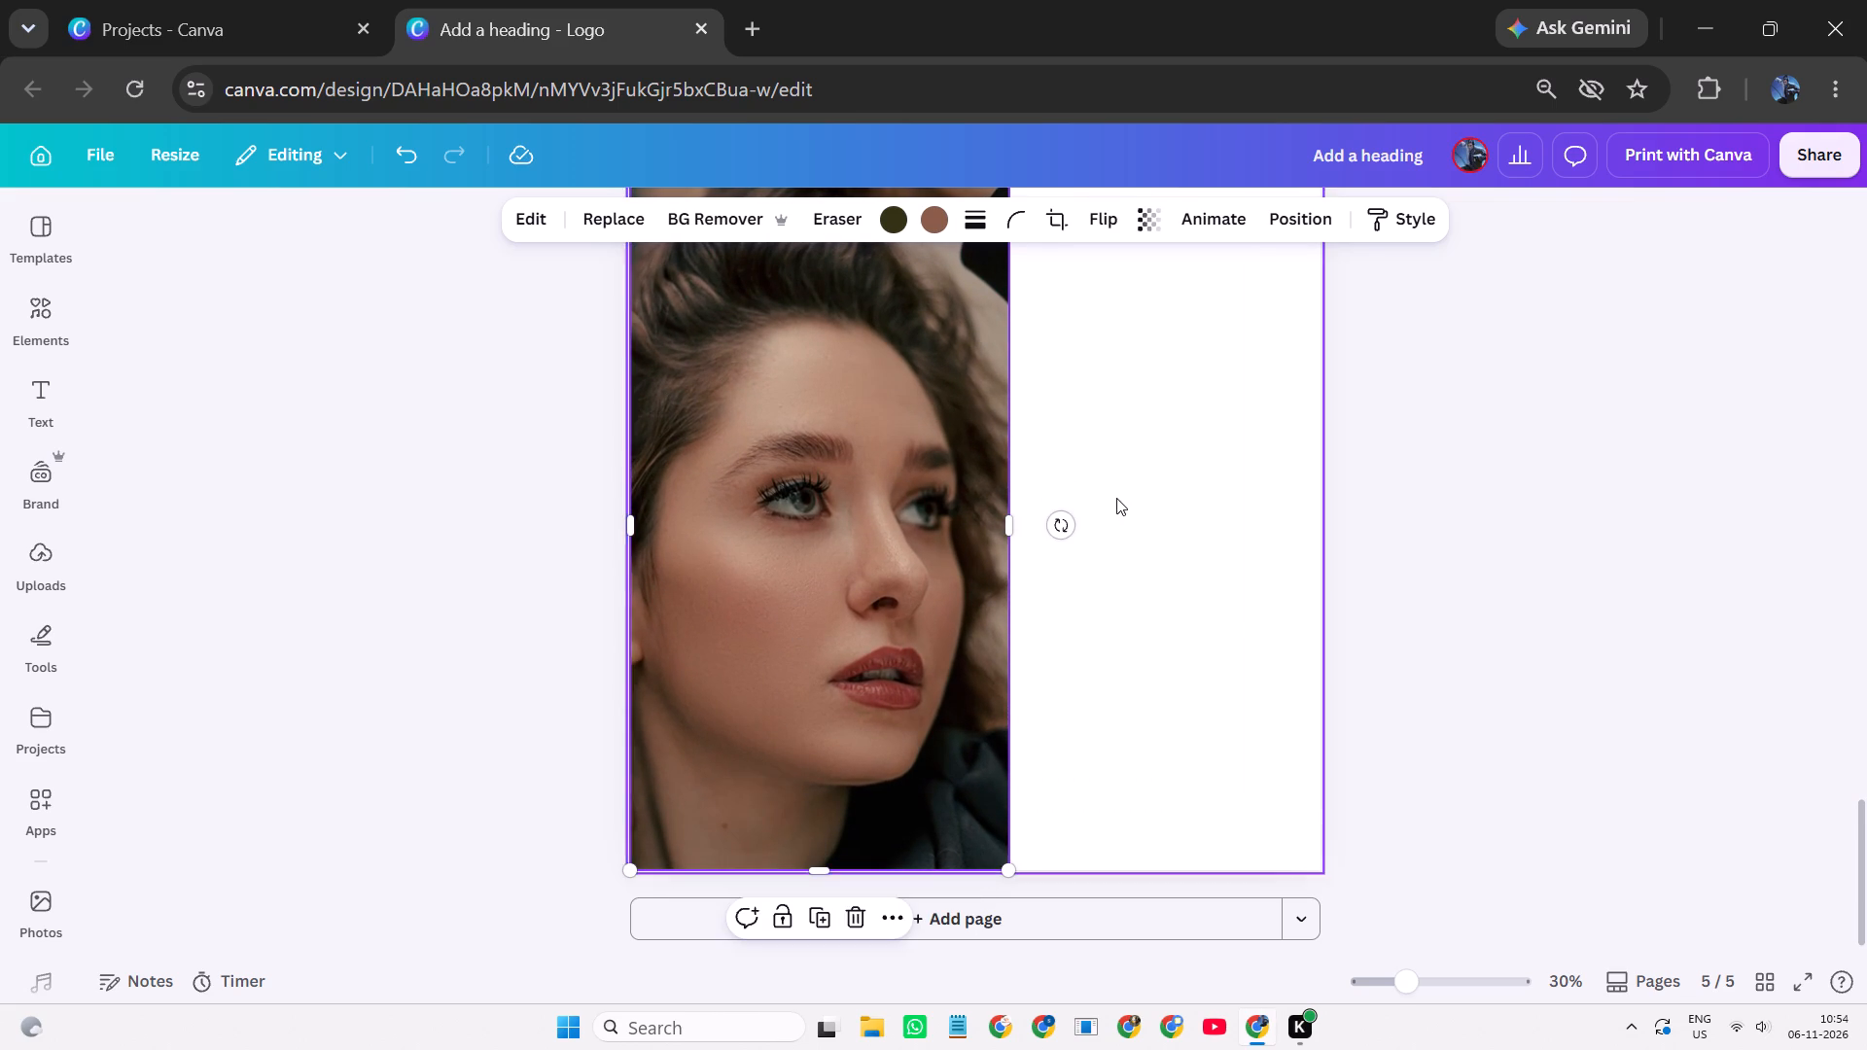
Narrow the page 5 portrait to about 1,044 wide and extend its bottom edge slightly past the page, to about 2,023 high.
click(917, 559)
drag(1004, 525, 995, 535)
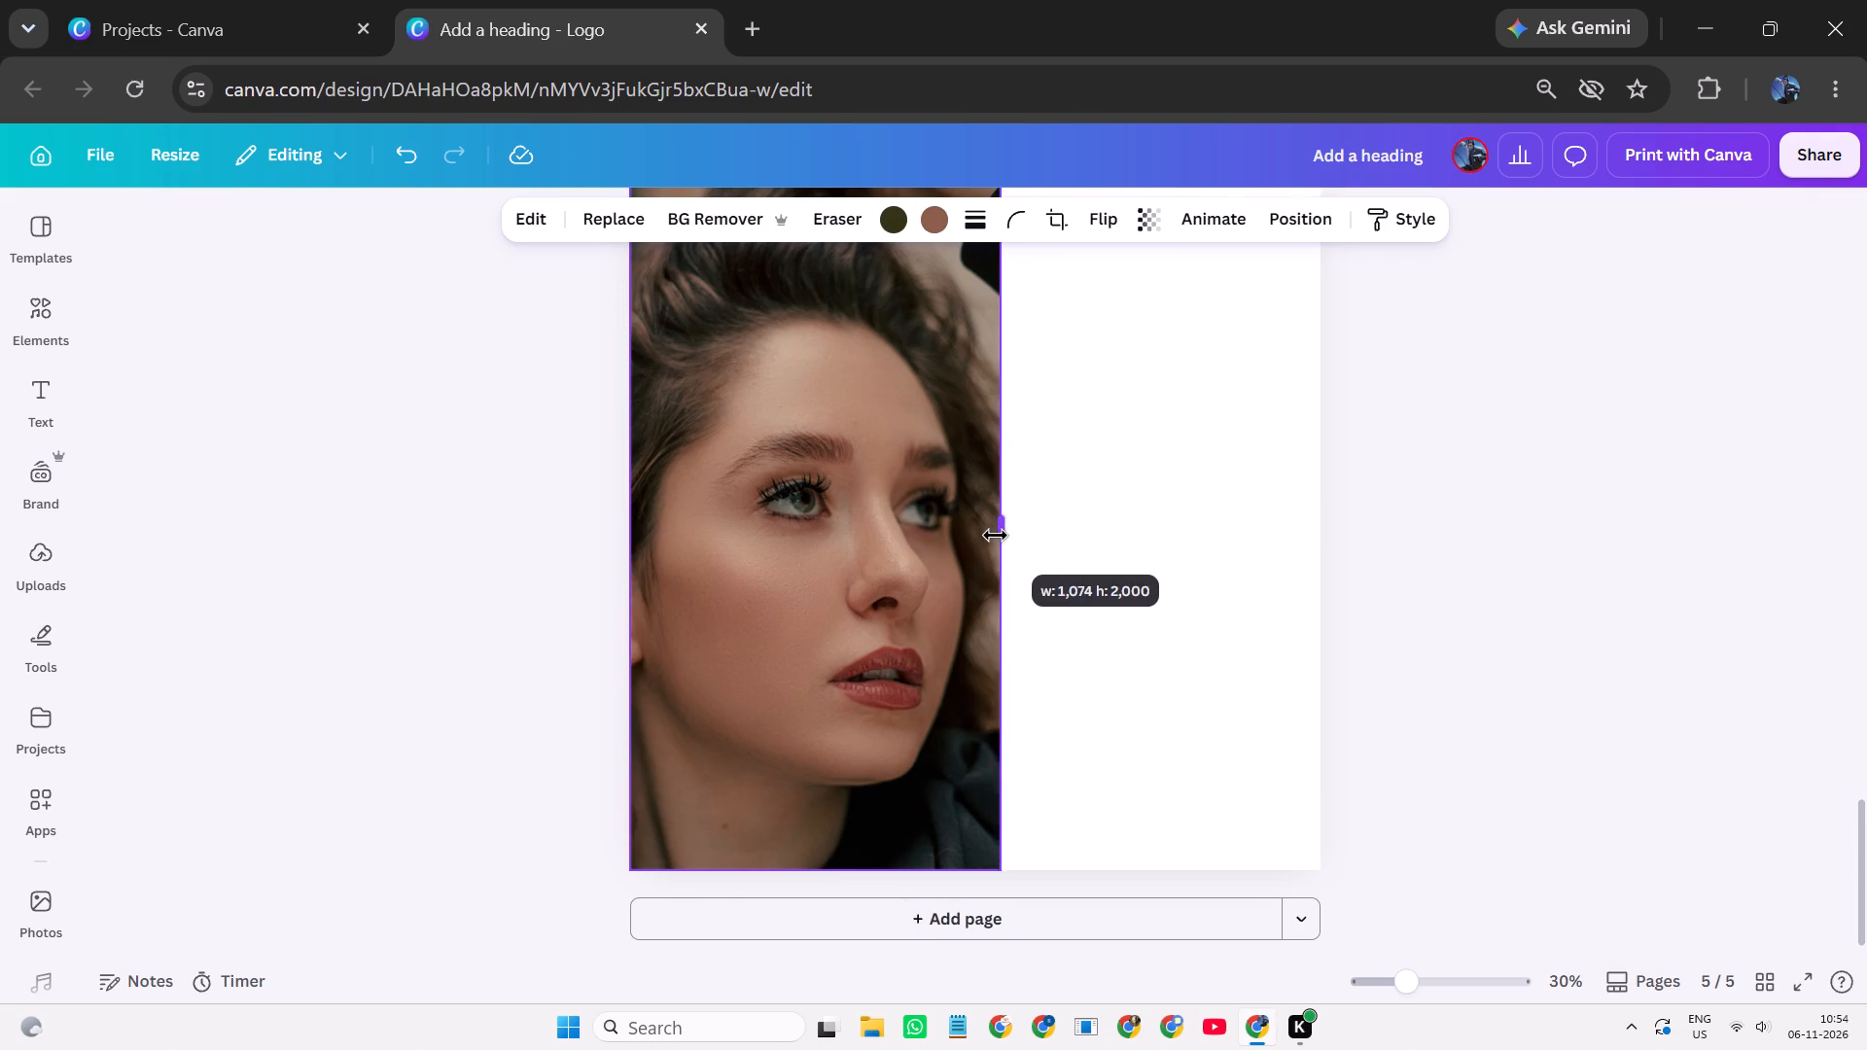
drag(995, 535, 985, 543)
click(1139, 504)
scroll(1140, 504, up, 1)
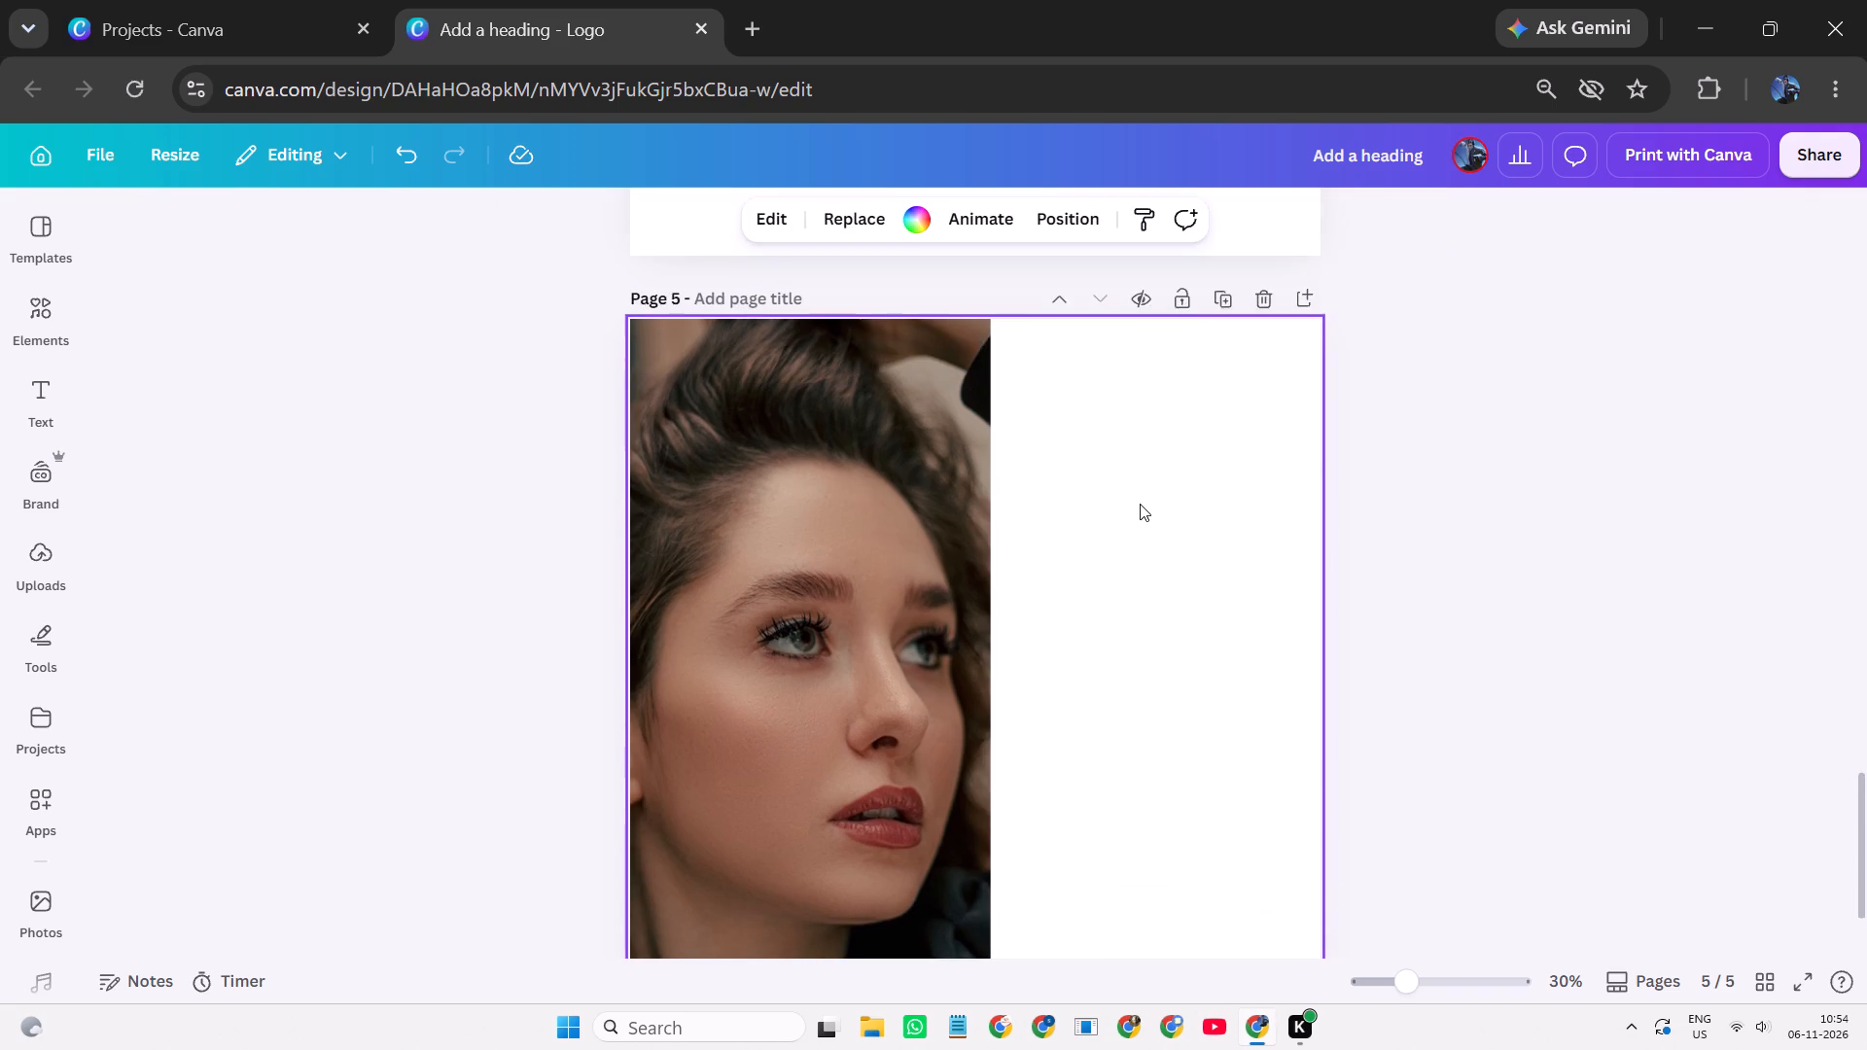
scroll(1137, 504, down, 1)
click(1121, 507)
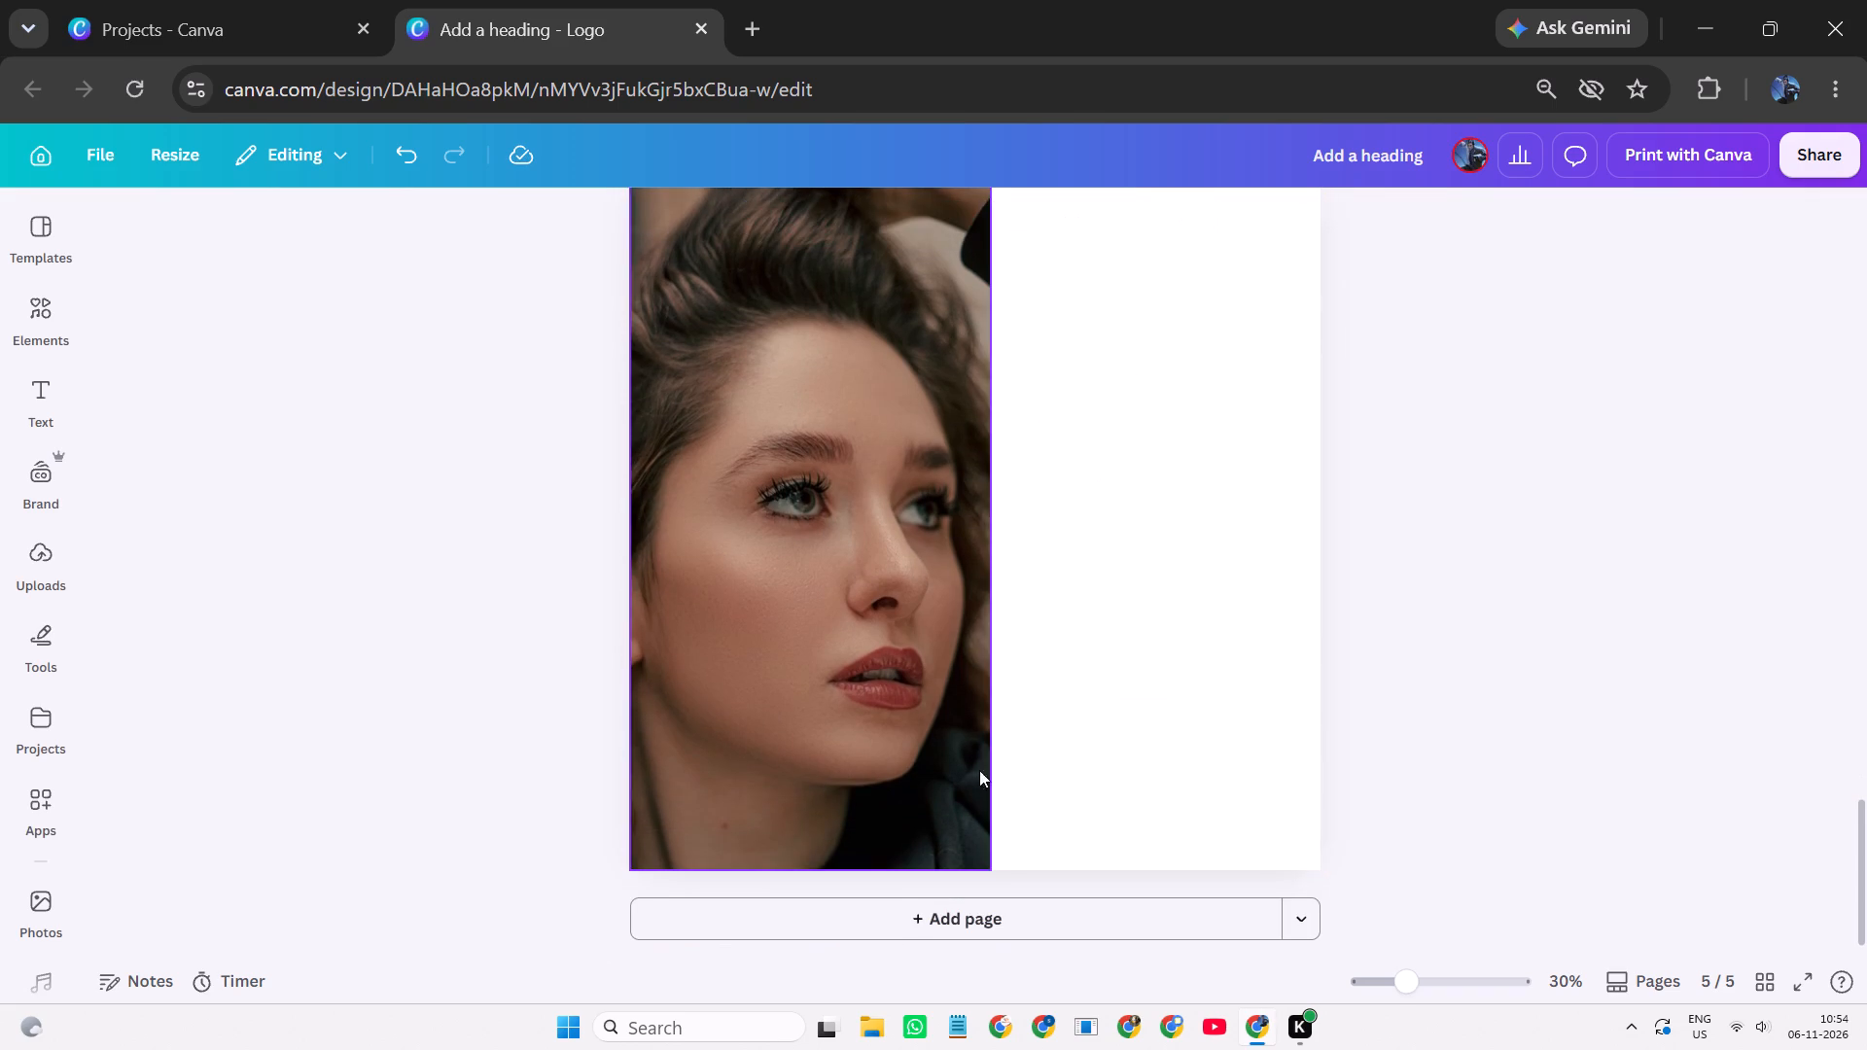
click(949, 787)
click(804, 862)
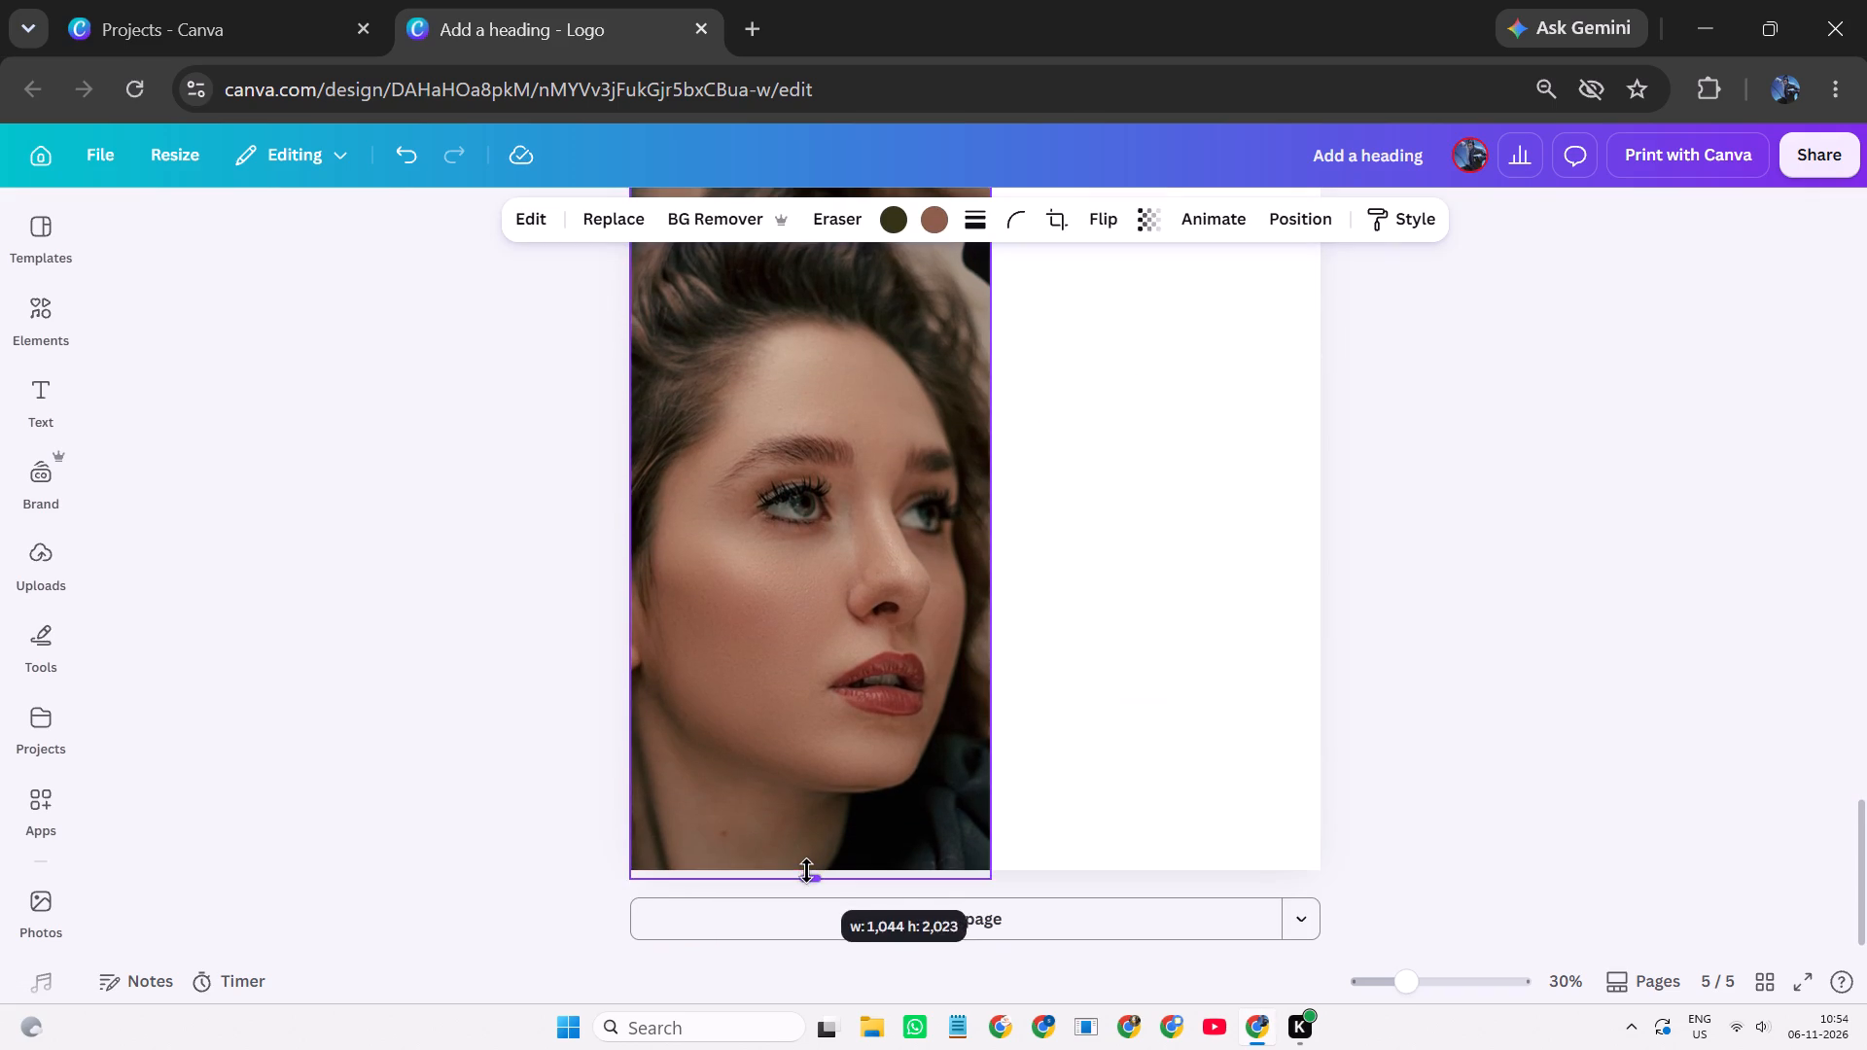
click(810, 860)
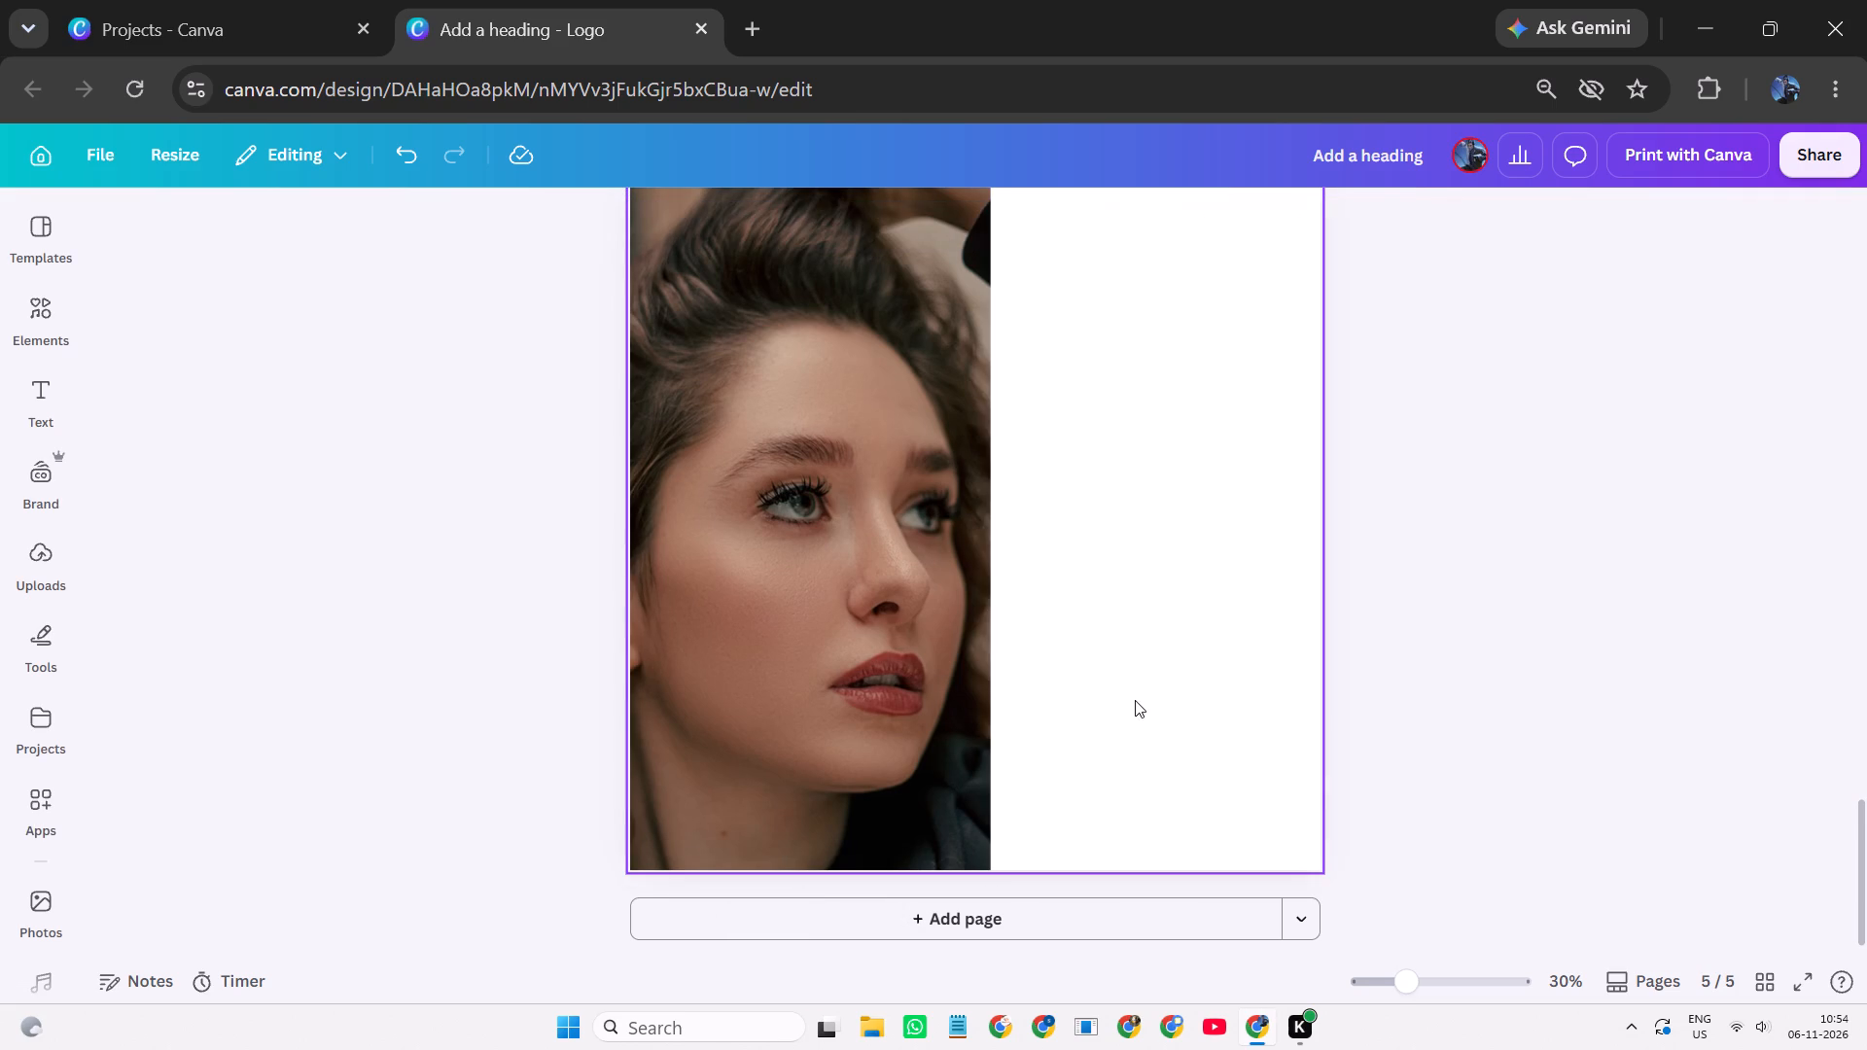
Set the background colour of page 5 to black.
click(1107, 623)
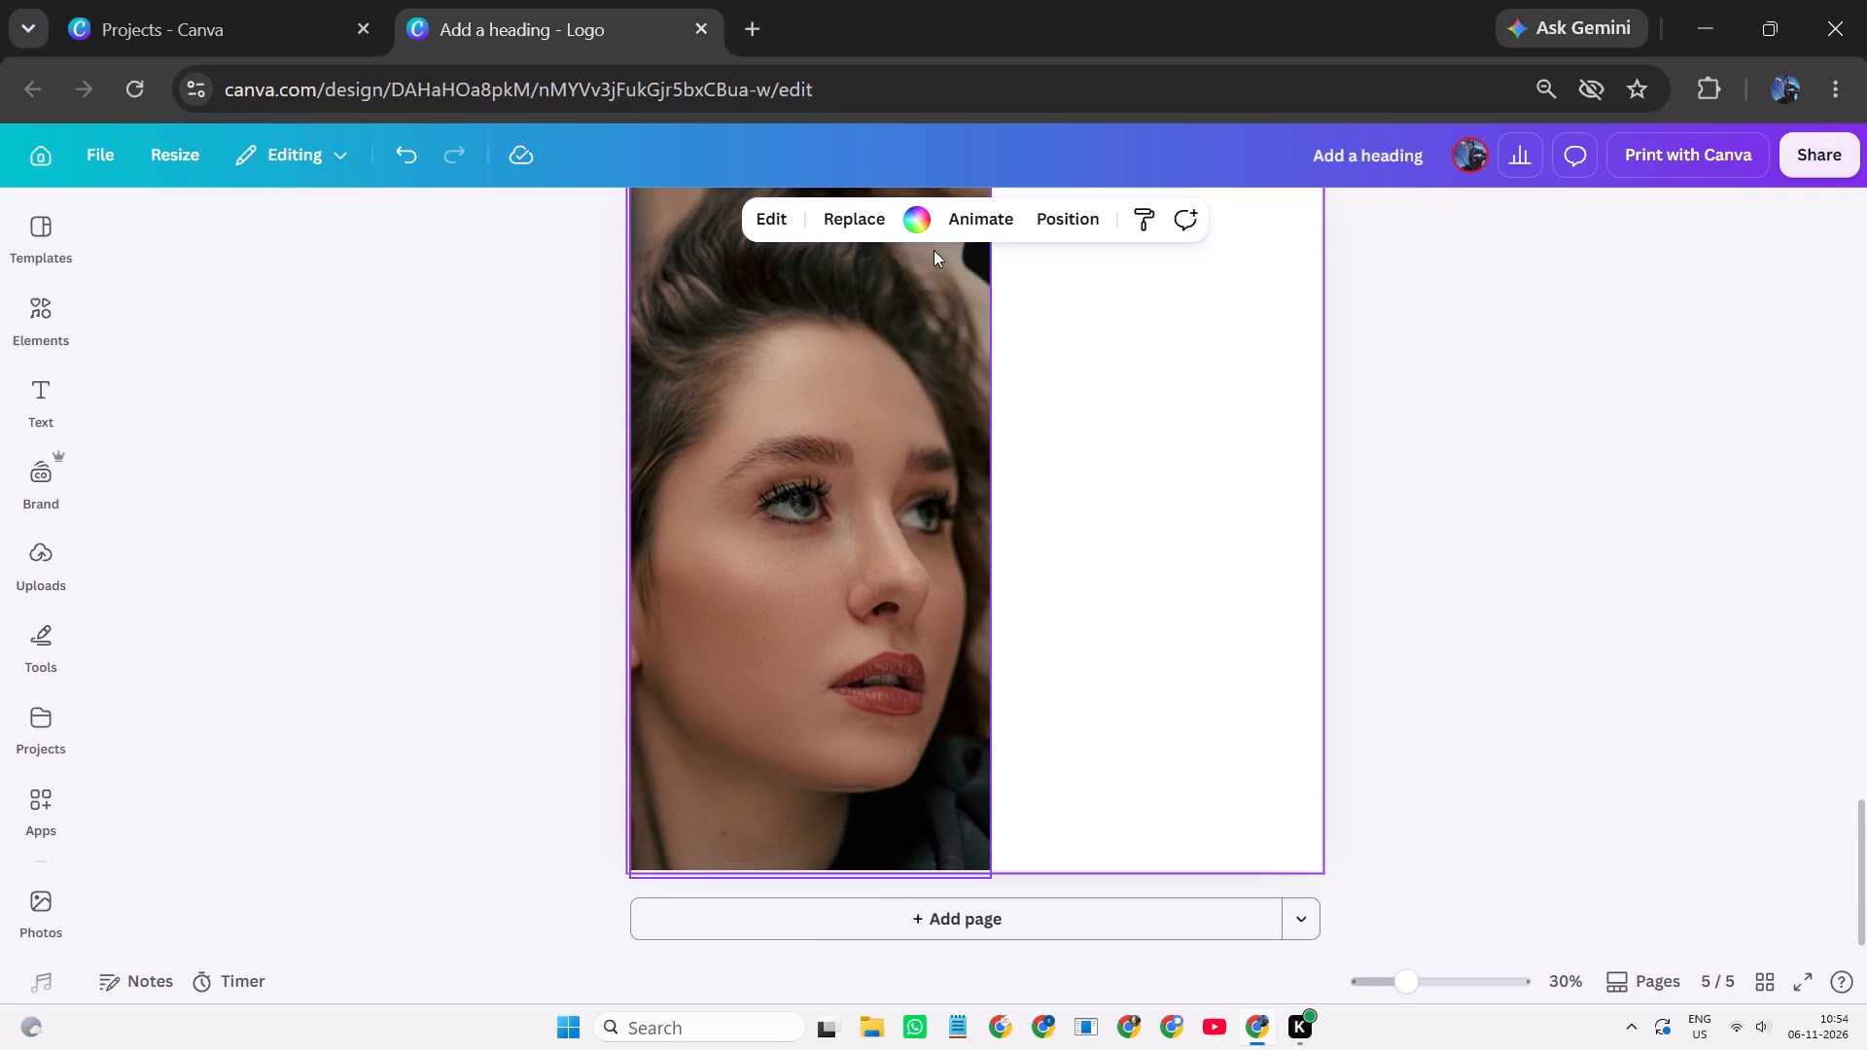
click(923, 221)
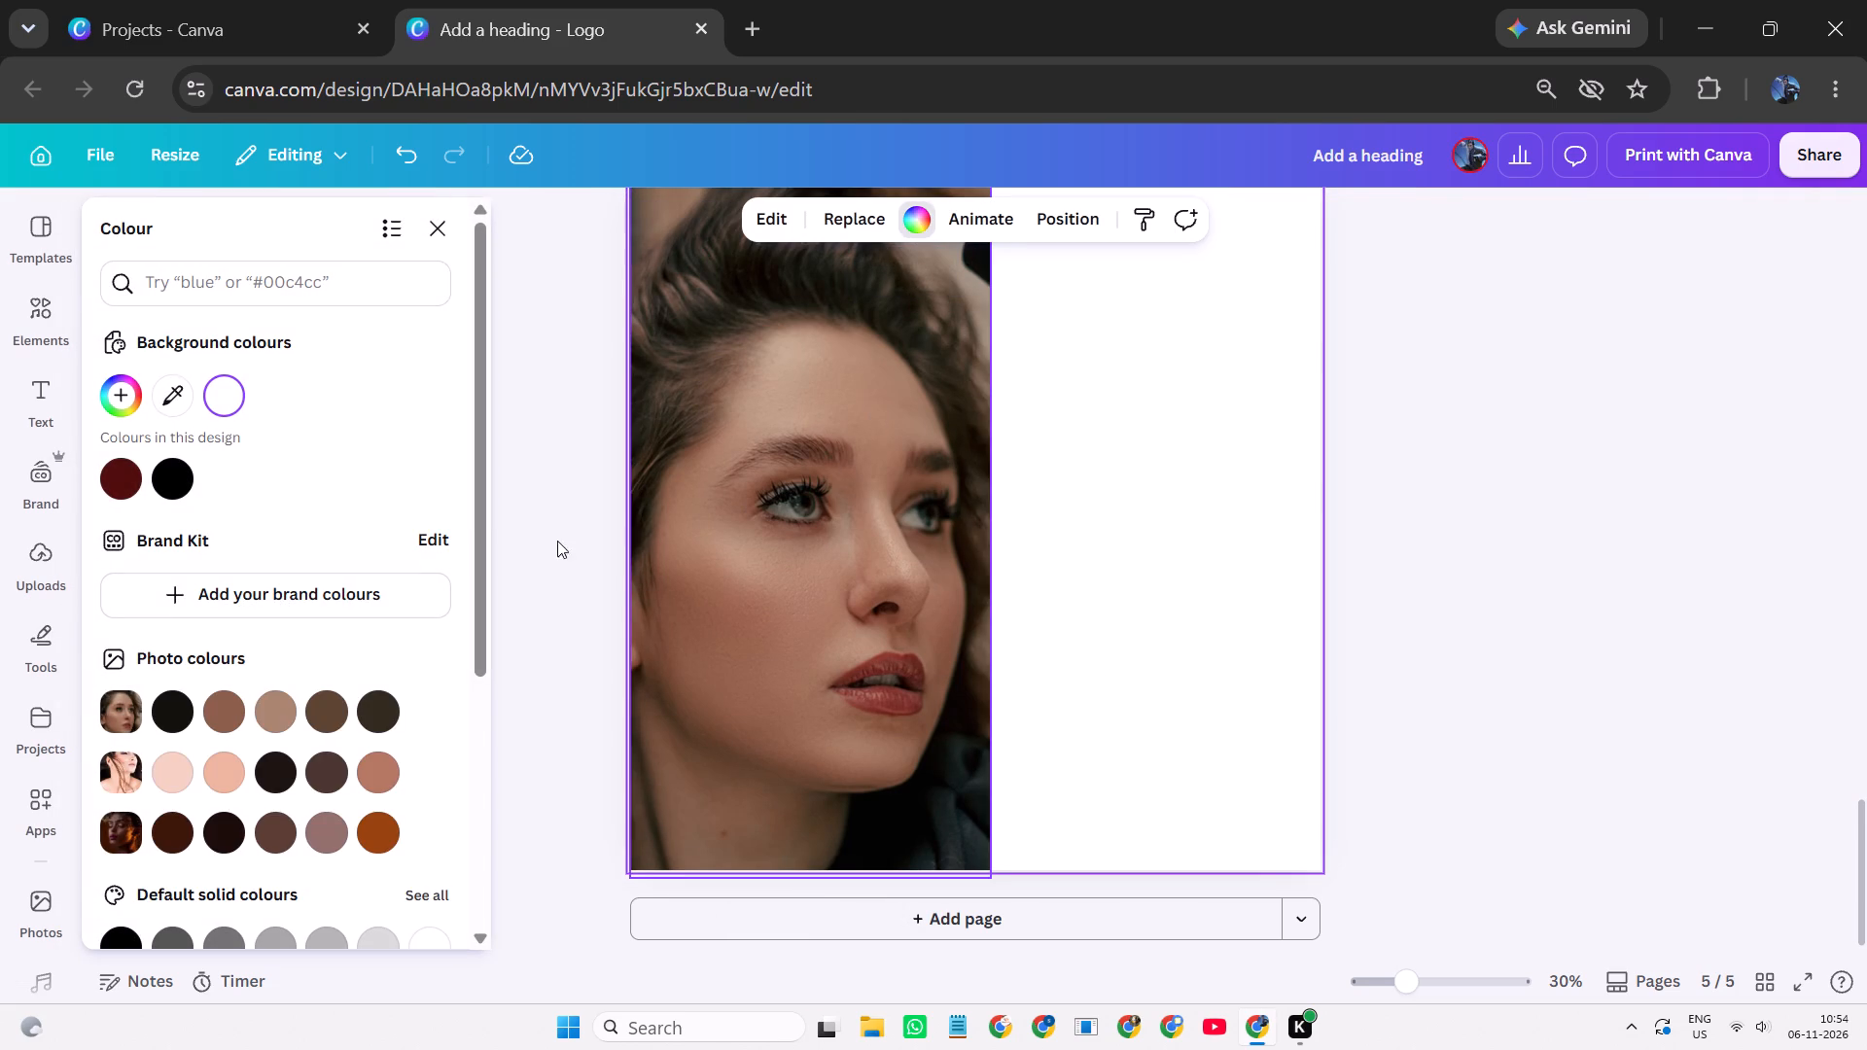
click(172, 491)
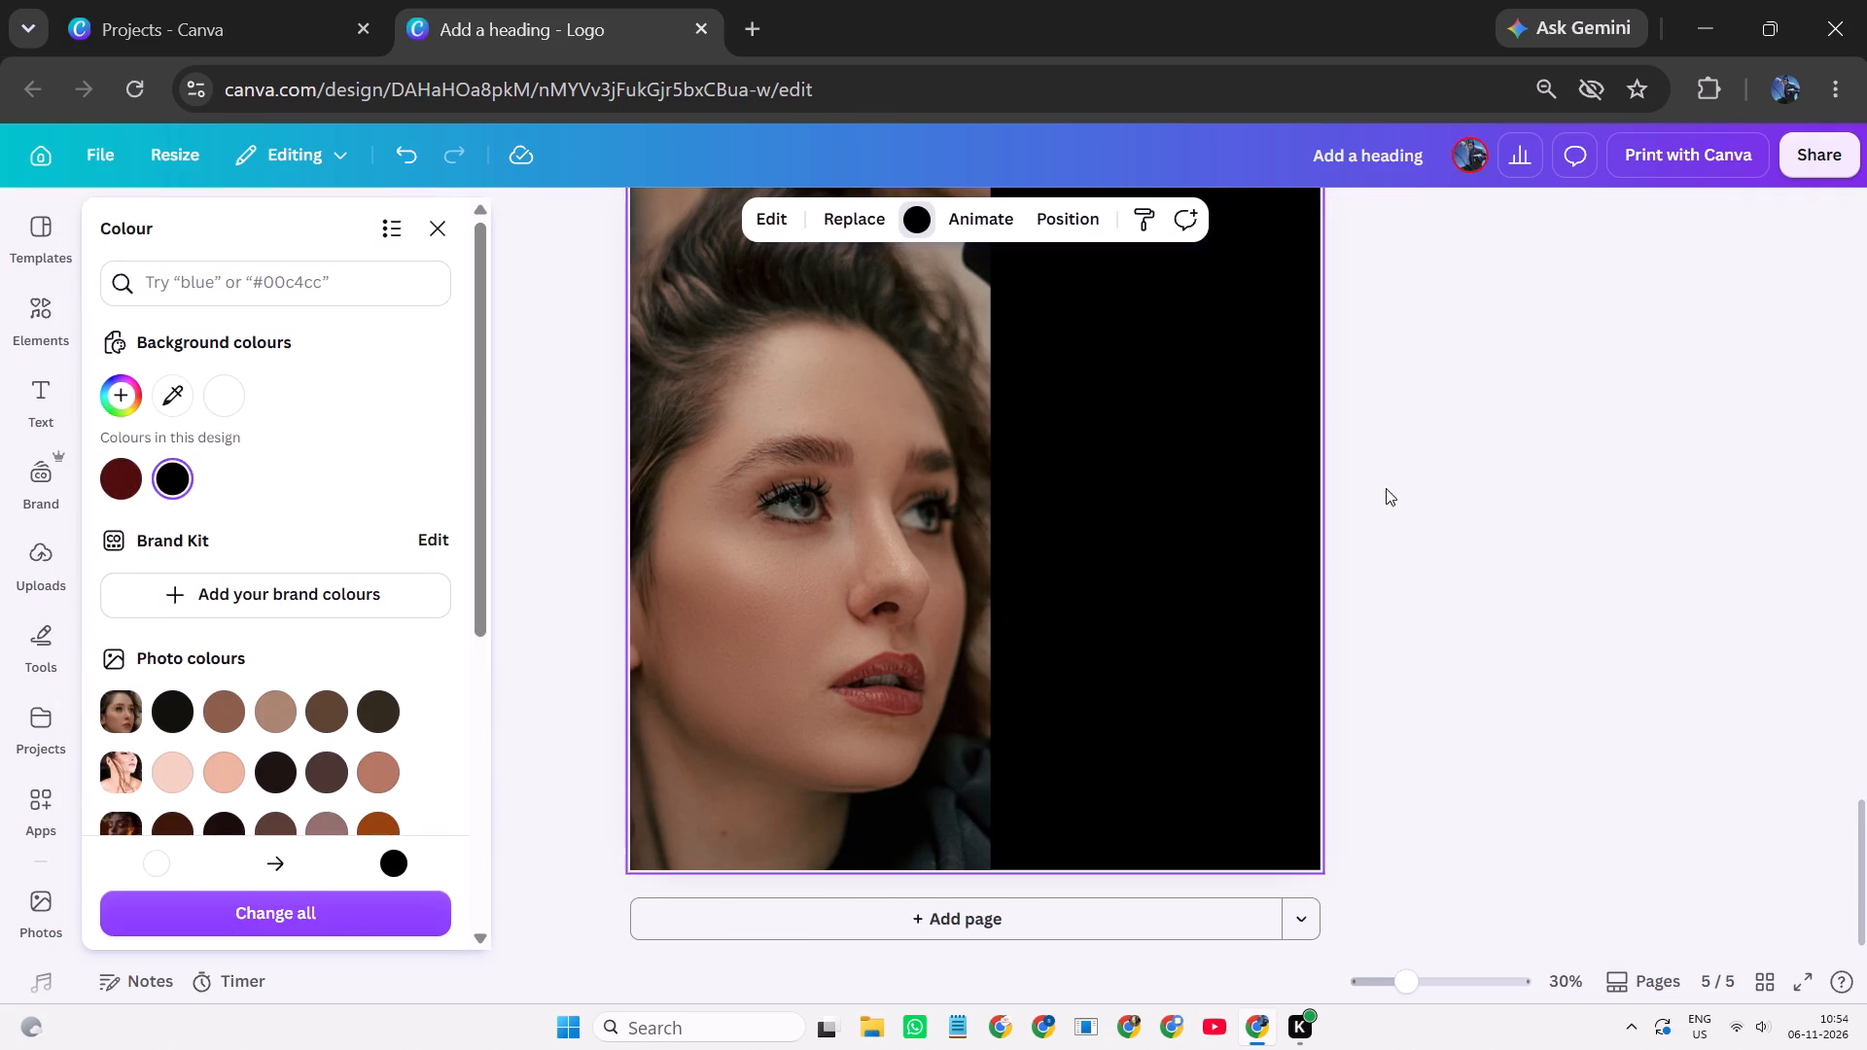
click(1389, 487)
Look over the logo pages and the portrait pages that precede page 5.
scroll(1389, 487, up, 4)
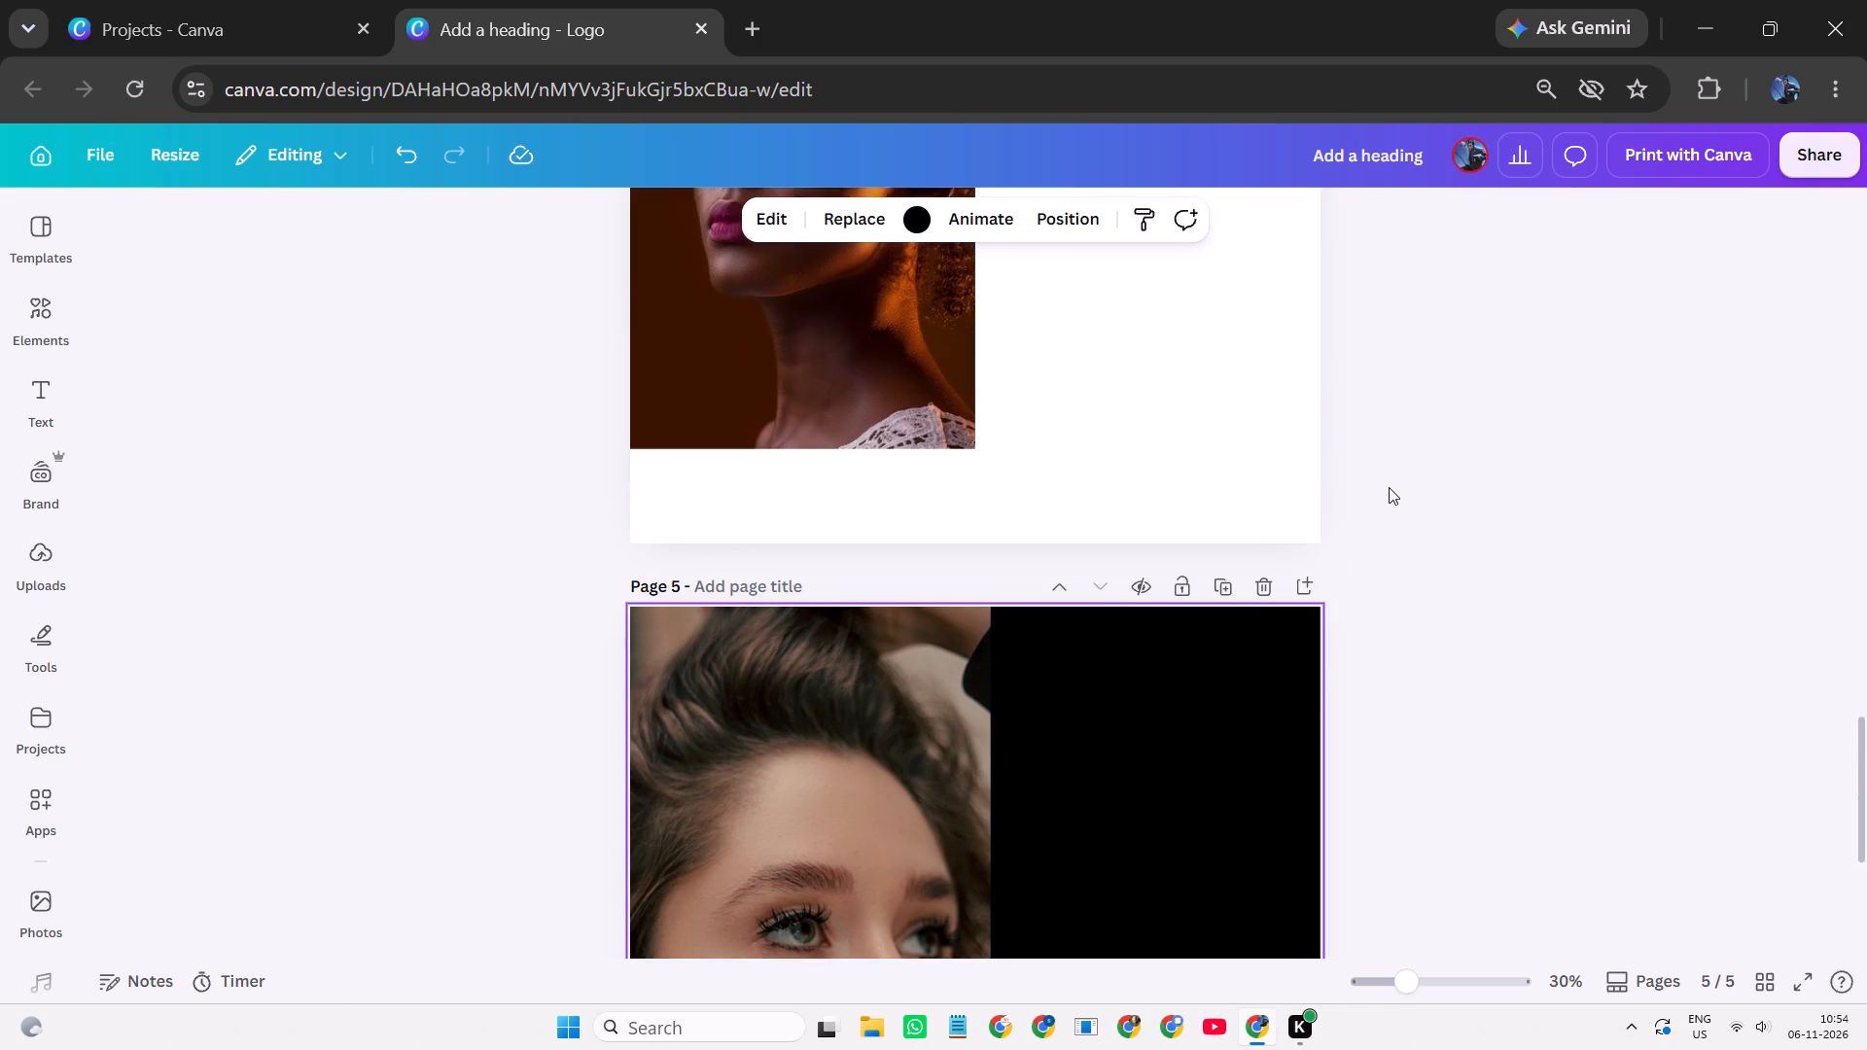
scroll(1389, 487, up, 3)
scroll(1389, 487, down, 2)
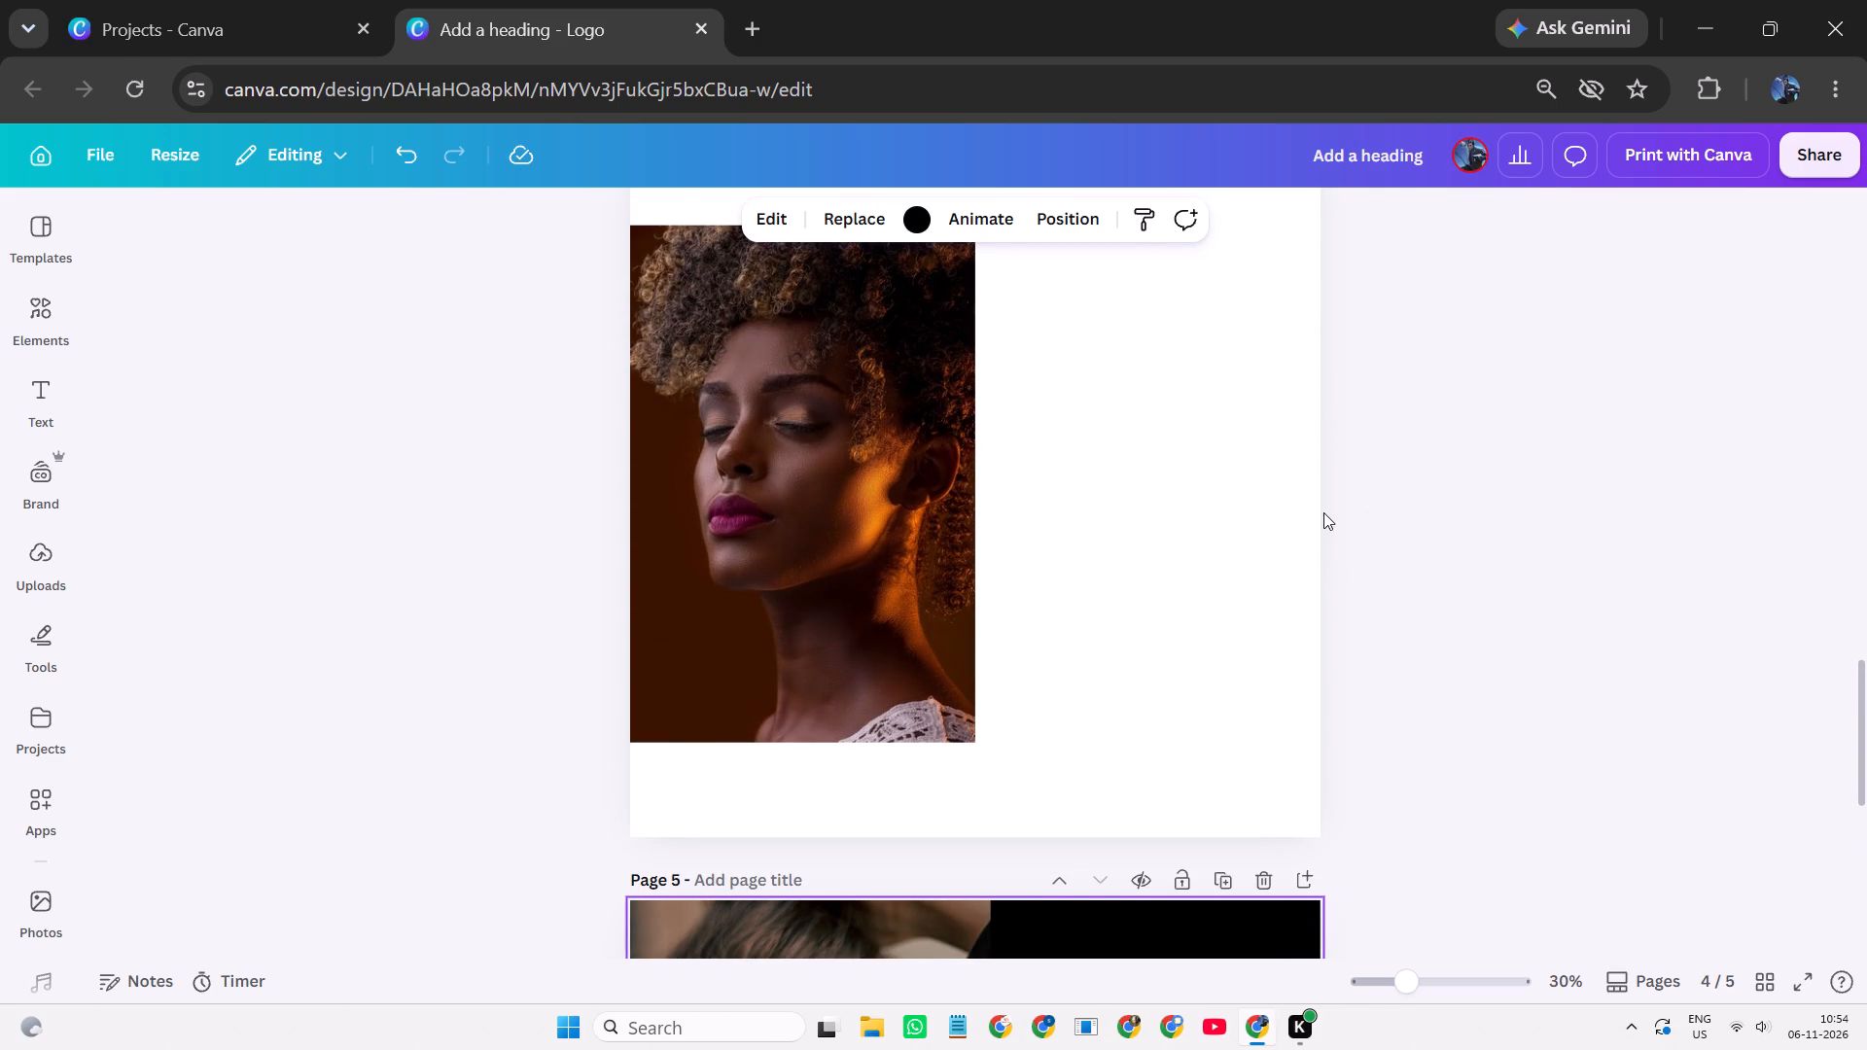
scroll(1176, 549, up, 4)
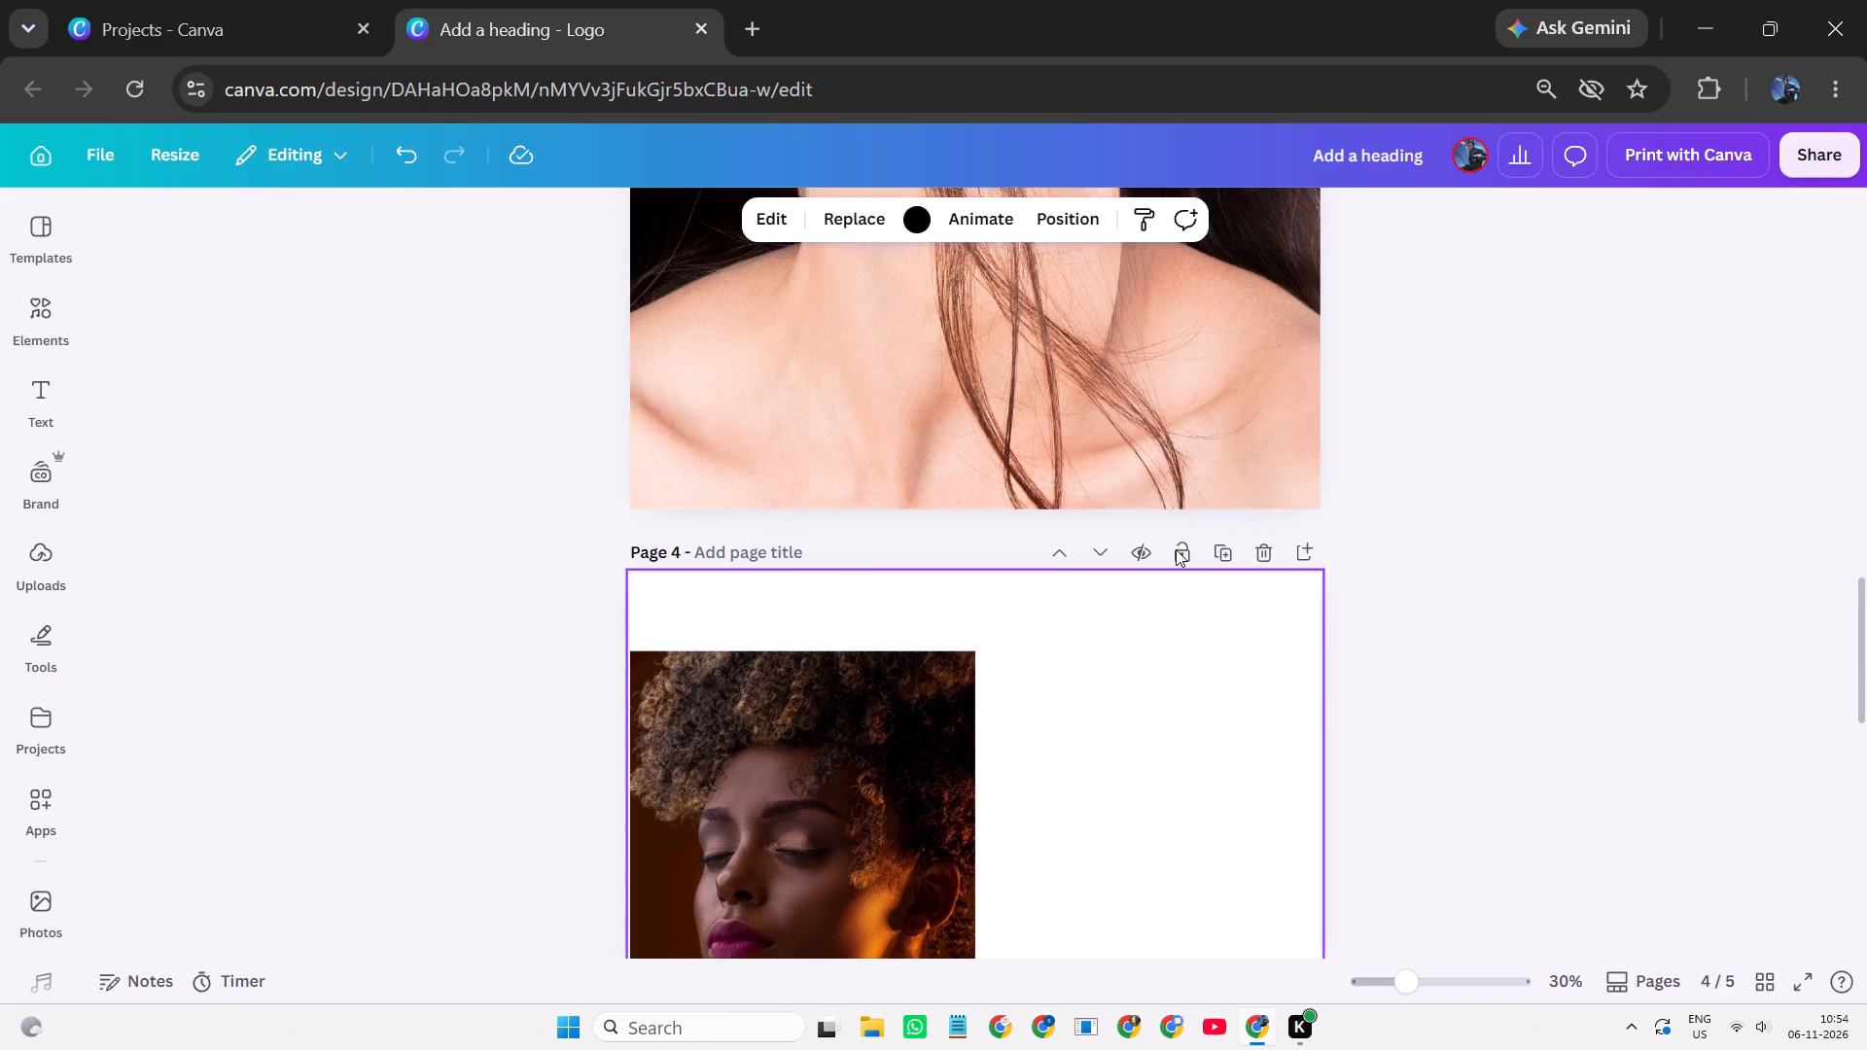
scroll(1174, 545, up, 3)
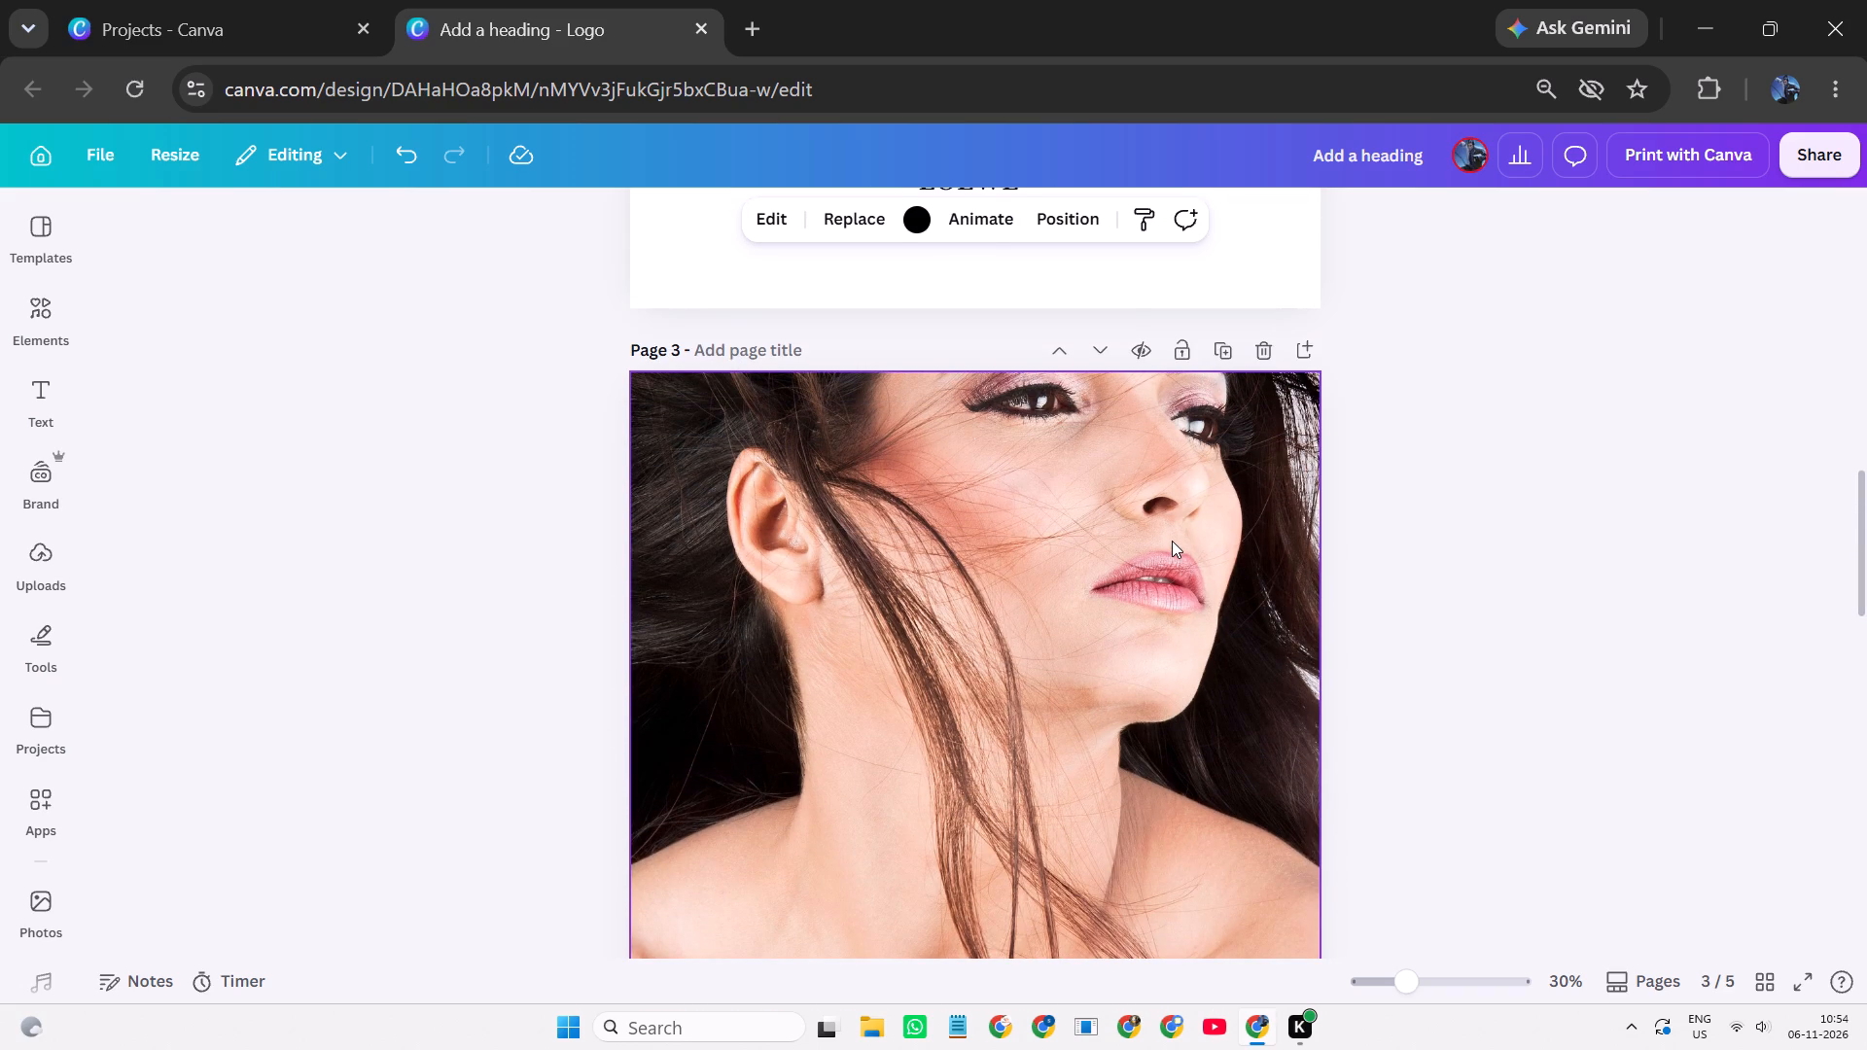
scroll(1172, 541, up, 2)
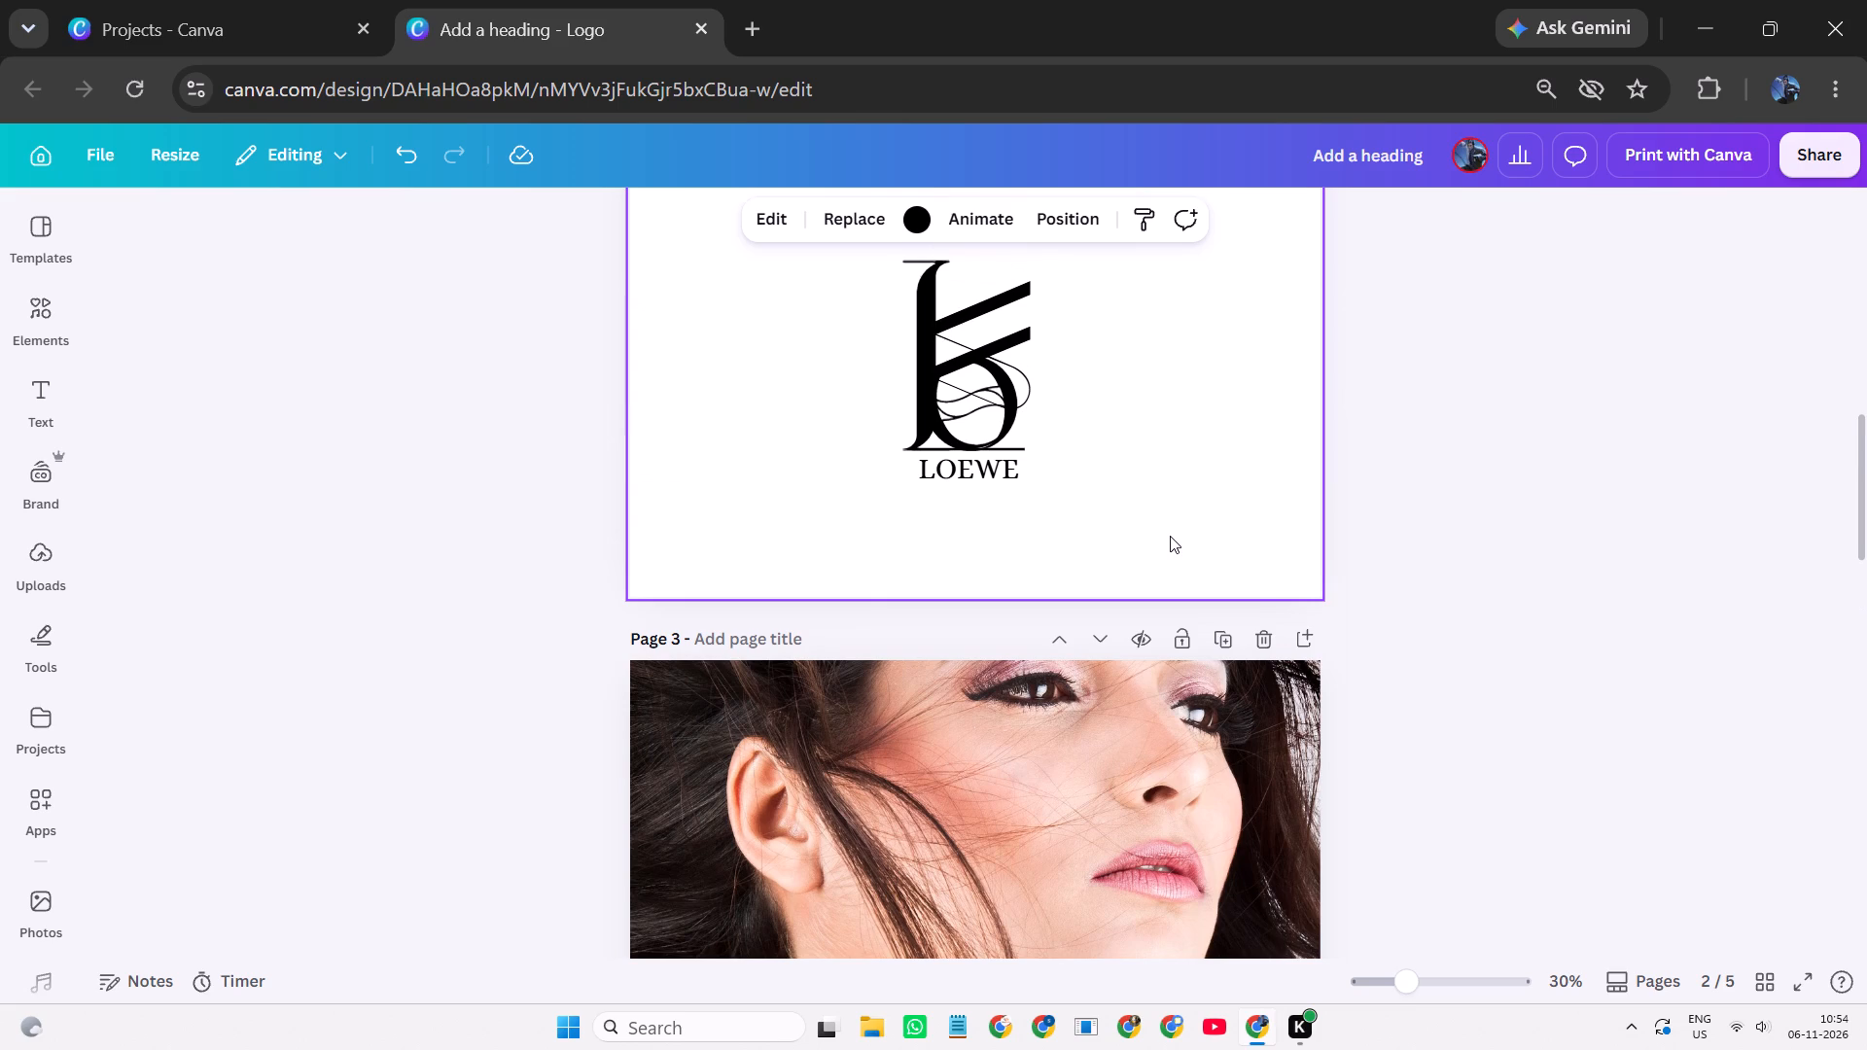
scroll(1170, 536, up, 2)
scroll(1170, 536, down, 4)
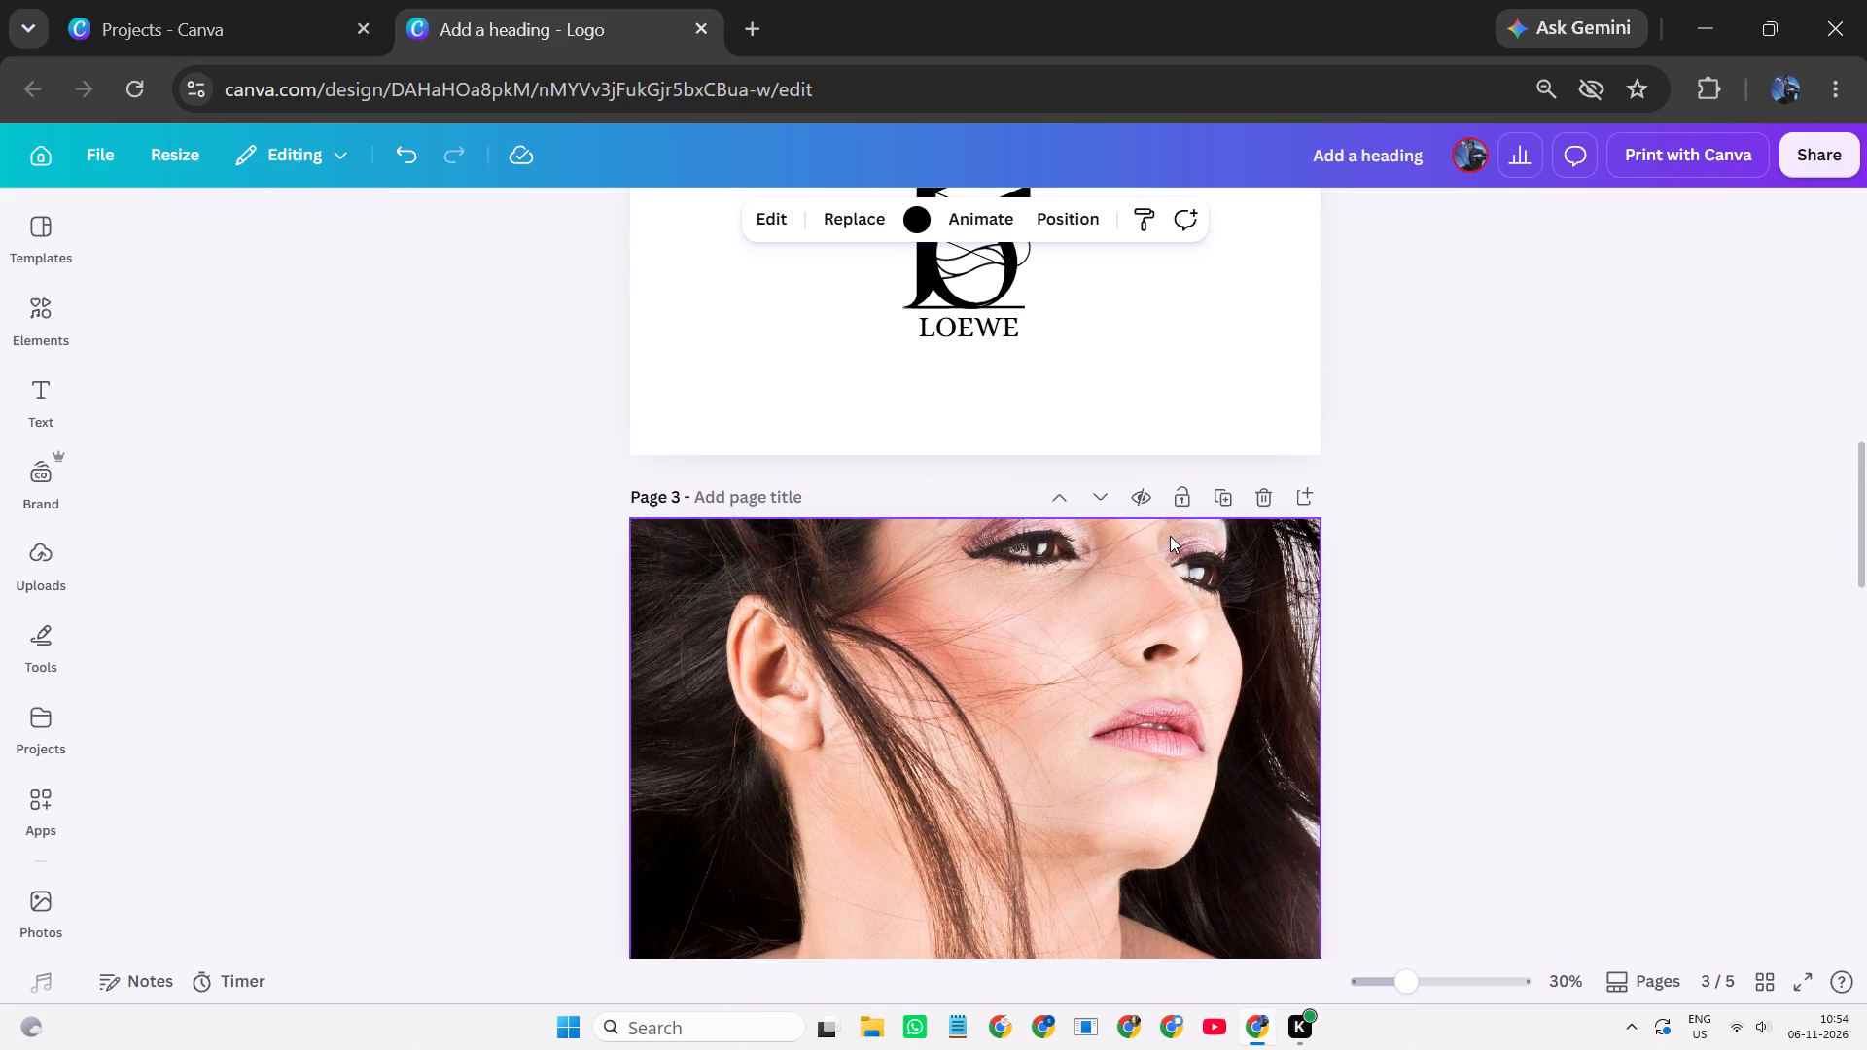
scroll(1170, 536, down, 1)
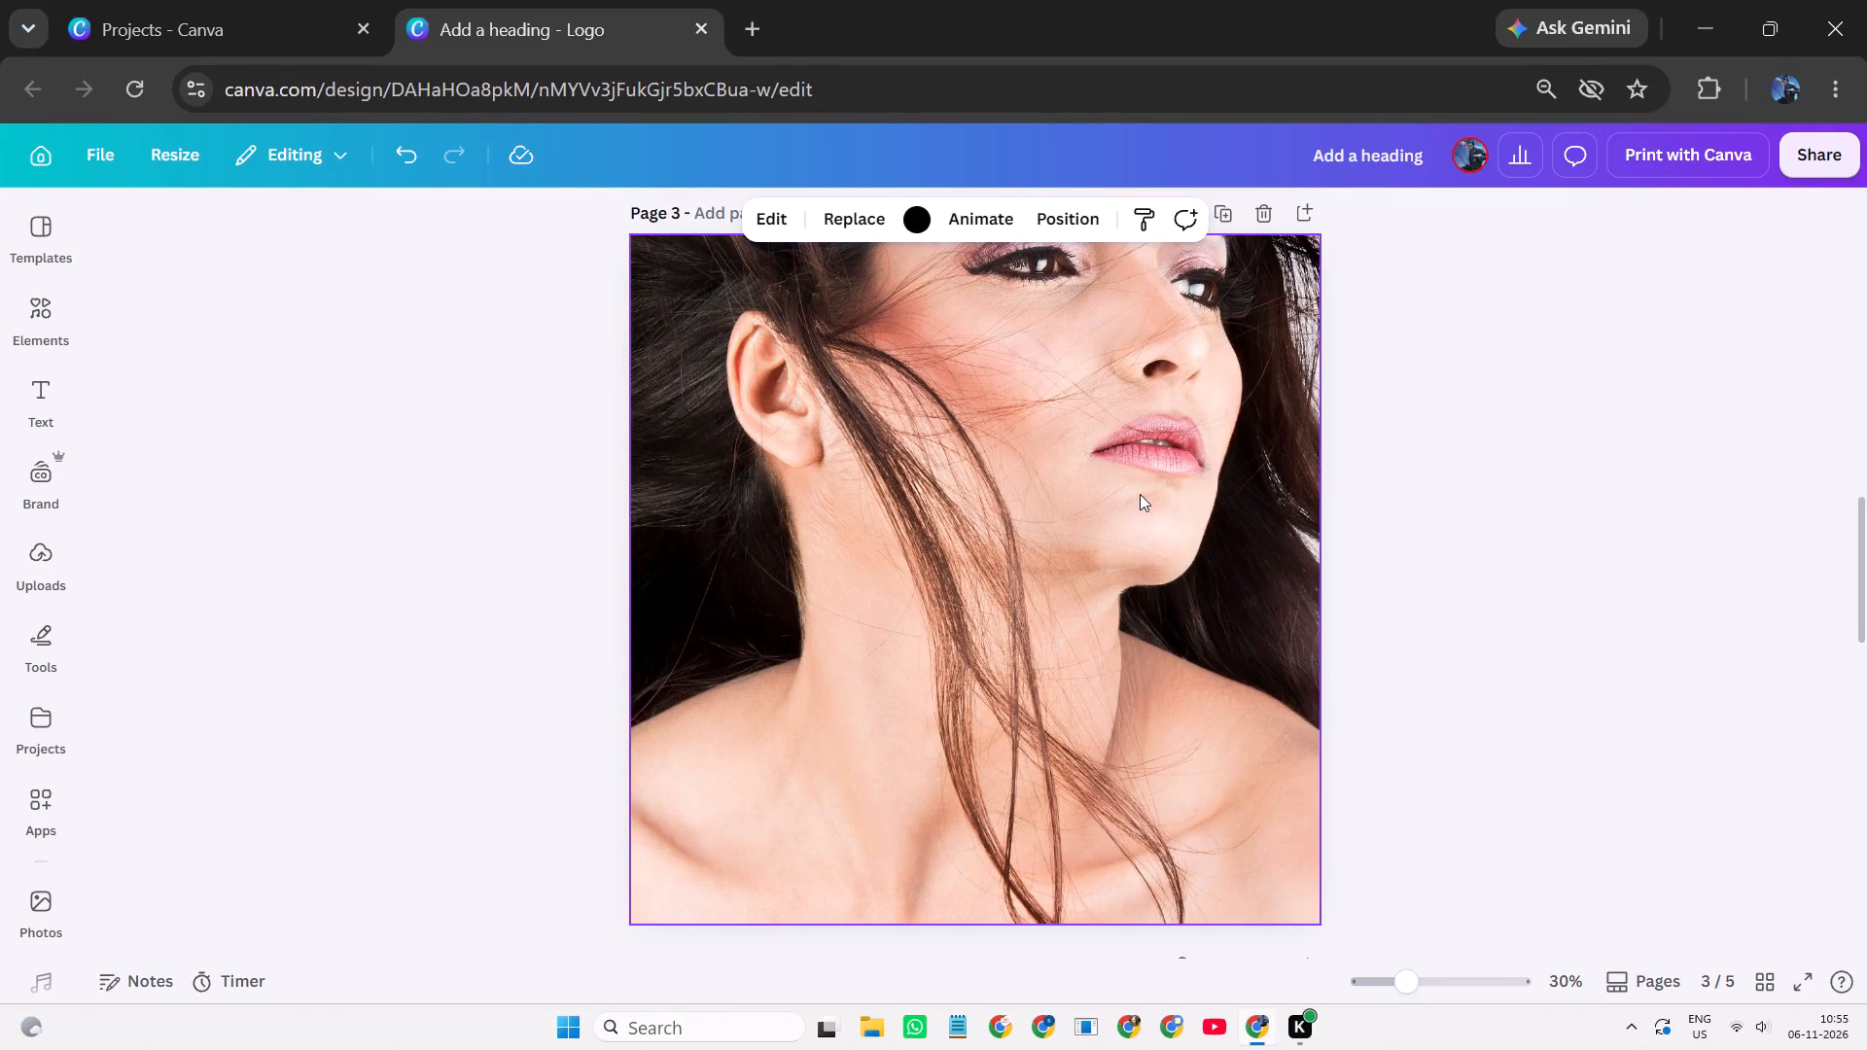
click(1490, 586)
scroll(1493, 585, up, 1)
scroll(1492, 584, down, 2)
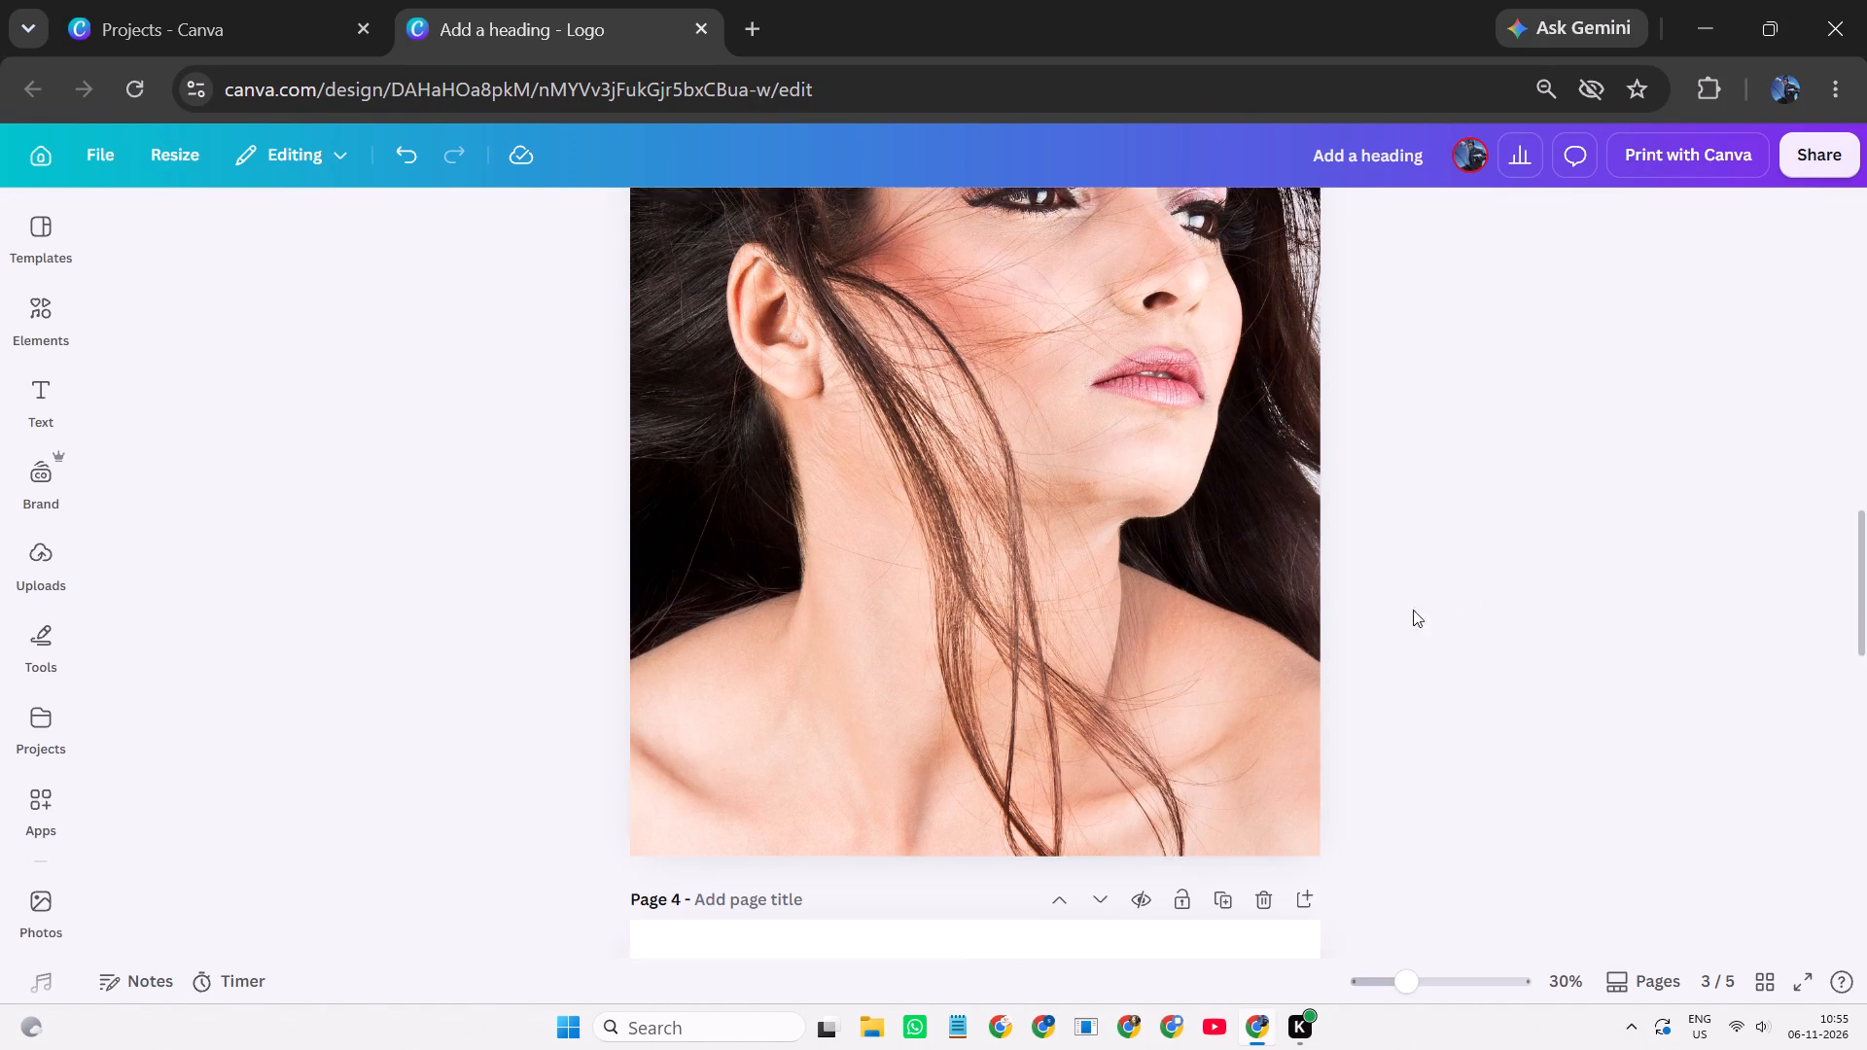
Try burnt orange and terracotta backgrounds on page 1, and settle on the peach tone from the dark-haired woman's photo colours.
scroll(1206, 615, up, 9)
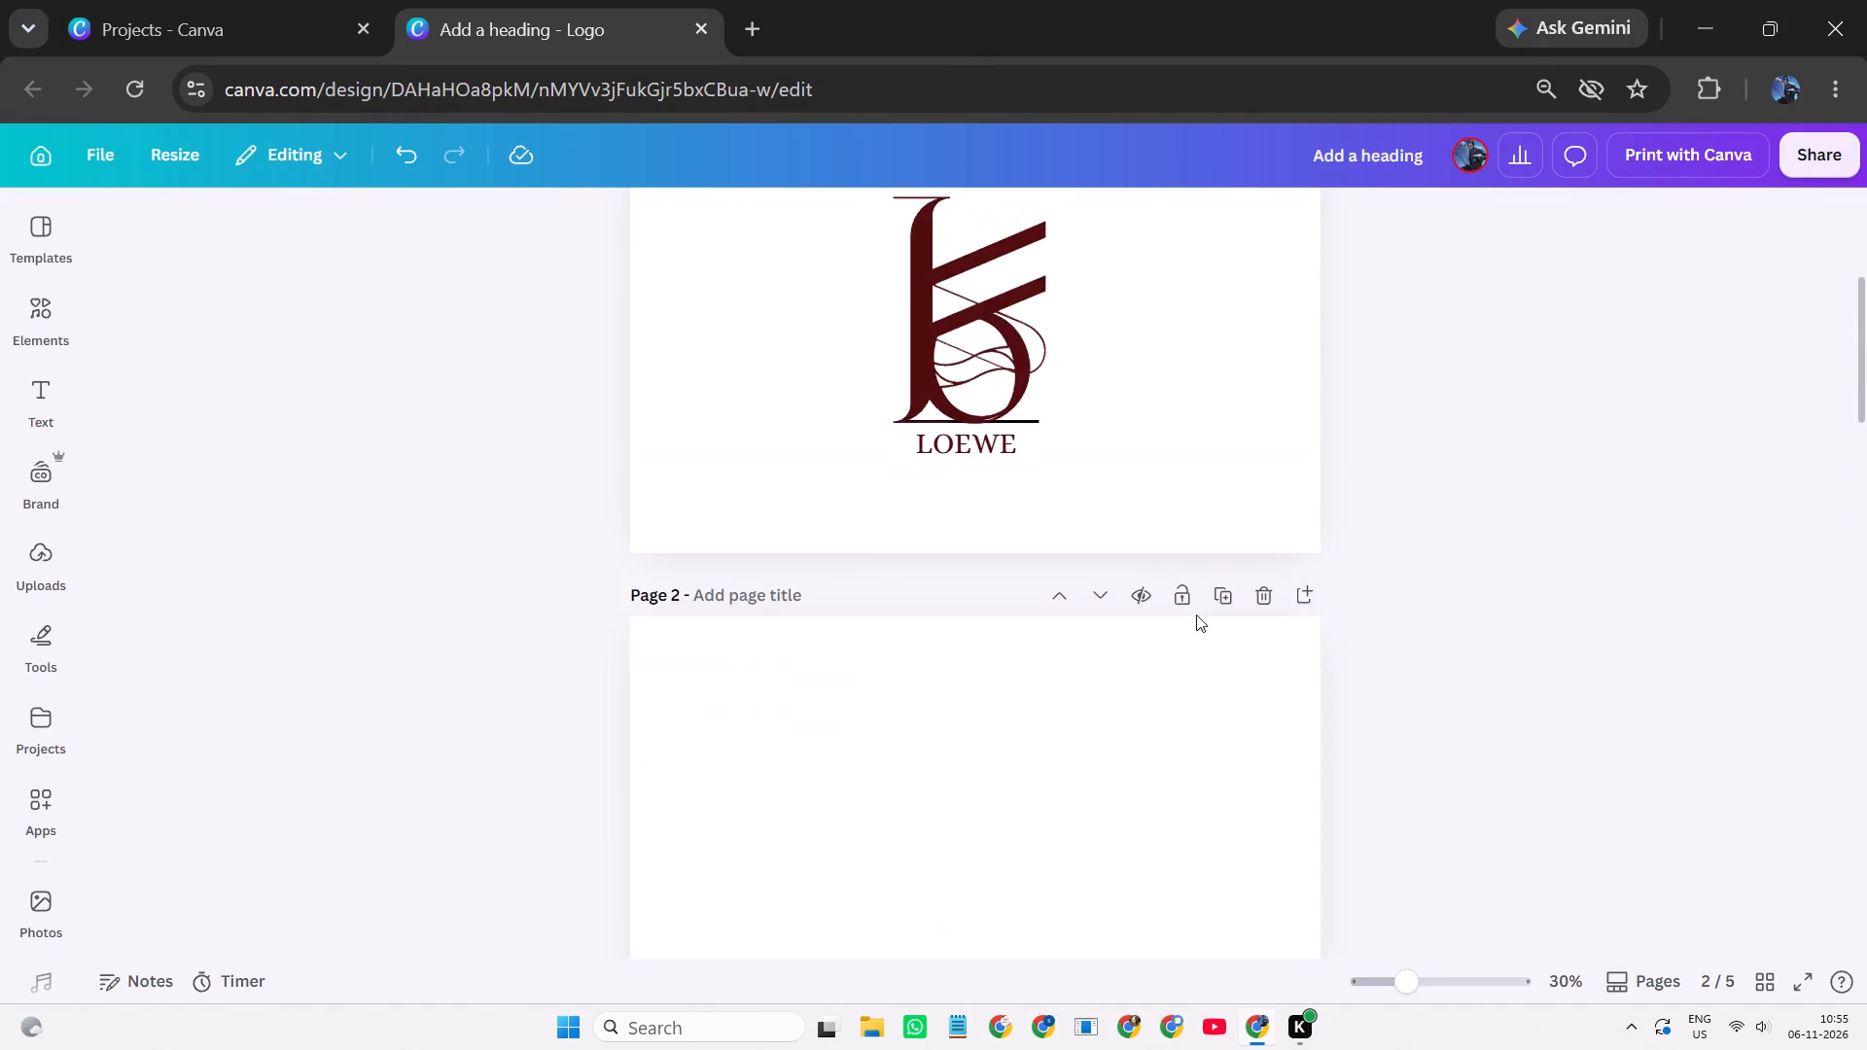
scroll(1168, 631, up, 3)
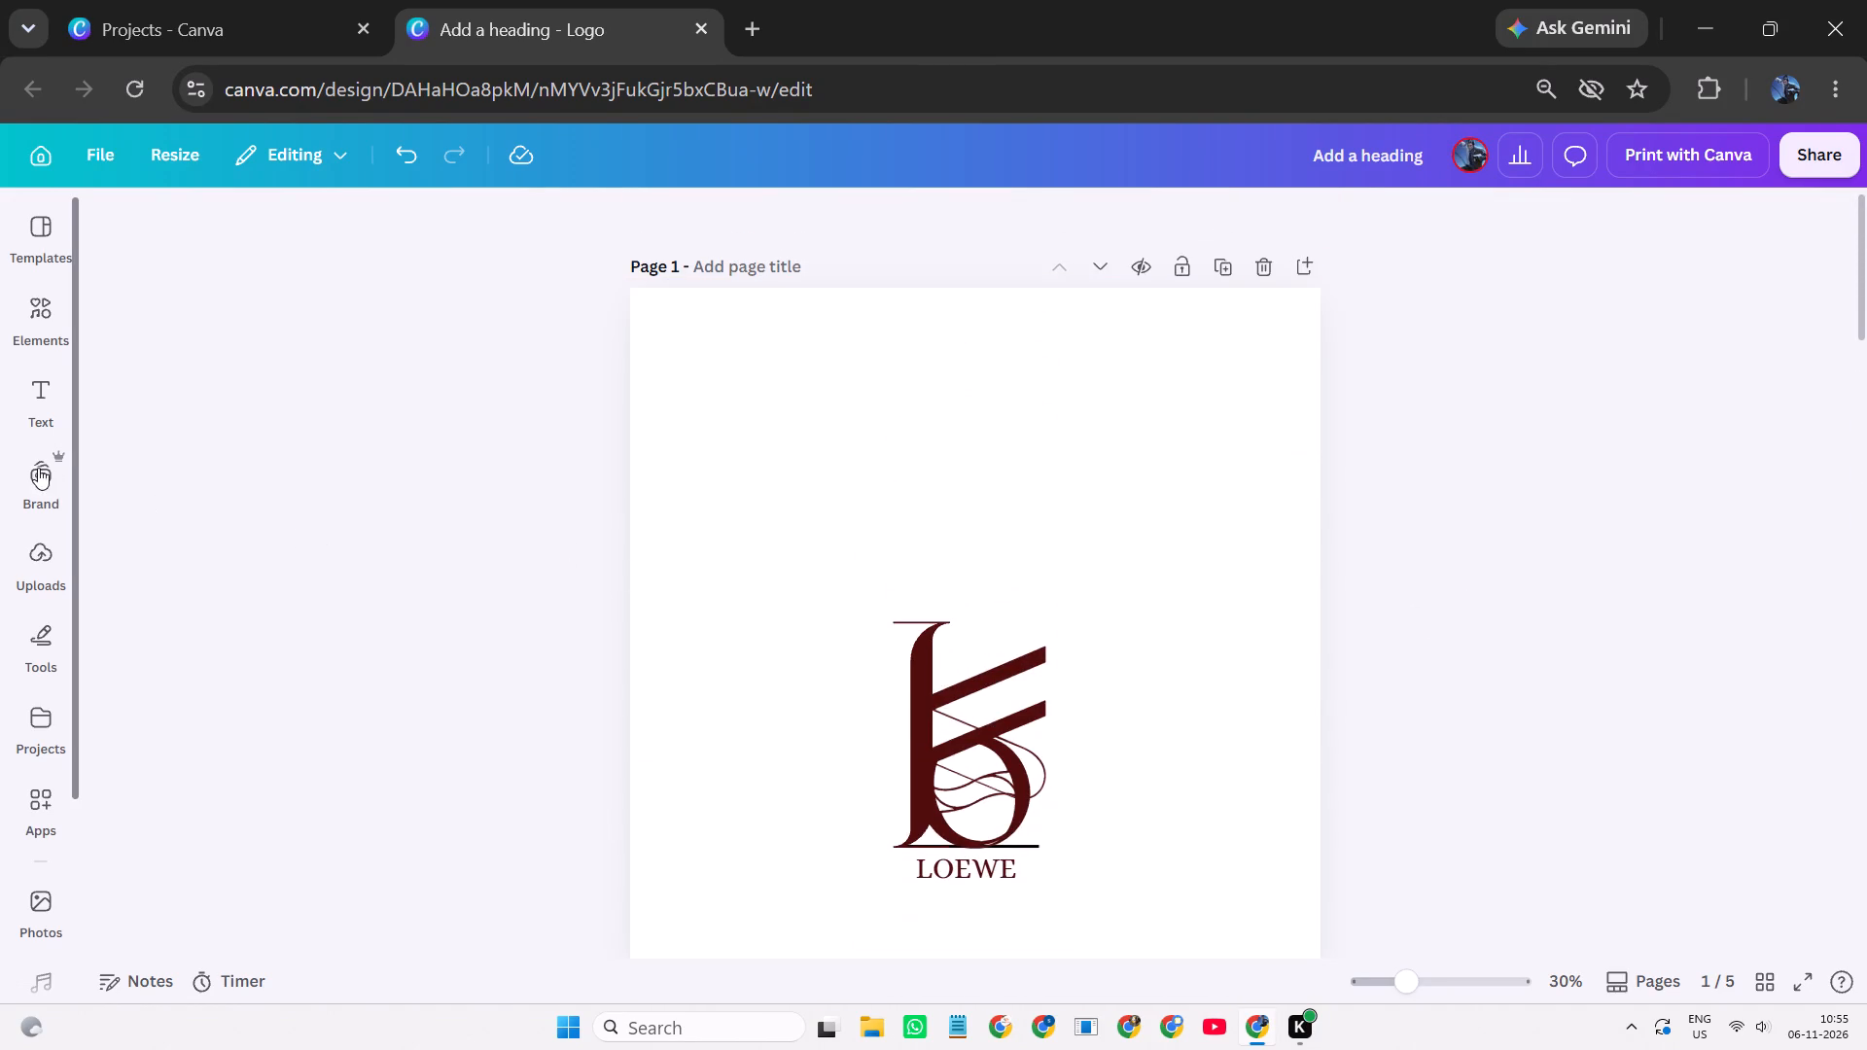
click(690, 395)
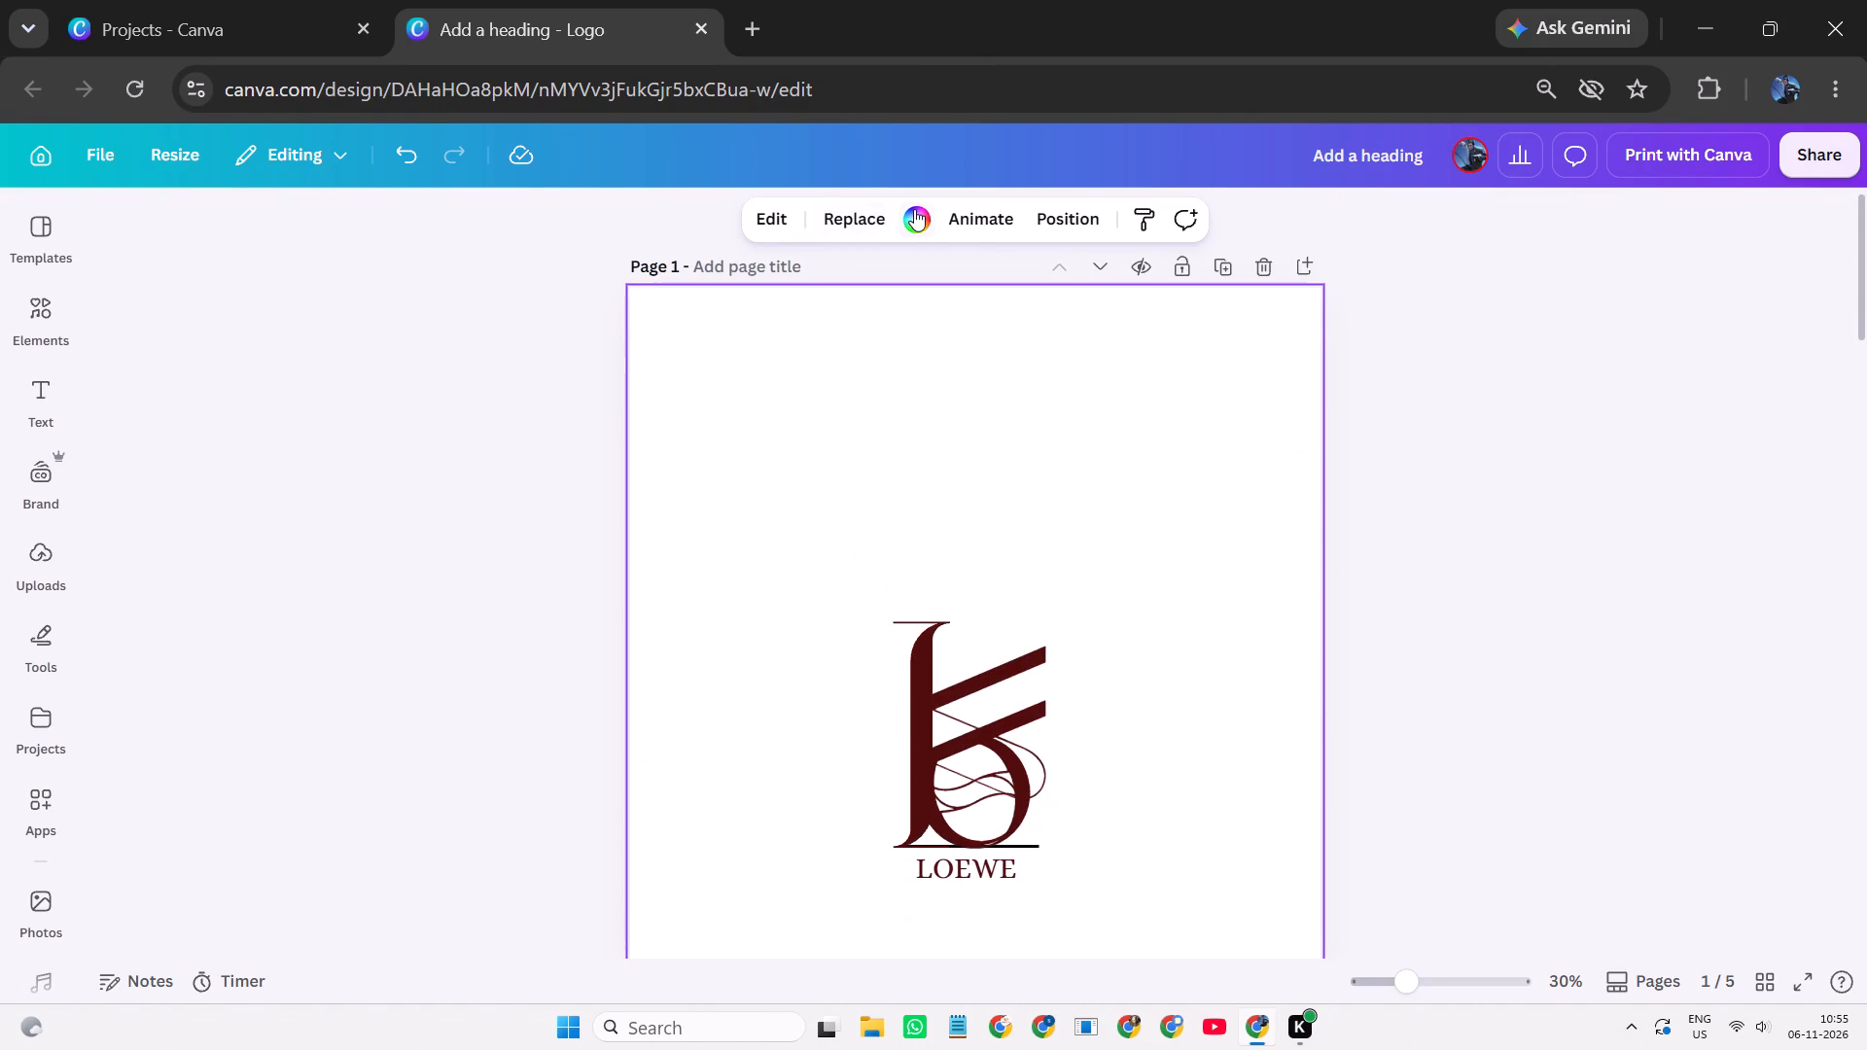
click(914, 209)
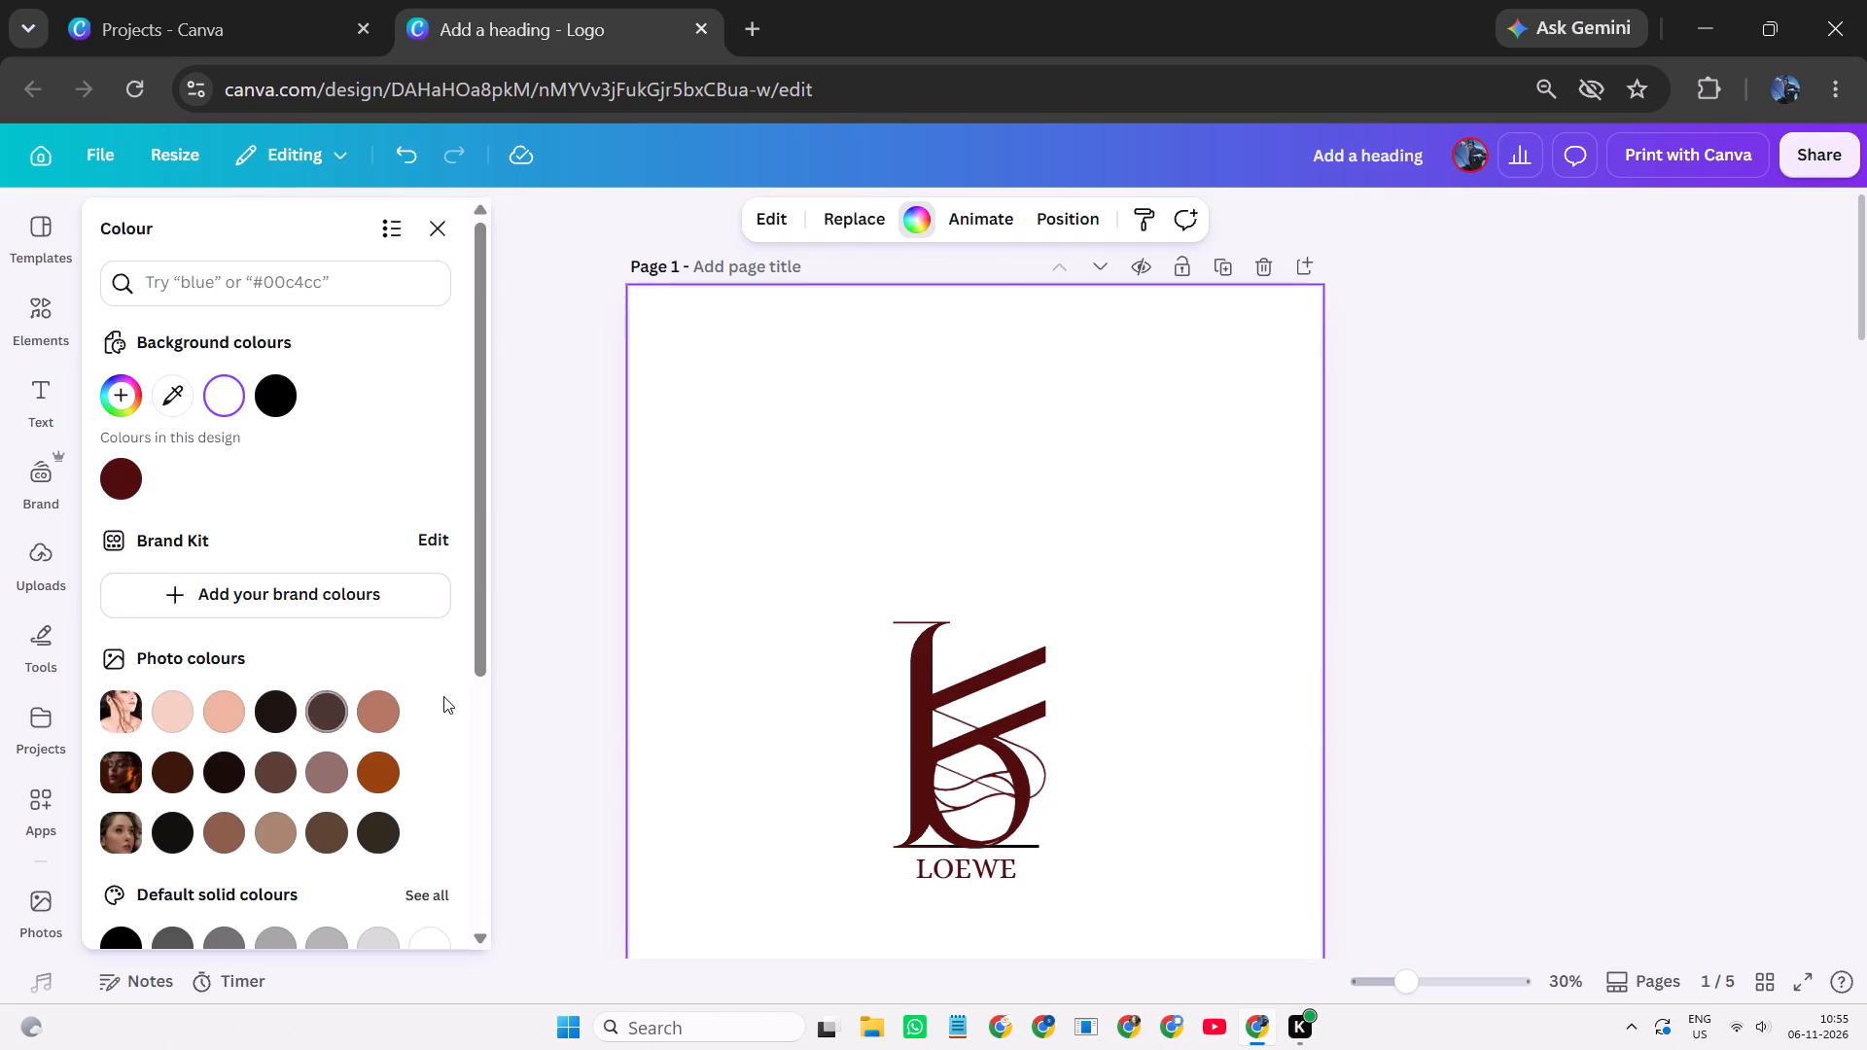
click(382, 762)
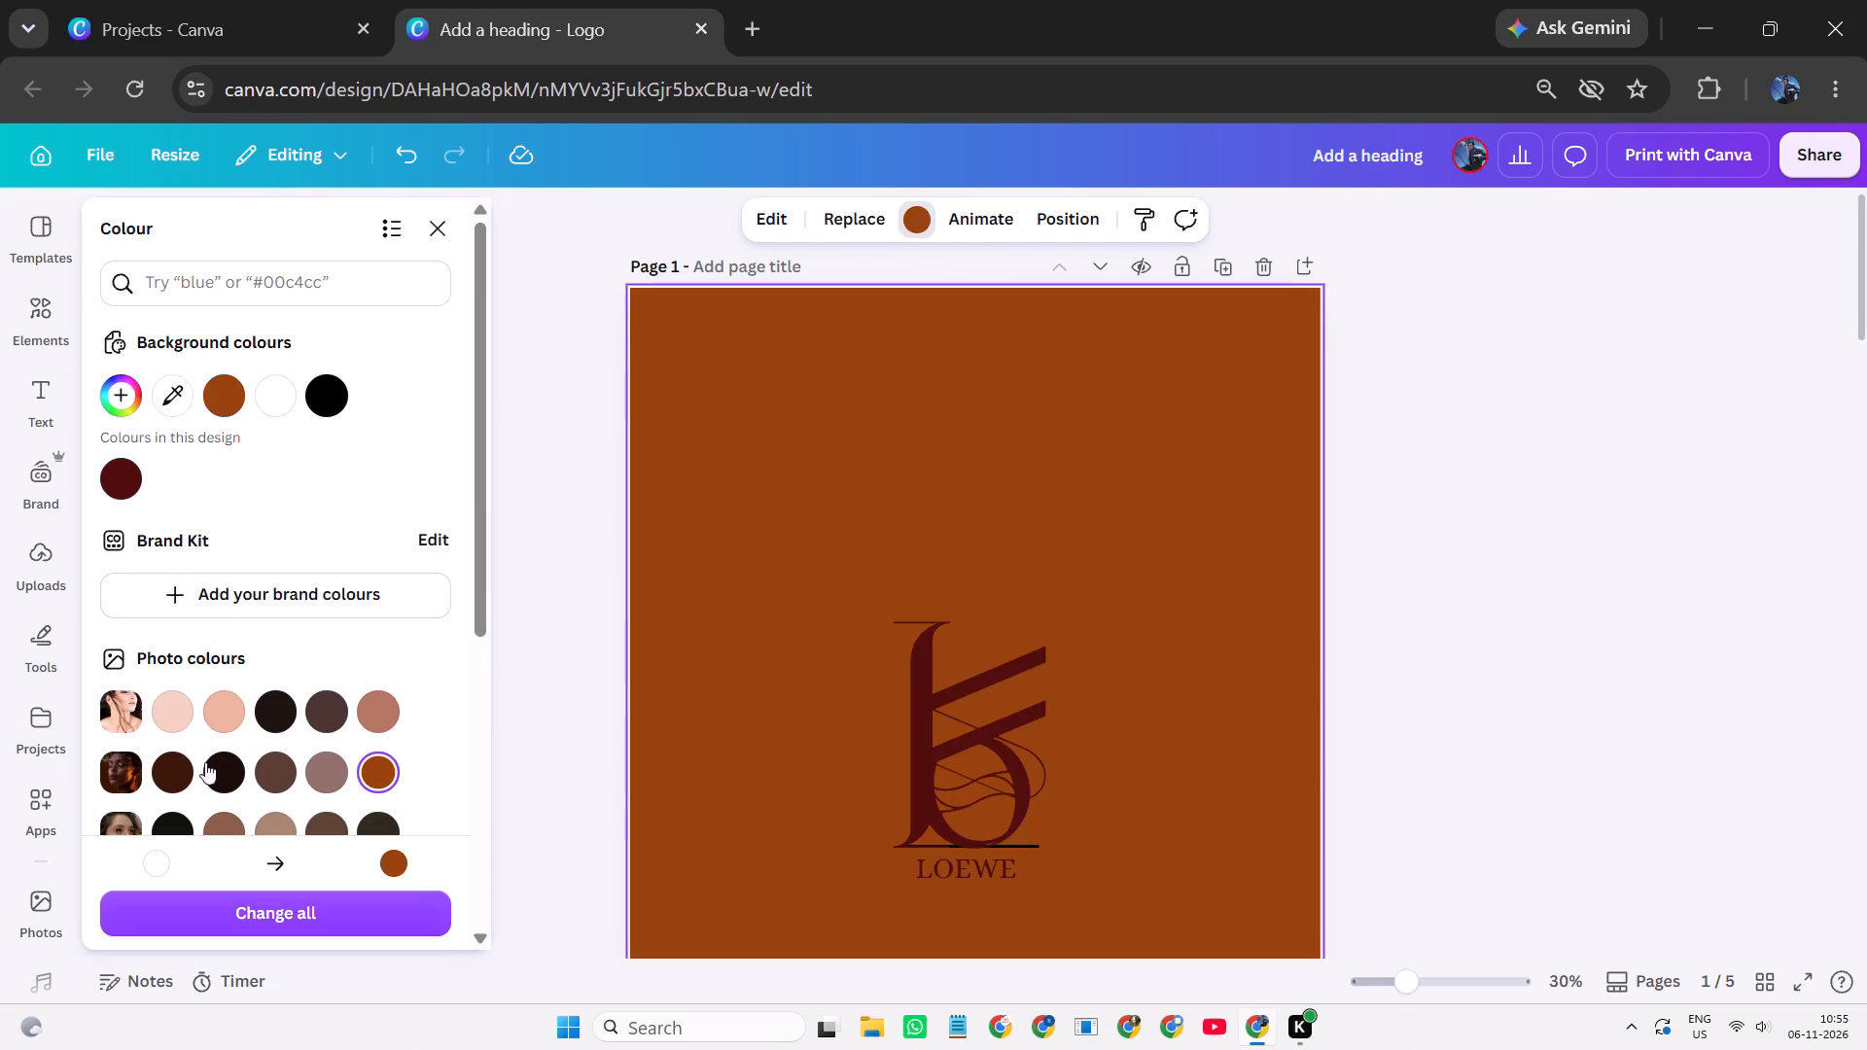
click(376, 711)
scroll(377, 711, down, 2)
scroll(377, 711, up, 2)
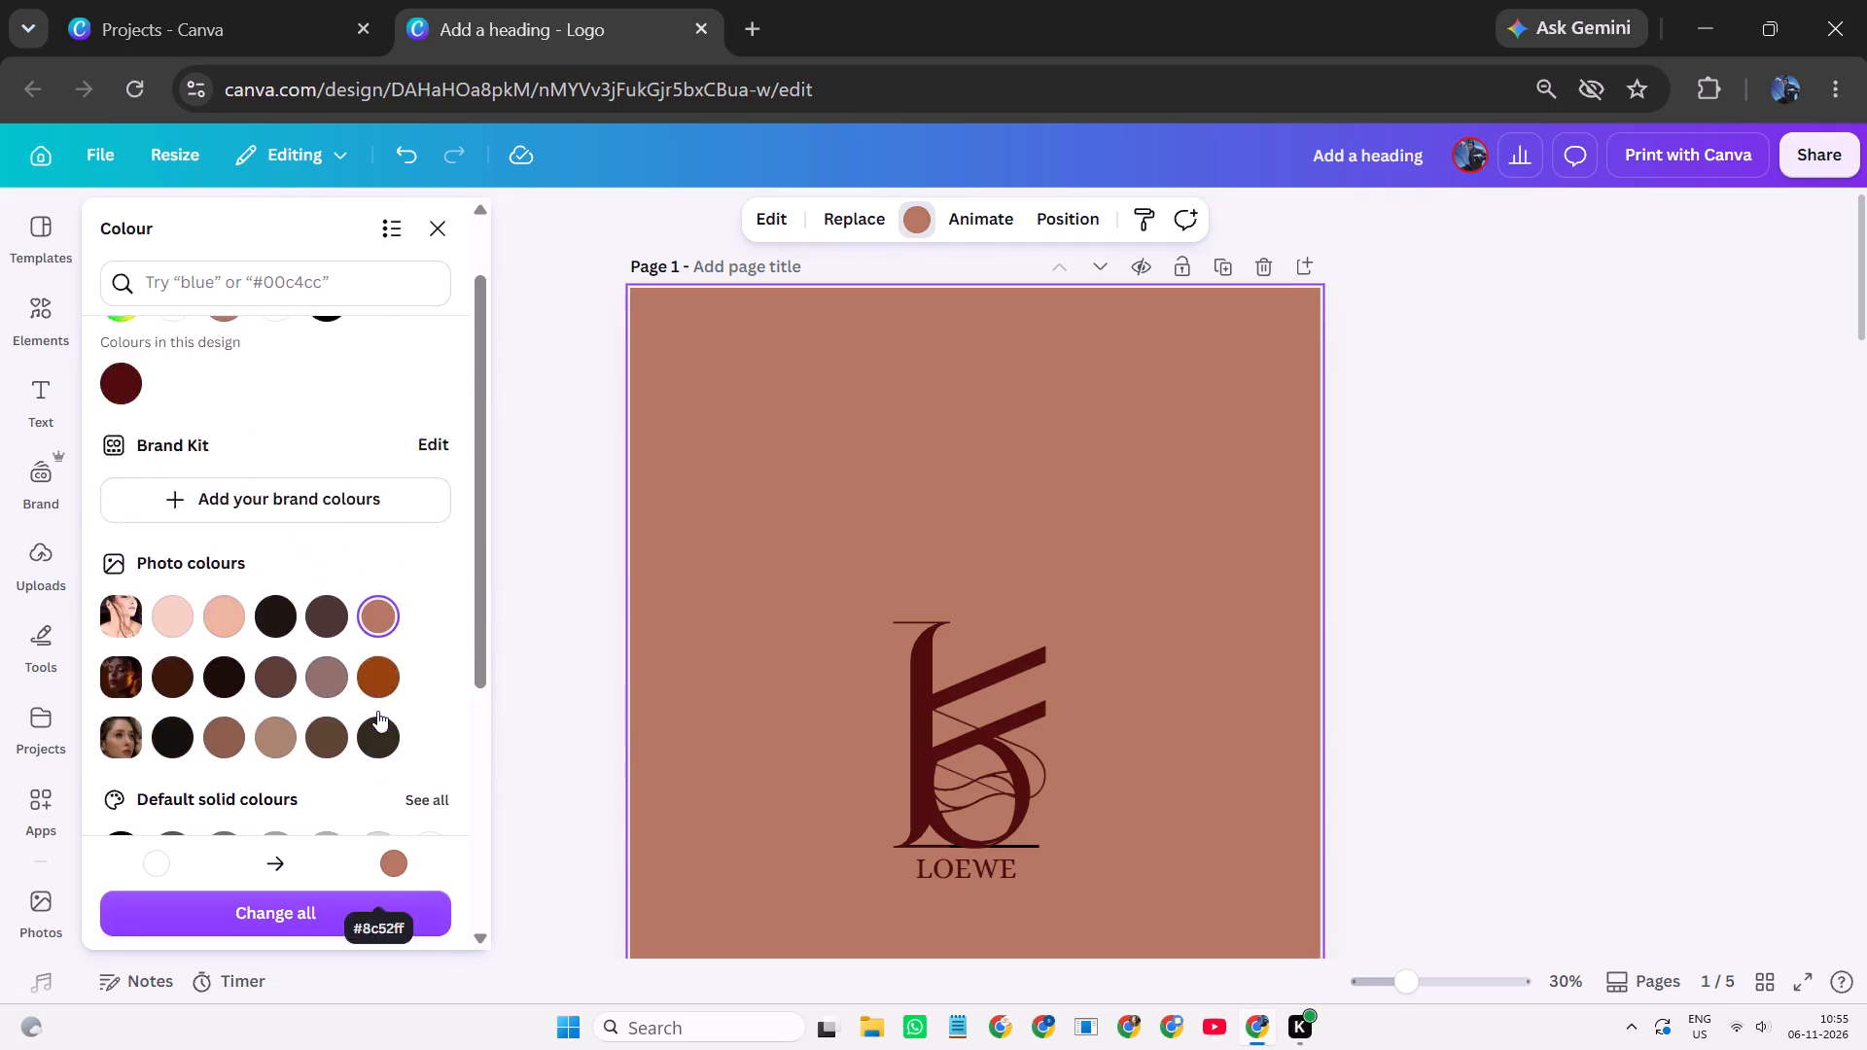
click(215, 727)
scroll(415, 661, down, 1)
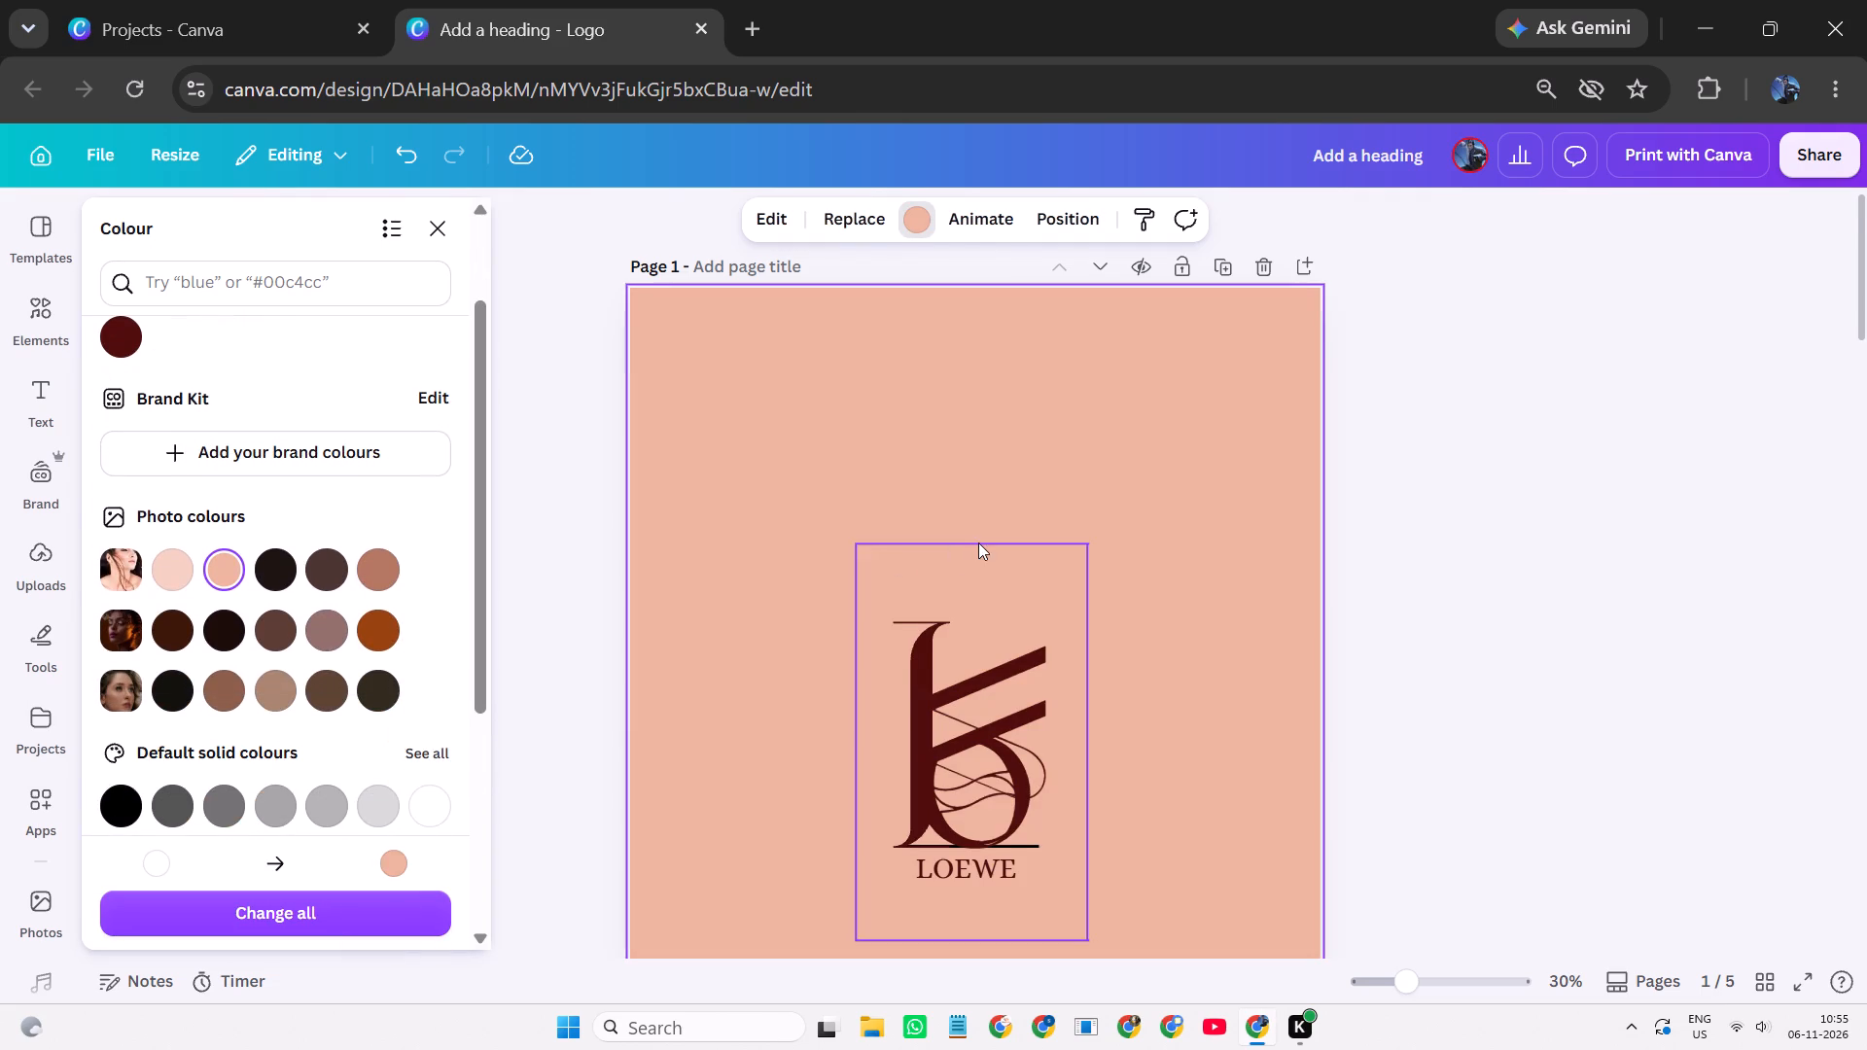
Delete page 2 with the black LOEWE logo.
scroll(978, 542, down, 4)
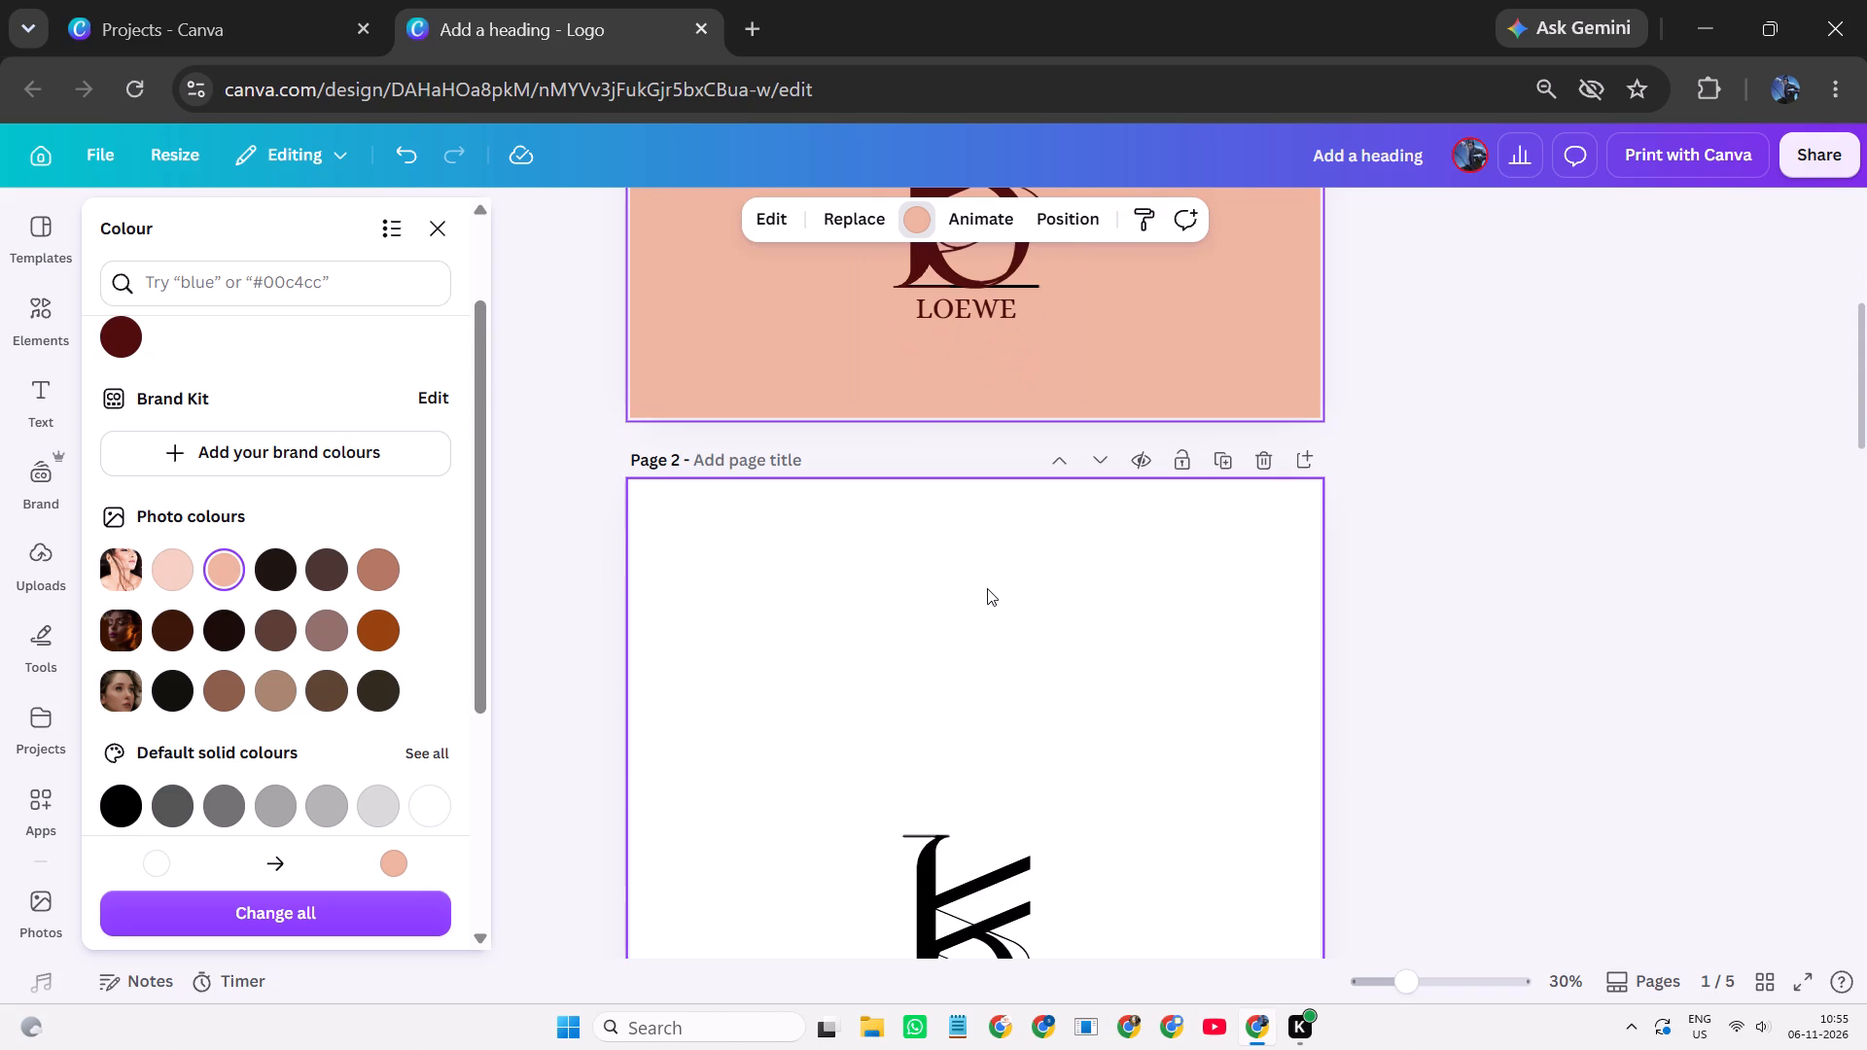
click(1262, 463)
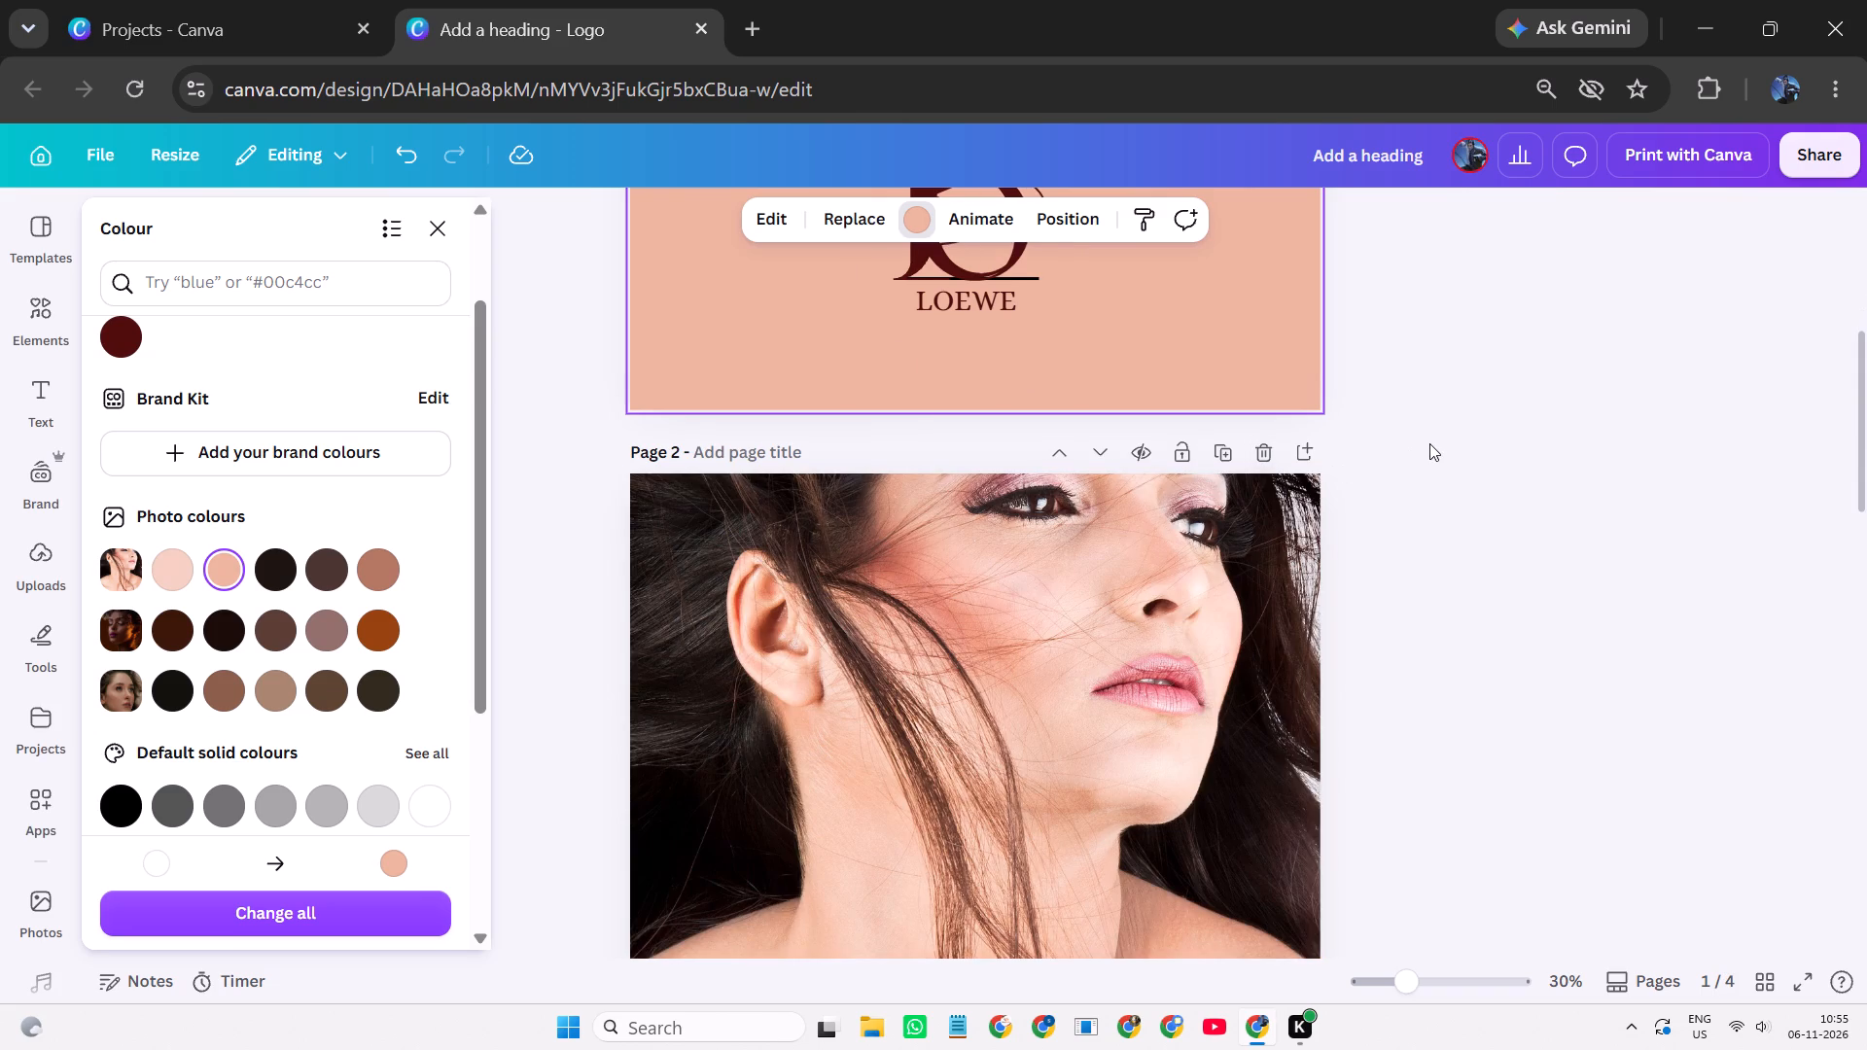
click(1429, 443)
Ungroup the dark red LOEWE monogram logo on page 1.
scroll(1428, 445, up, 3)
drag(1180, 459, 899, 722)
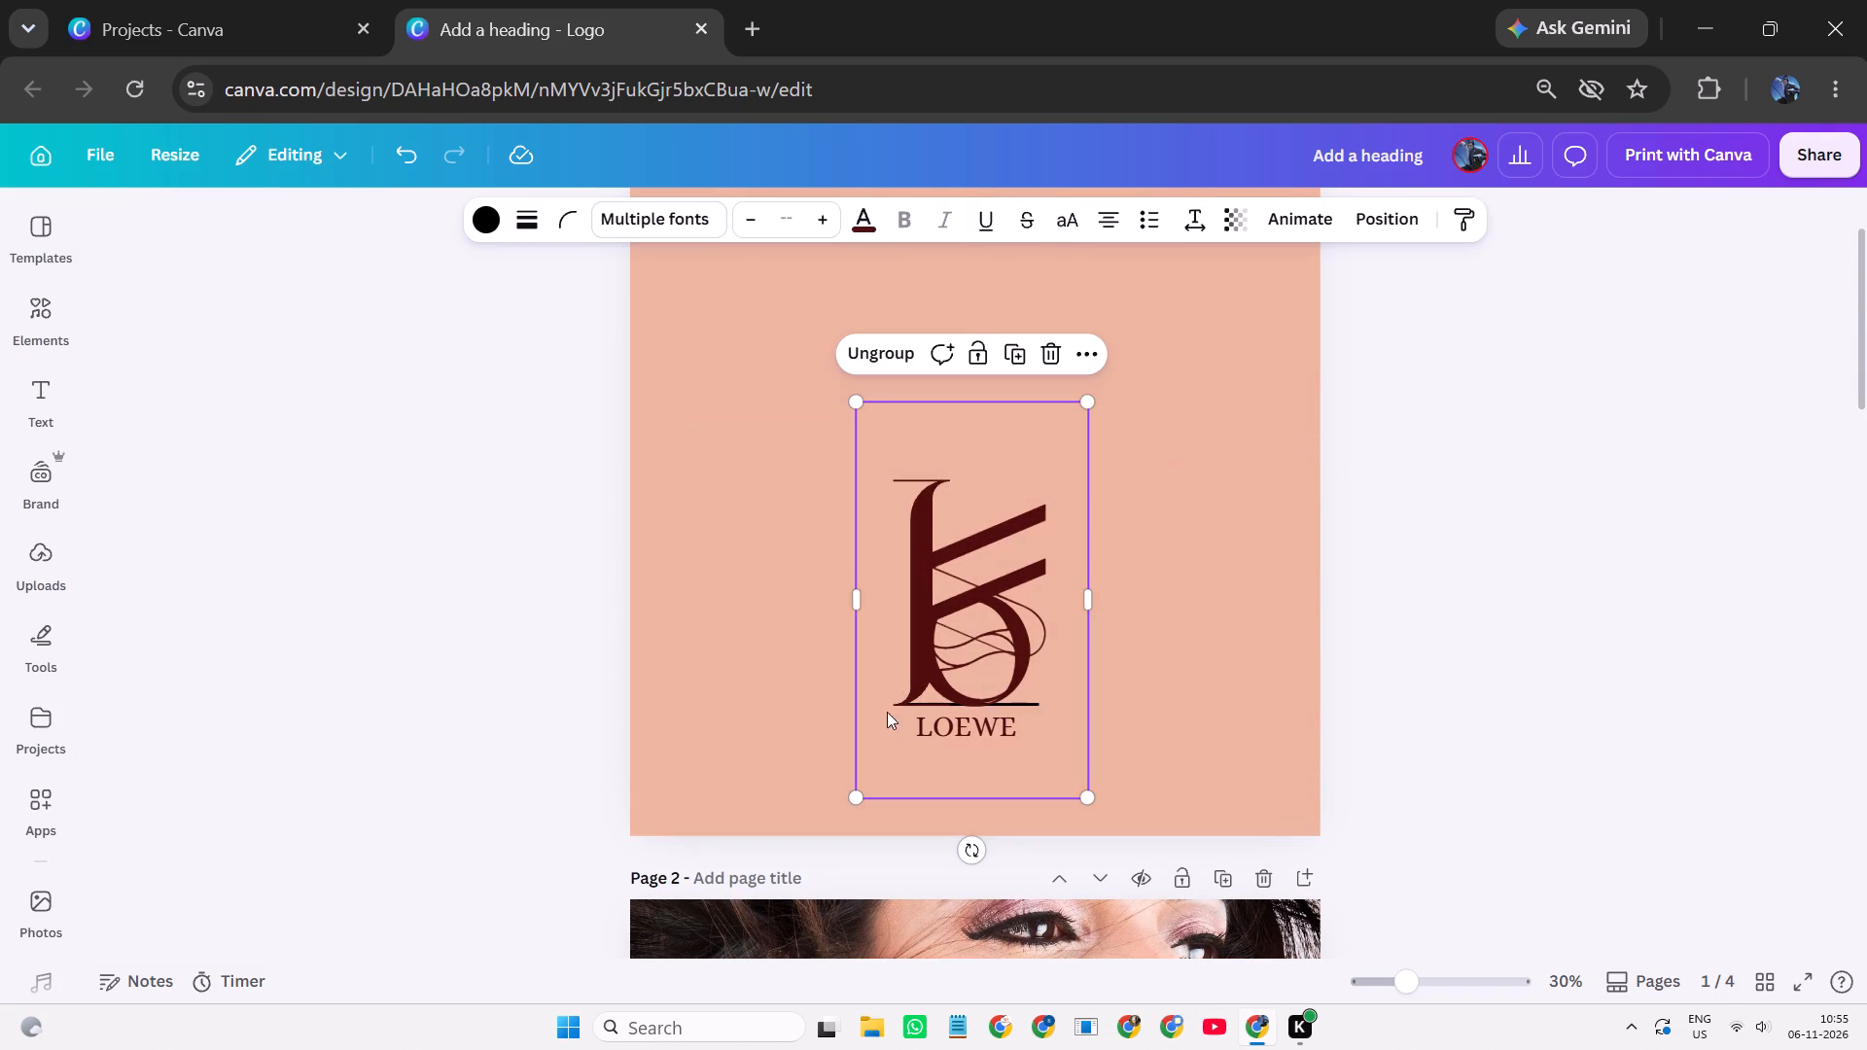
click(895, 364)
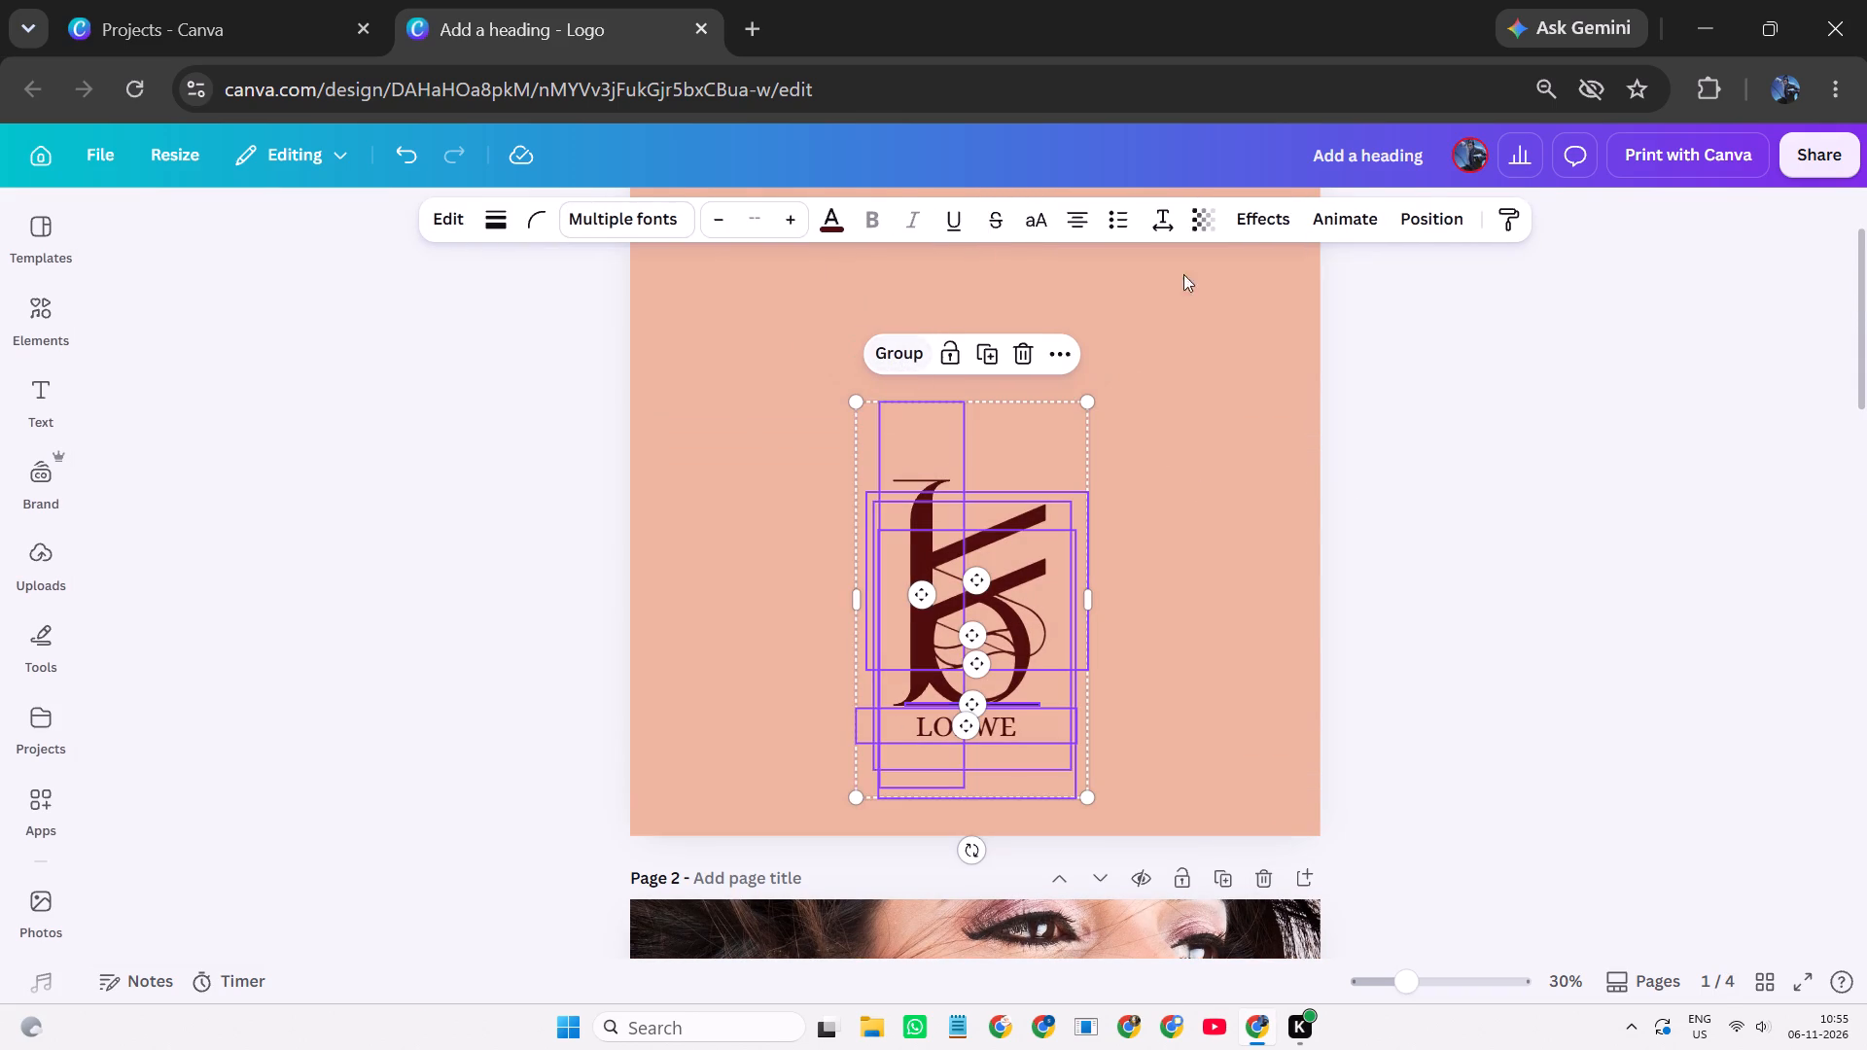
Apply a Drop shadow effect with 45 transparency to all the ungrouped LOEWE logo elements on page 1.
click(1258, 222)
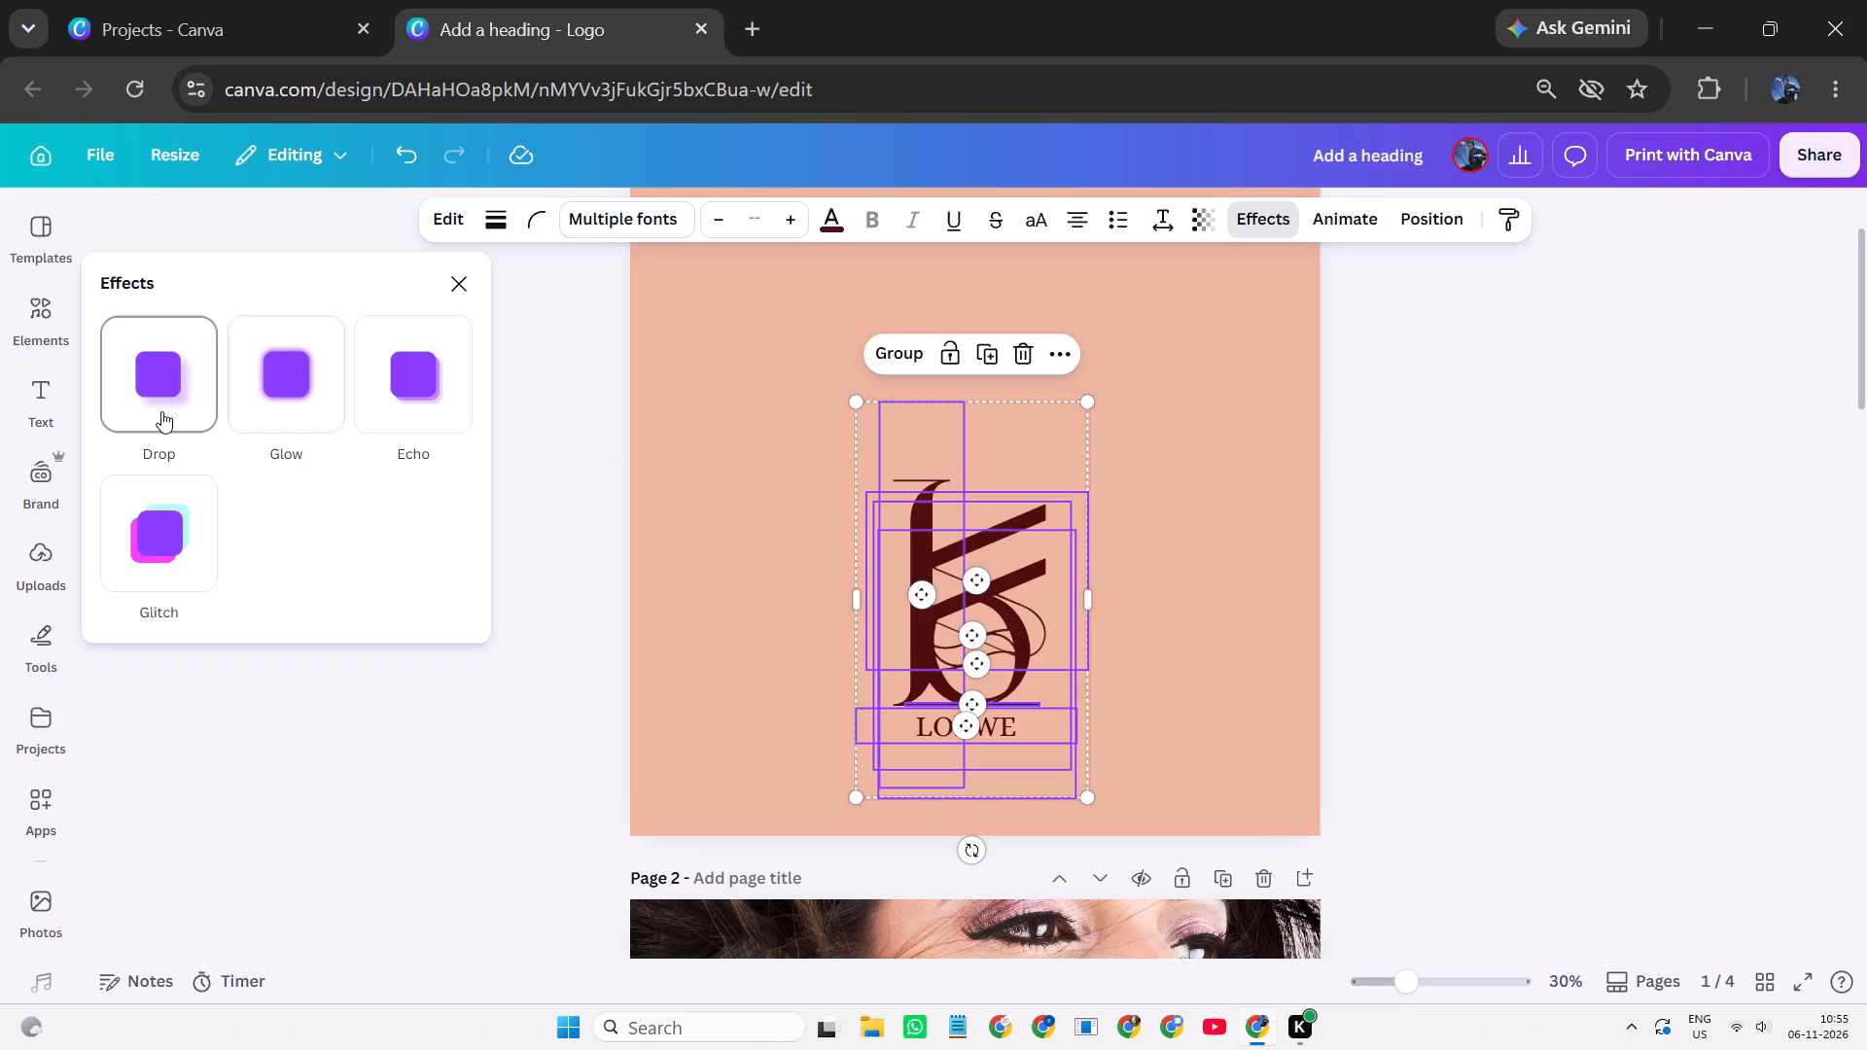
click(162, 411)
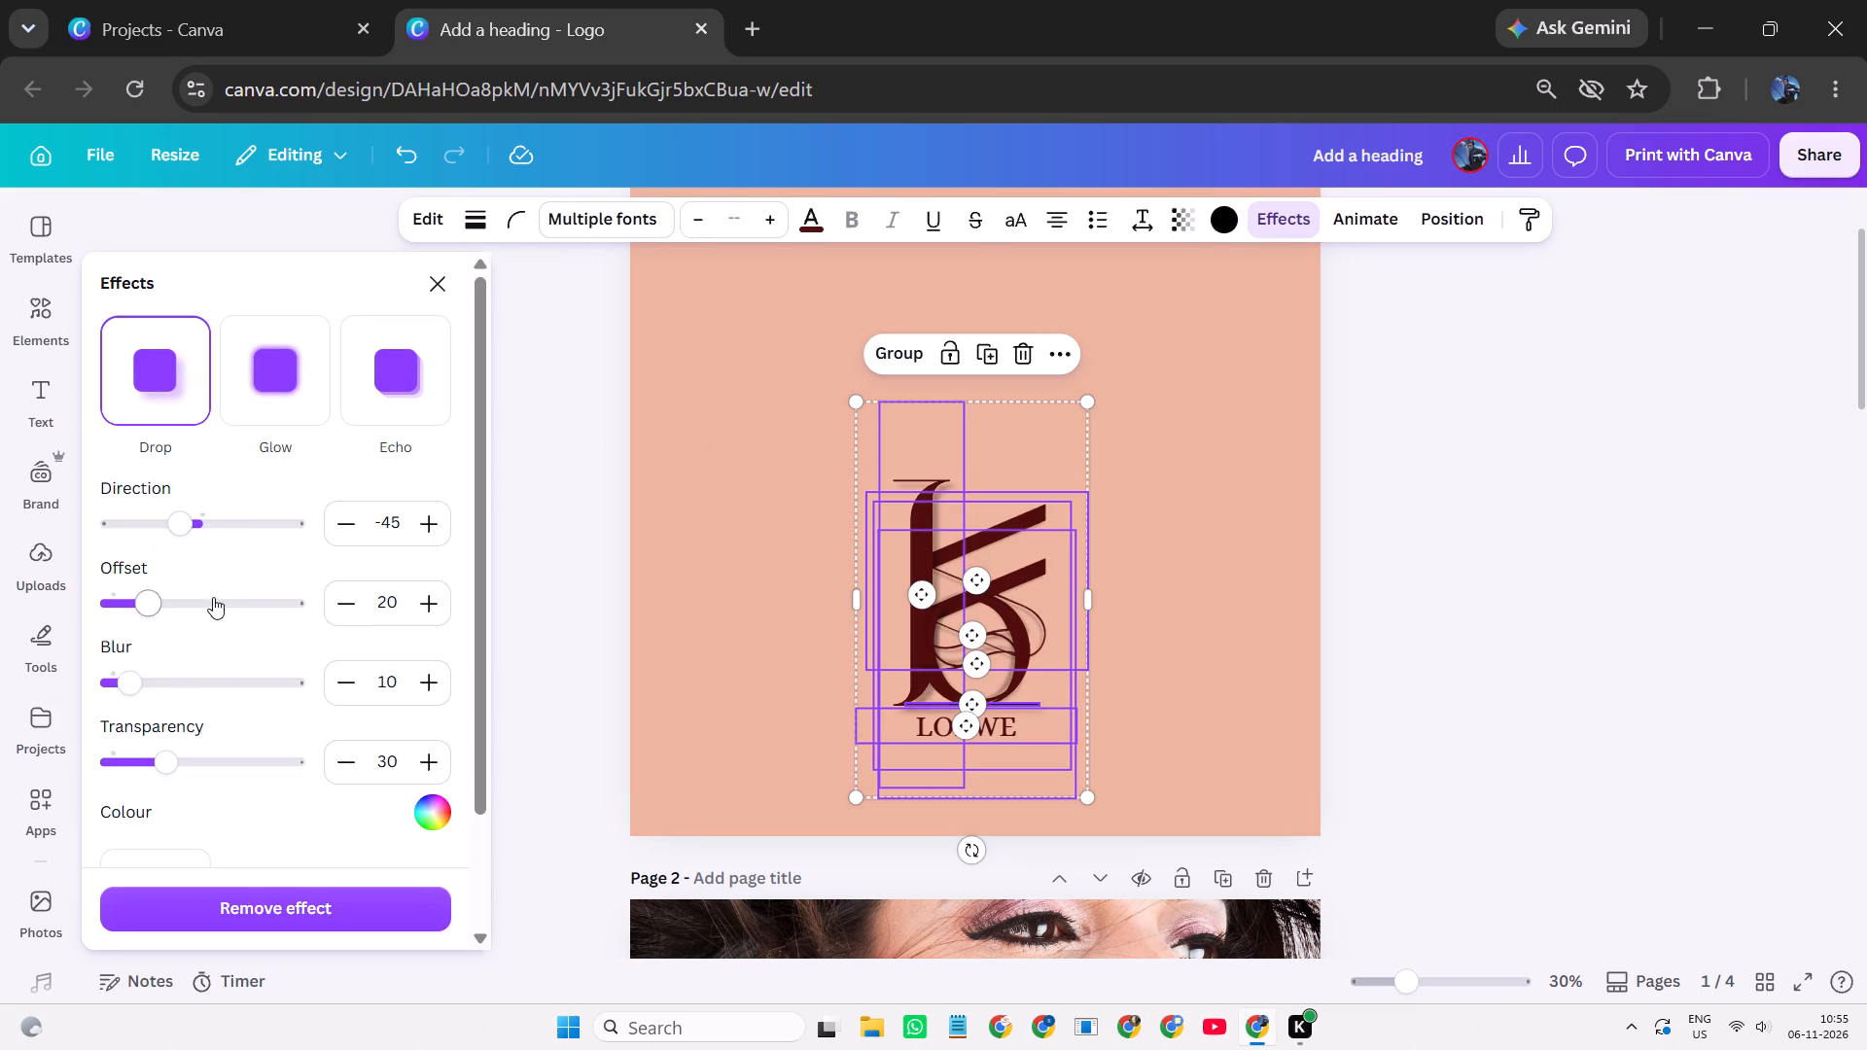
drag(151, 749, 157, 752)
drag(157, 752, 193, 767)
double_click(1453, 613)
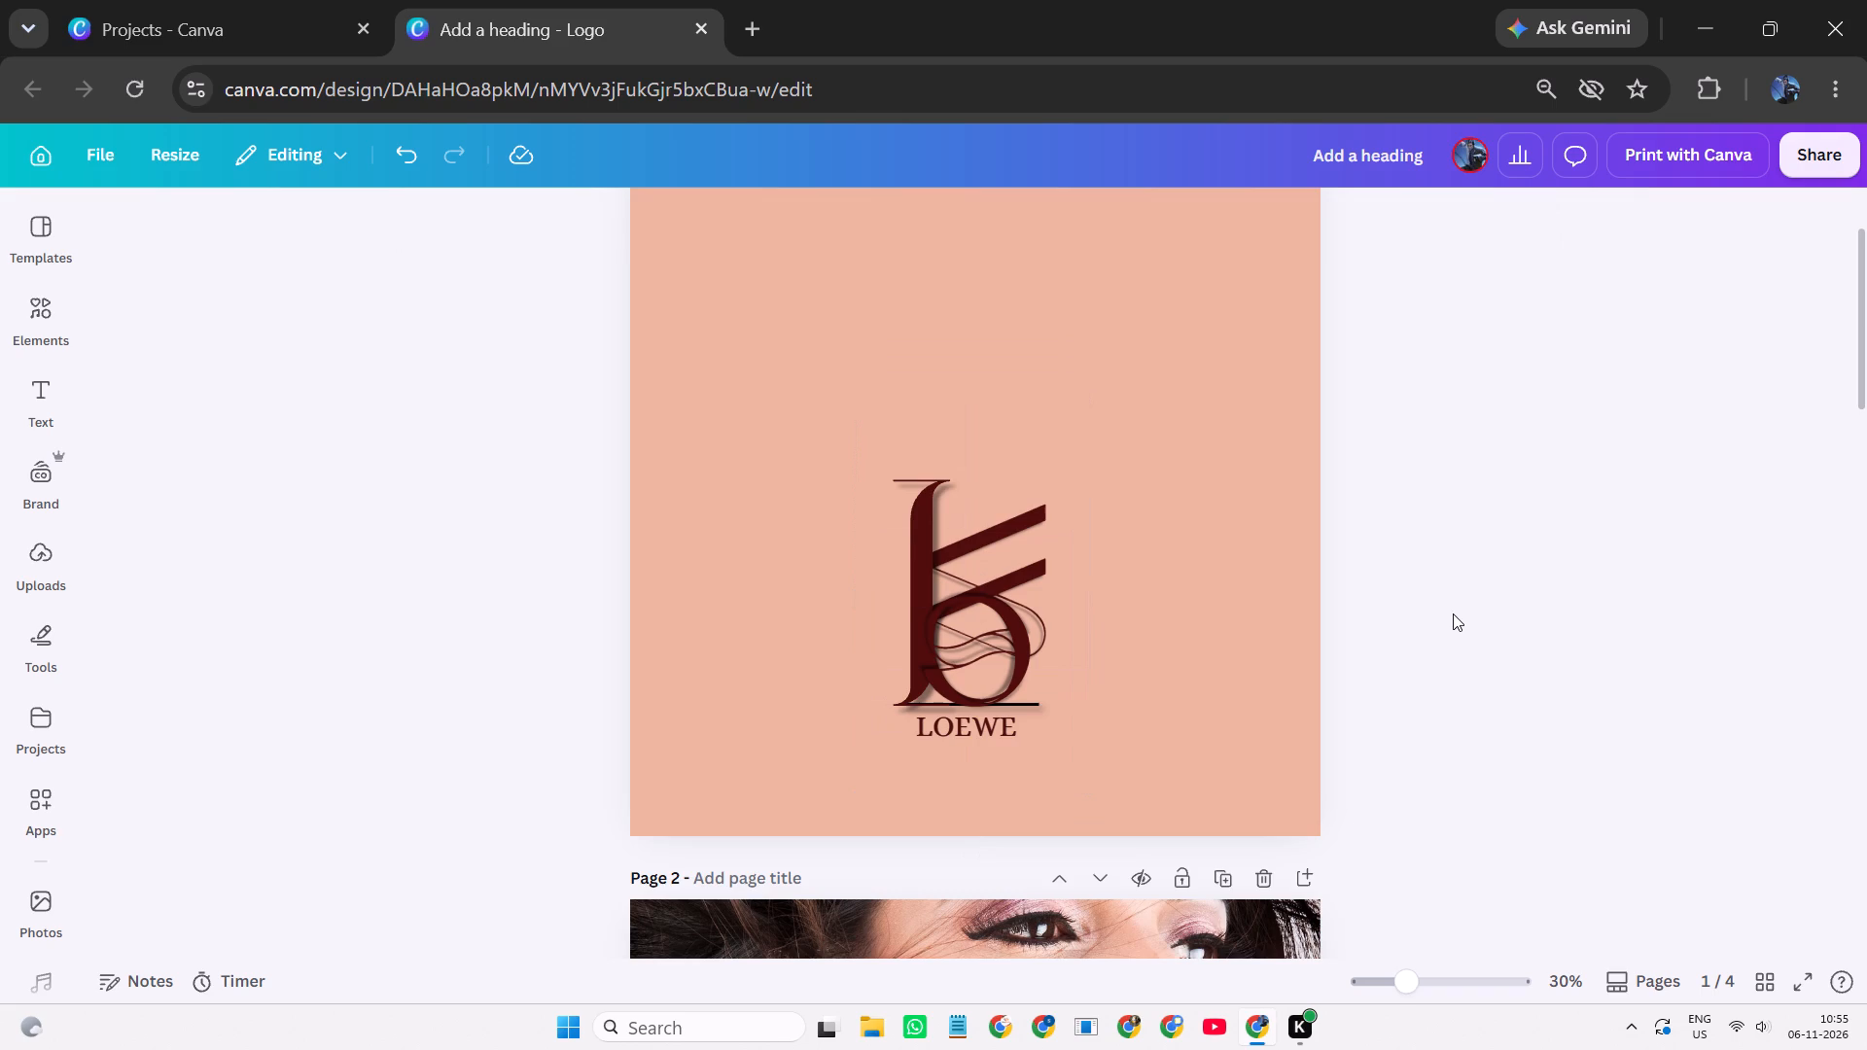
scroll(1431, 638, up, 1)
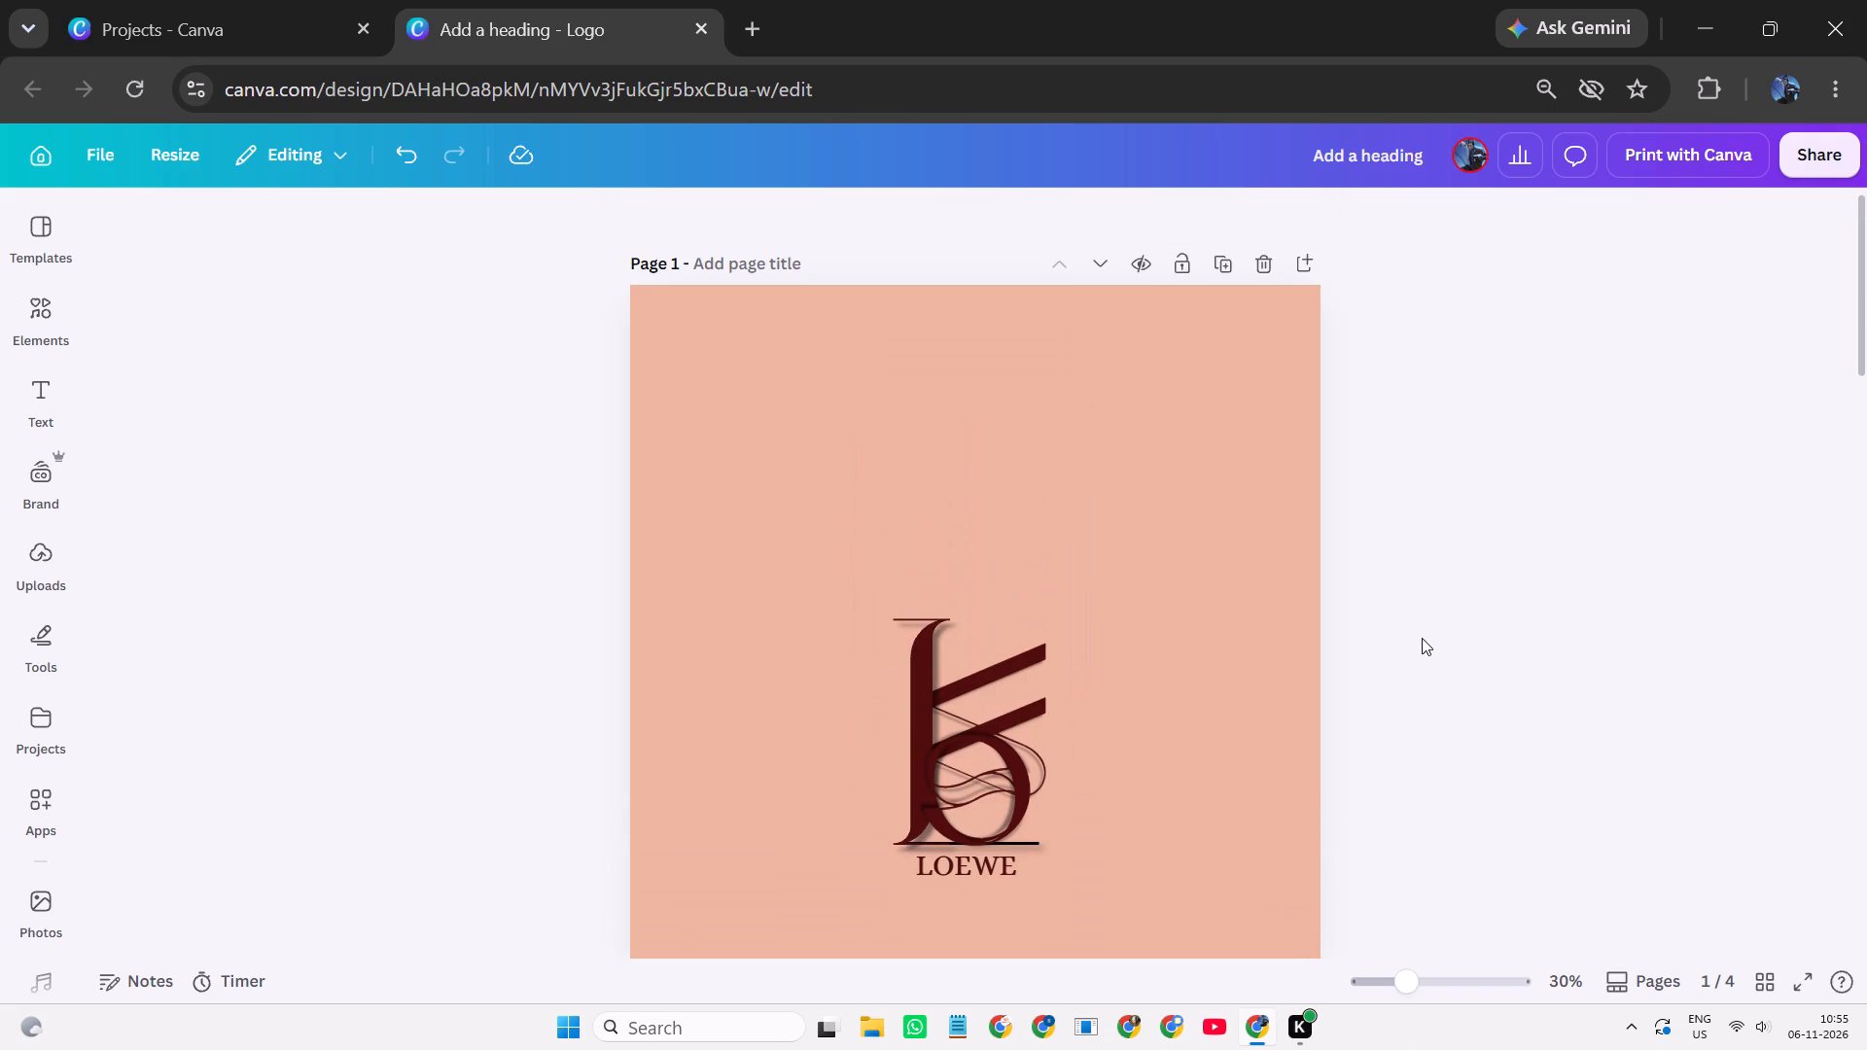
scroll(1422, 638, down, 1)
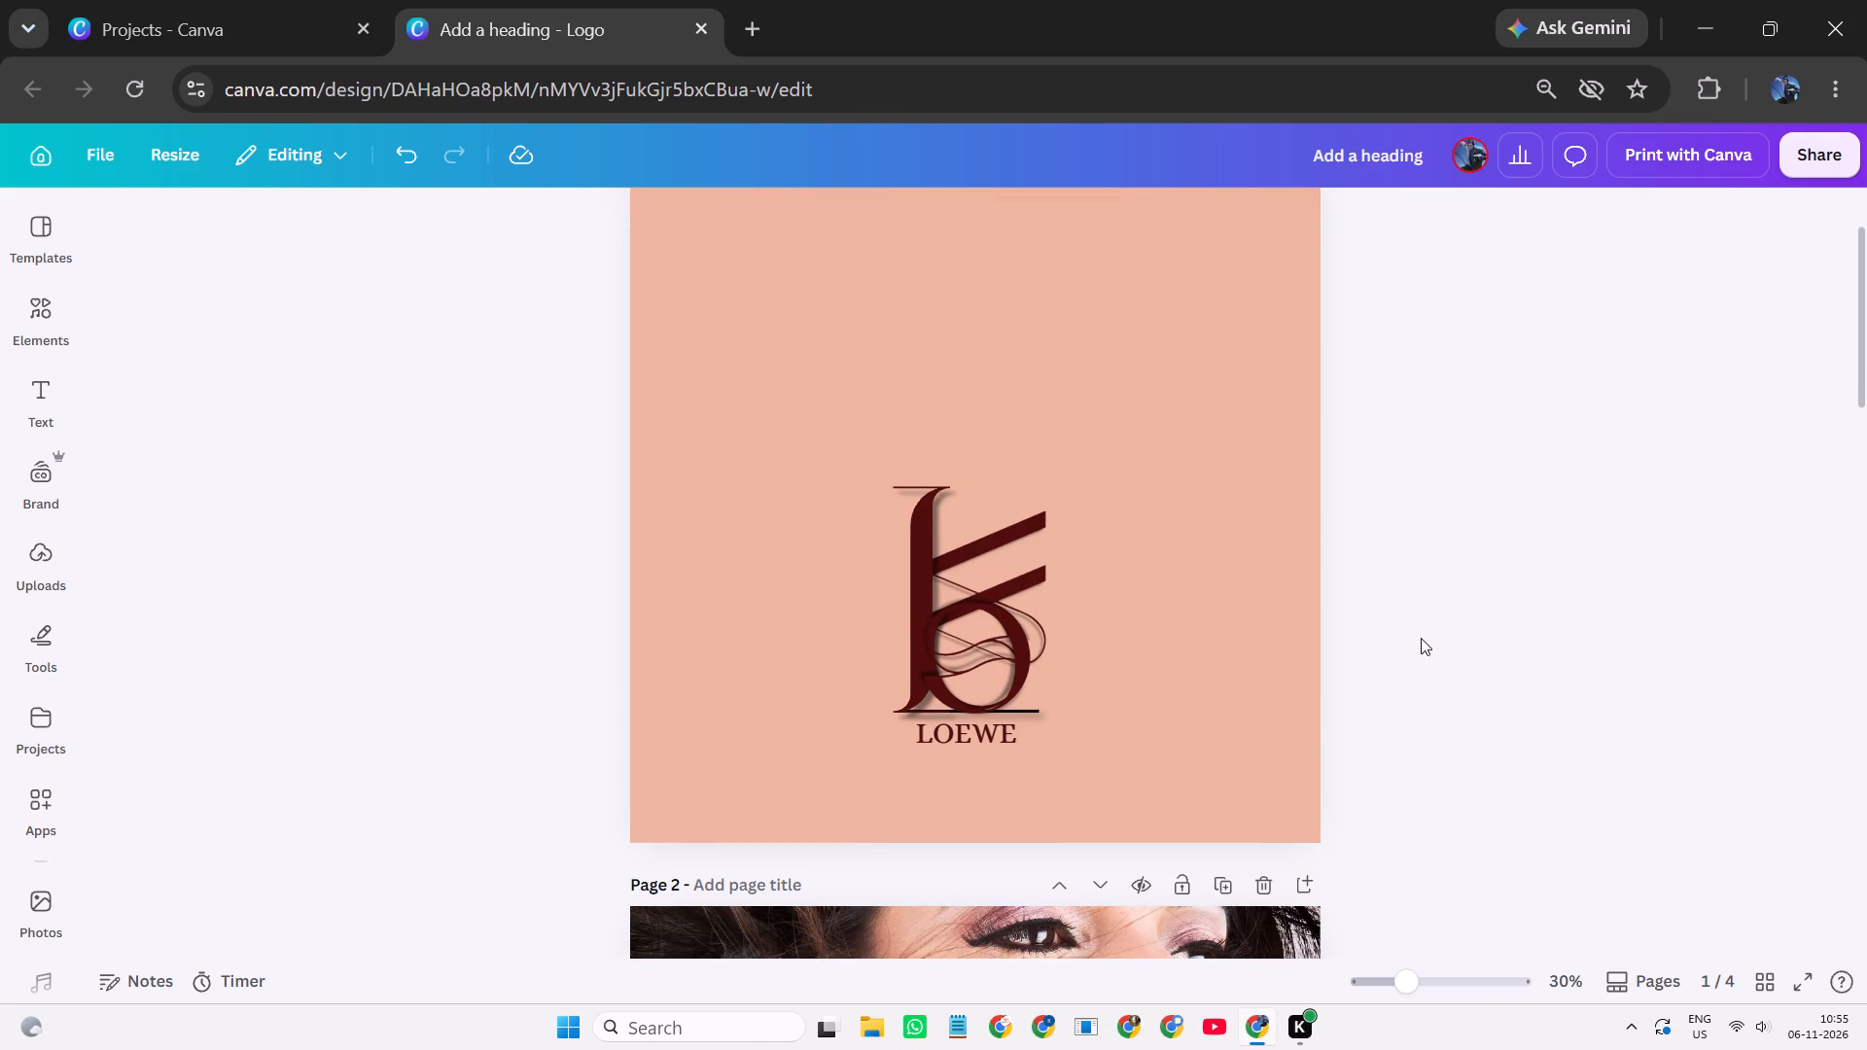
click(1421, 638)
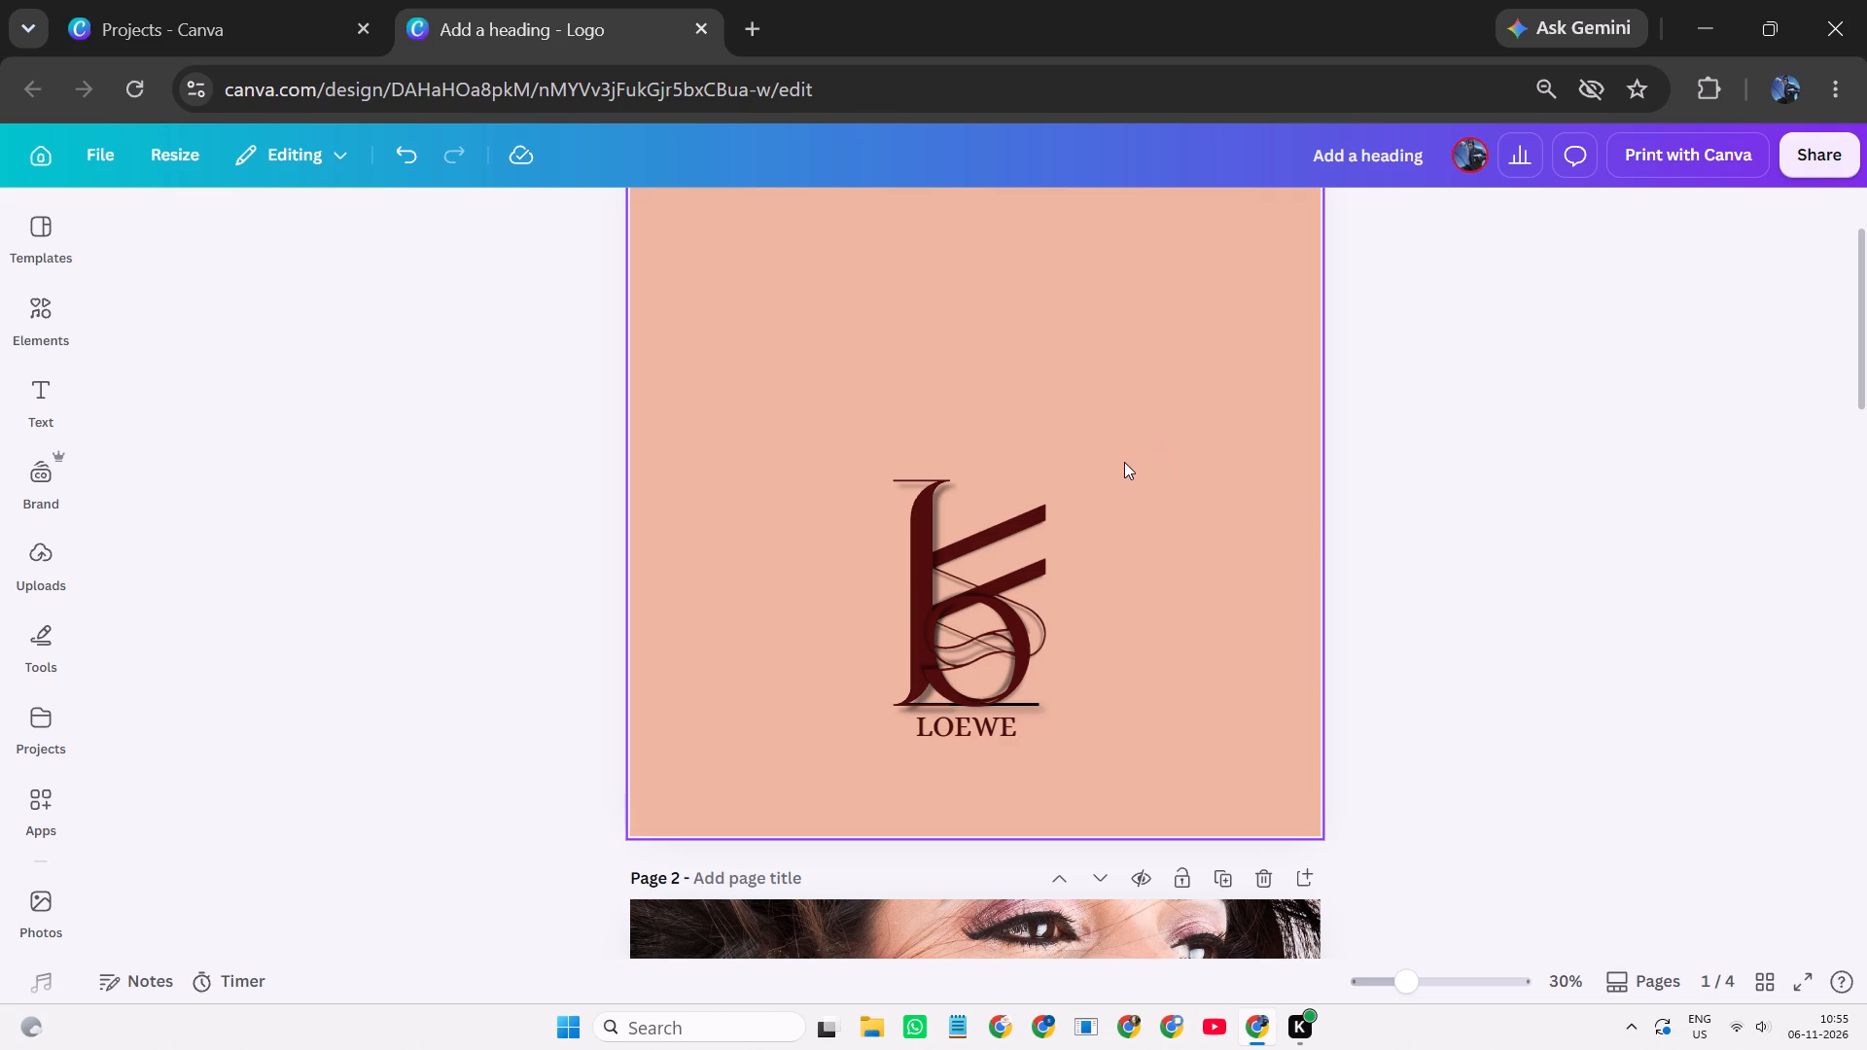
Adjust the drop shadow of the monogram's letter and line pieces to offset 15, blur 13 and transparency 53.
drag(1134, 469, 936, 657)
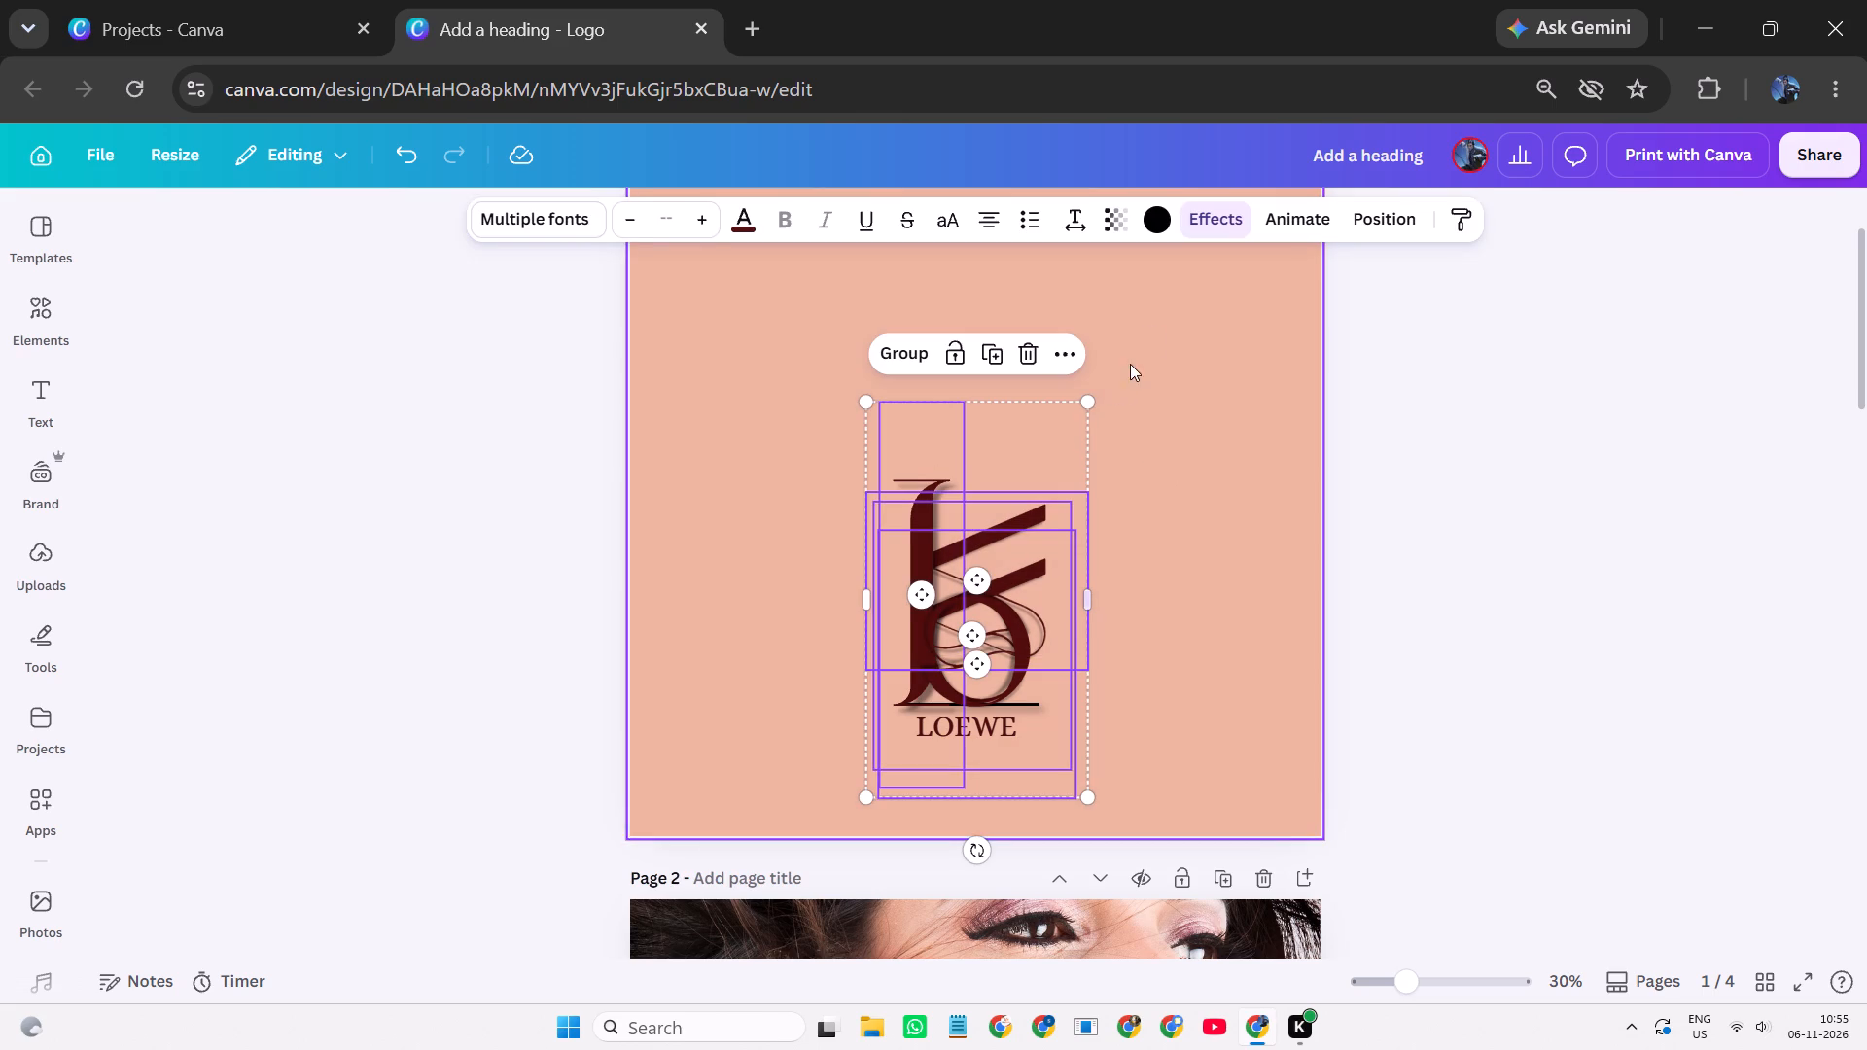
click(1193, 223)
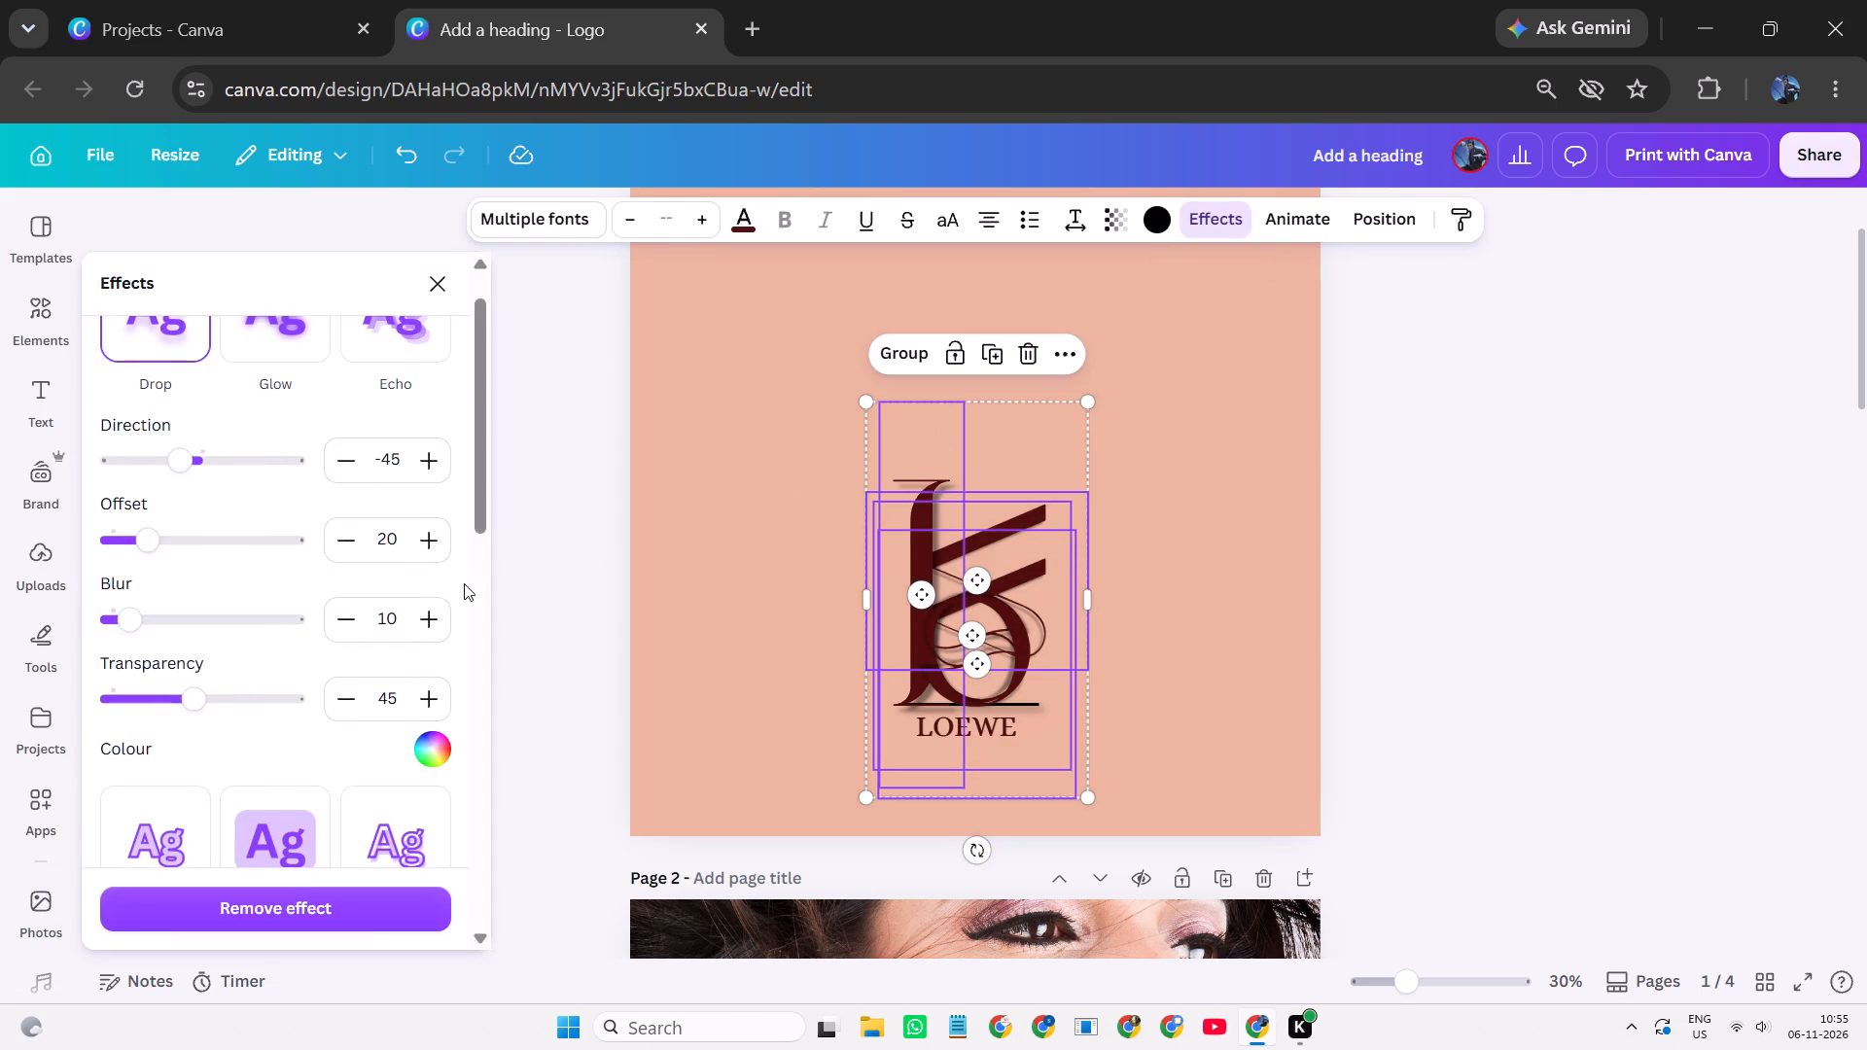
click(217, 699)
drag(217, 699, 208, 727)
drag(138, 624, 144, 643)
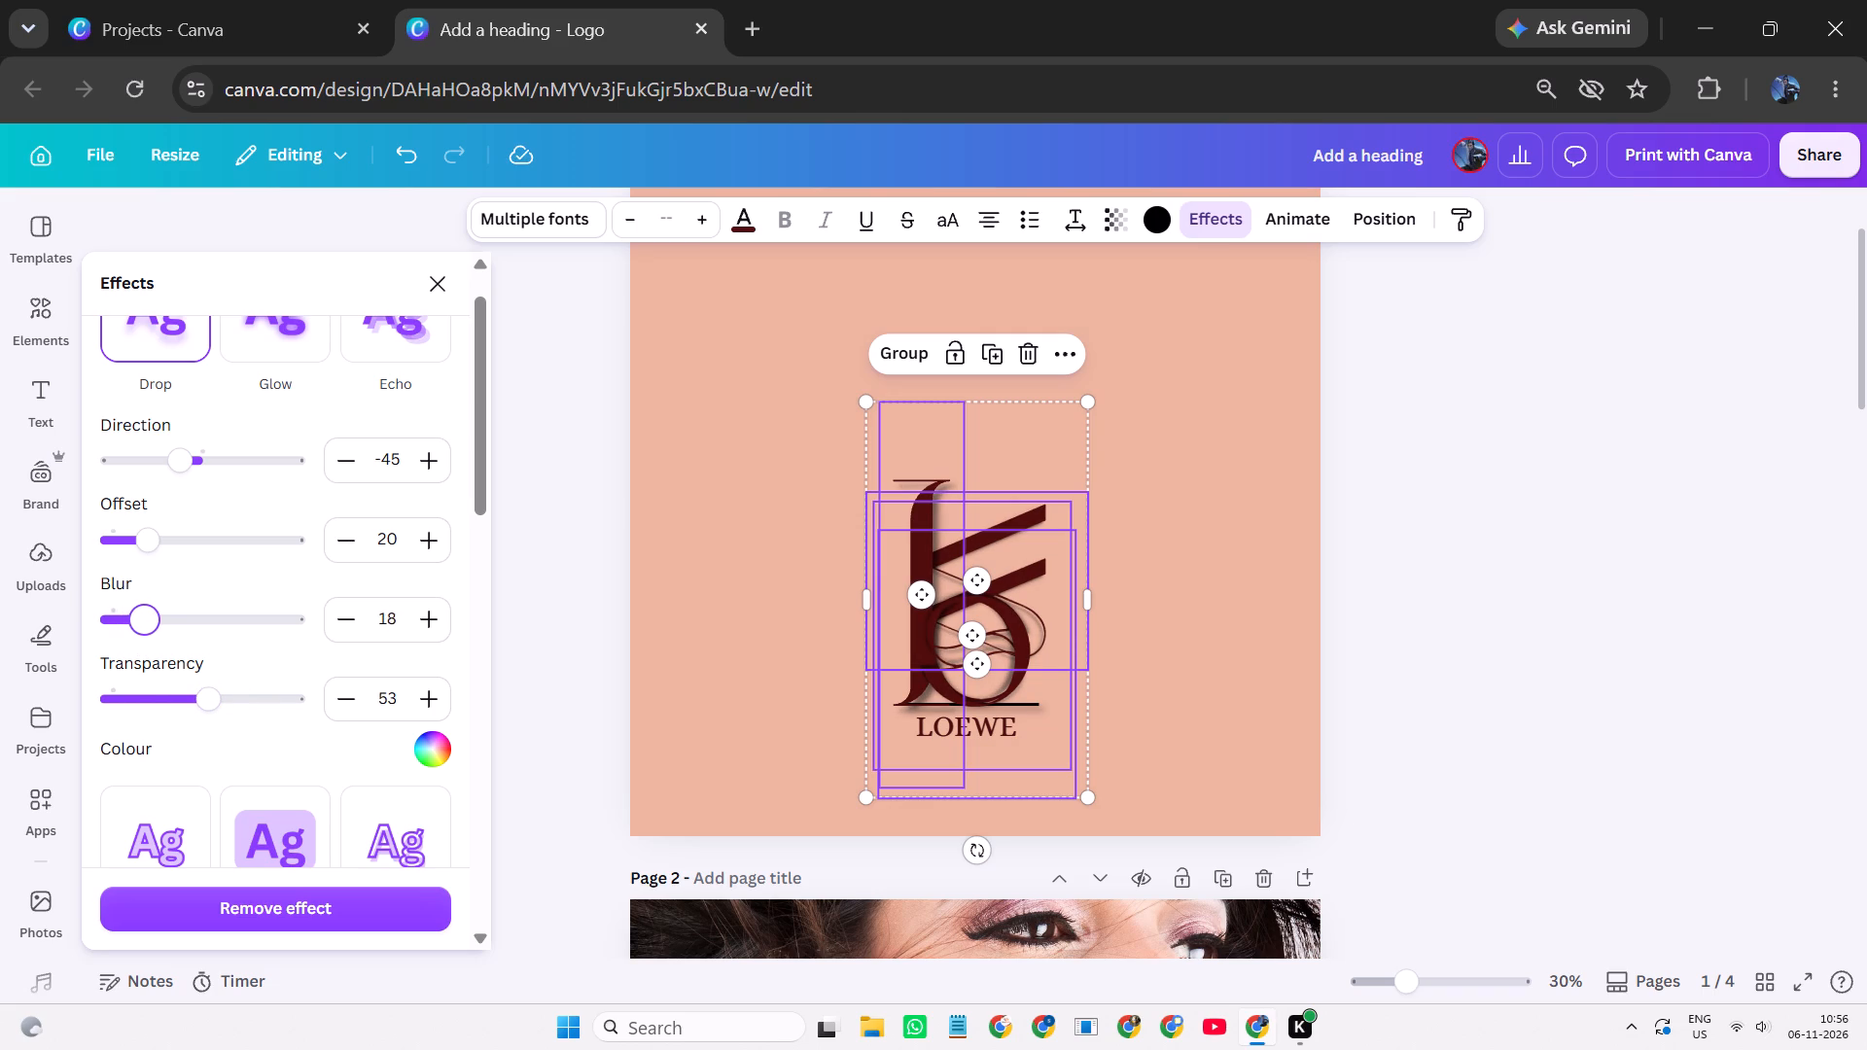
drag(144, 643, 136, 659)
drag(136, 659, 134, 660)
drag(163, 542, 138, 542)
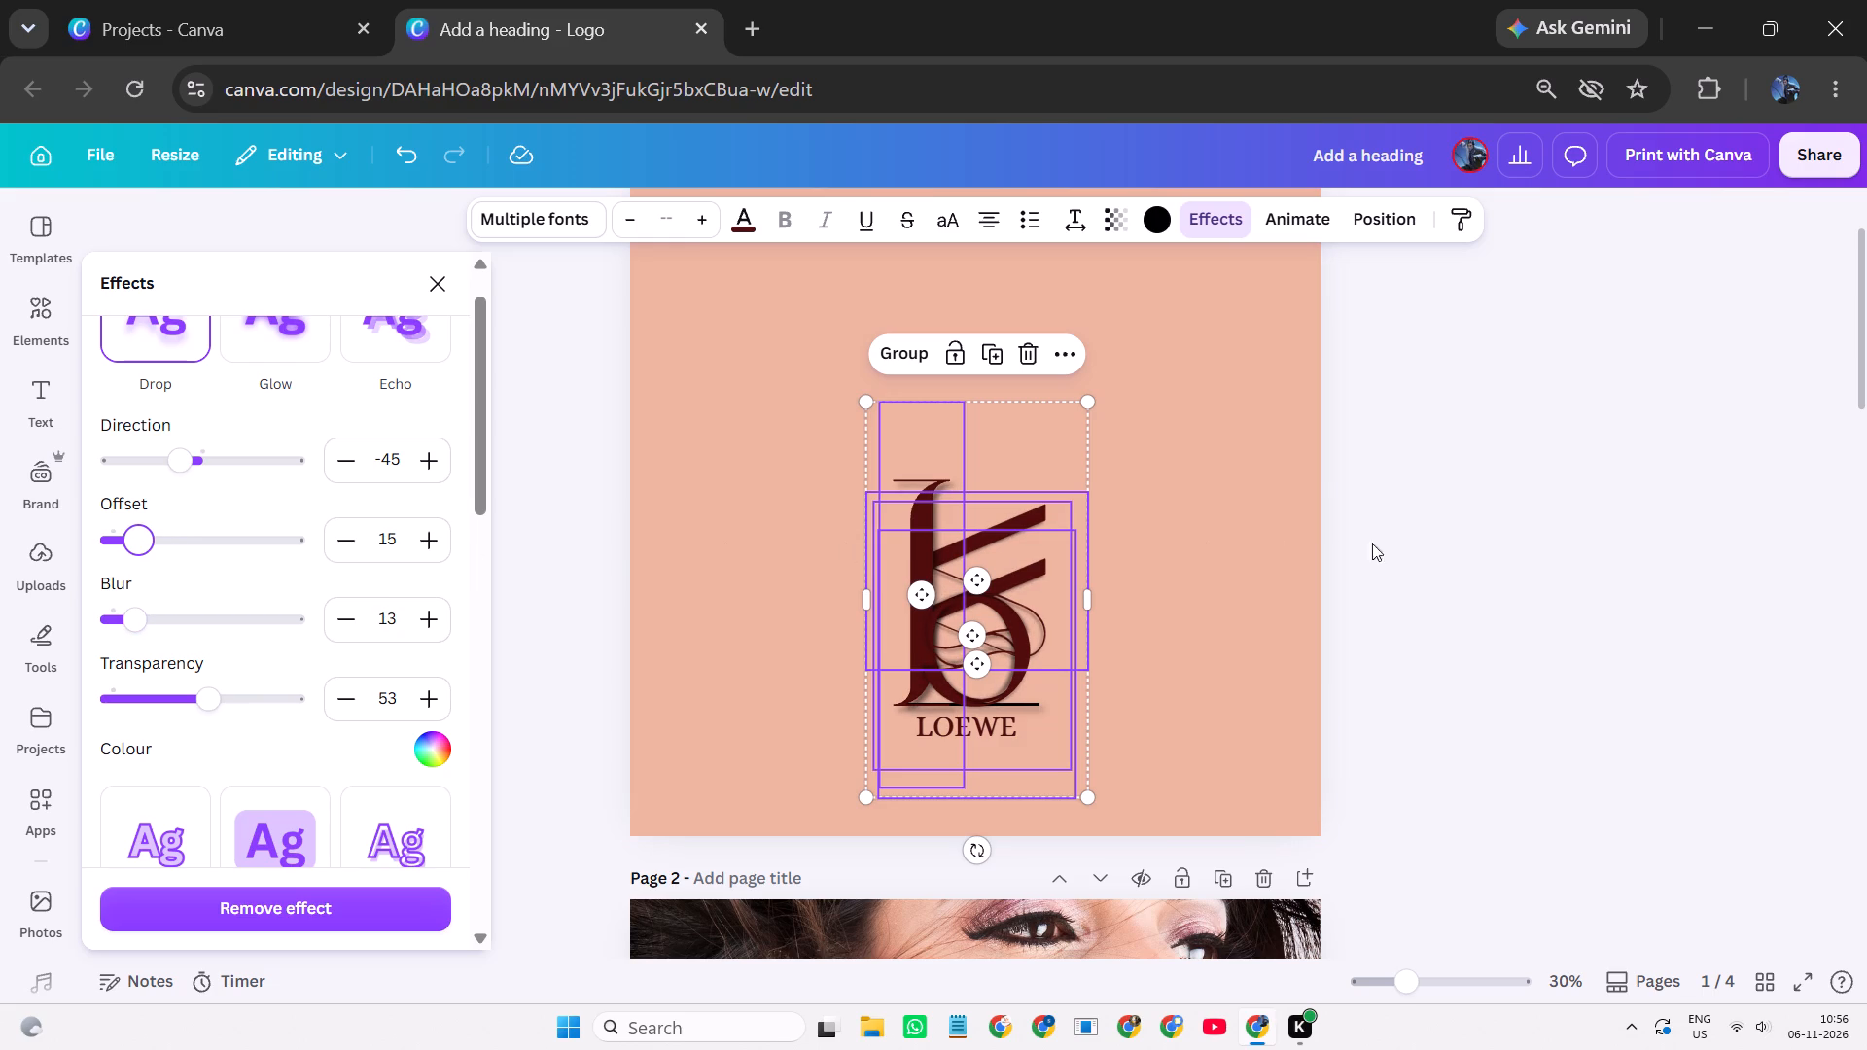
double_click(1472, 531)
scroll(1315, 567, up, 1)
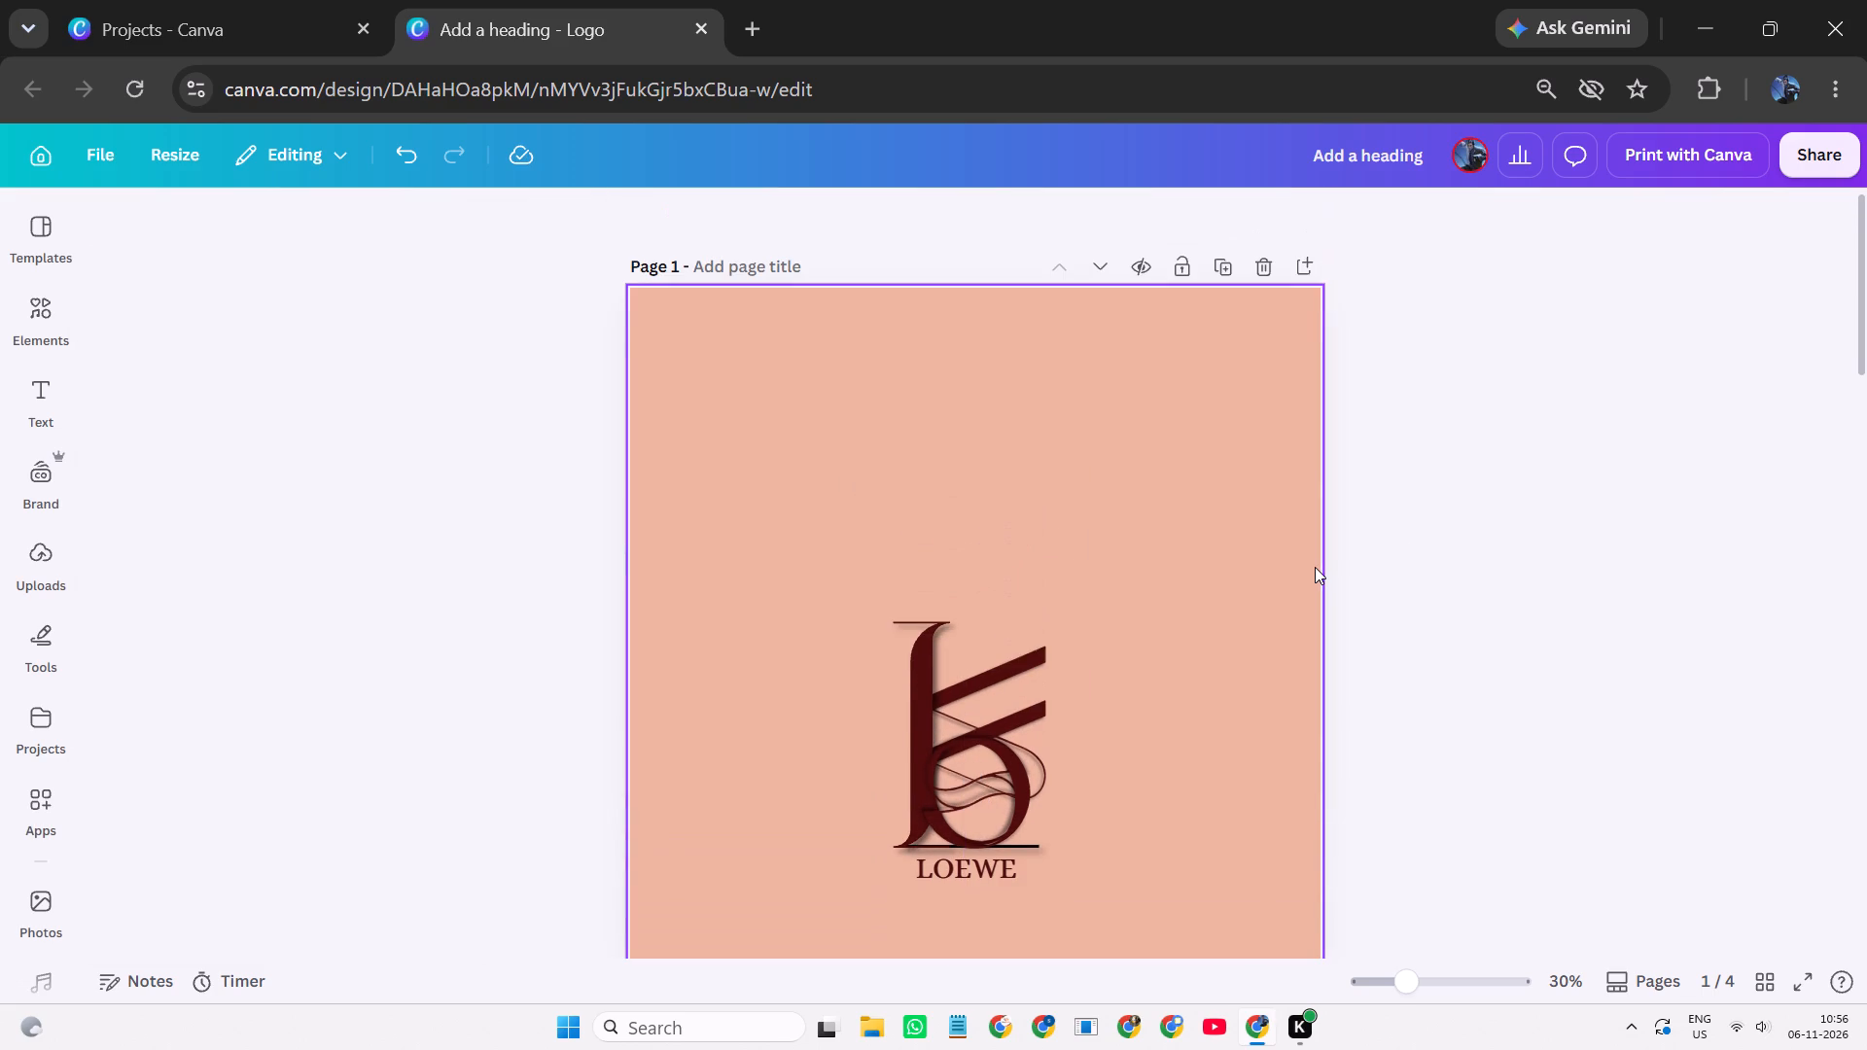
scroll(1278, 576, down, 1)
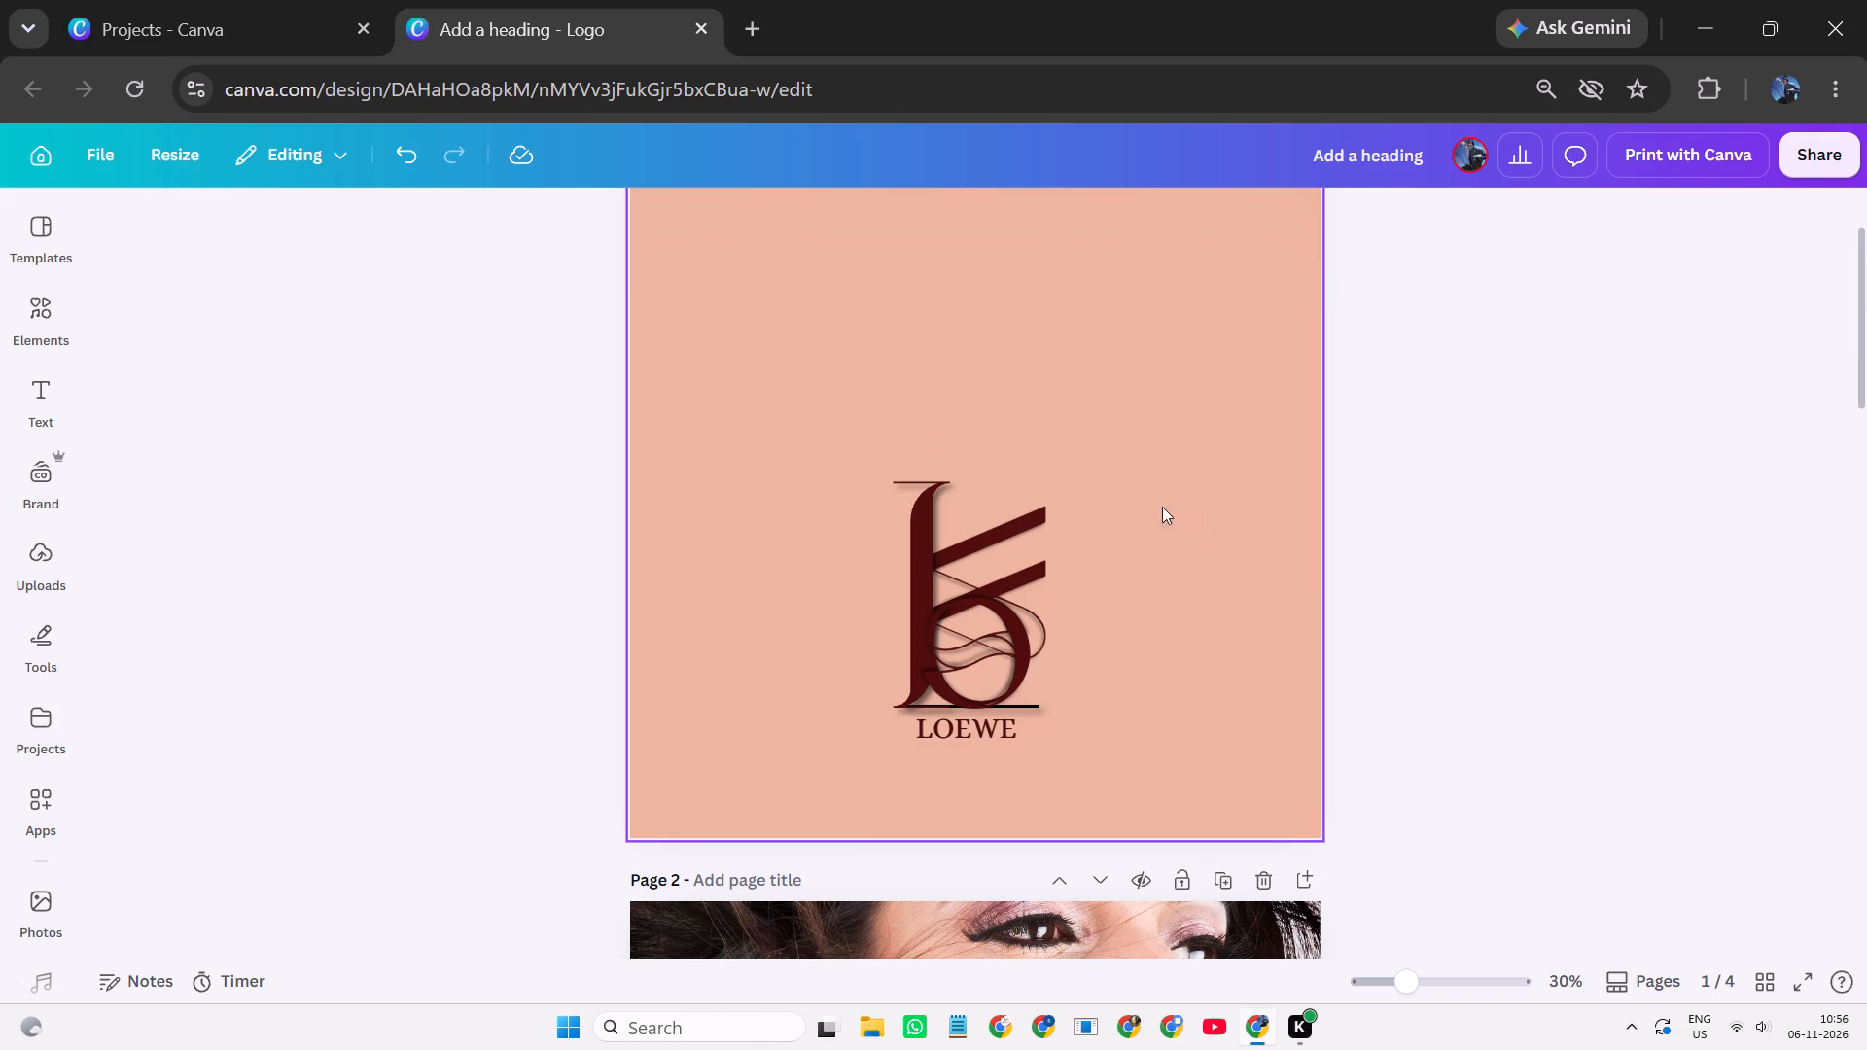
Set the monogram pieces' drop shadow to offset 23, blur 17 and transparency 54, leaving out the LOEWE wordmark.
drag(1151, 494, 924, 663)
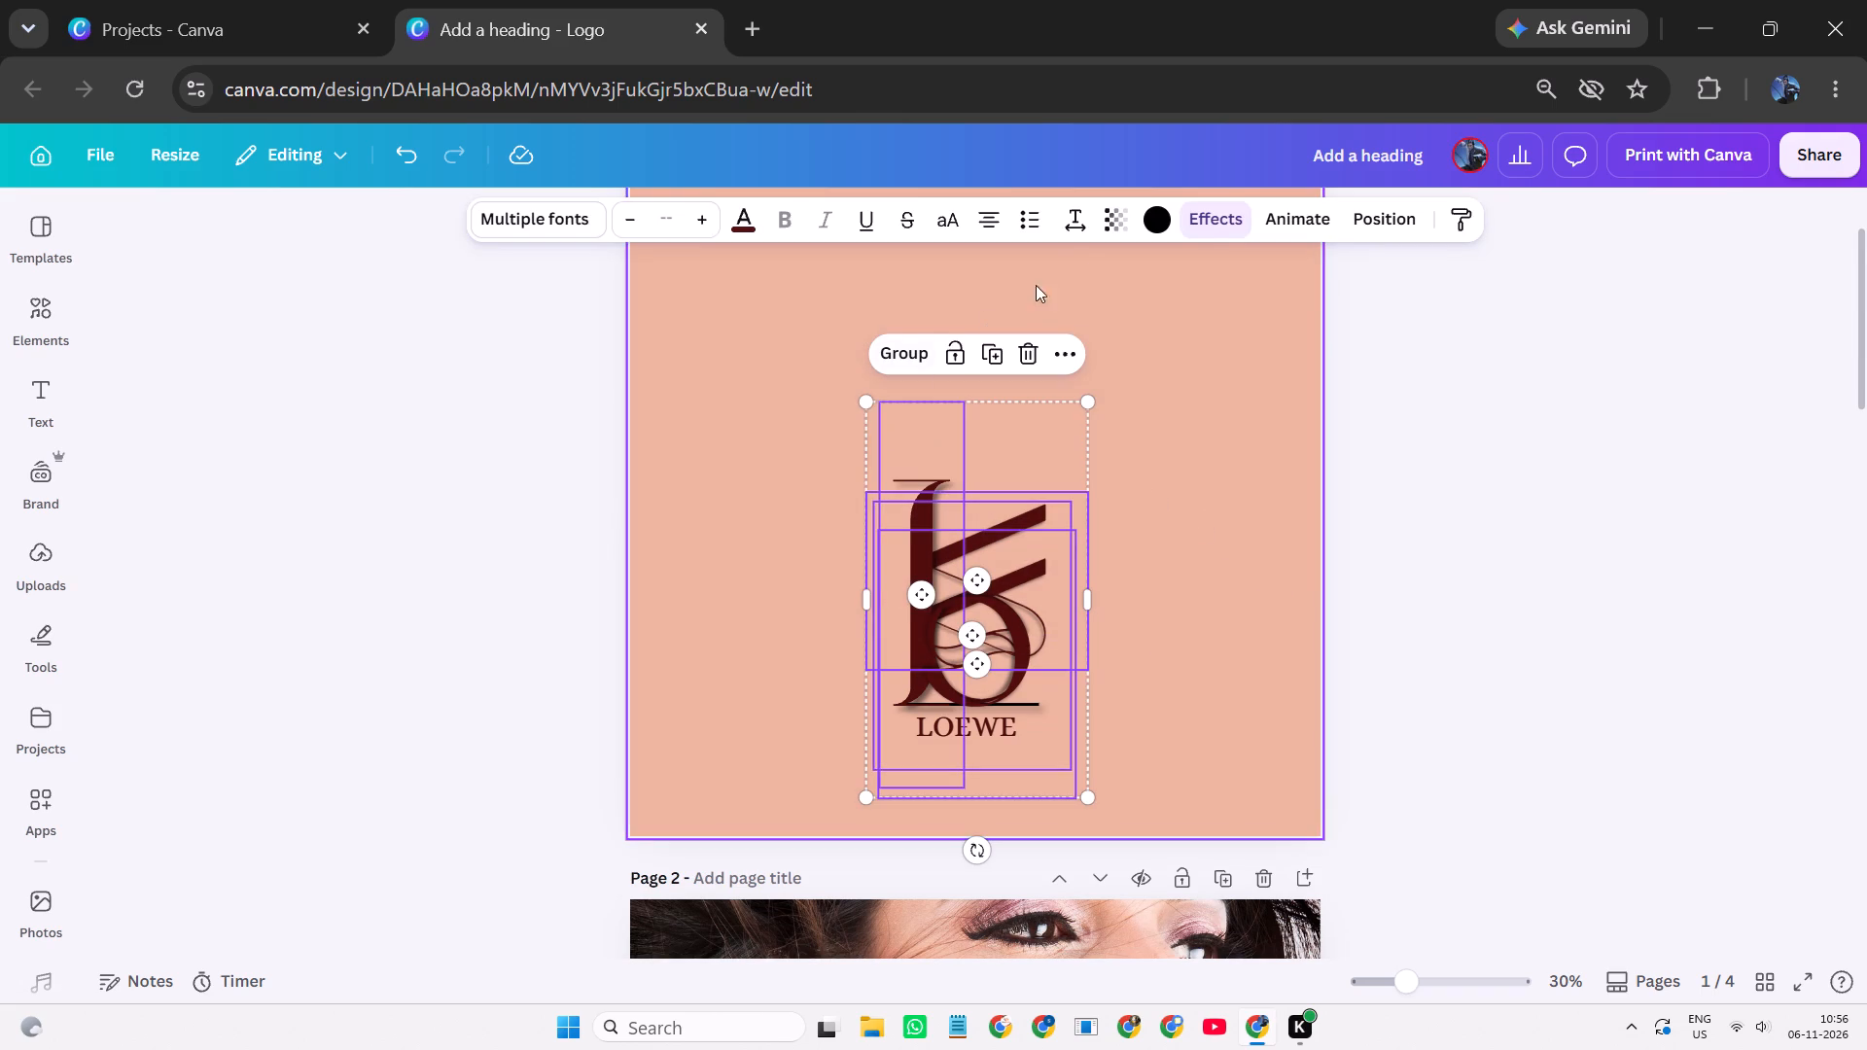
click(1210, 213)
scroll(236, 581, up, 1)
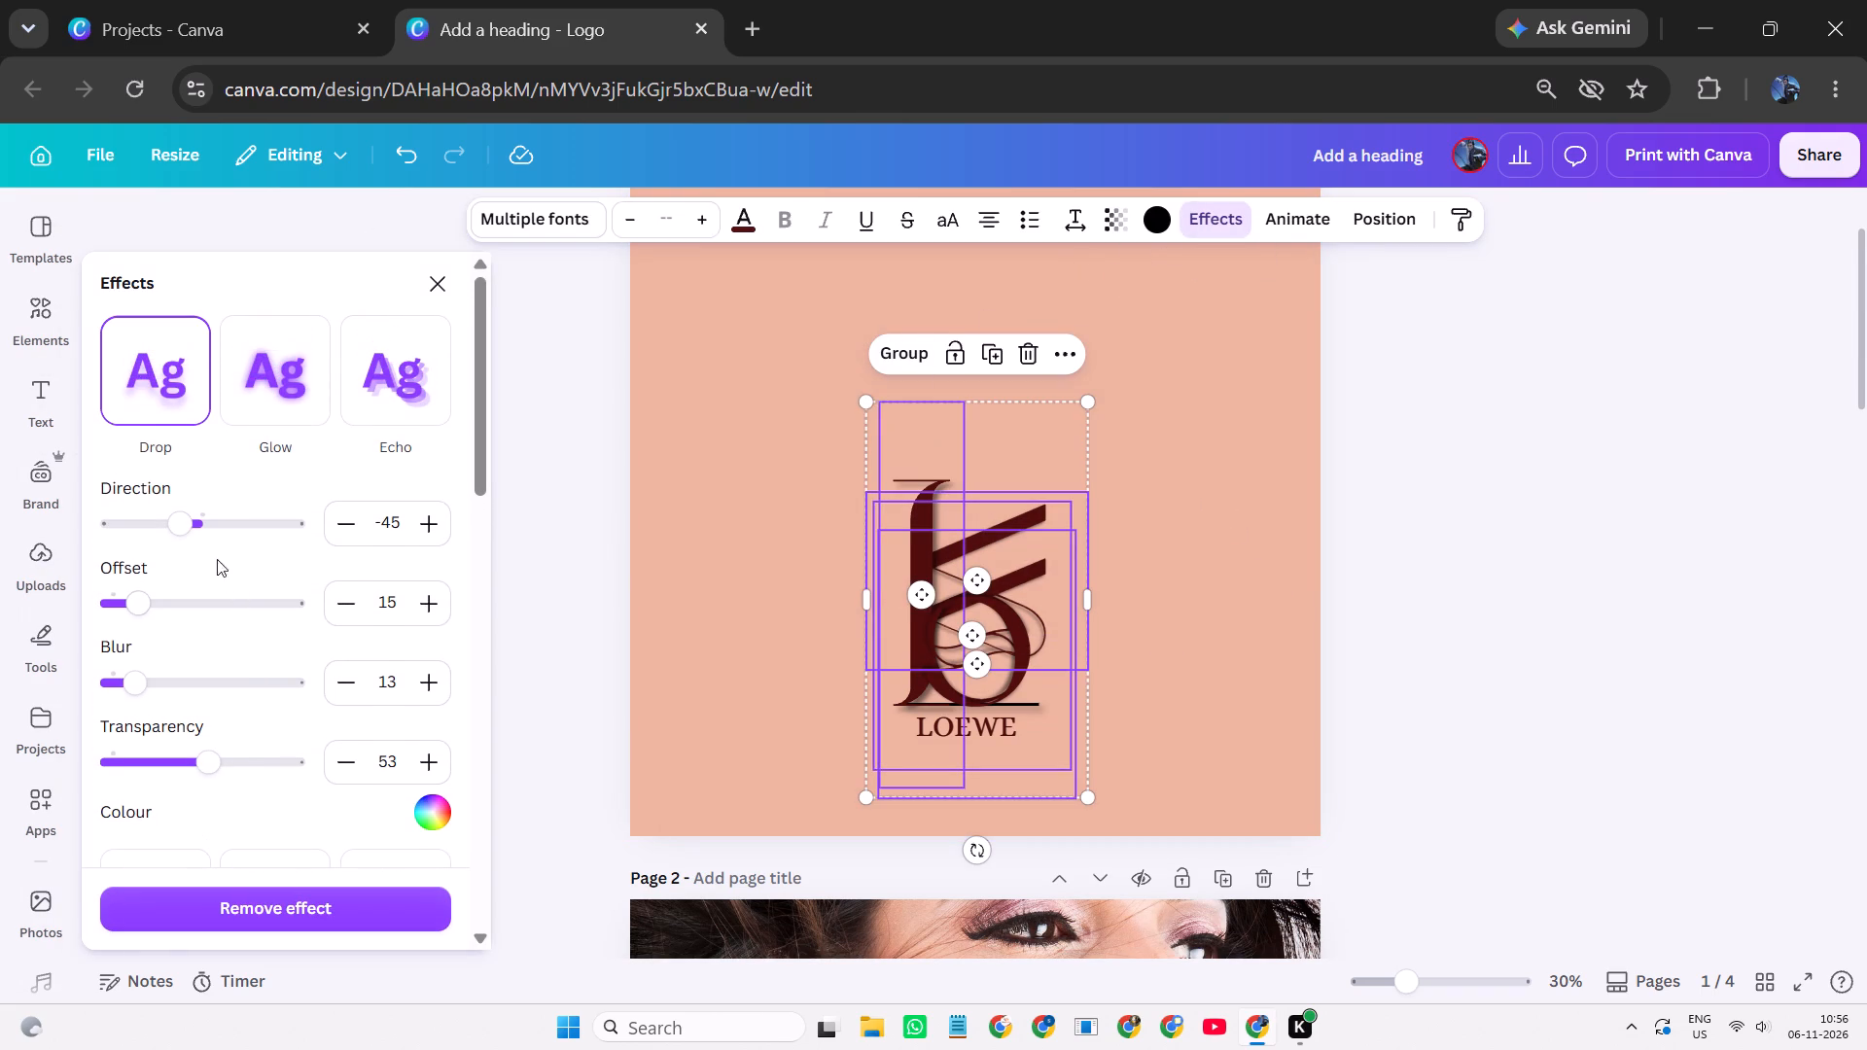
drag(145, 603, 163, 609)
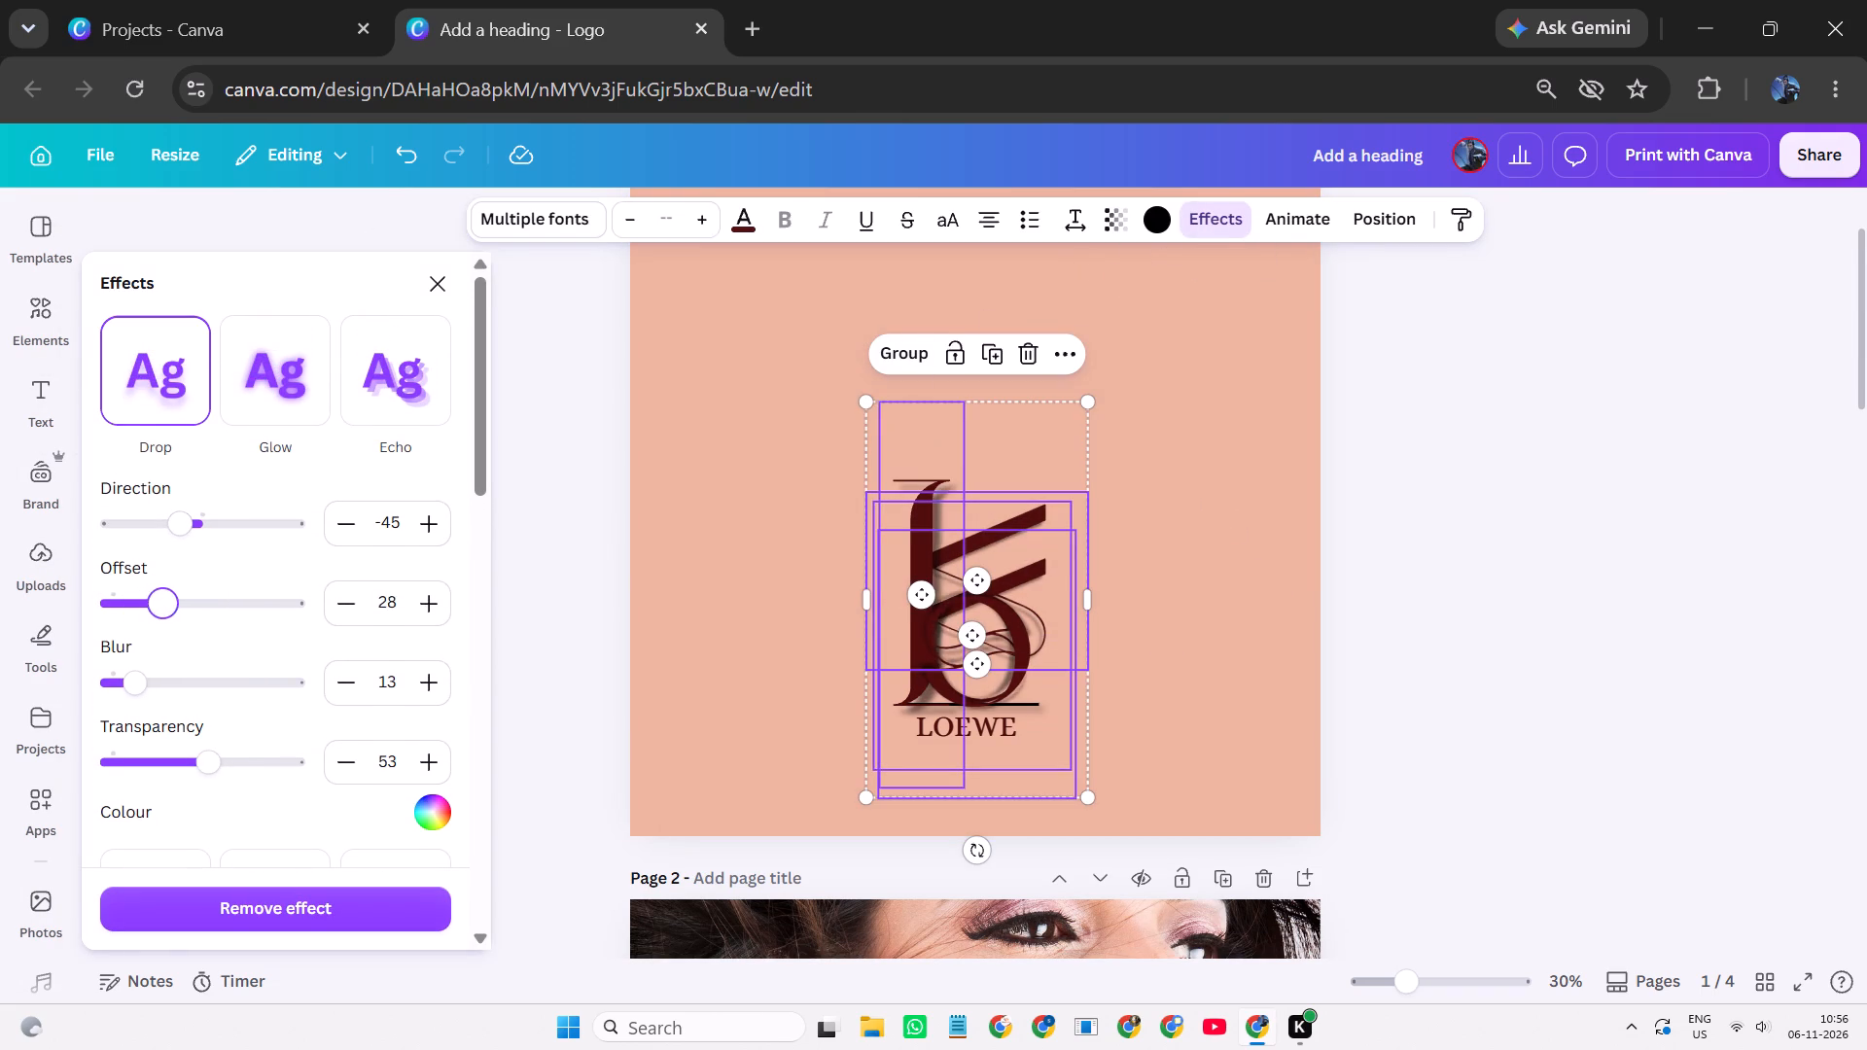
drag(163, 609, 122, 663)
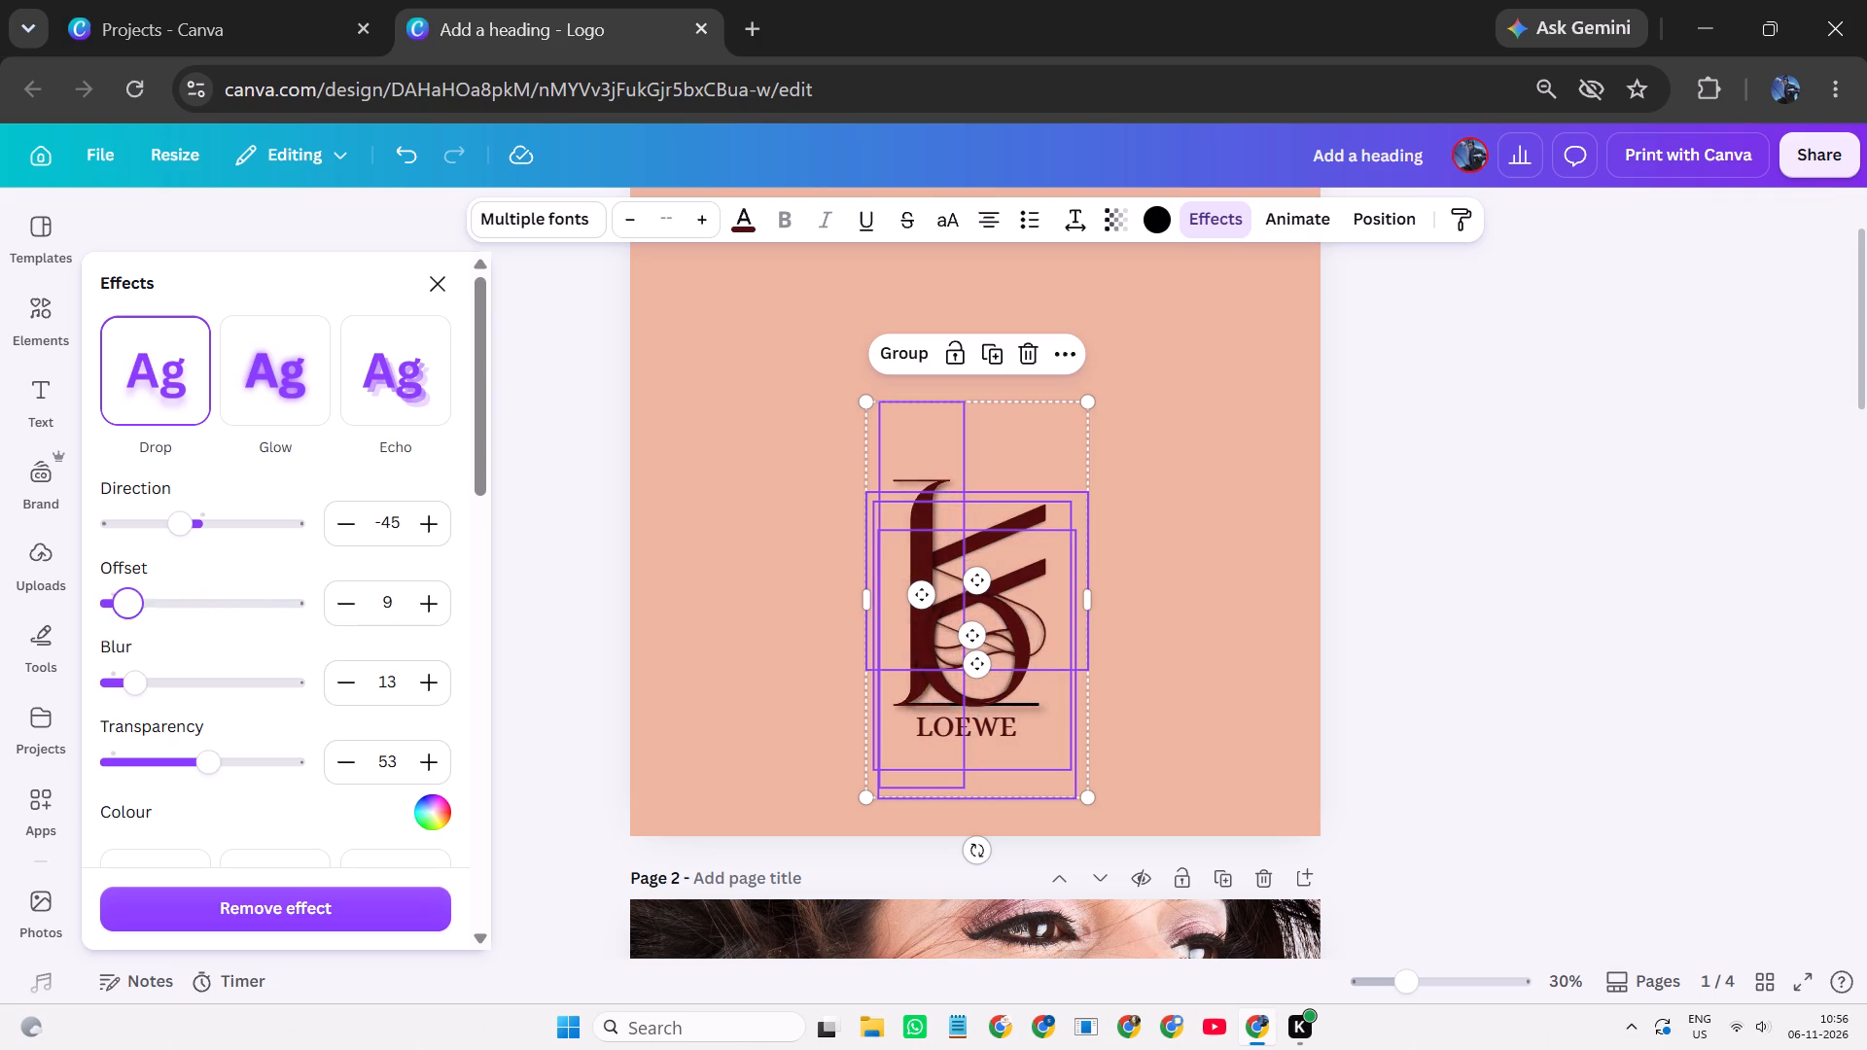
drag(122, 663, 94, 679)
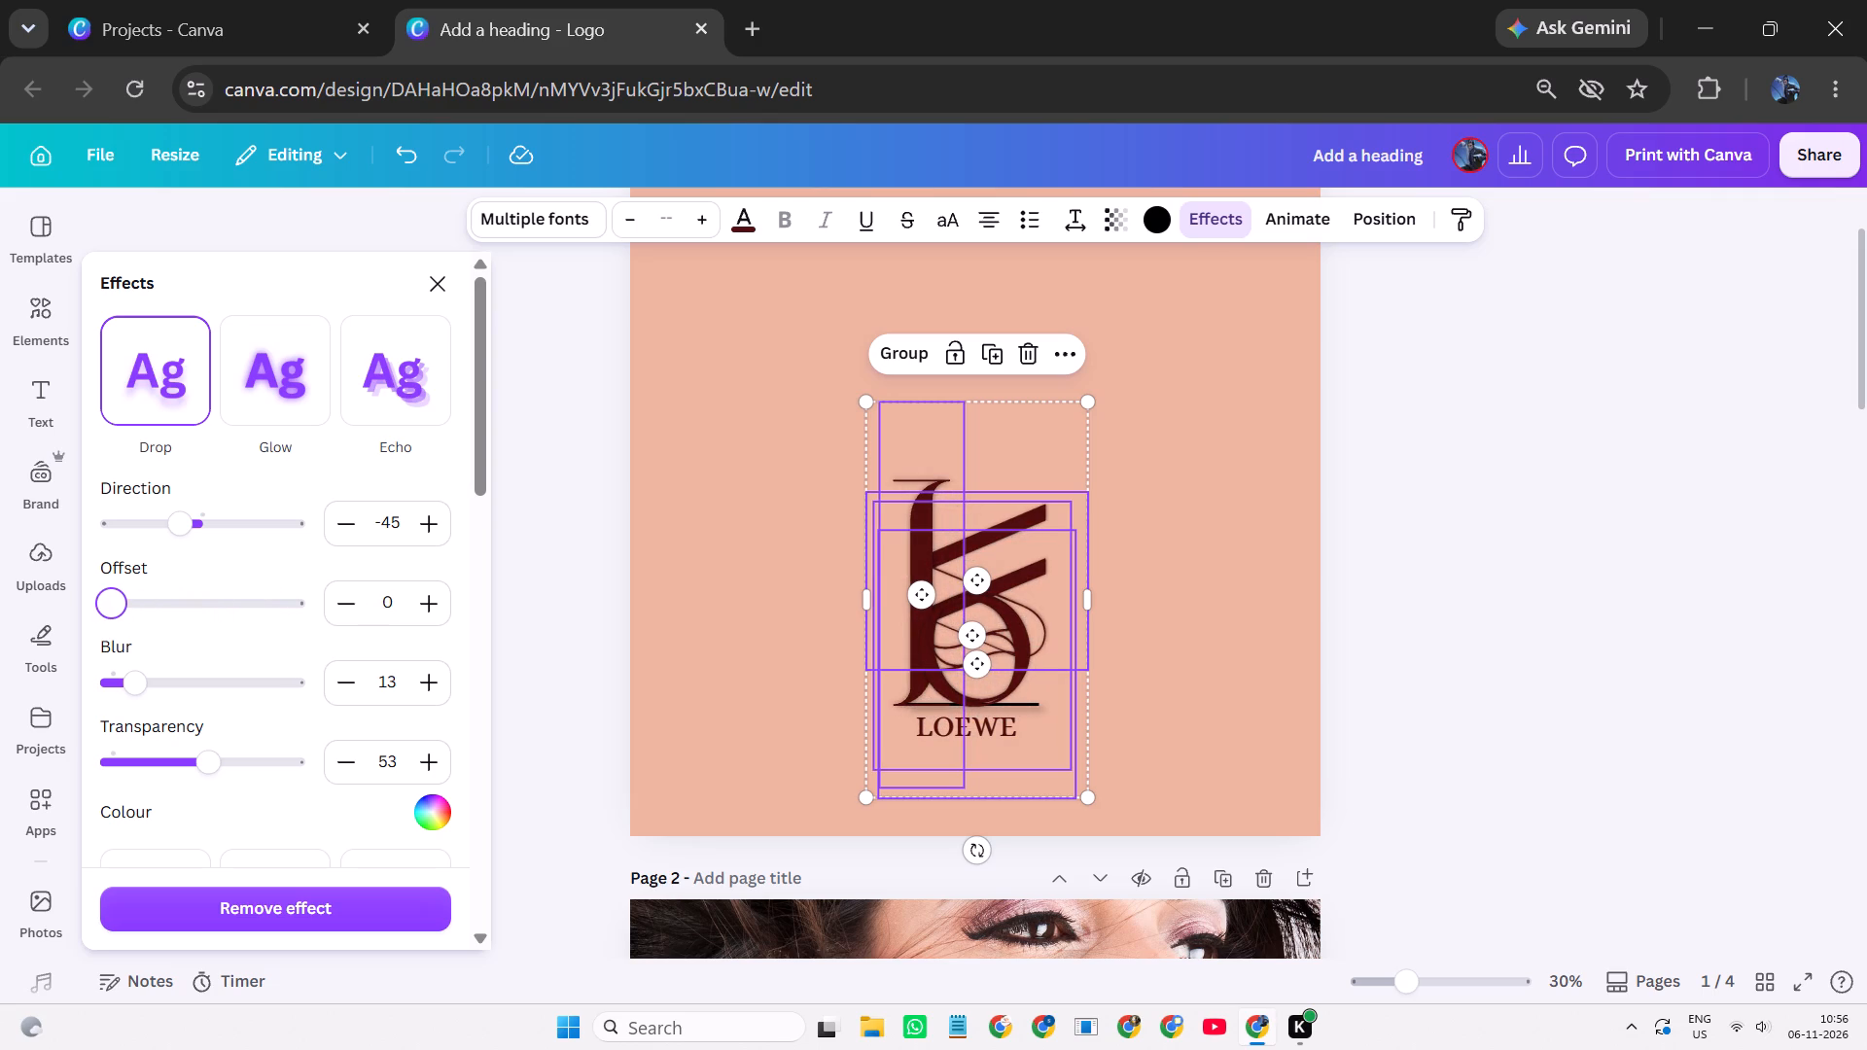
drag(94, 679, 136, 660)
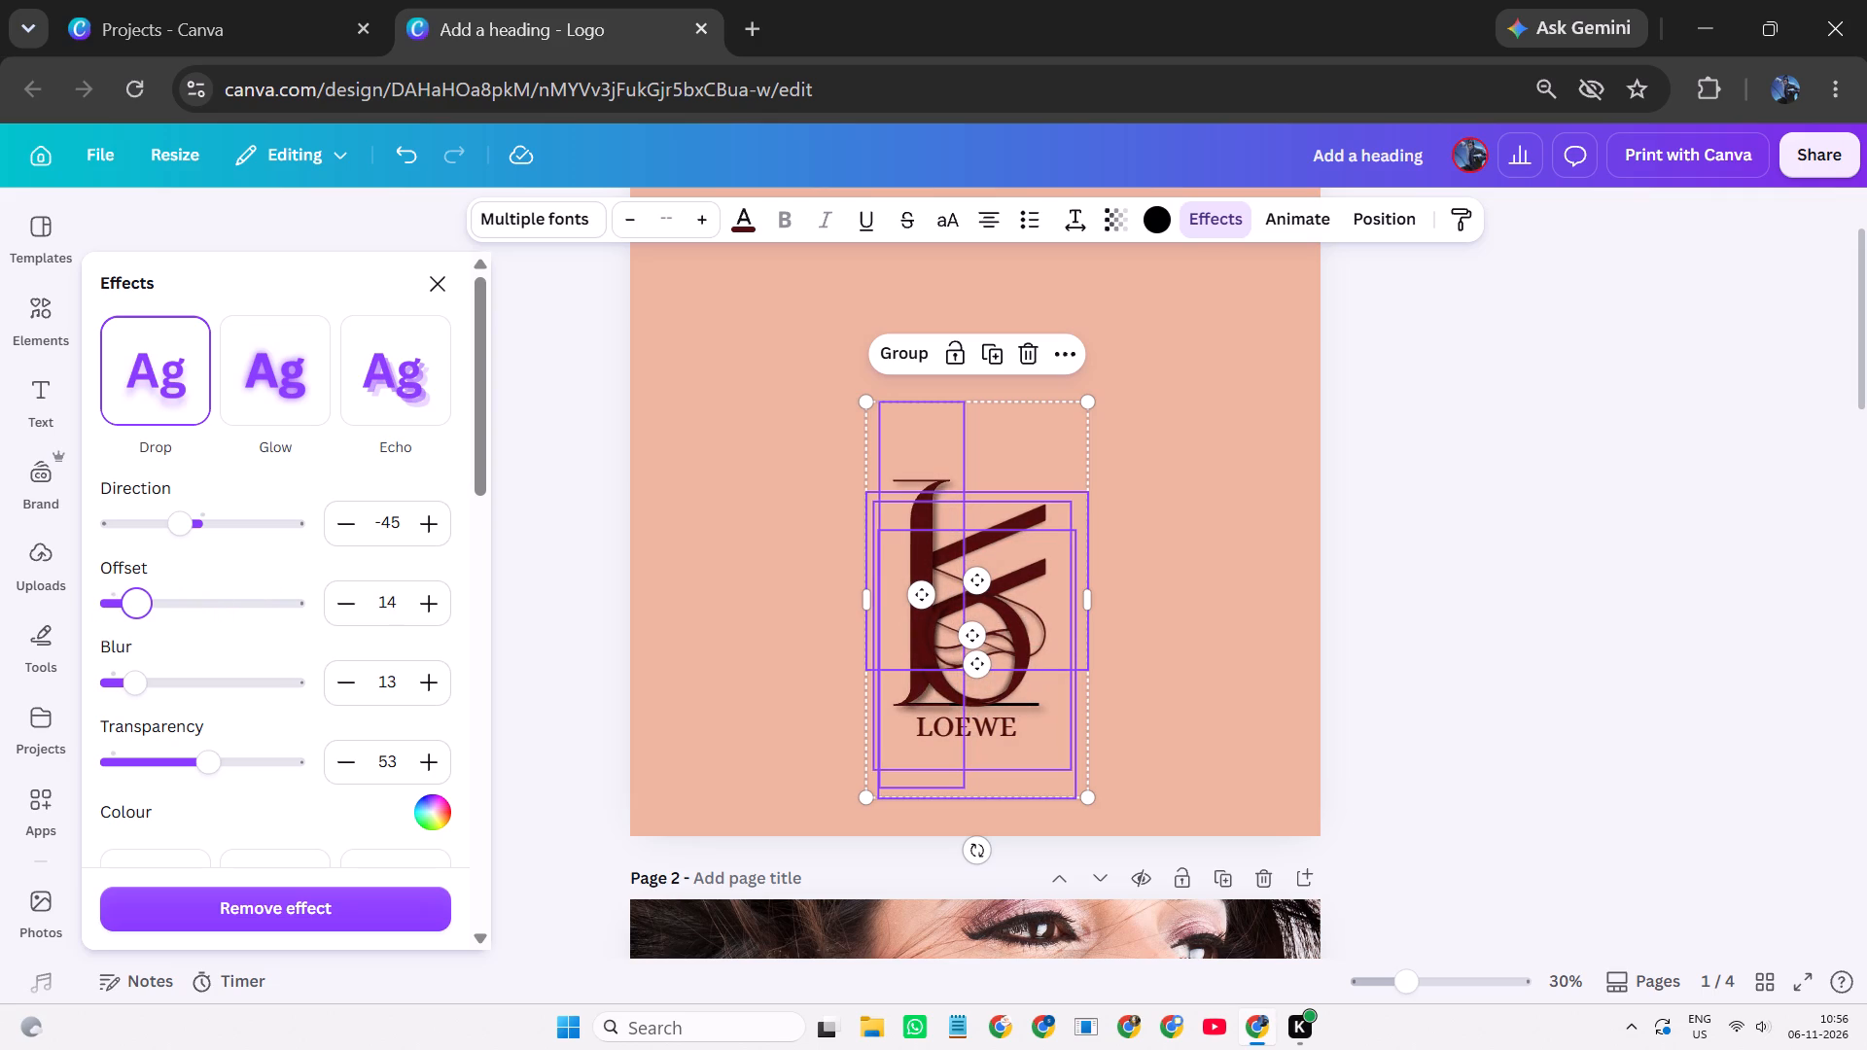
drag(136, 660, 159, 666)
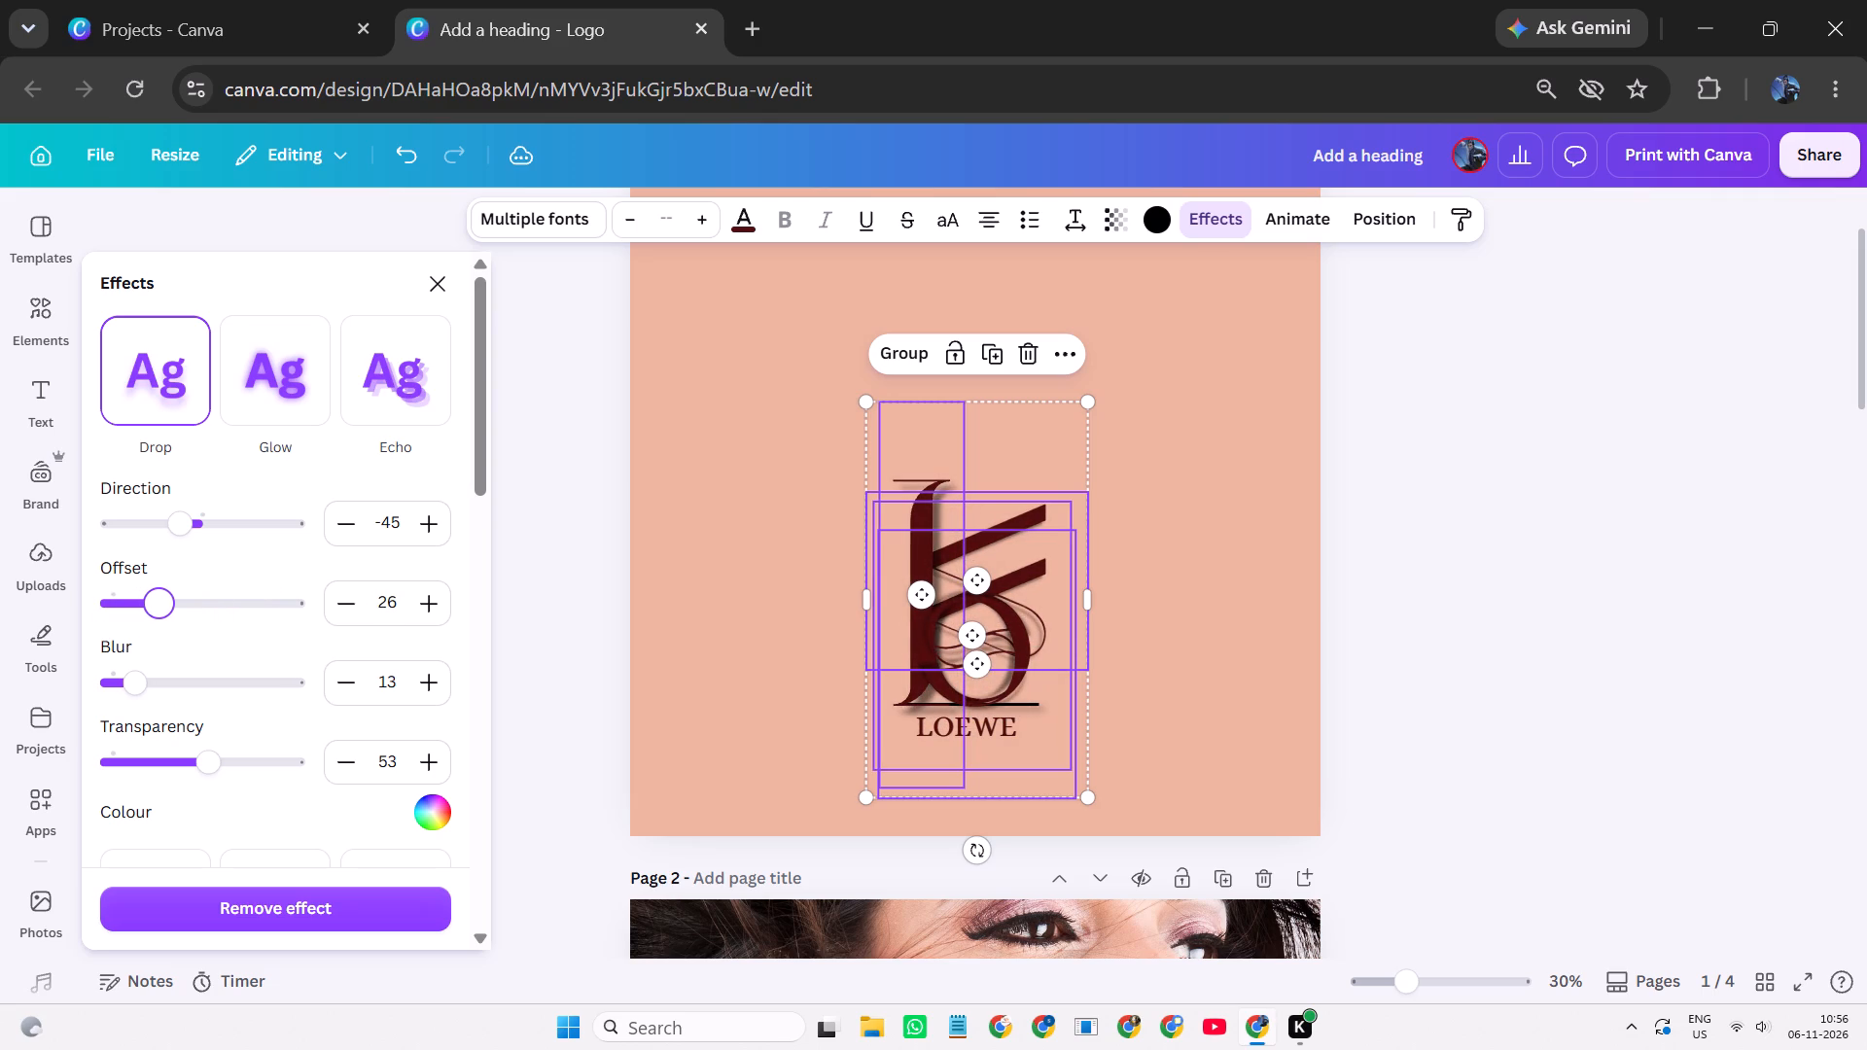
drag(159, 666, 153, 666)
drag(131, 682, 140, 683)
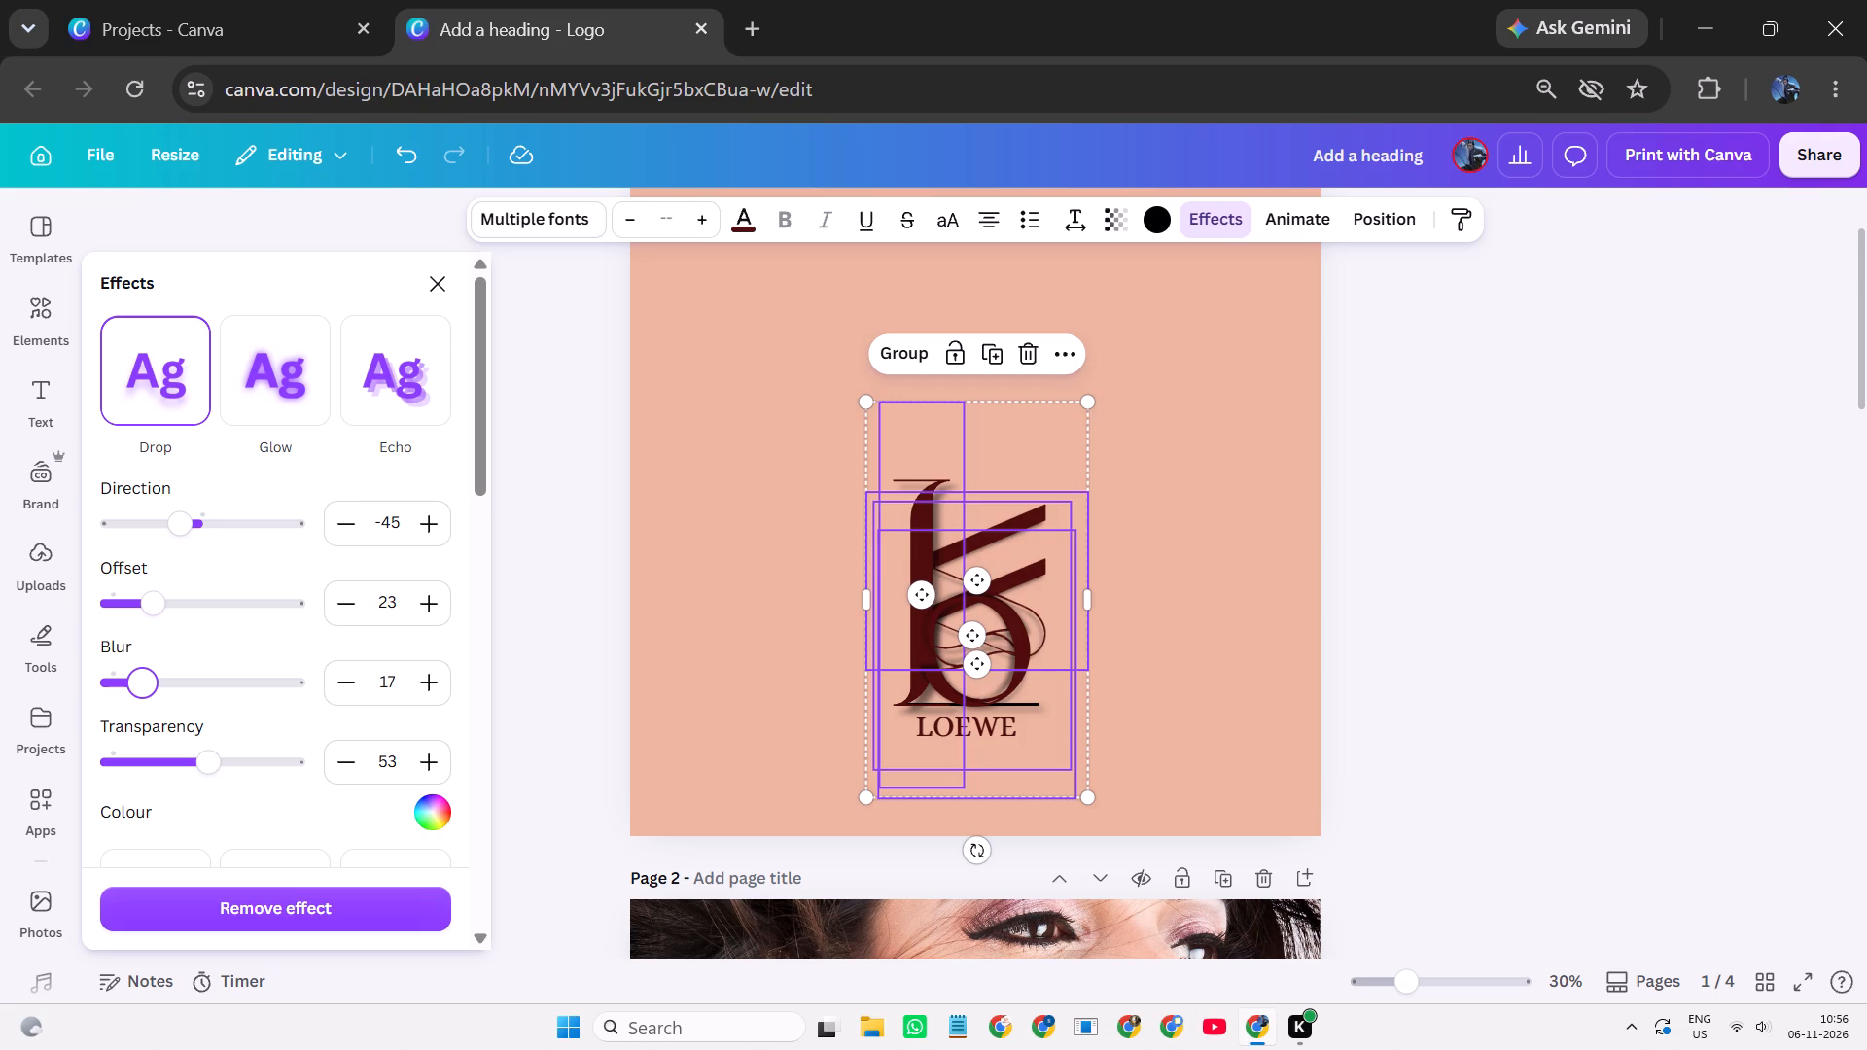
drag(140, 683, 140, 684)
click(209, 763)
double_click(1410, 576)
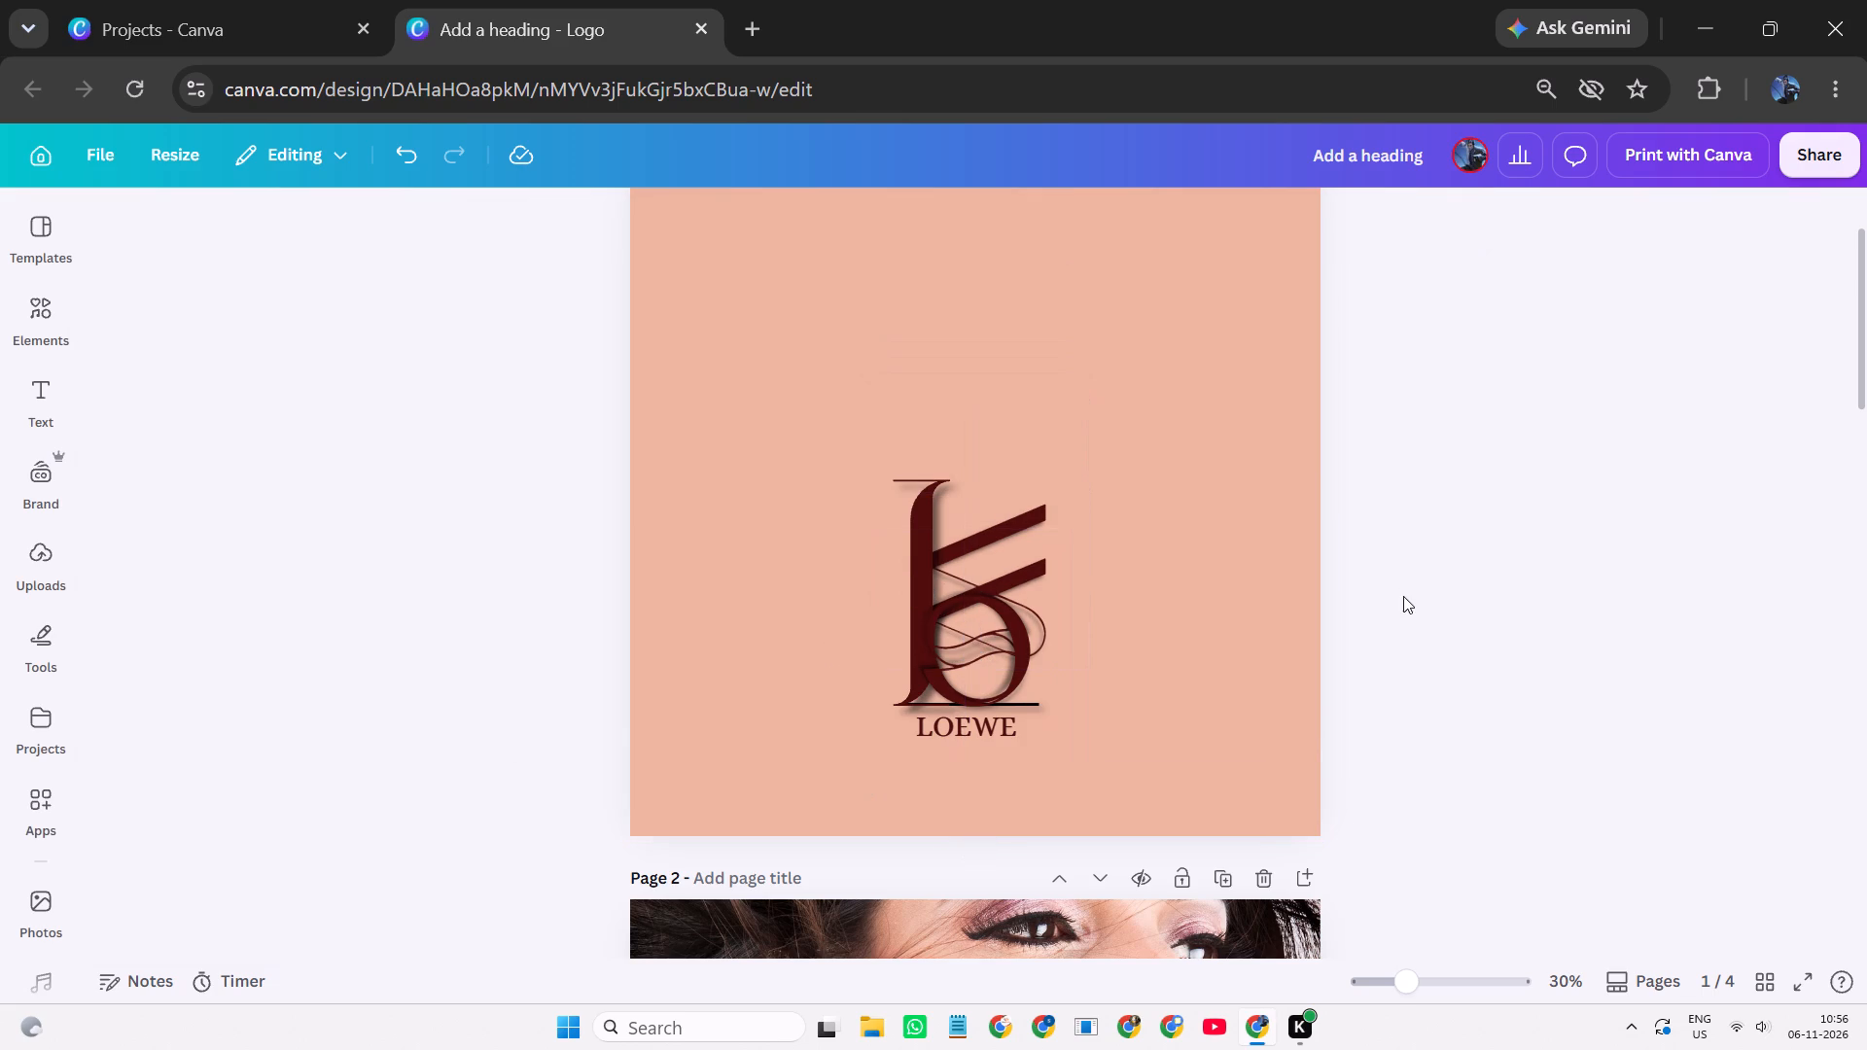
Duplicate the LOEWE wordmark on page 1 and place the copy directly beneath the original.
scroll(1403, 596, down, 1)
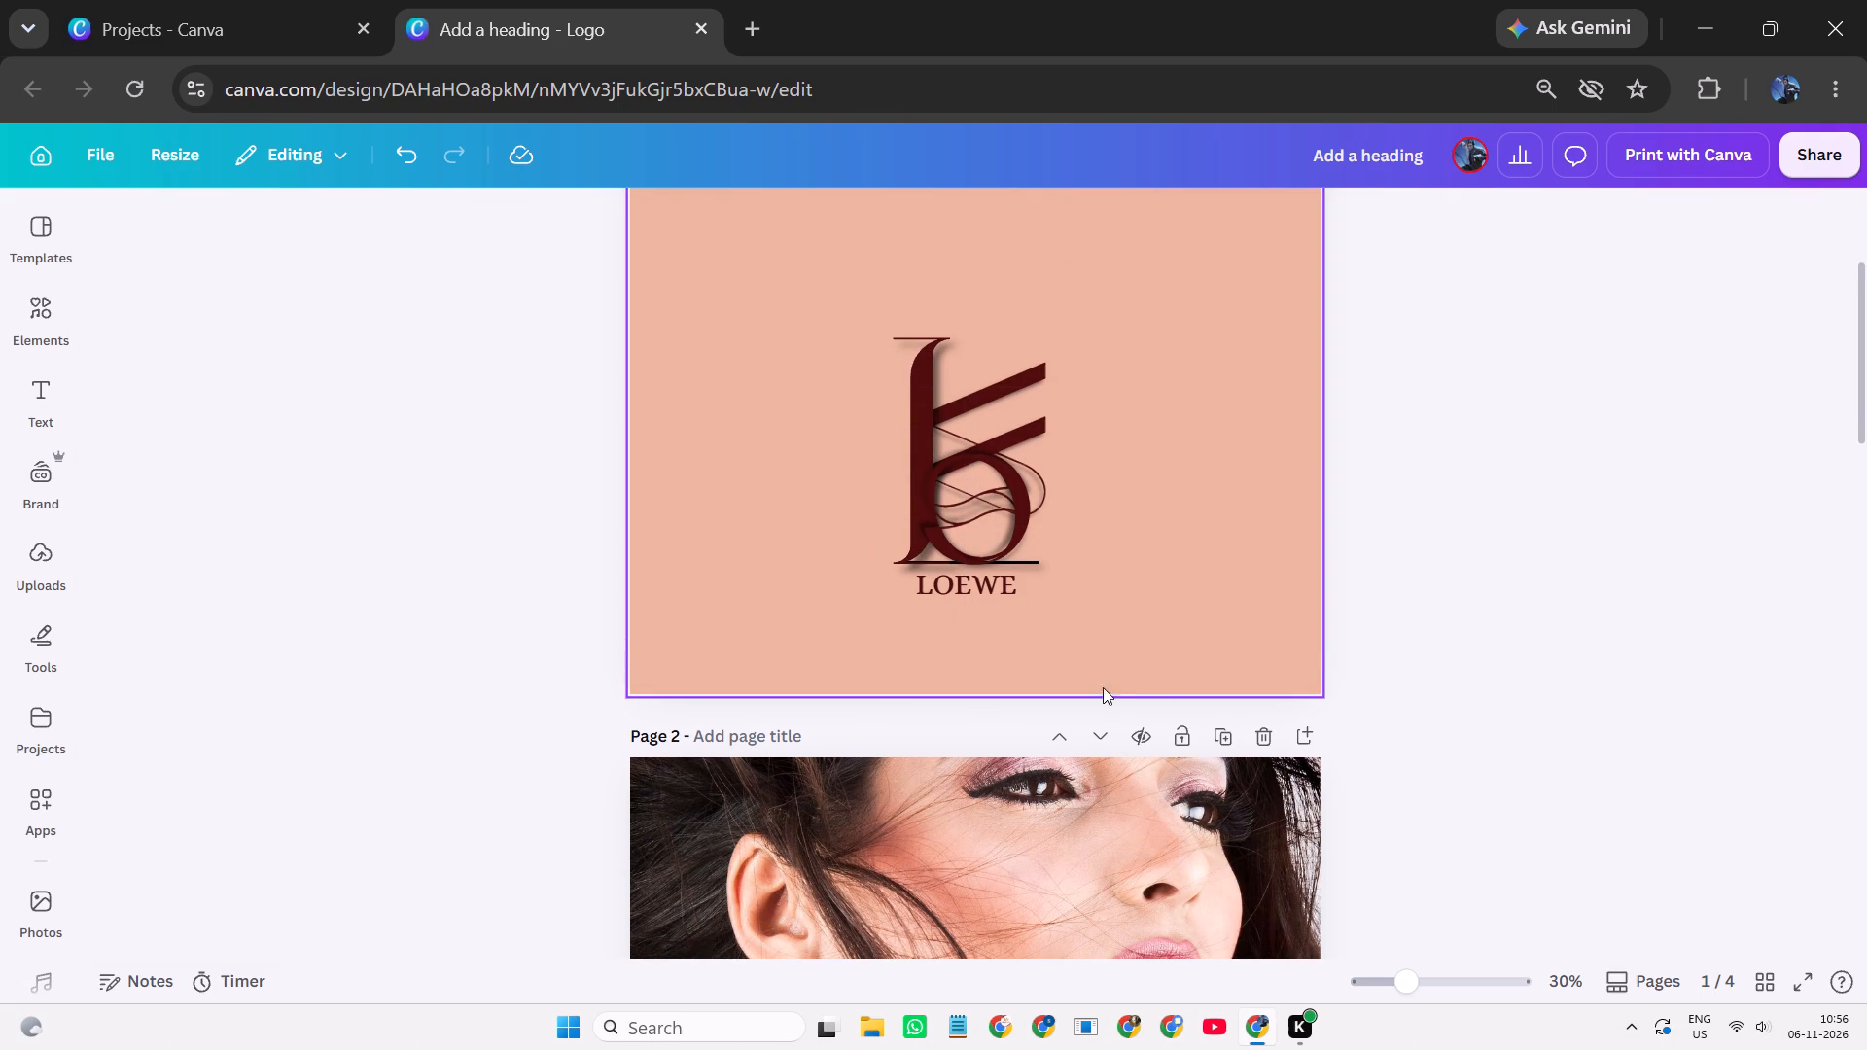
click(982, 598)
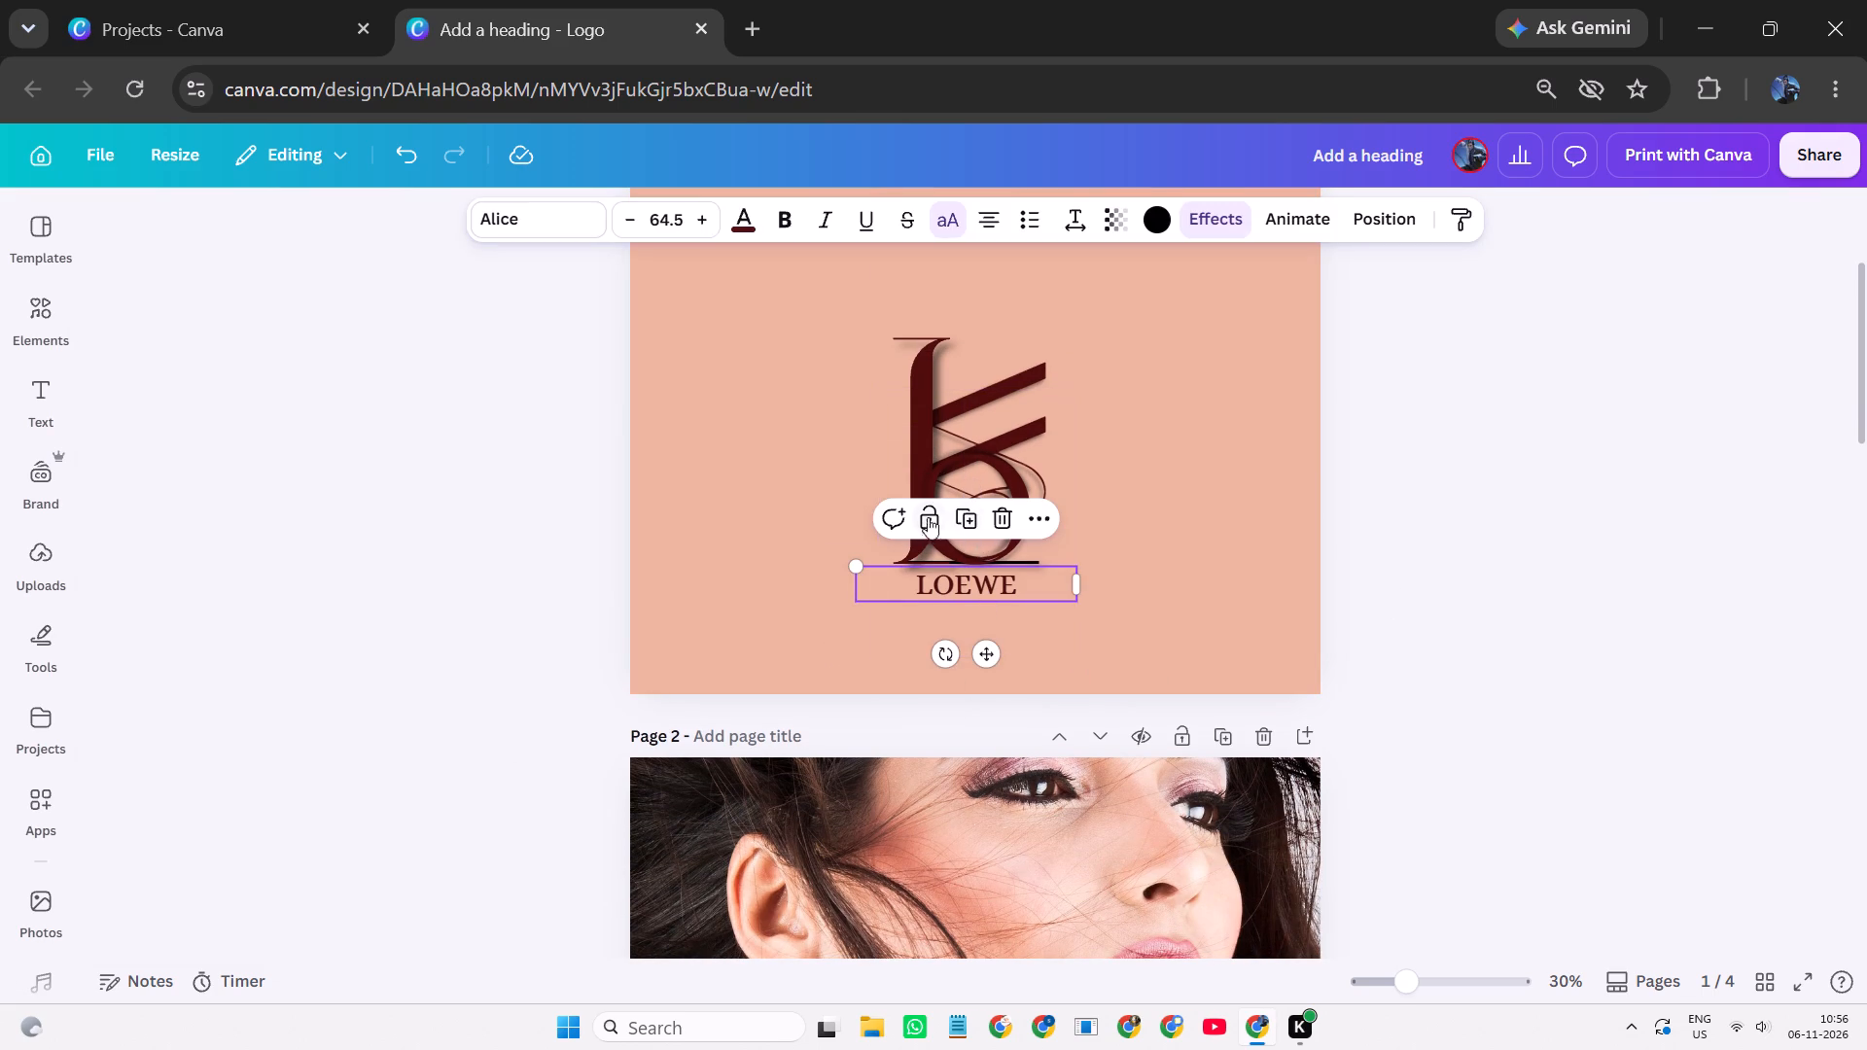
click(969, 514)
drag(968, 577, 968, 606)
Apply the Subheading document text style to the copied LOEWE text.
click(524, 226)
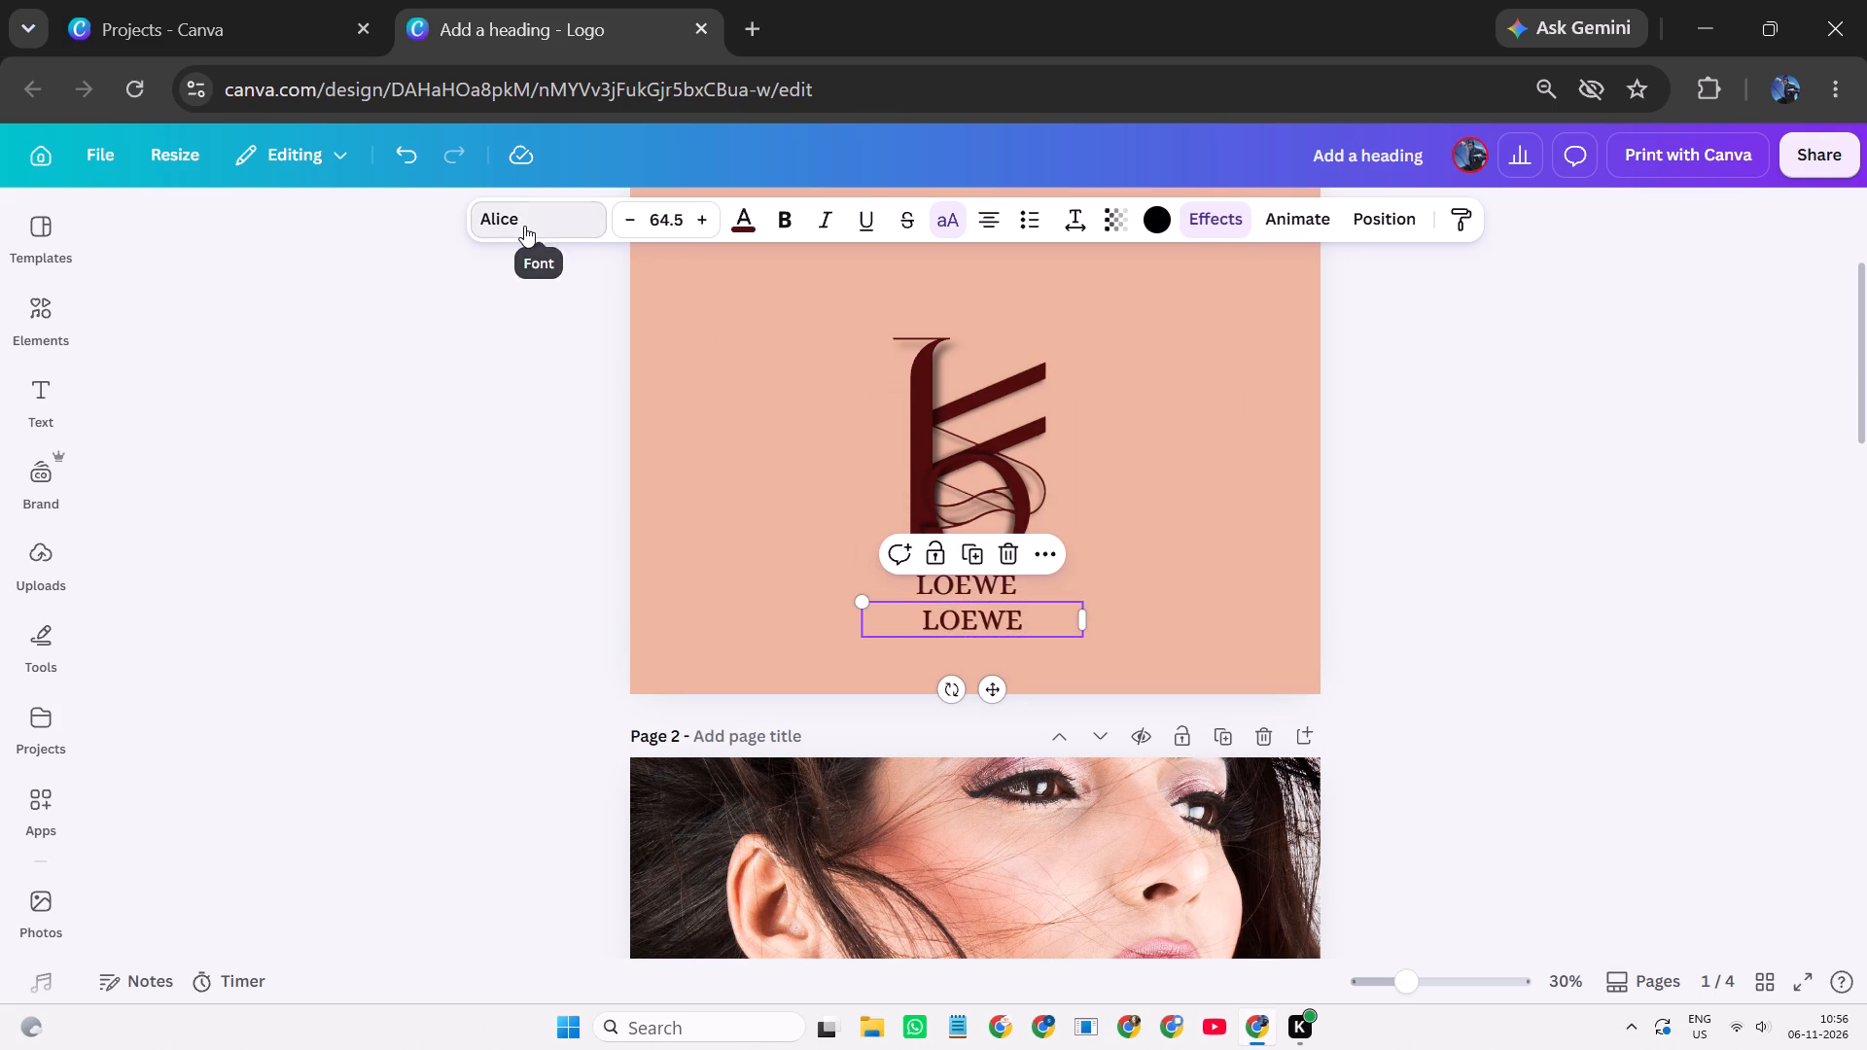
click(368, 328)
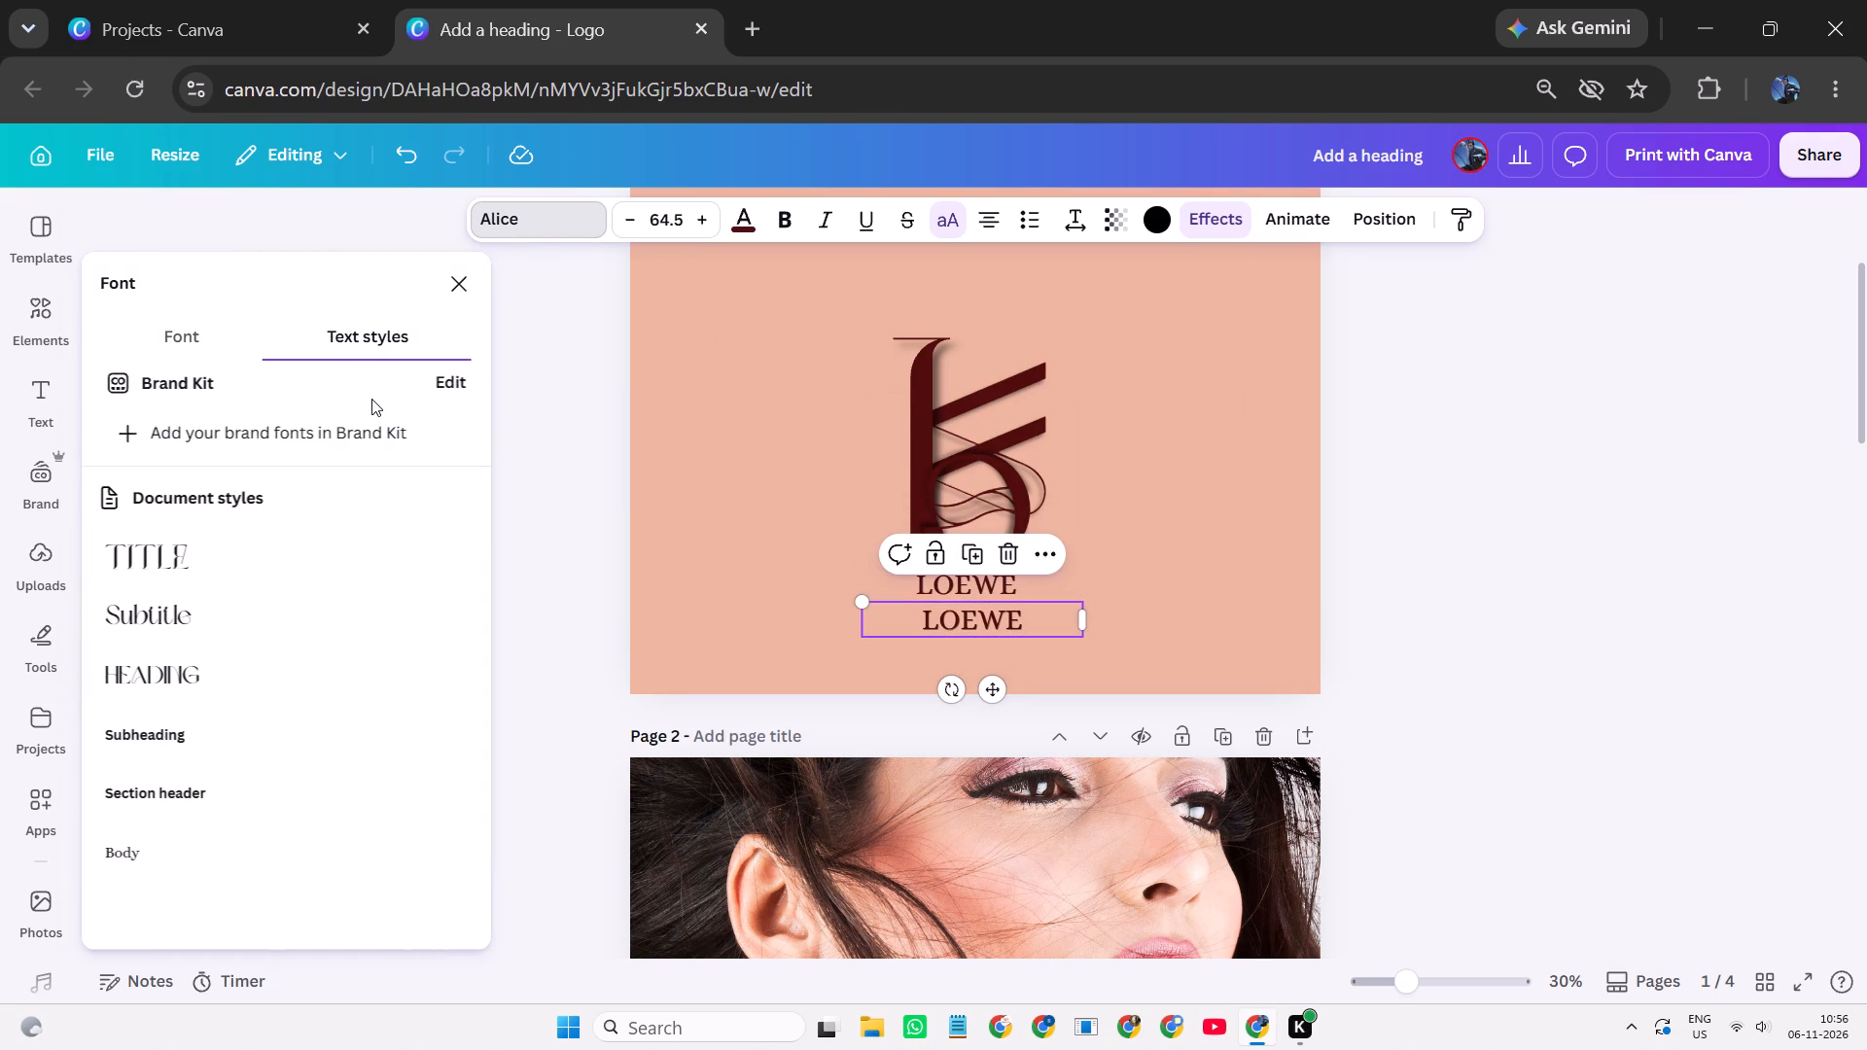
click(265, 740)
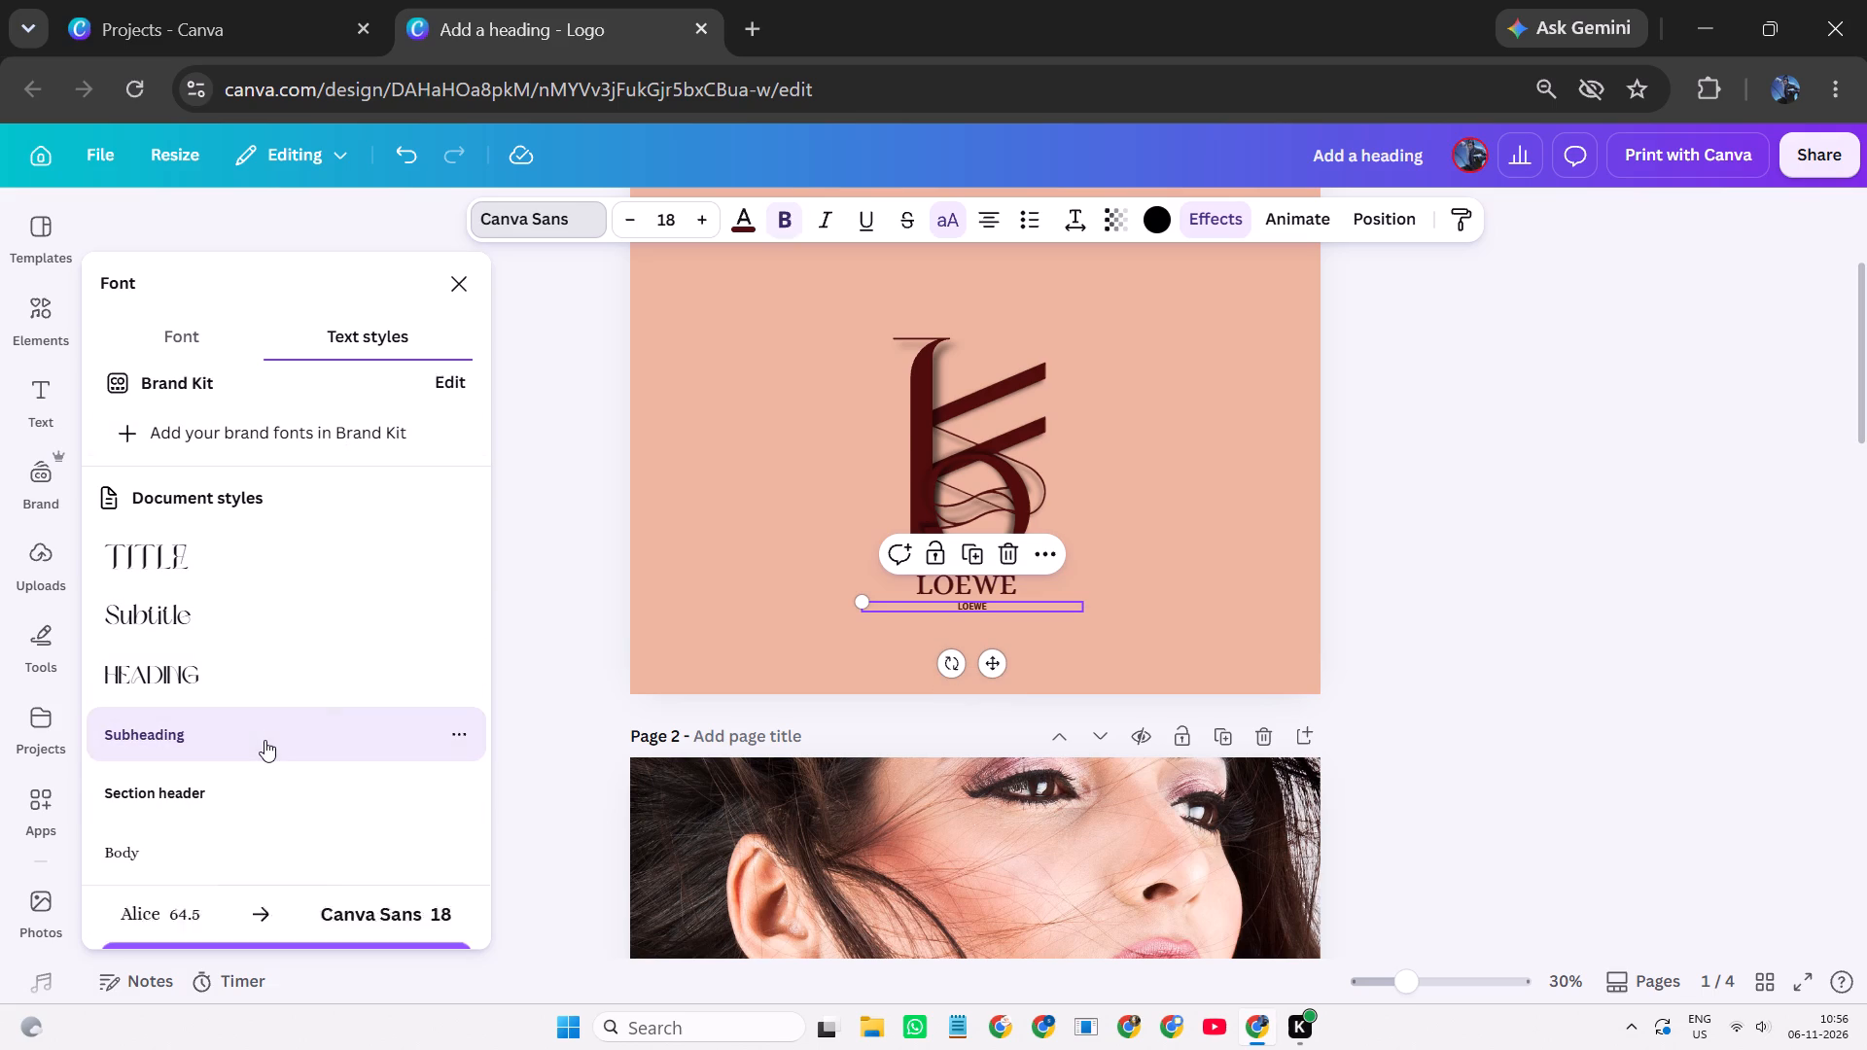
Enlarge the copied text to size 36.4, narrow its text box and centre it beneath the LOEWE wordmark.
drag(860, 605, 800, 618)
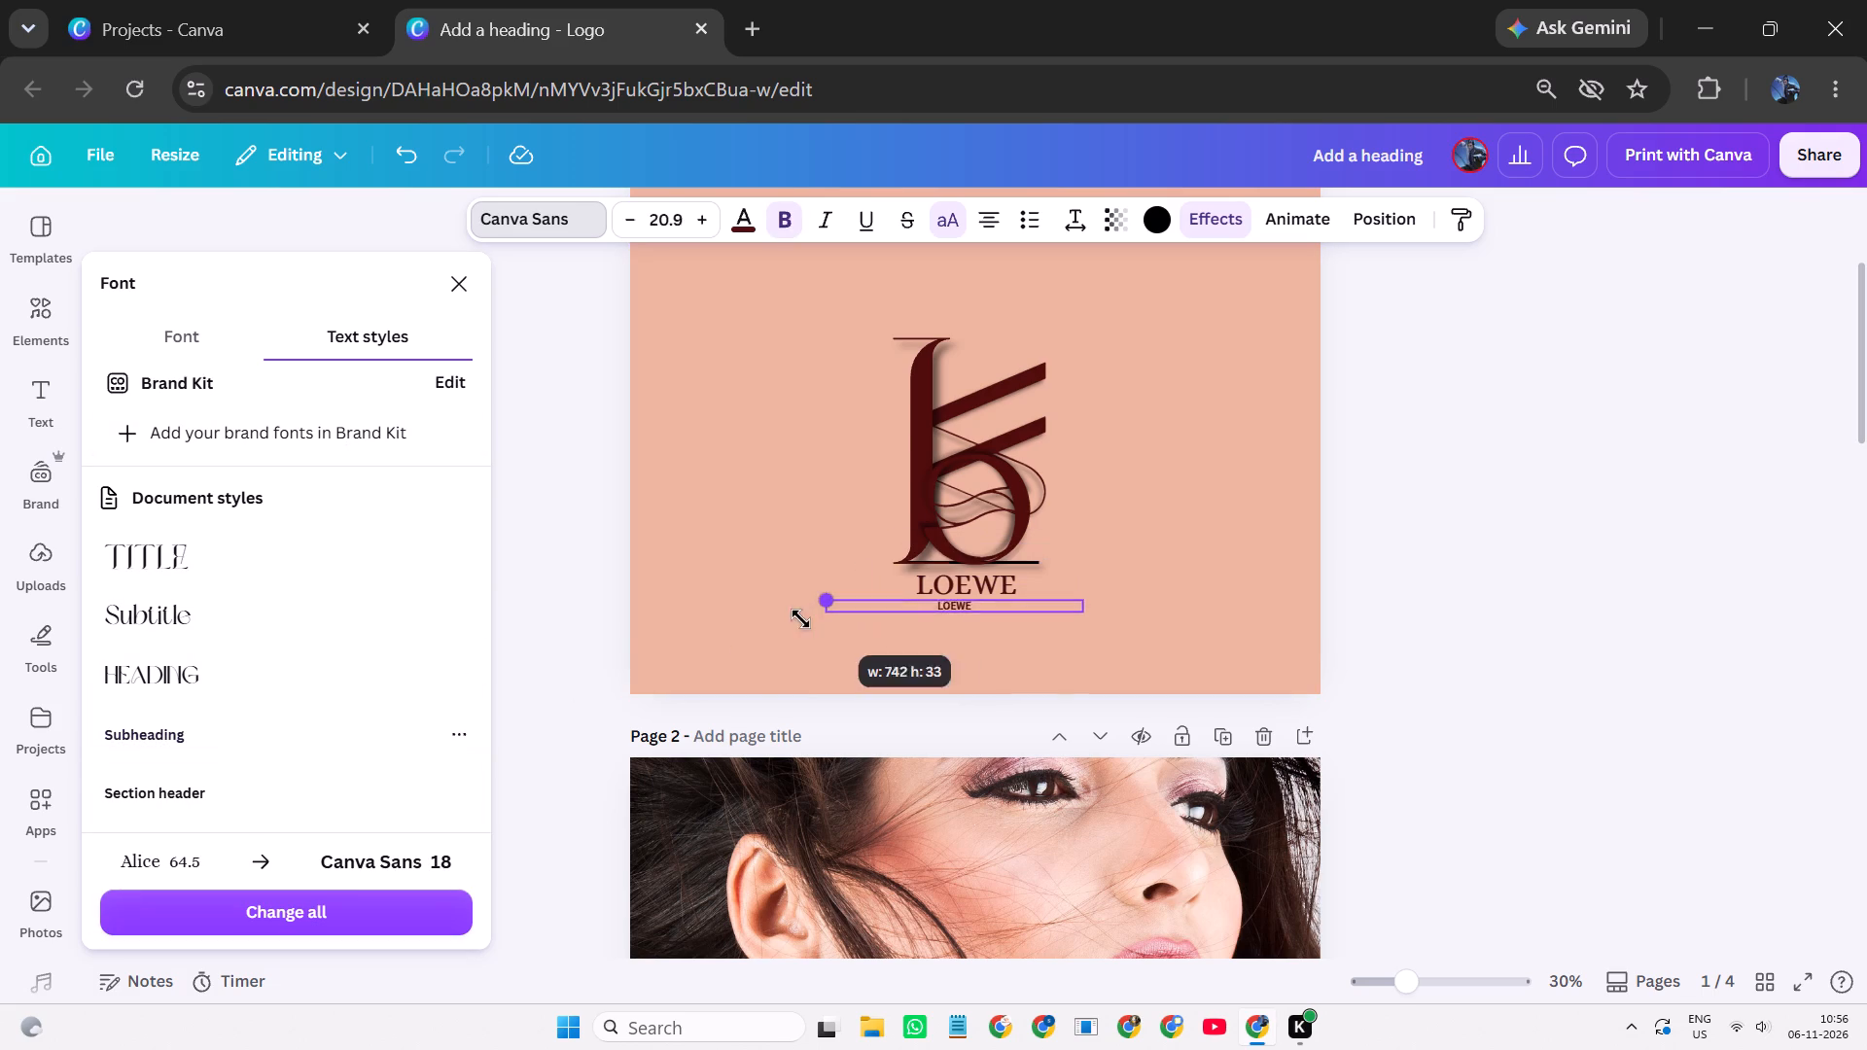
drag(800, 618, 632, 630)
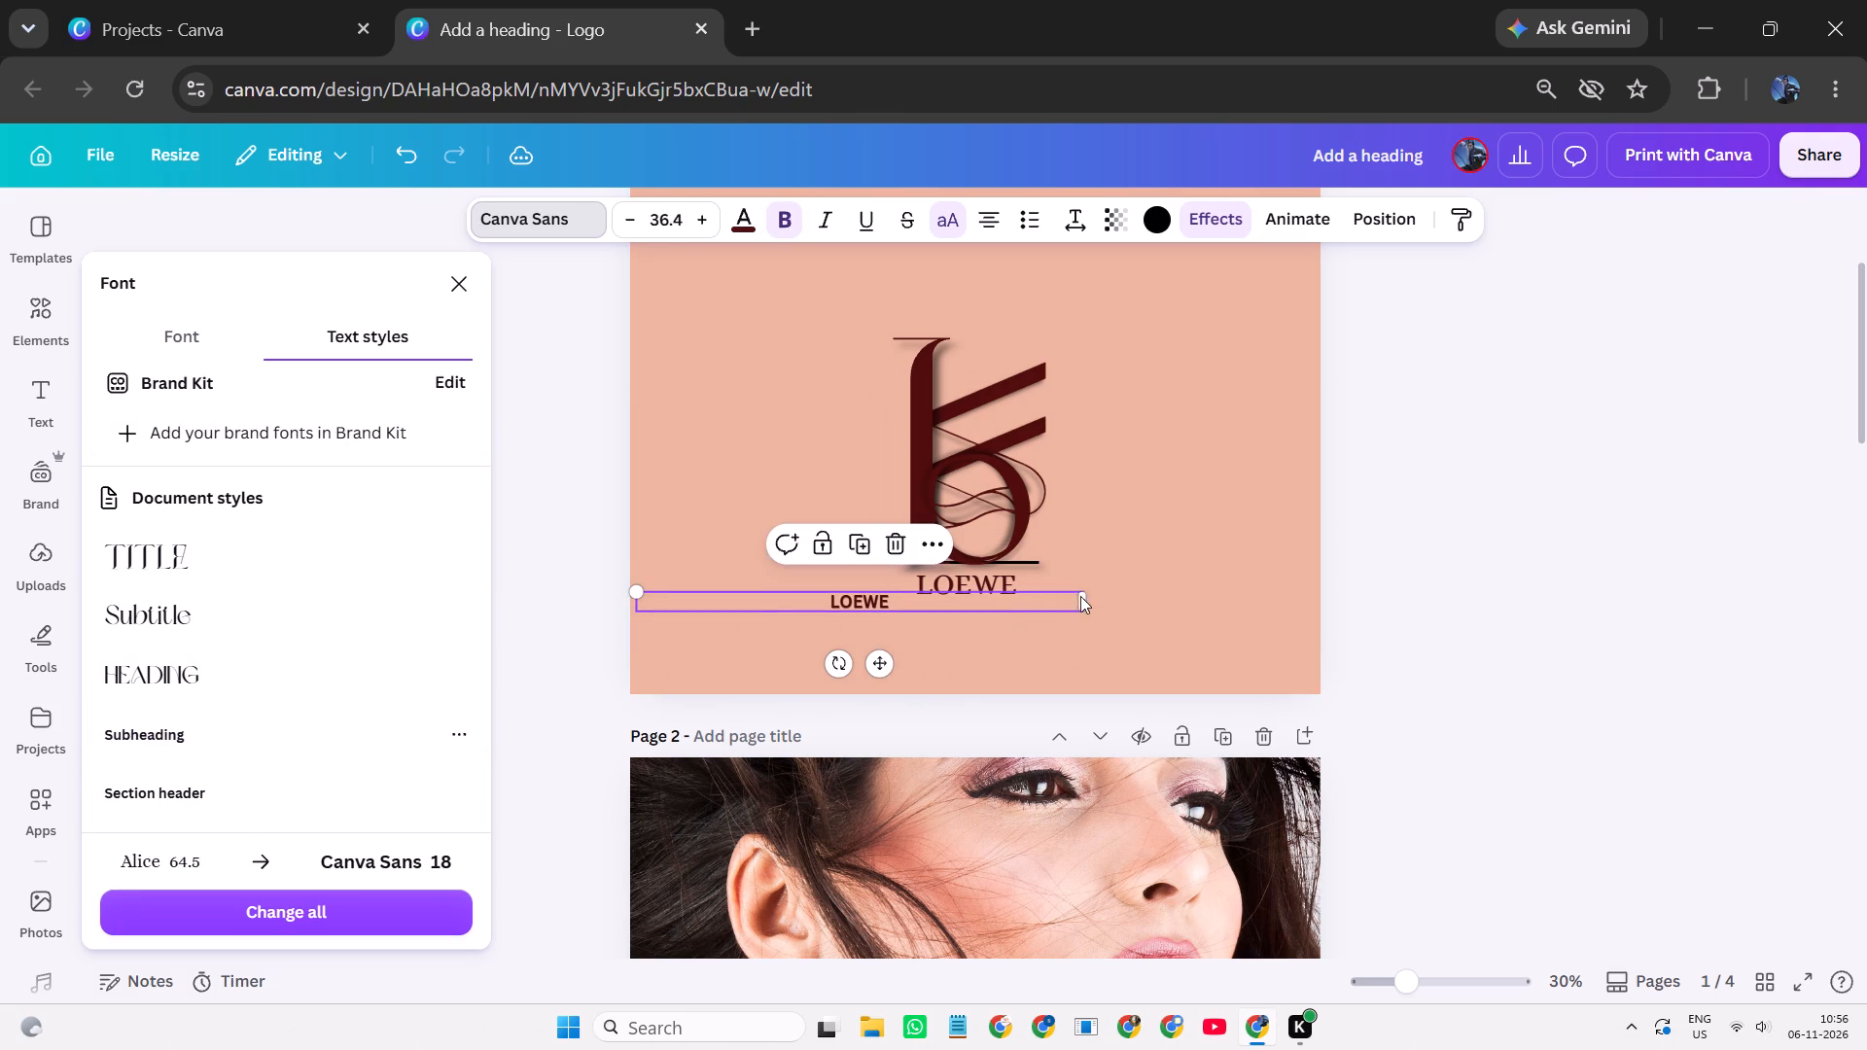
drag(1084, 607, 801, 634)
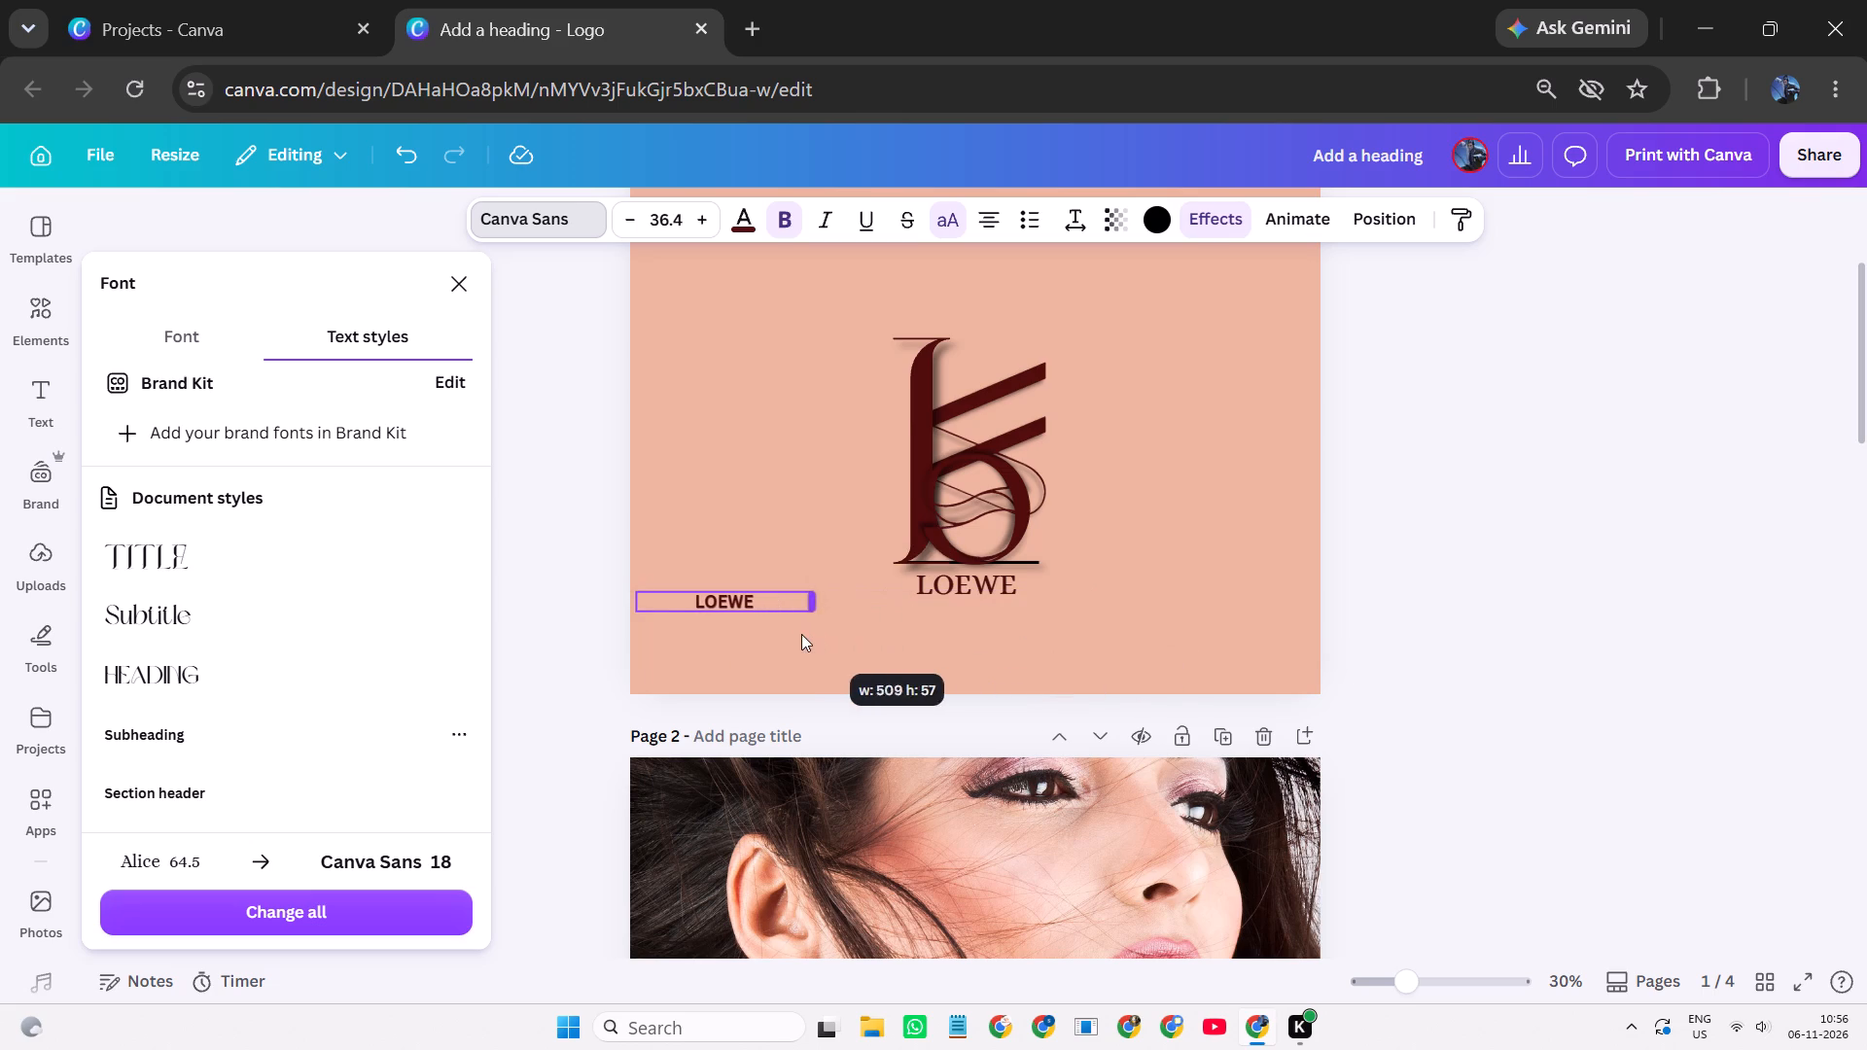
drag(801, 634, 793, 634)
drag(757, 595, 1009, 615)
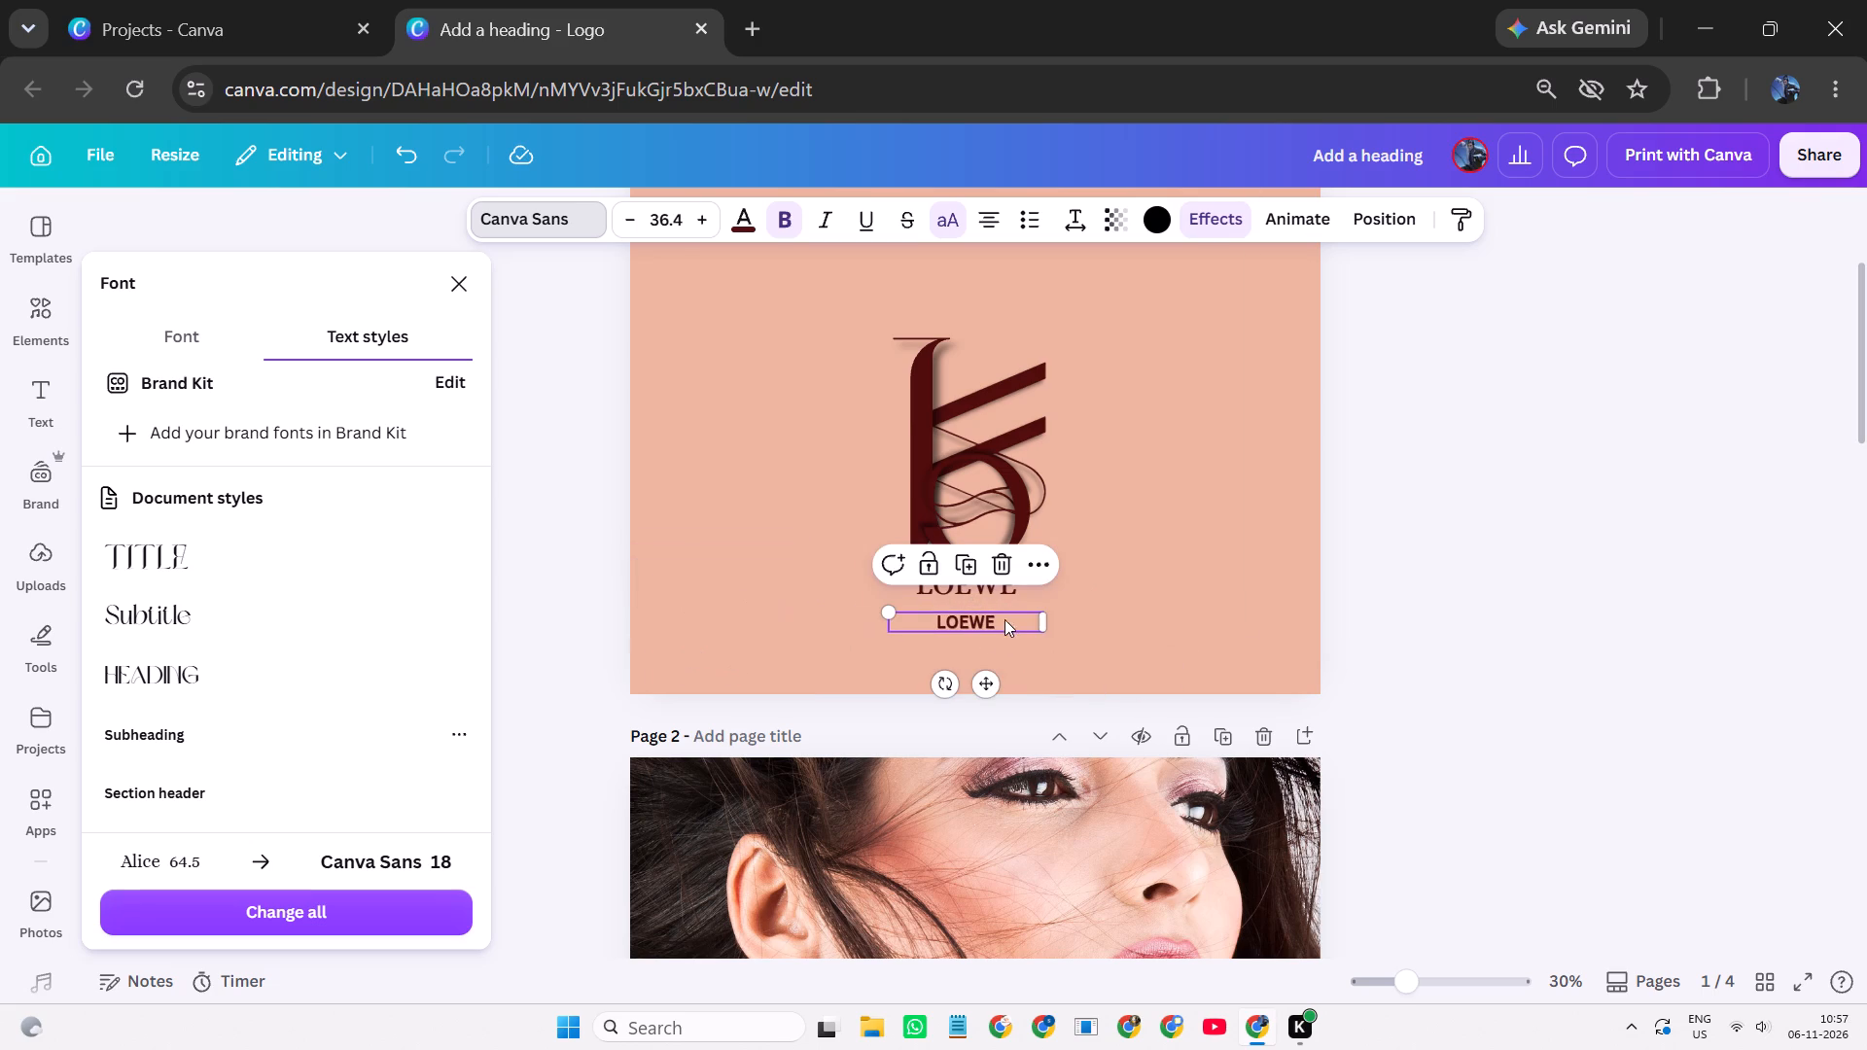
Replace the copied LOEWE text beneath the wordmark with the tagline "BEST LUXURY FASHION STORE".
click(1011, 615)
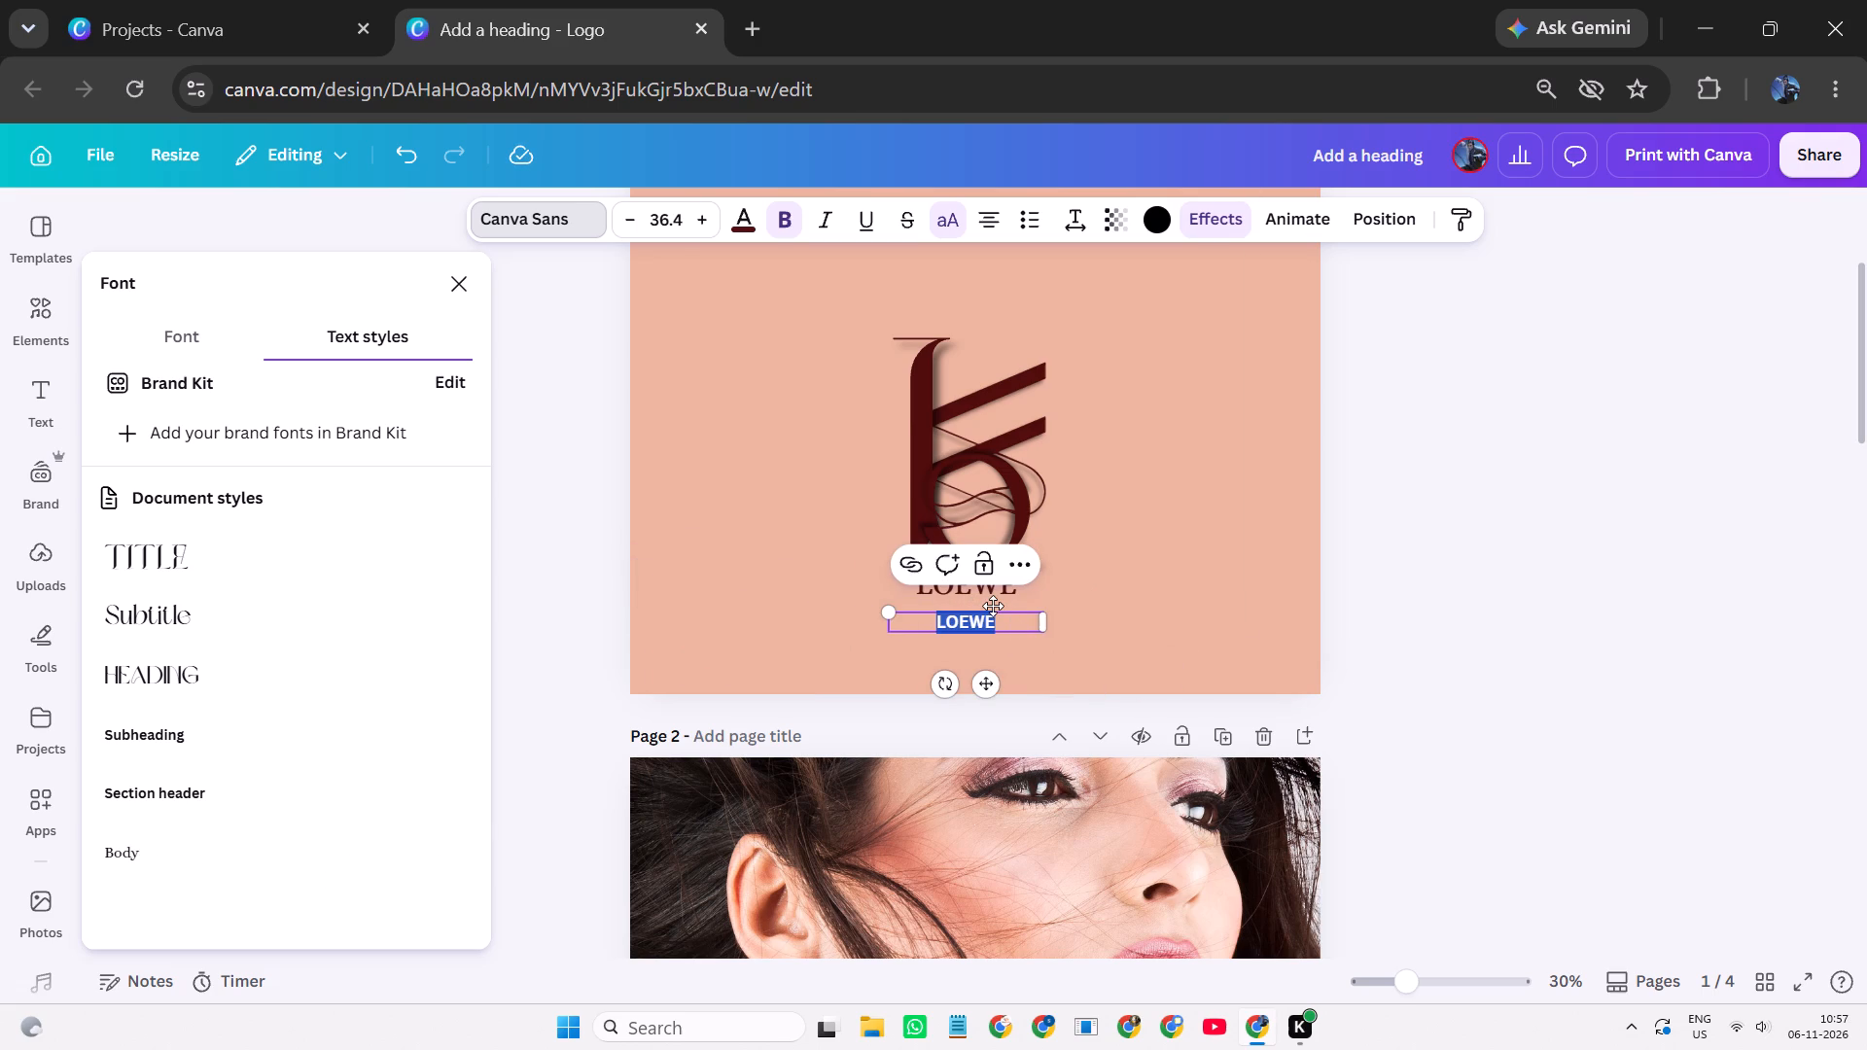
text(best)
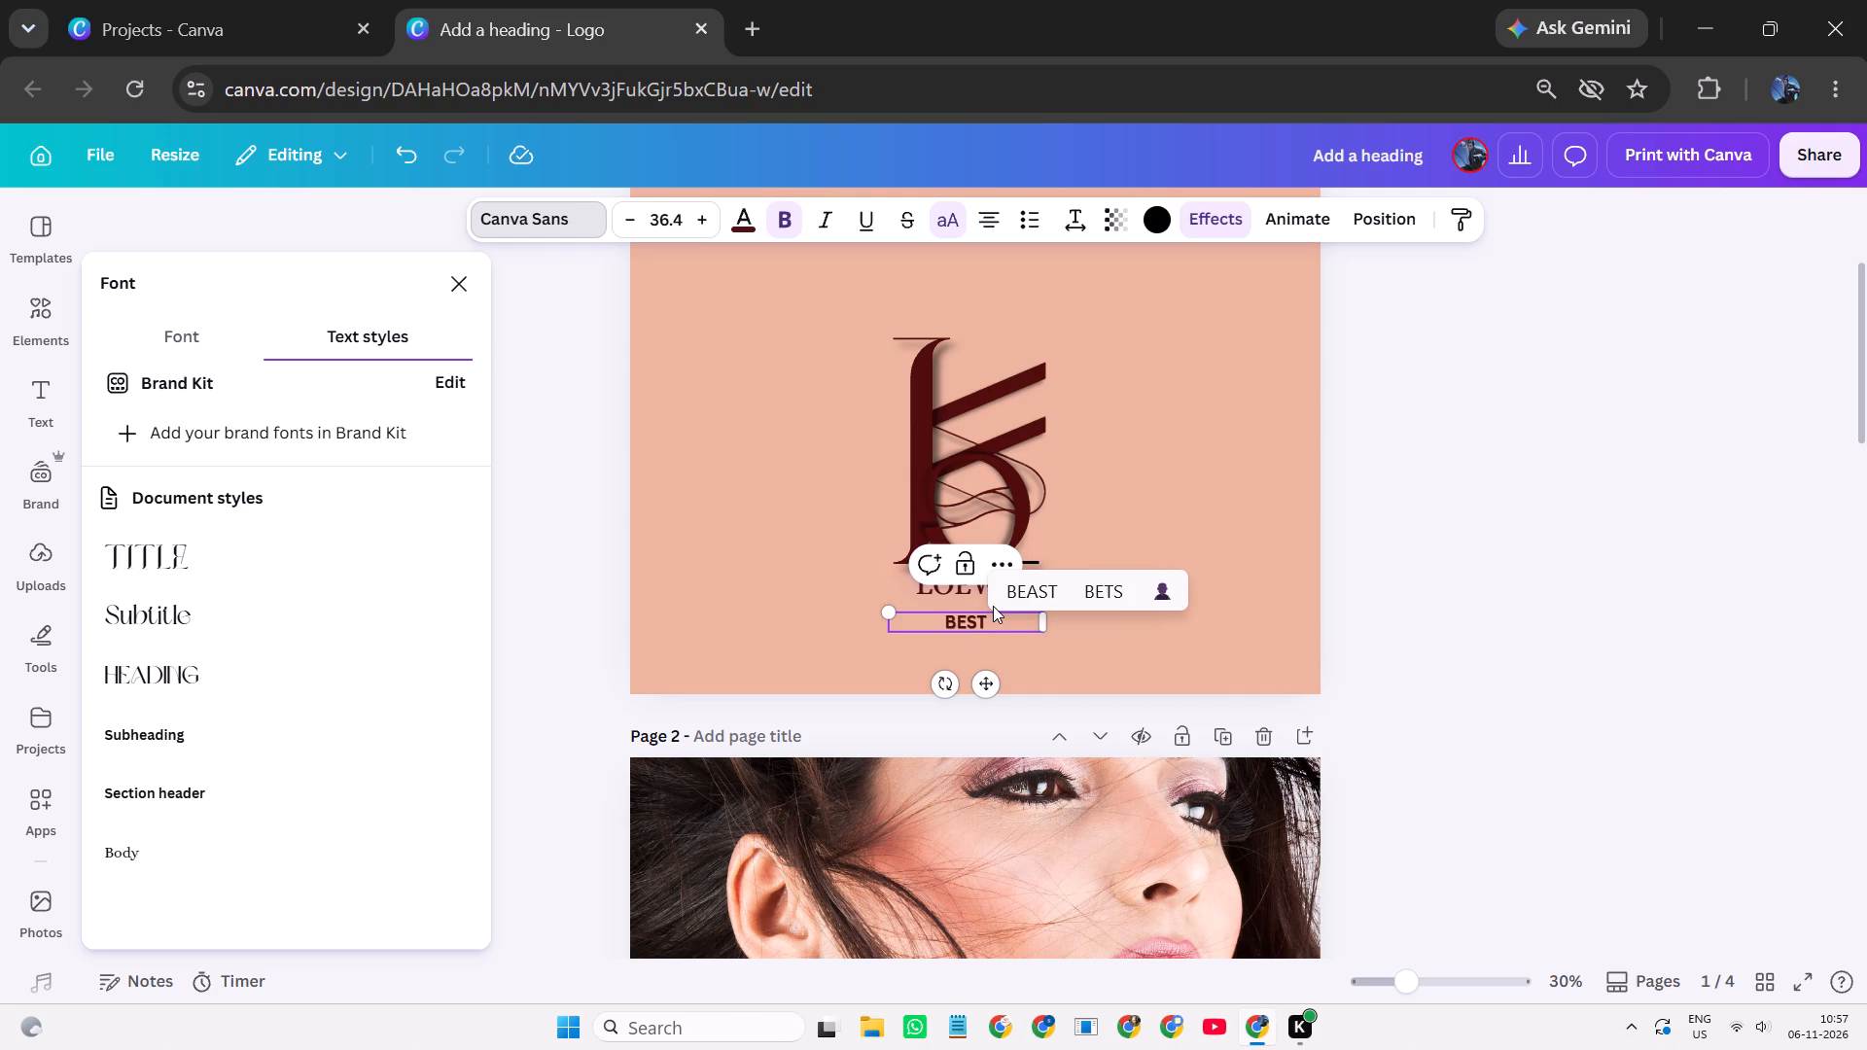
key(space)
text(luxury)
key(space)
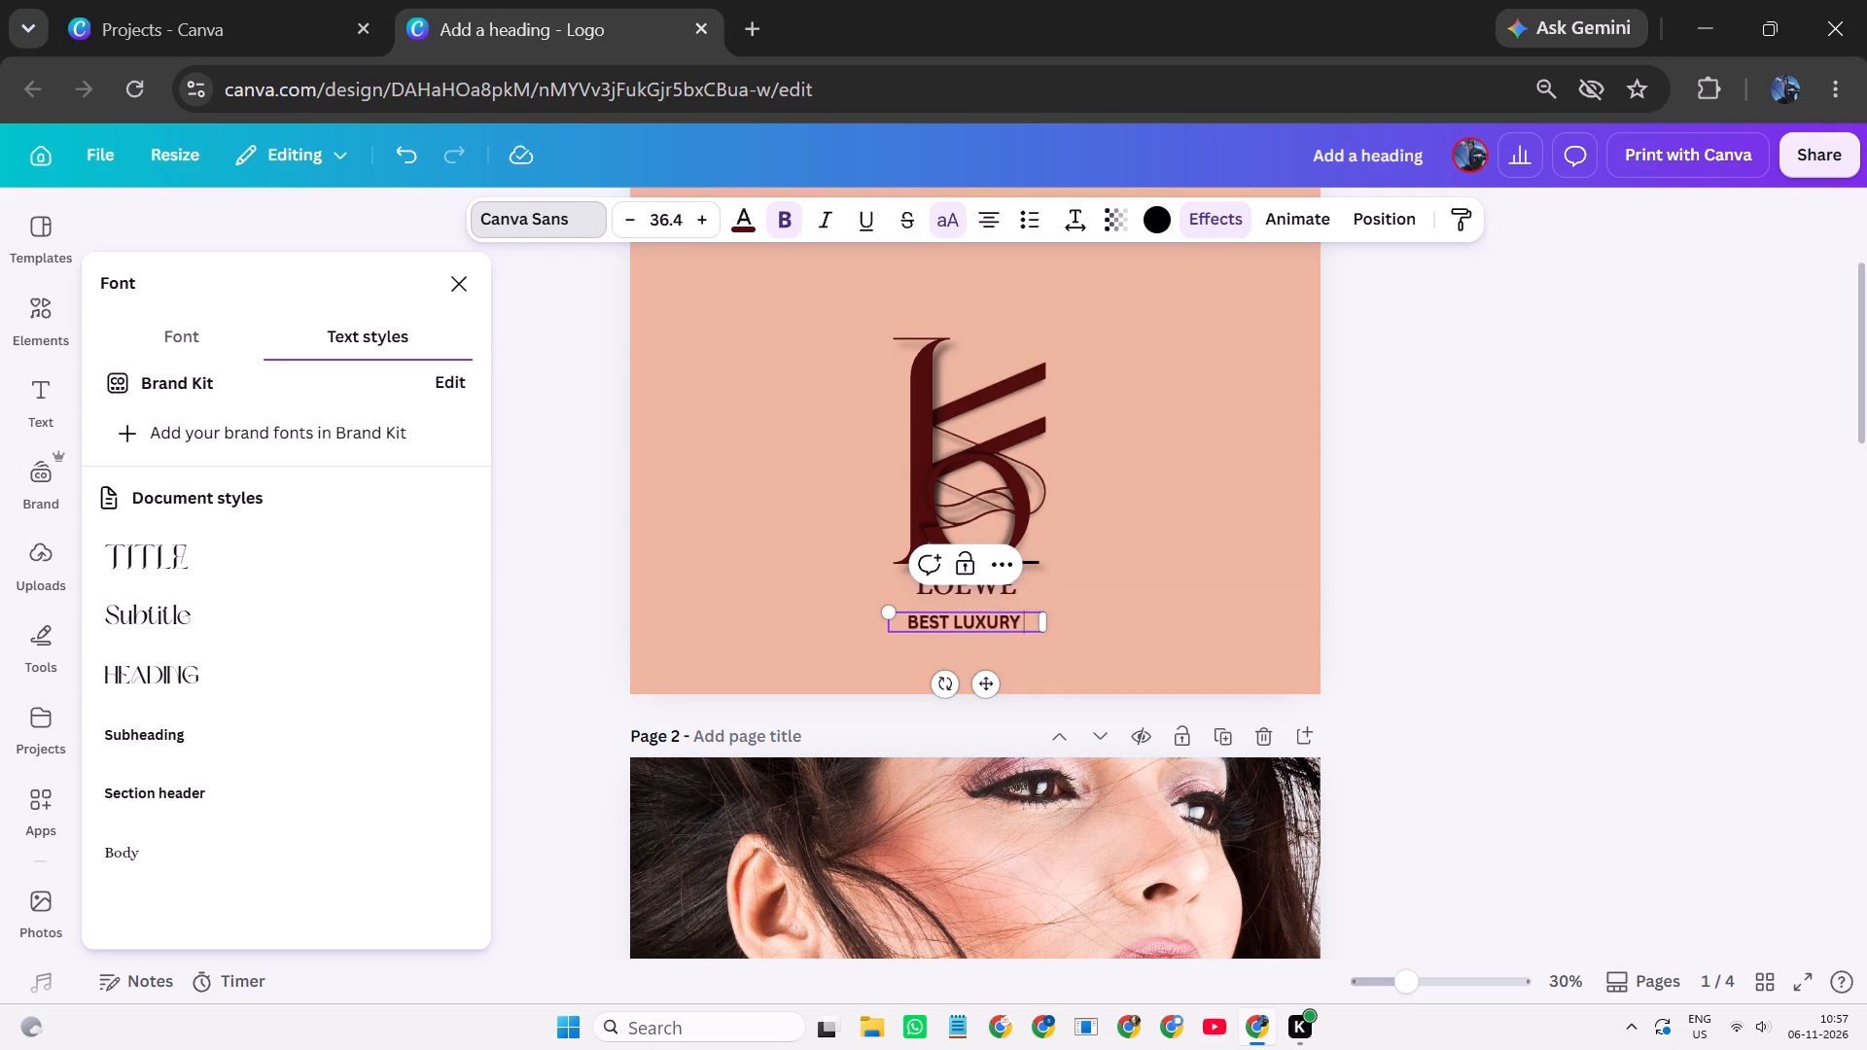
text(fashio)
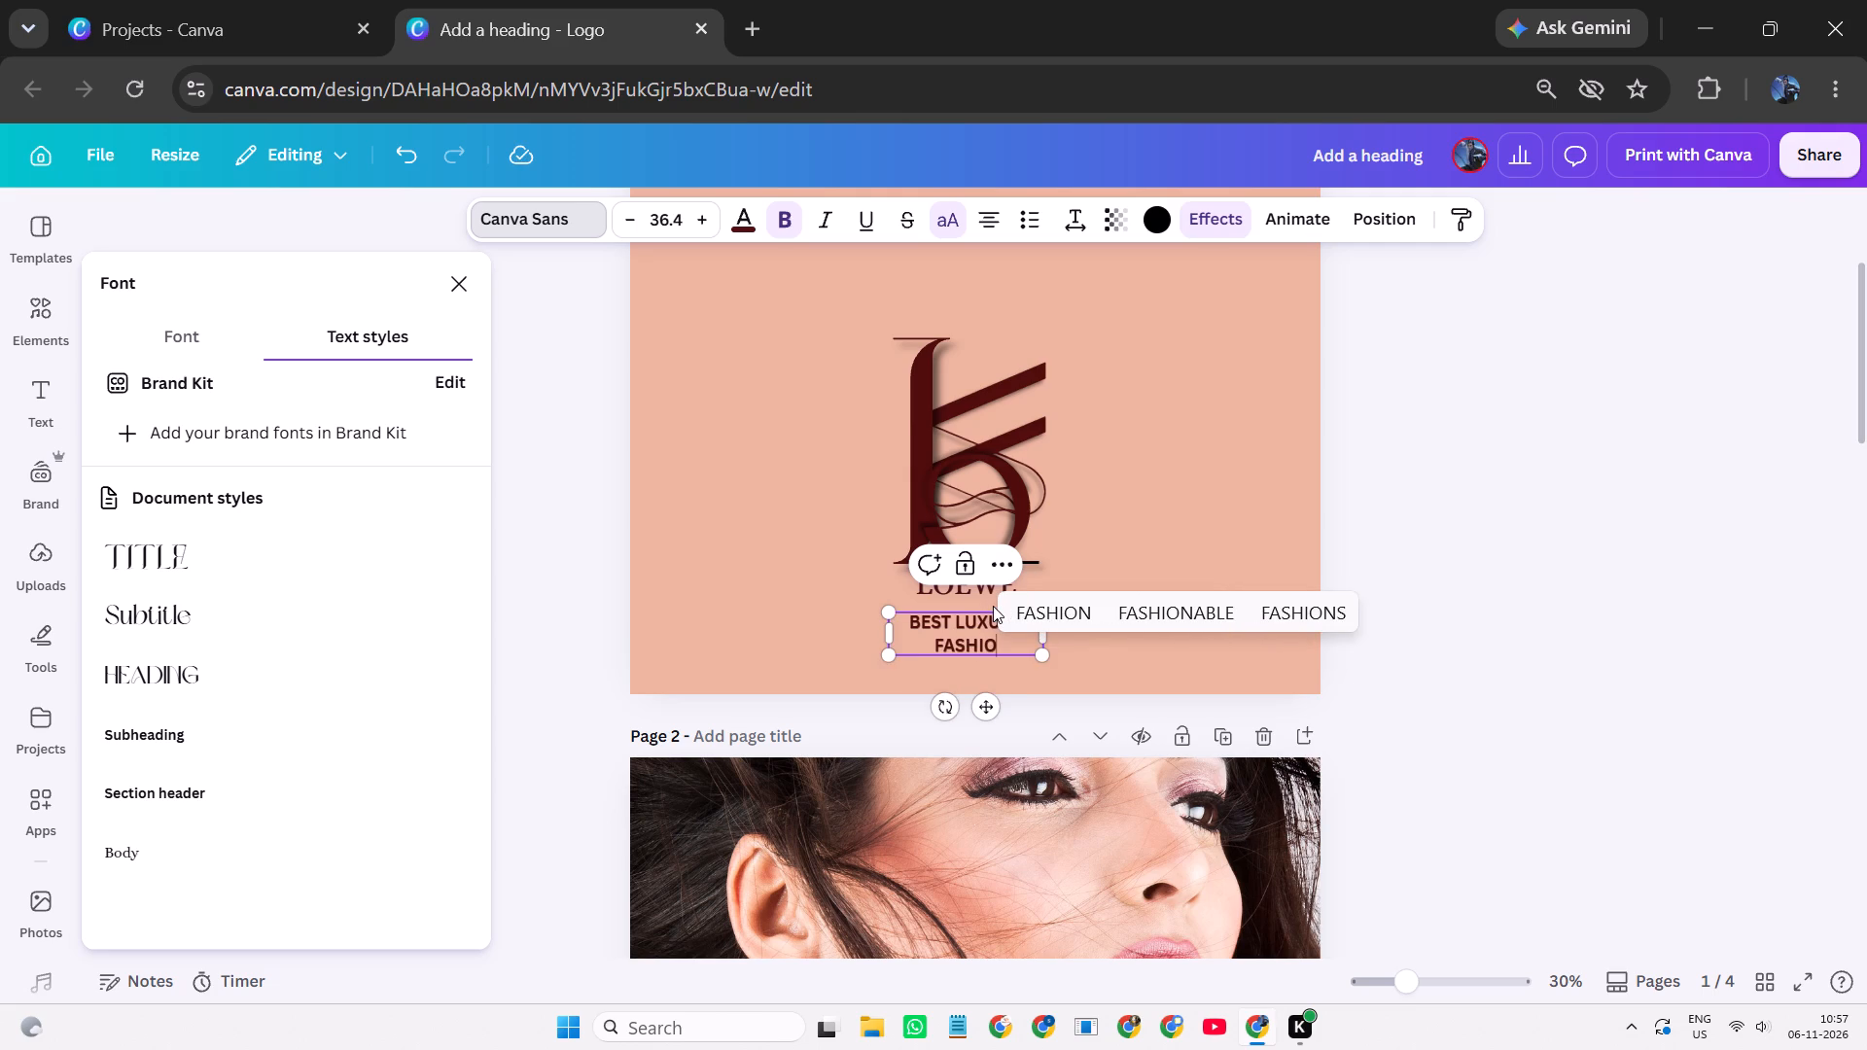
text(n)
key(space)
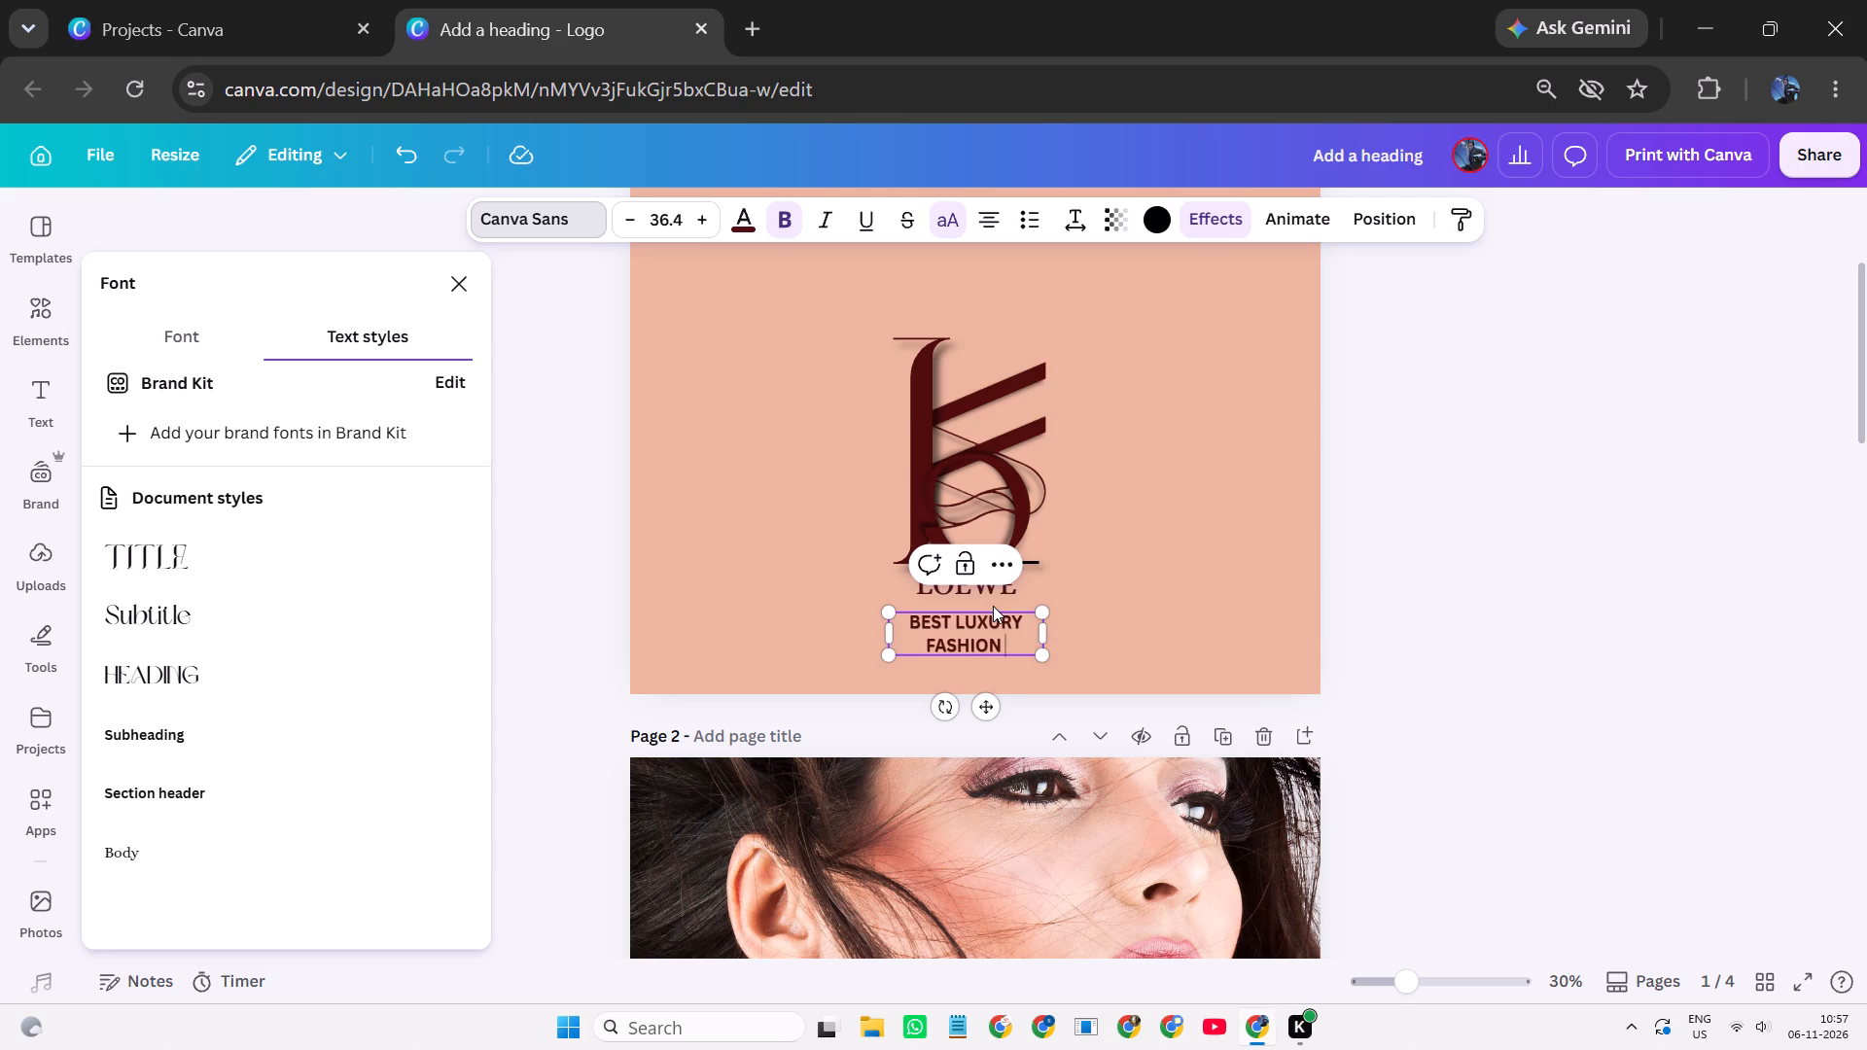
text(sto)
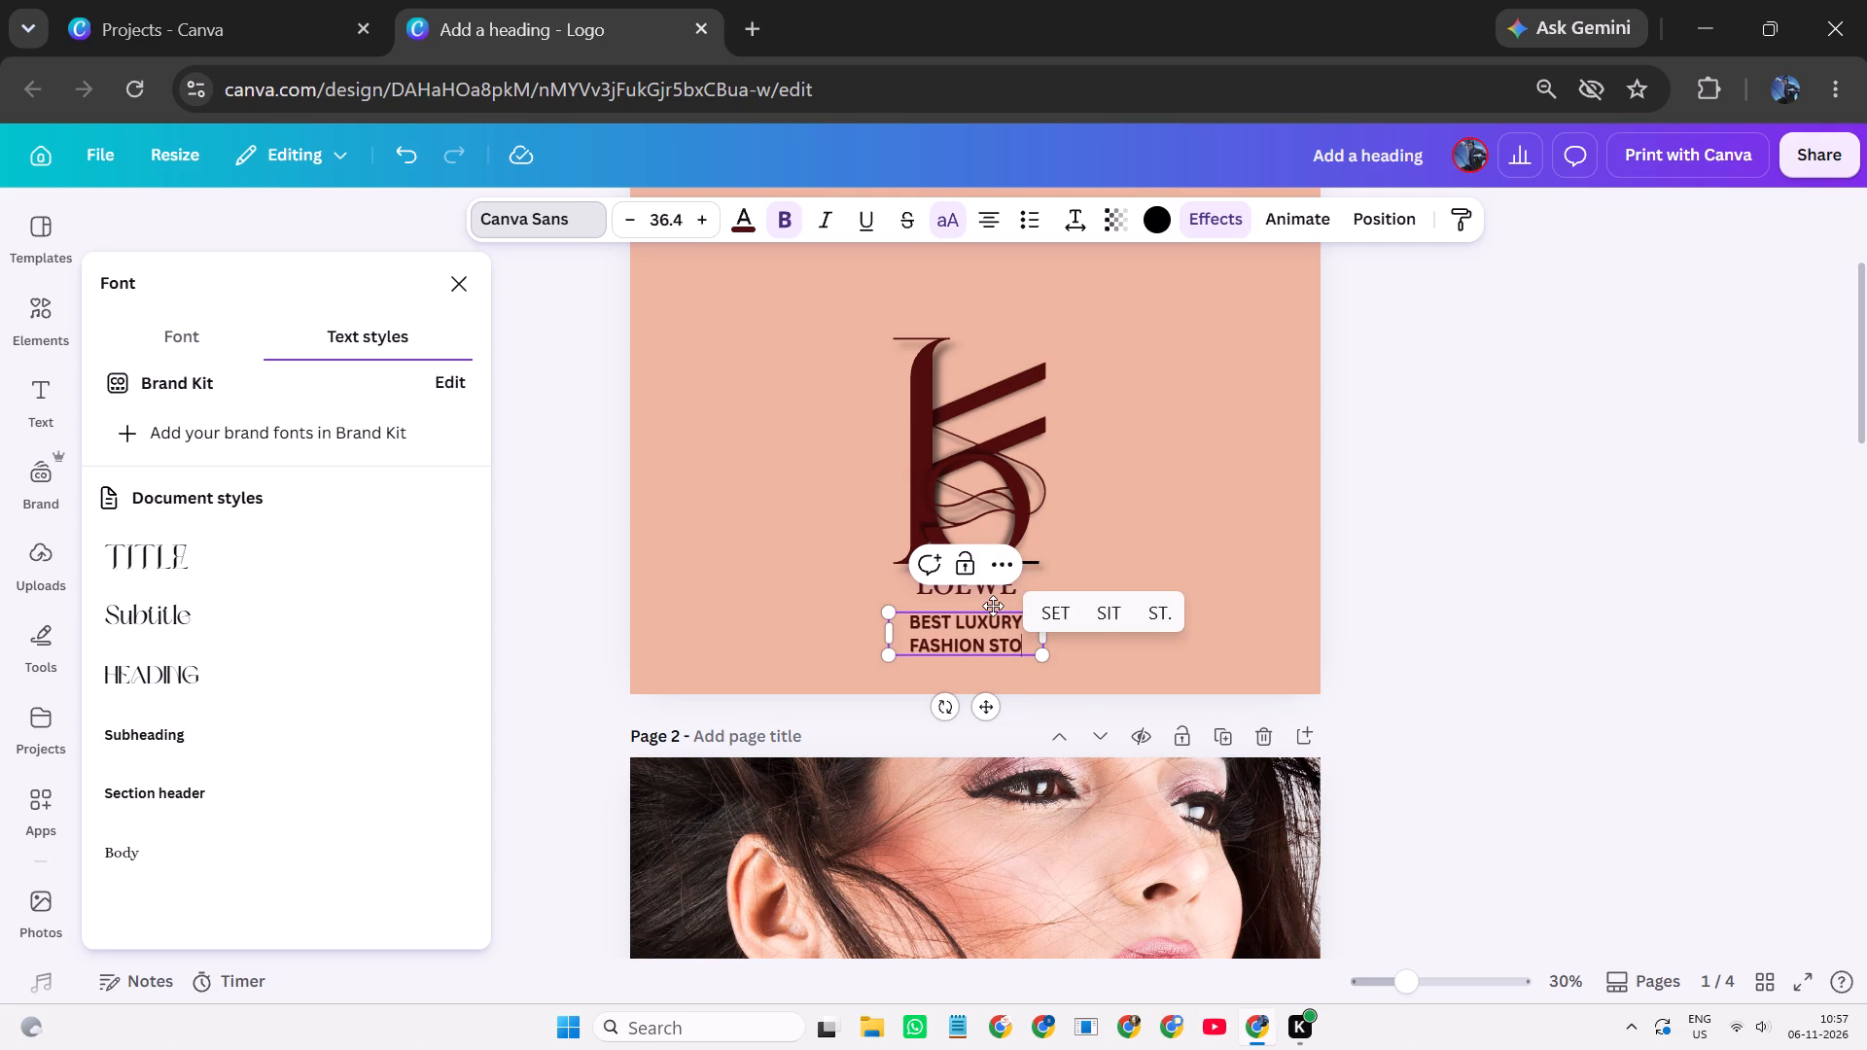
text(re)
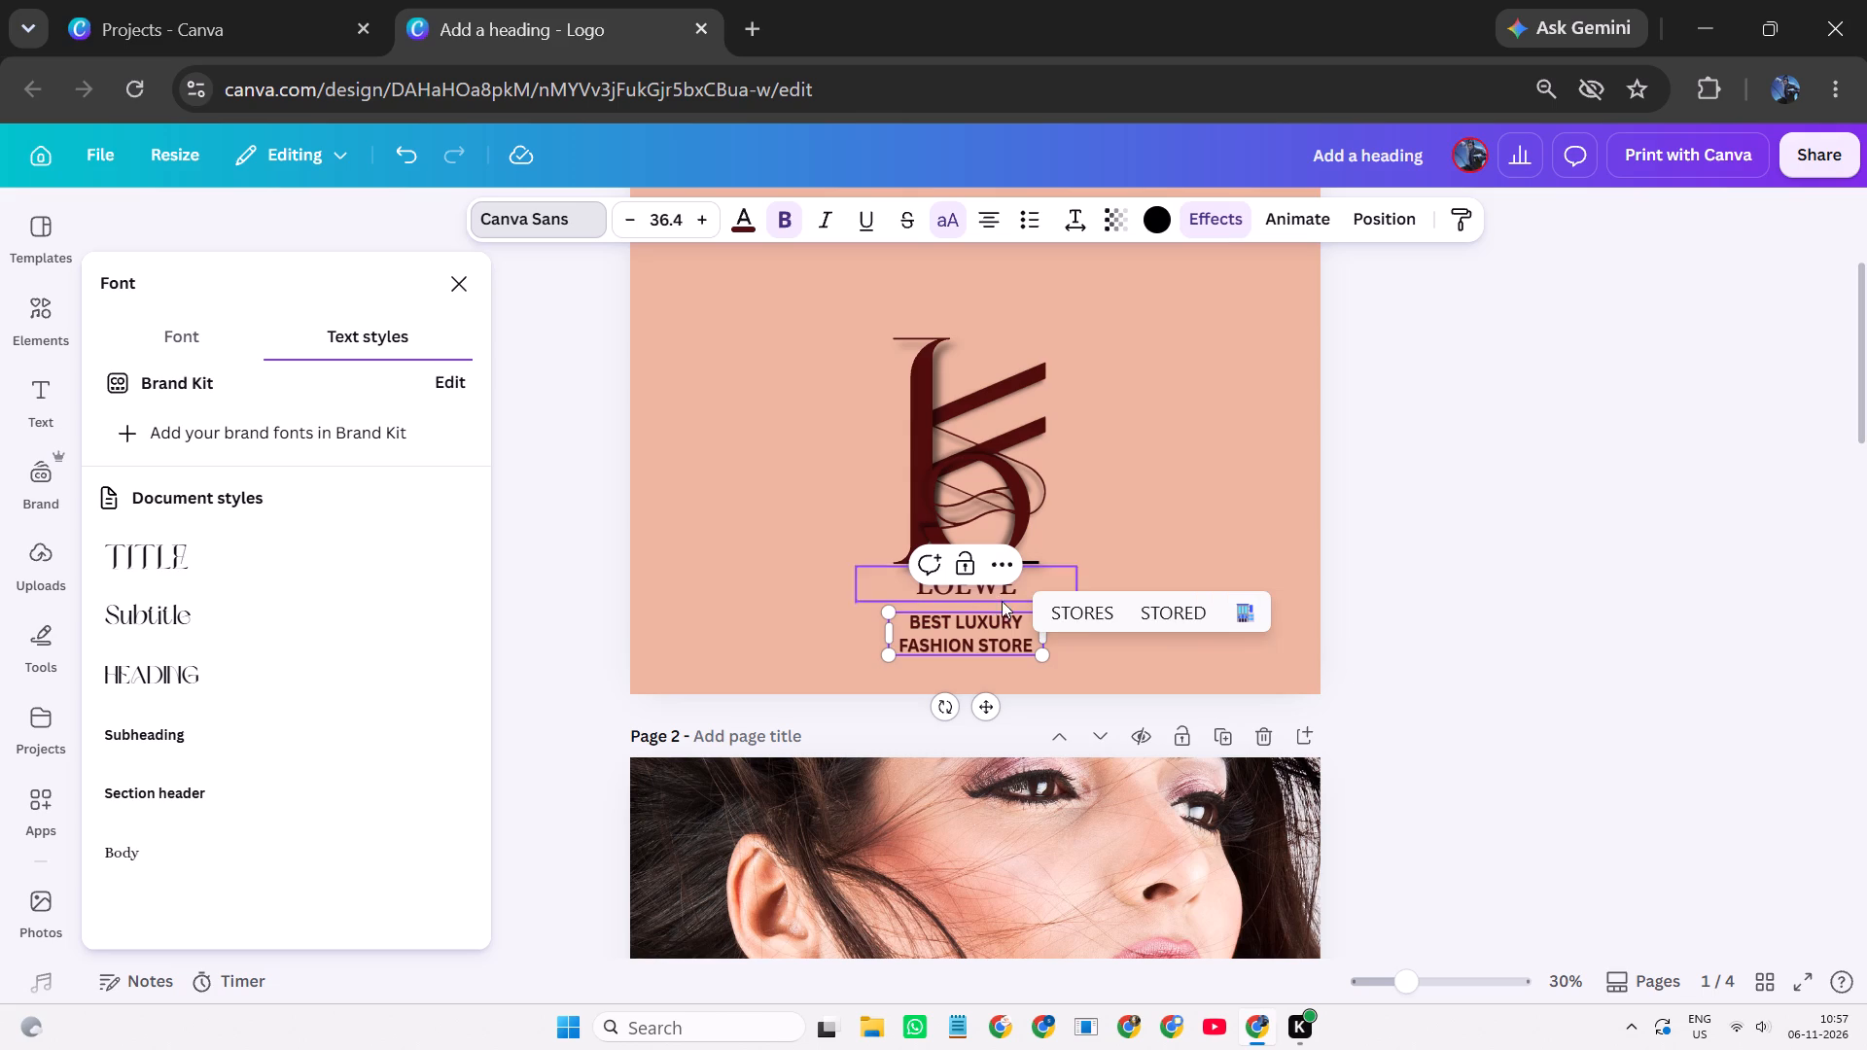
click(1453, 590)
Widen the tagline's text box to fit one line, reduce it to size 34.2 and place it just beneath LOEWE.
click(1008, 641)
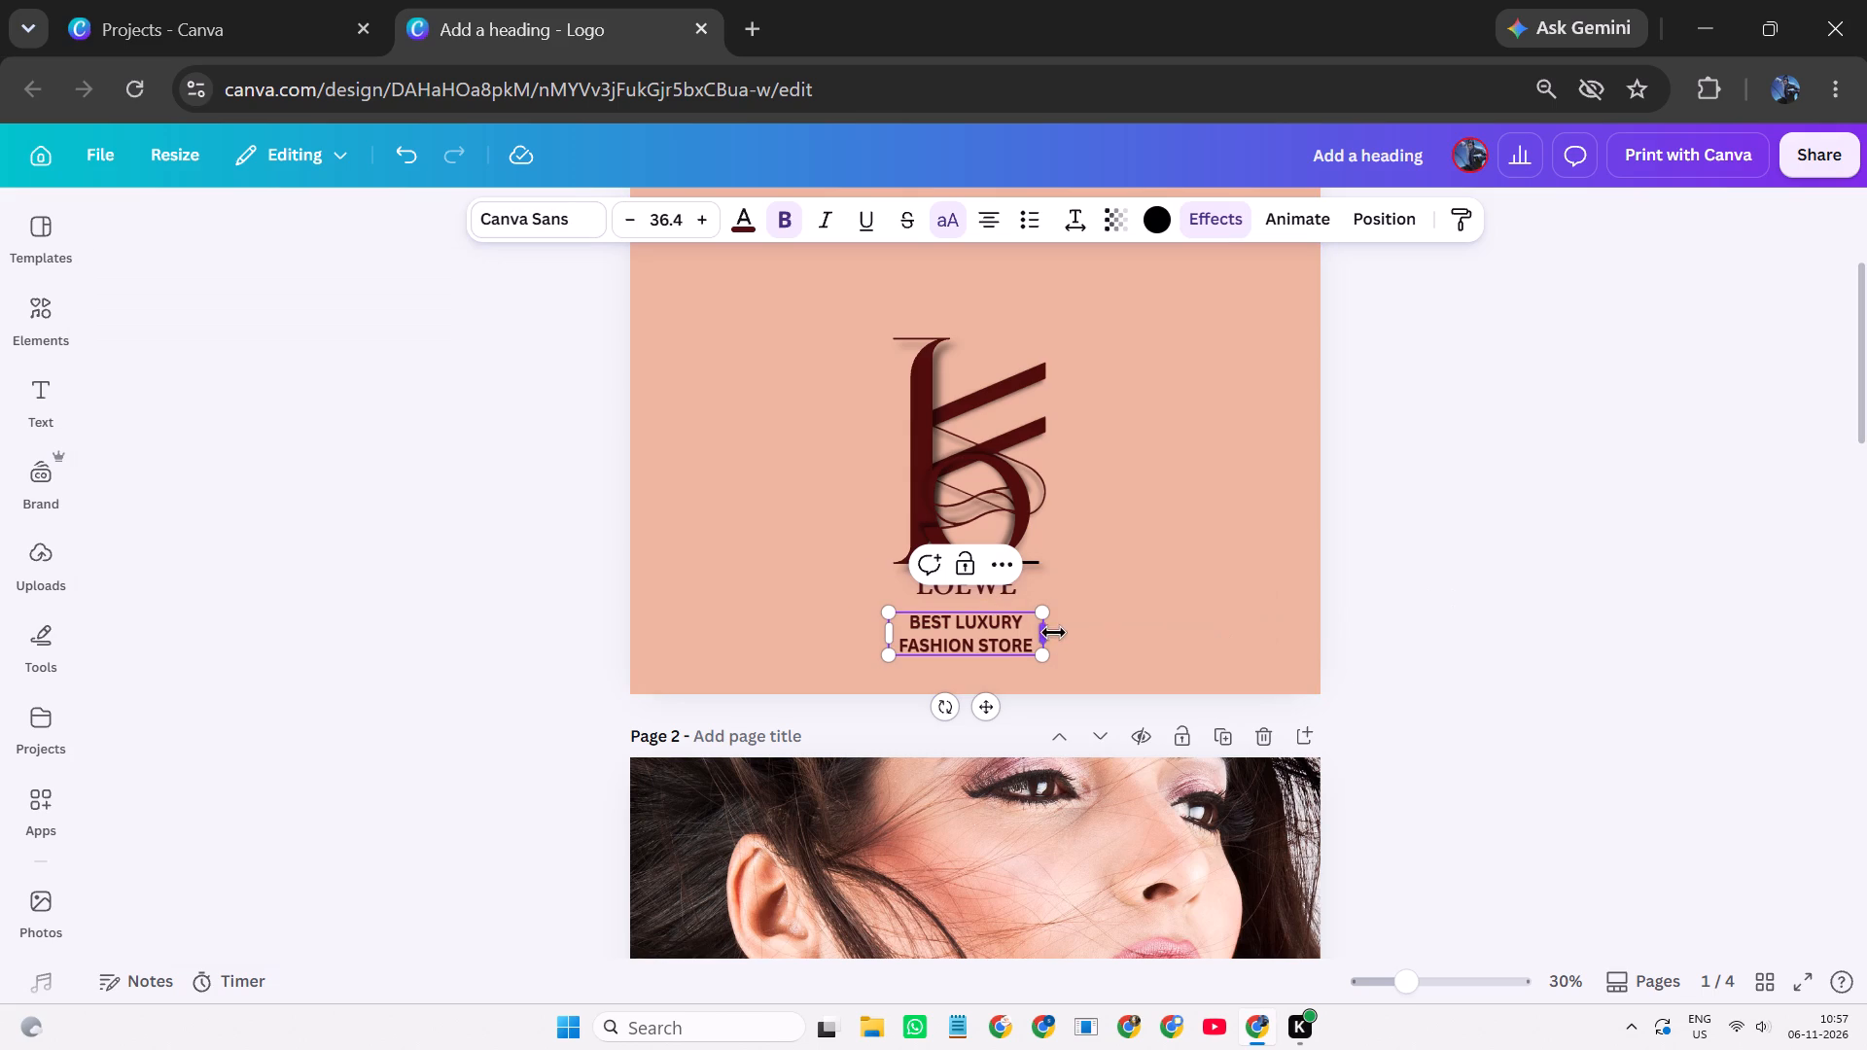
drag(1053, 632, 1279, 644)
click(1221, 668)
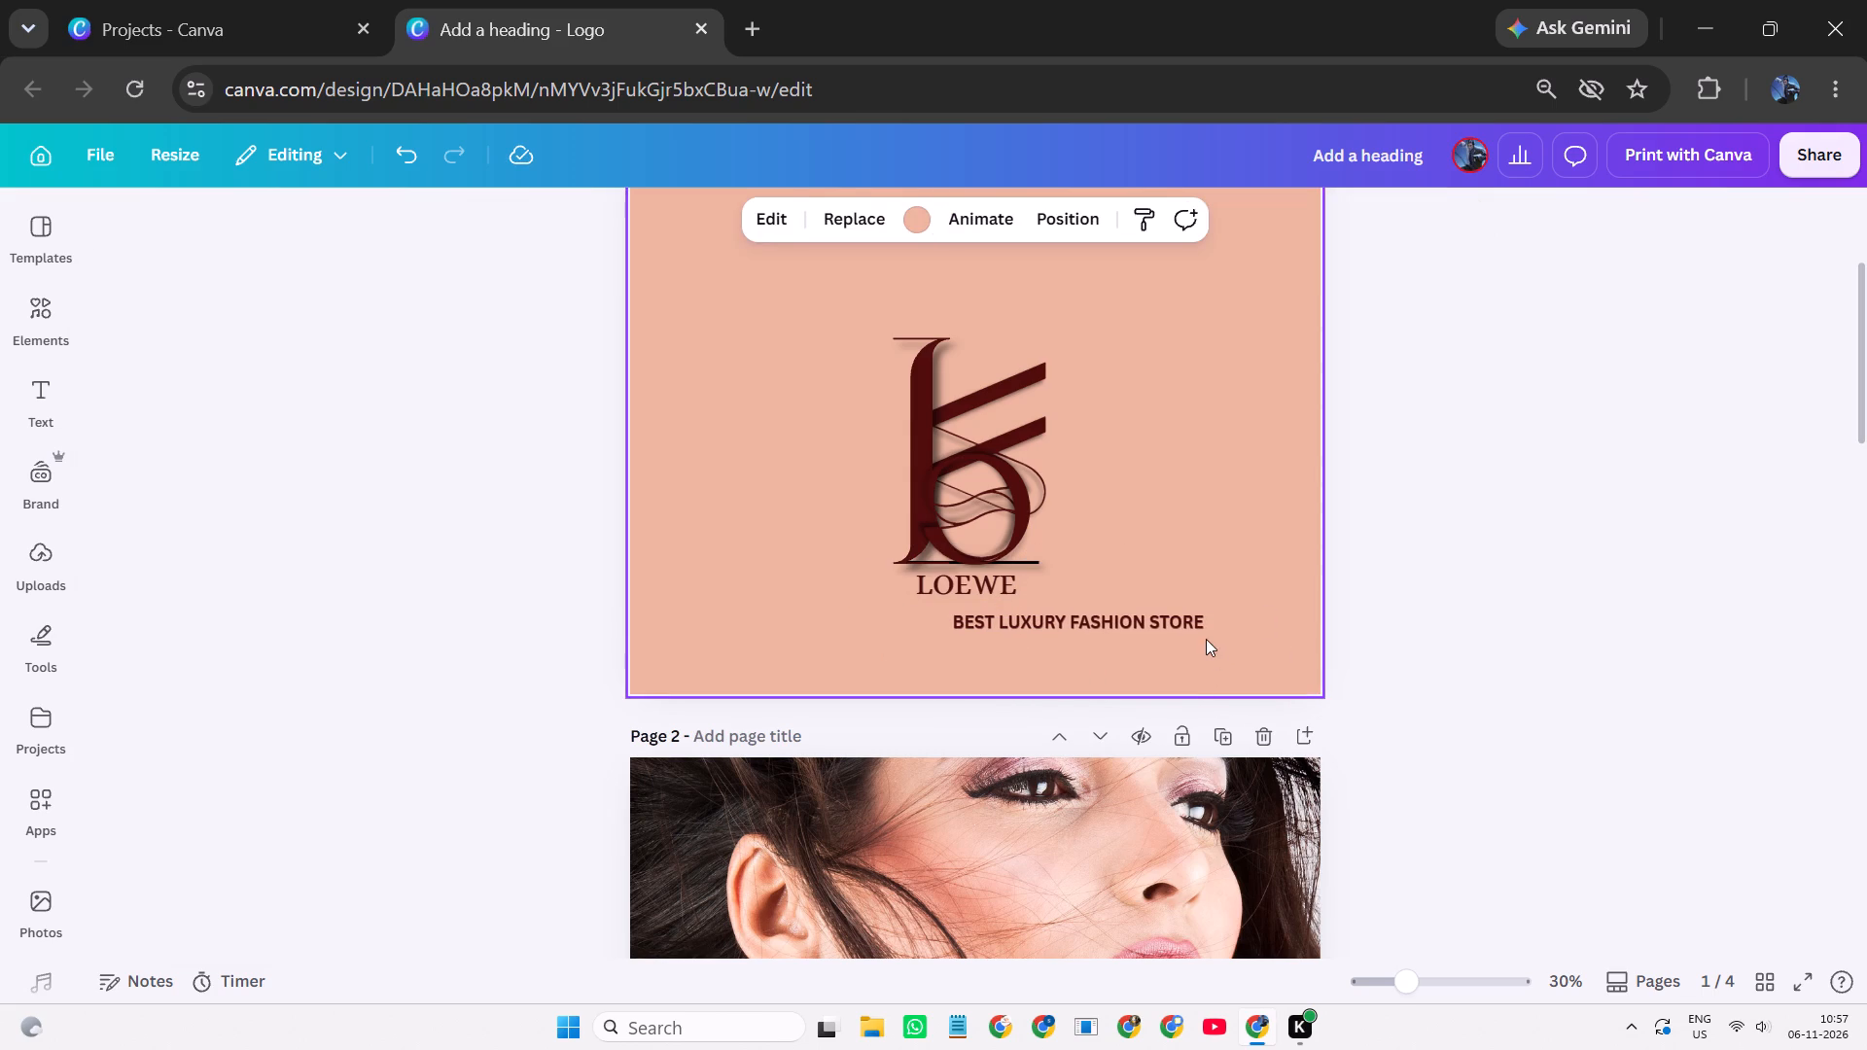
drag(1200, 629, 1091, 617)
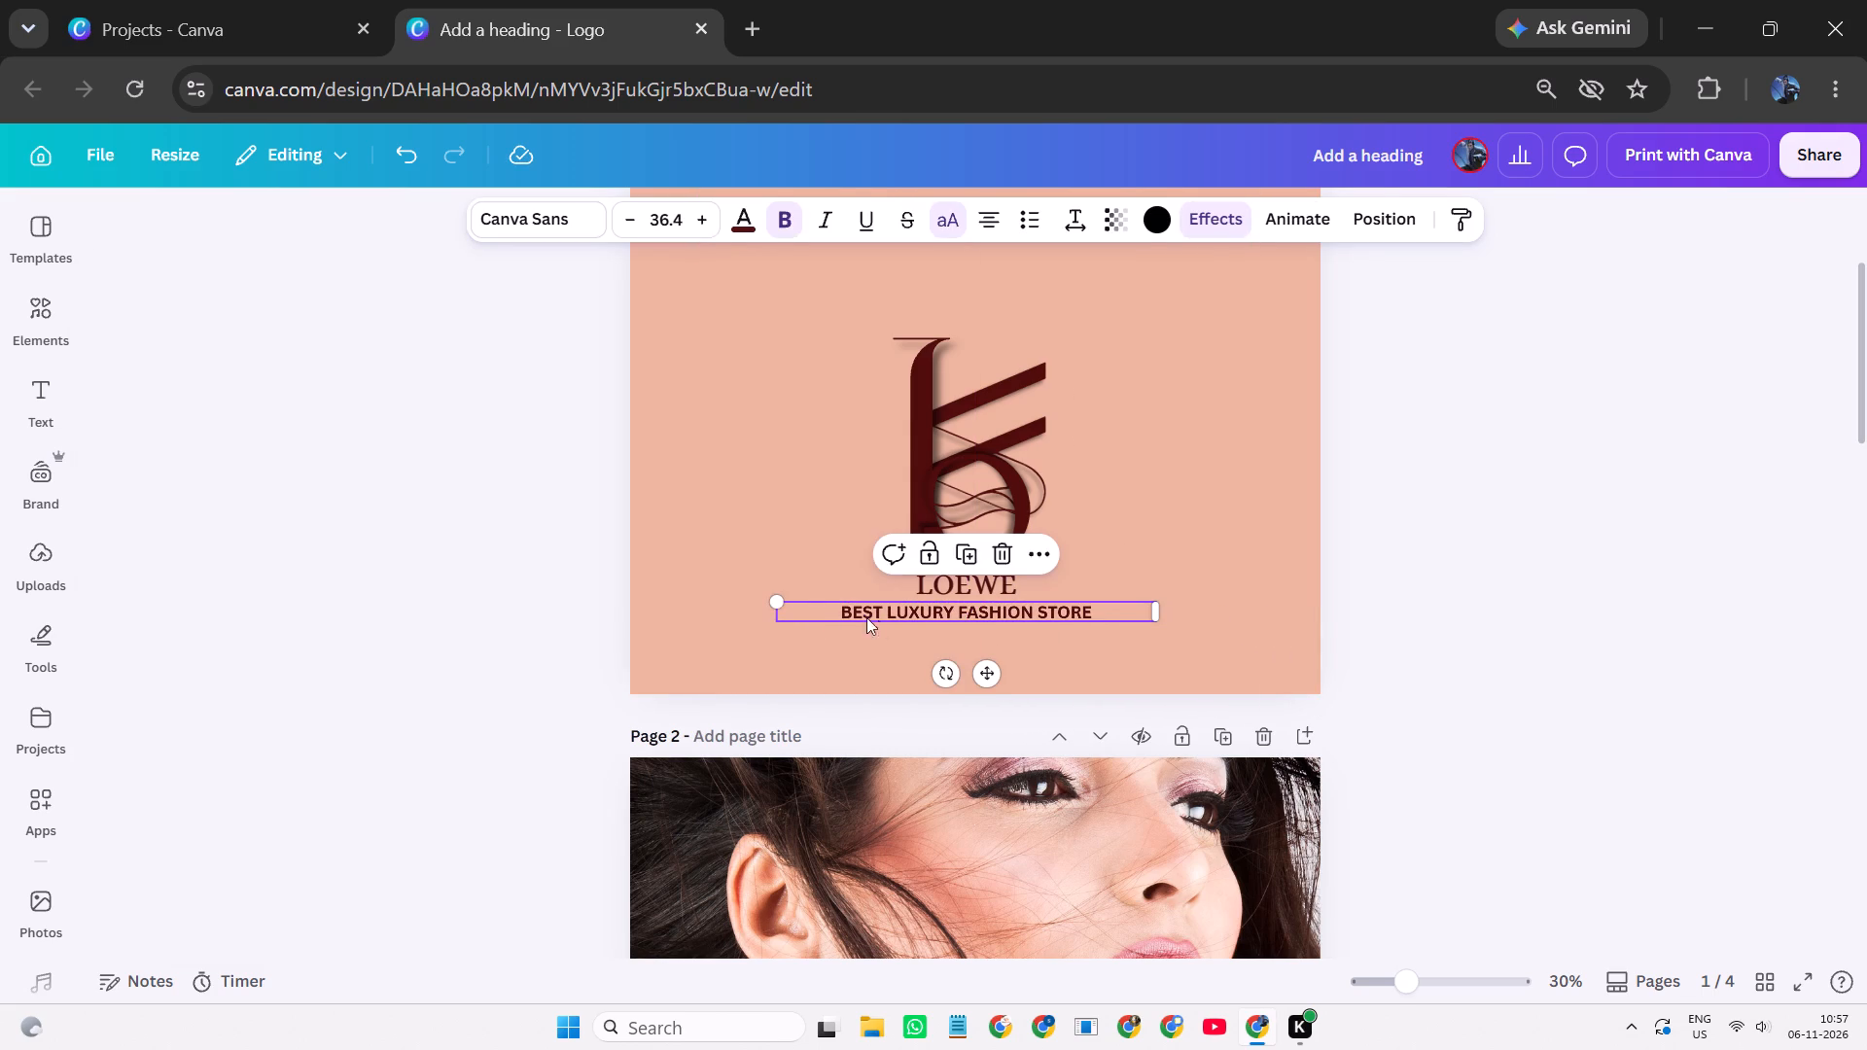
drag(771, 596, 793, 608)
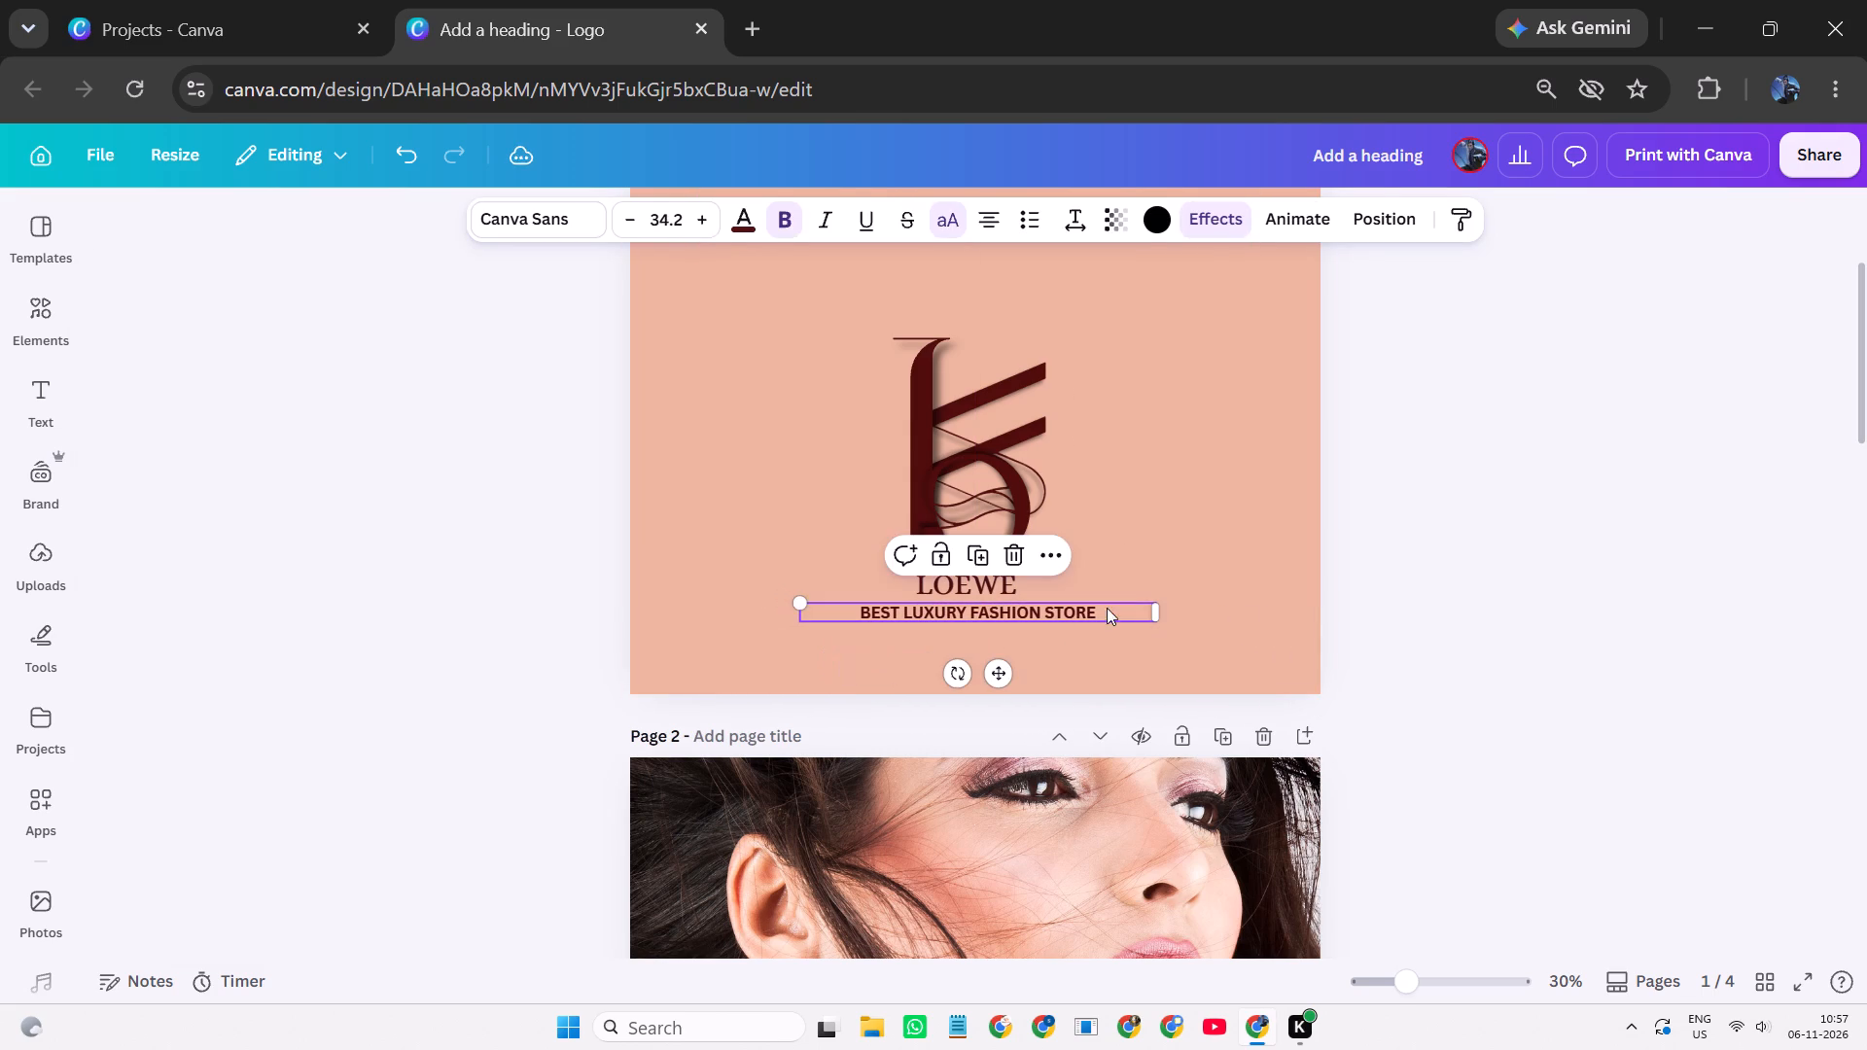
click(1353, 608)
scroll(1355, 606, up, 2)
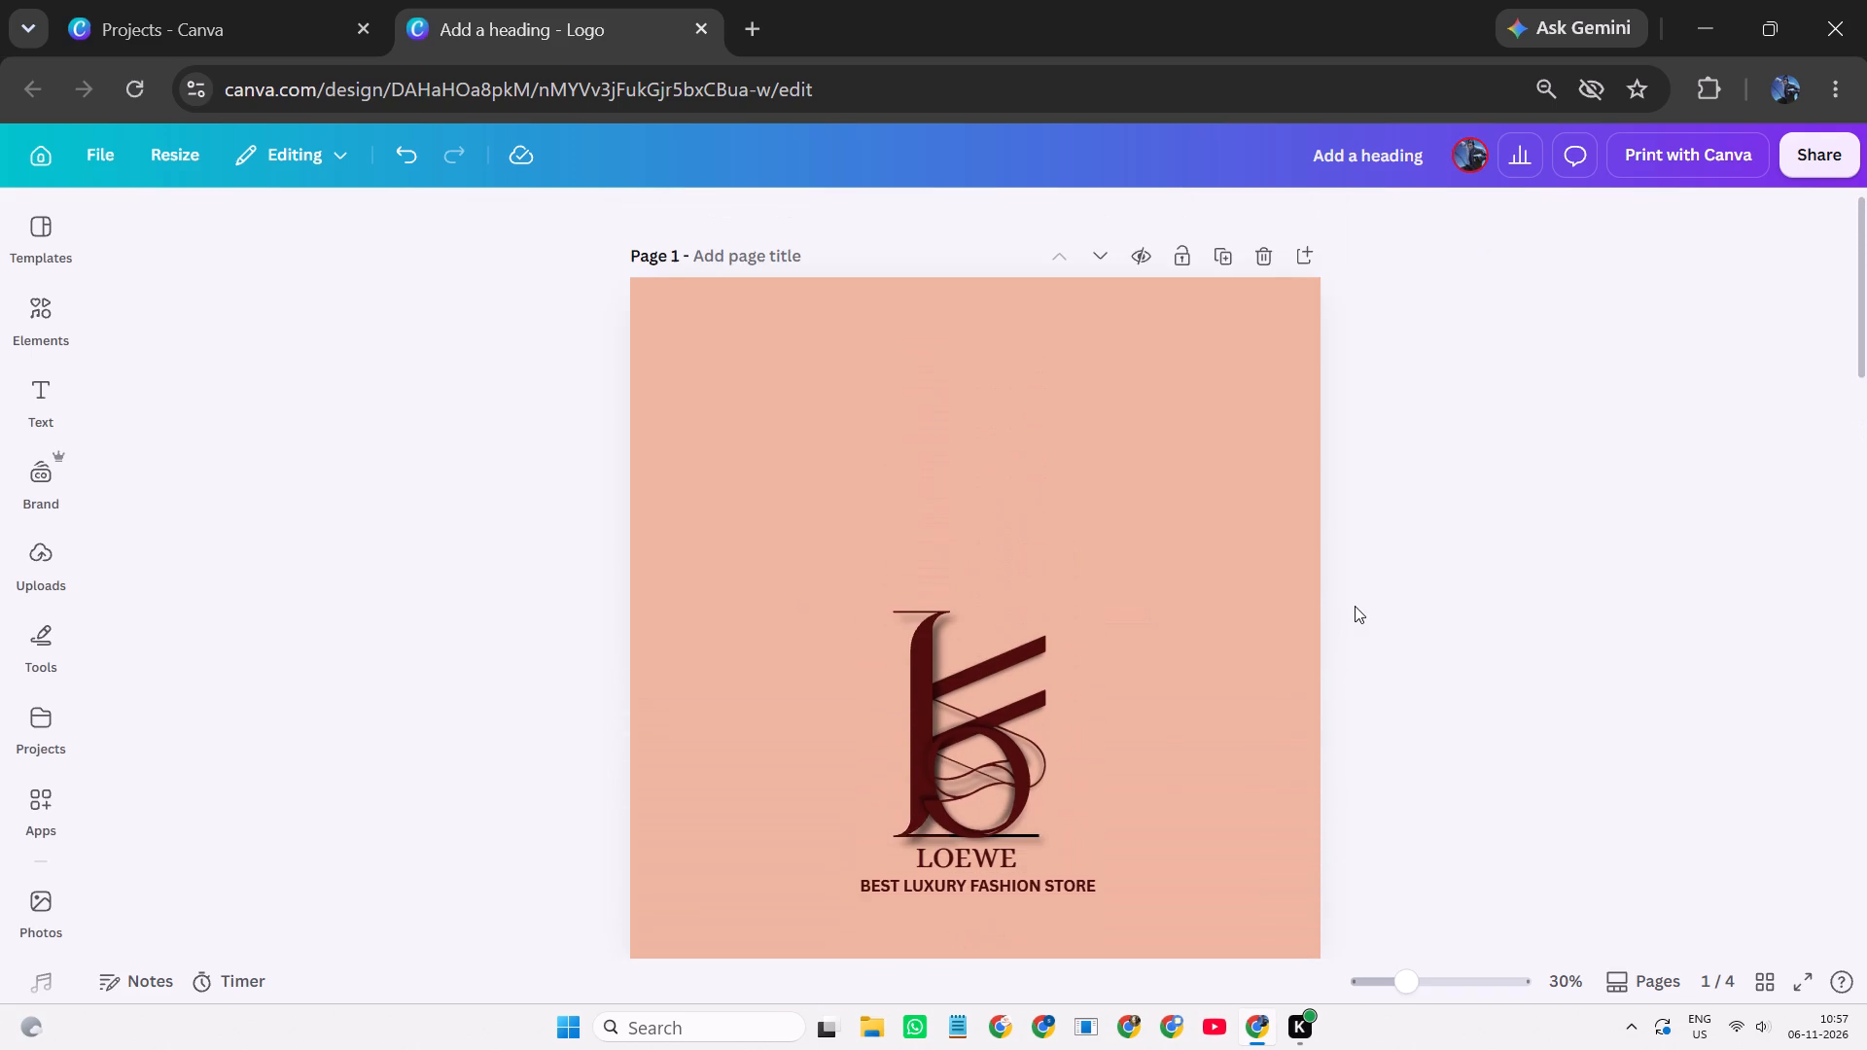
scroll(1355, 606, down, 1)
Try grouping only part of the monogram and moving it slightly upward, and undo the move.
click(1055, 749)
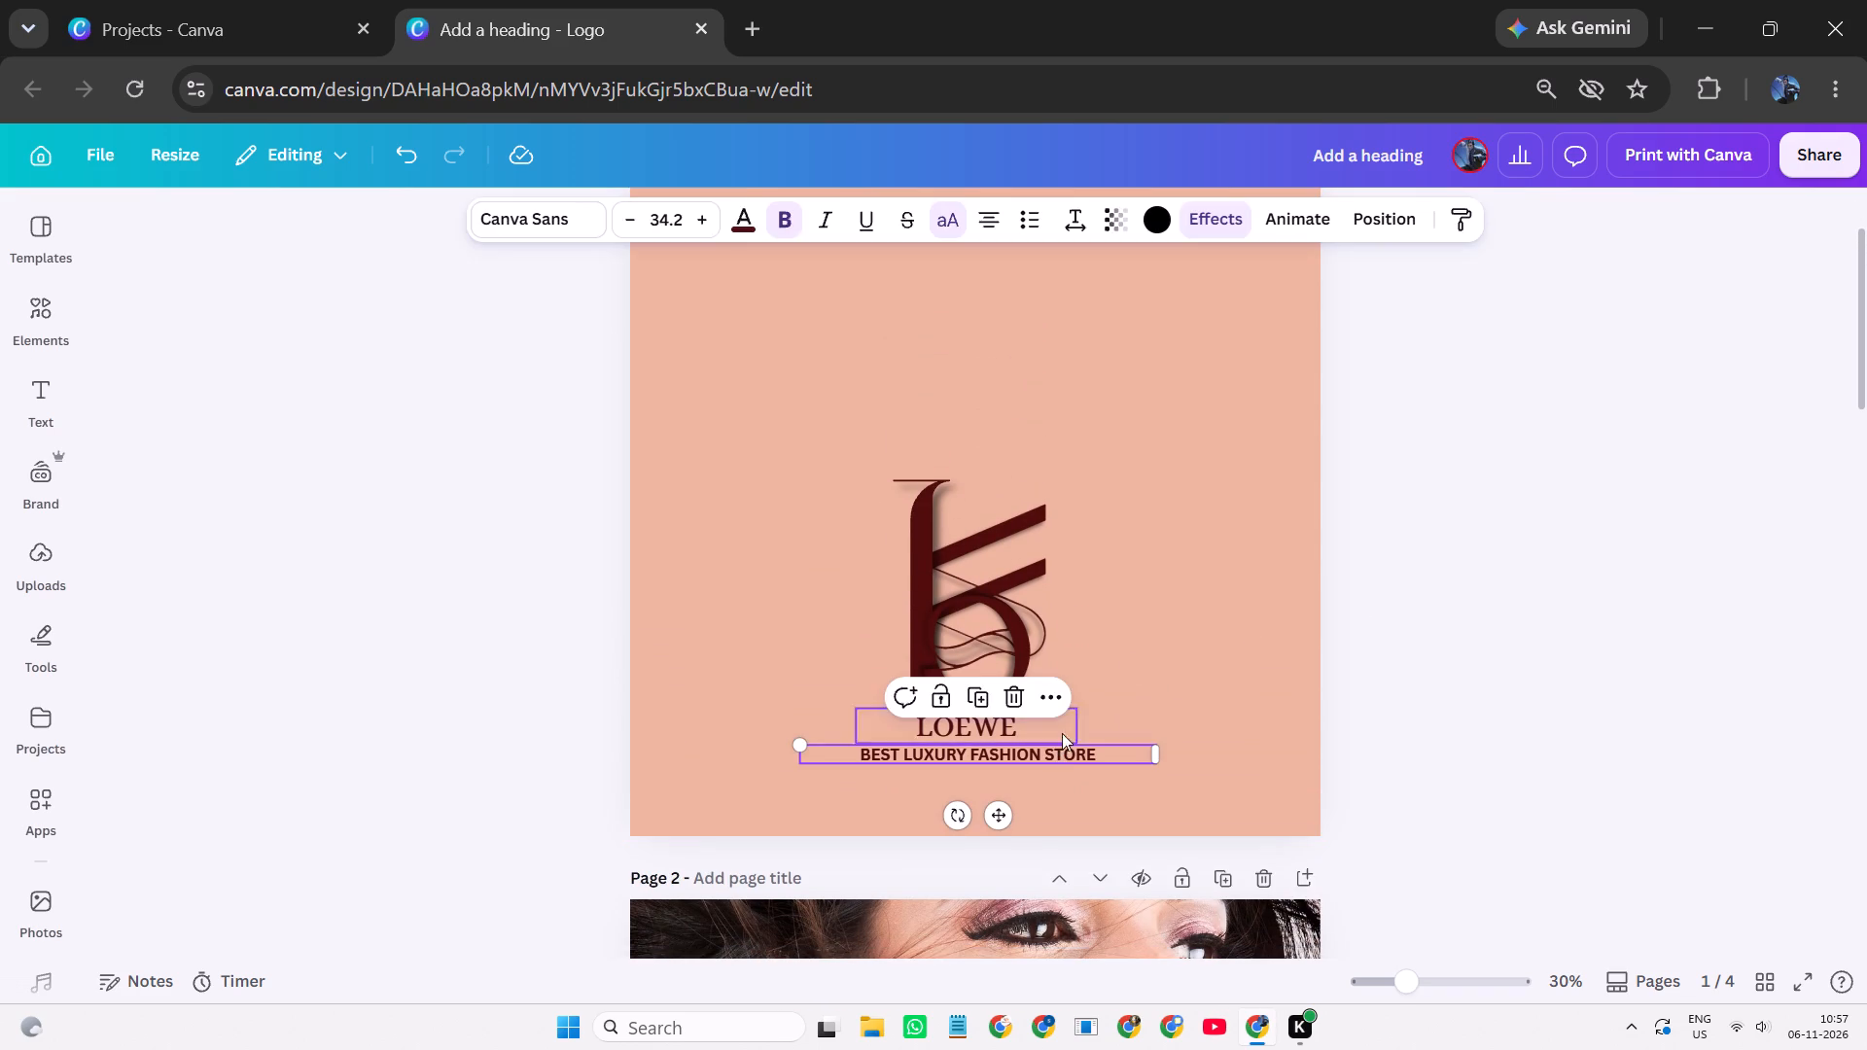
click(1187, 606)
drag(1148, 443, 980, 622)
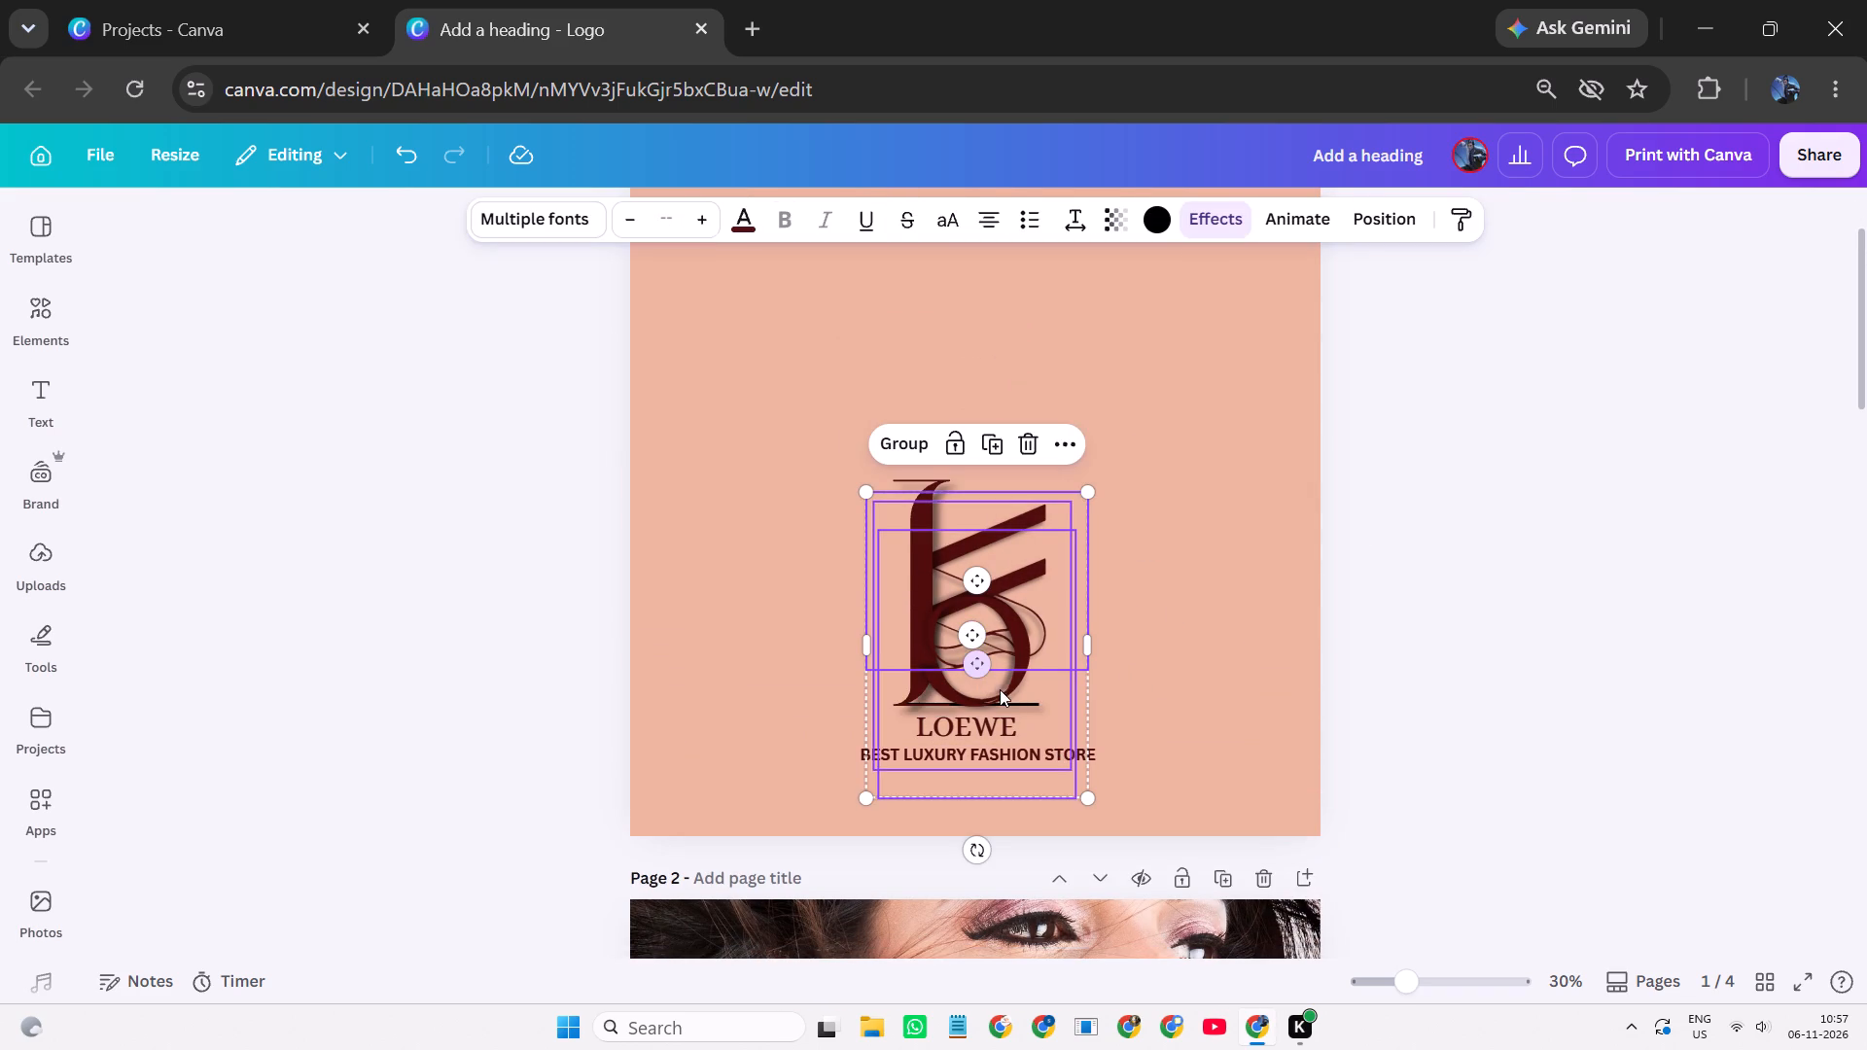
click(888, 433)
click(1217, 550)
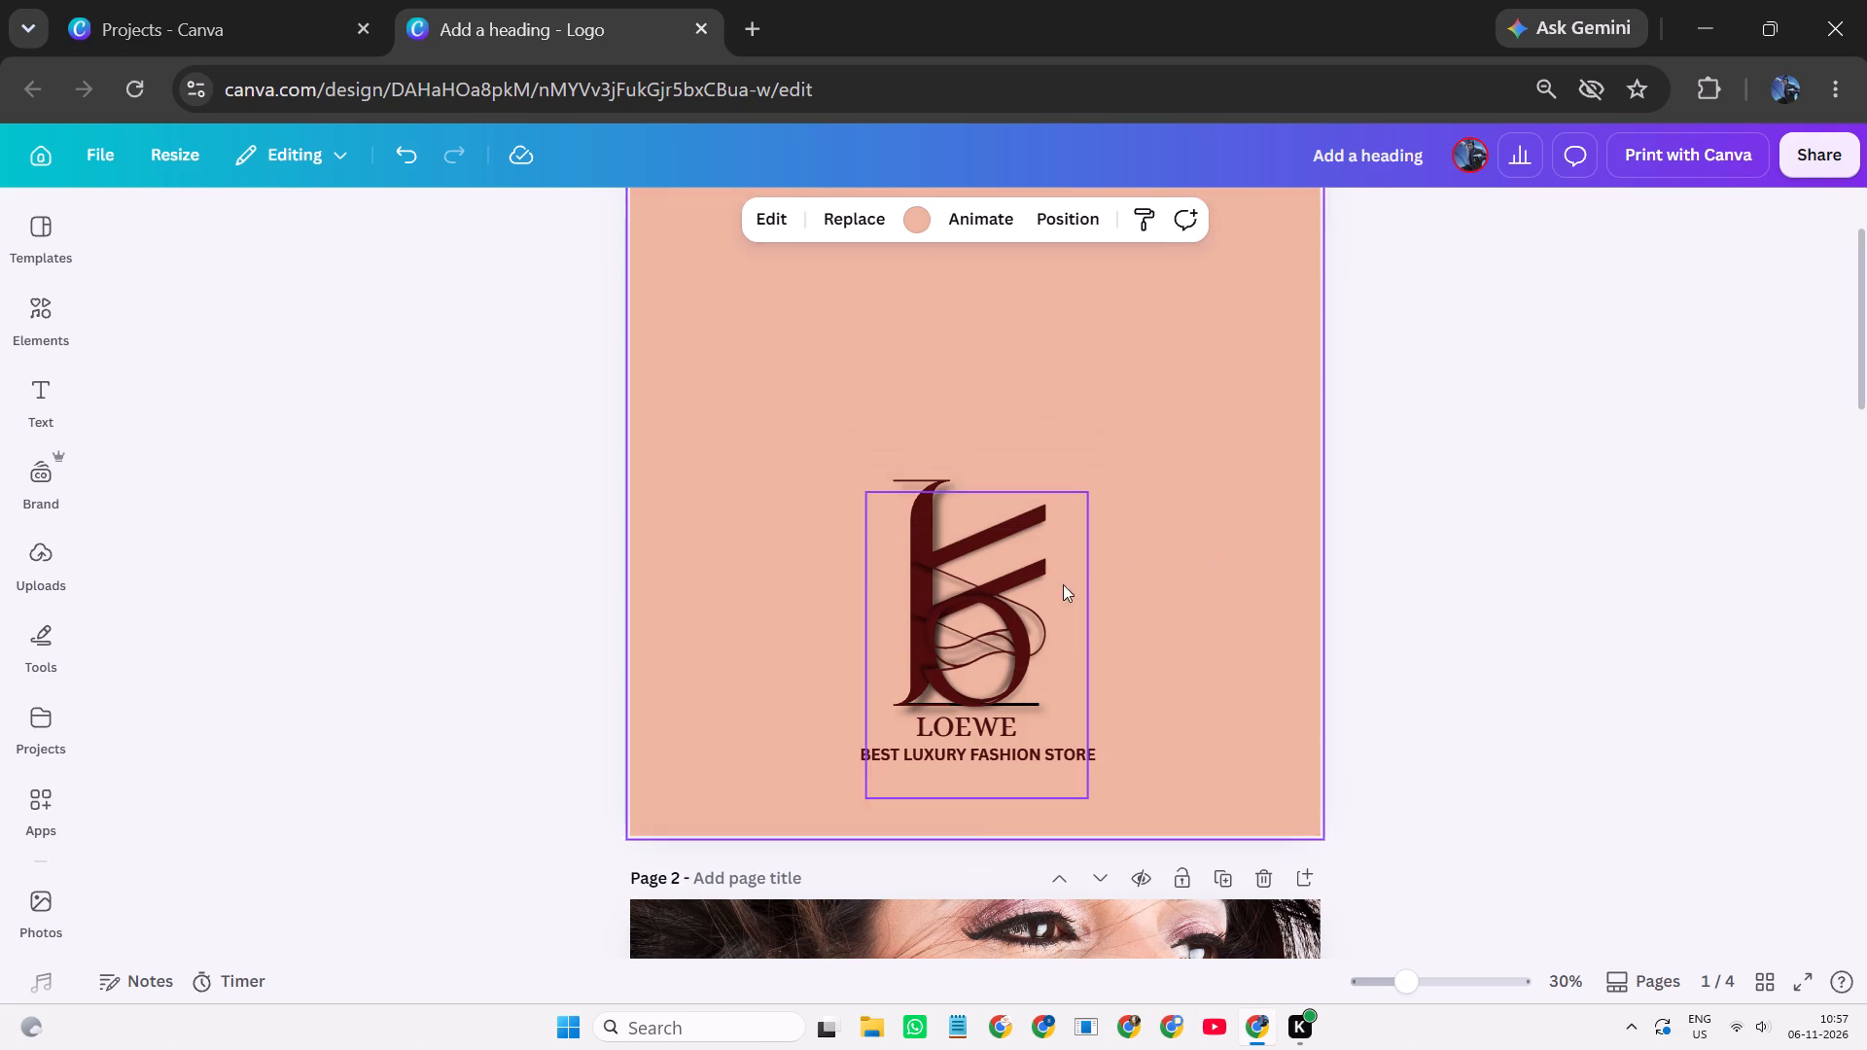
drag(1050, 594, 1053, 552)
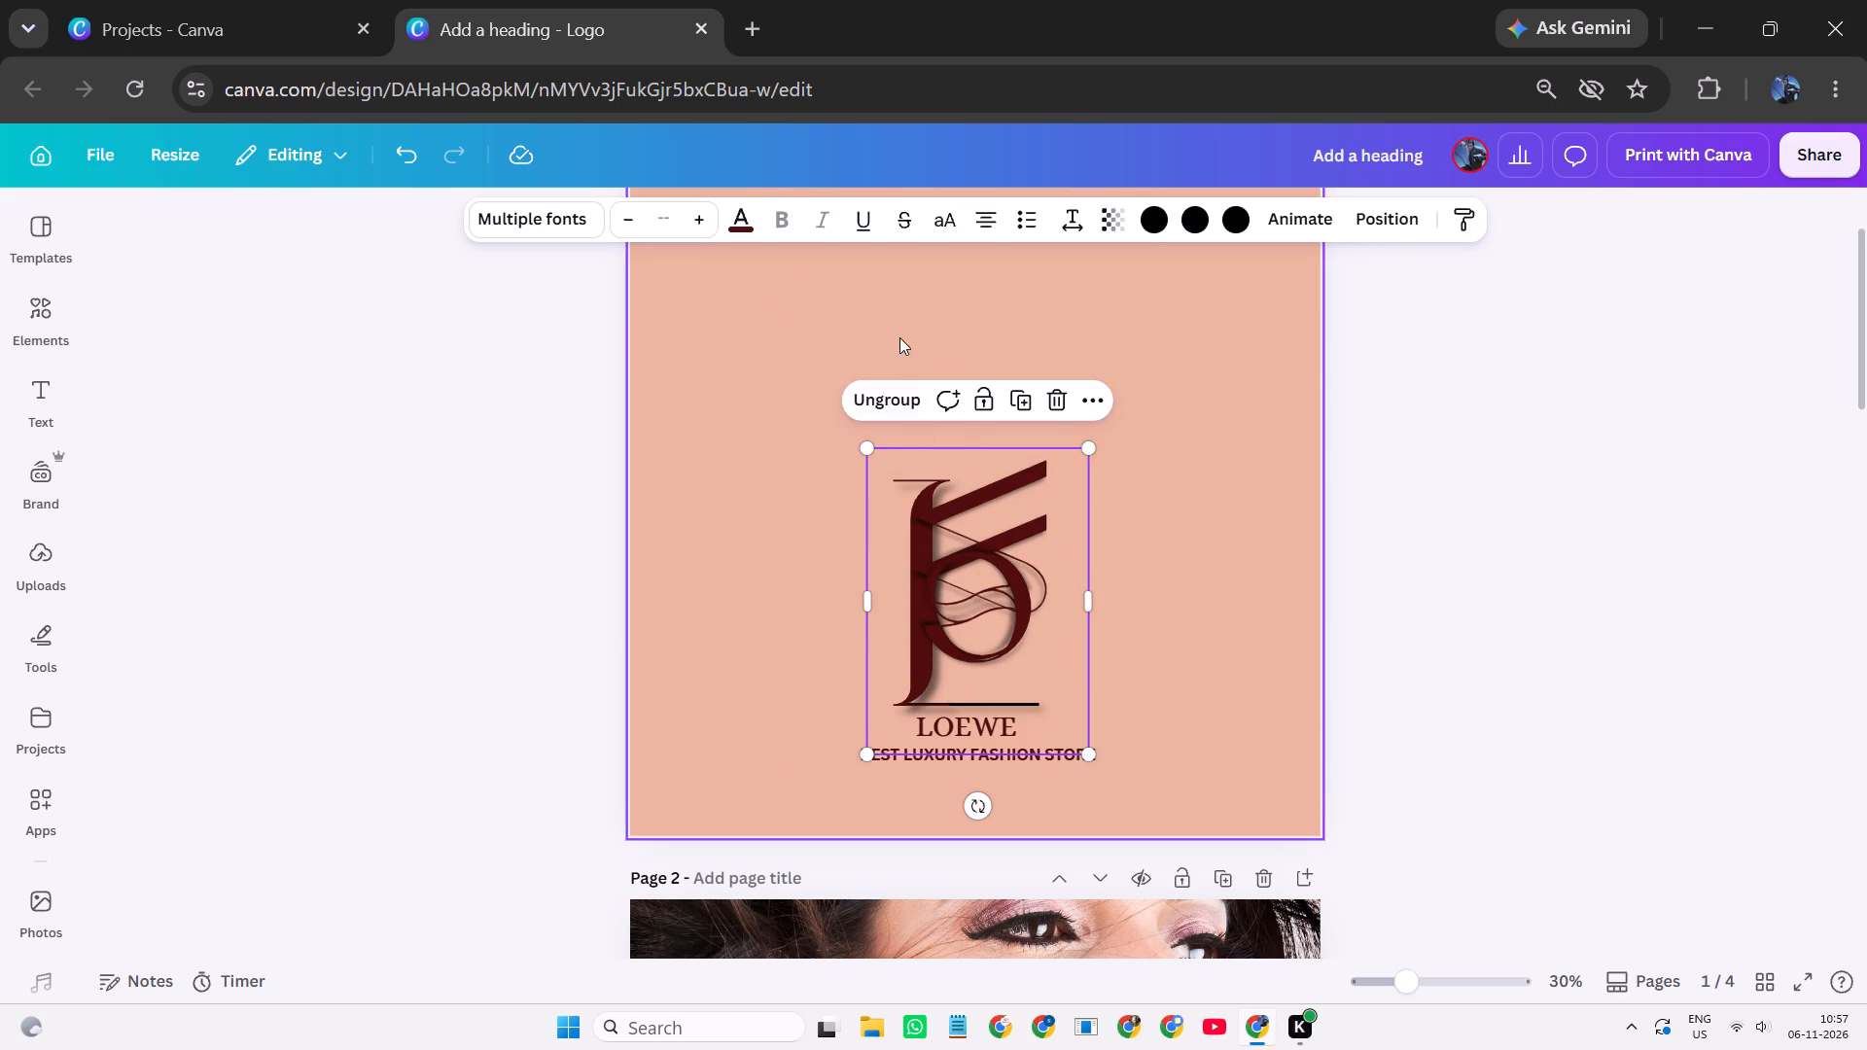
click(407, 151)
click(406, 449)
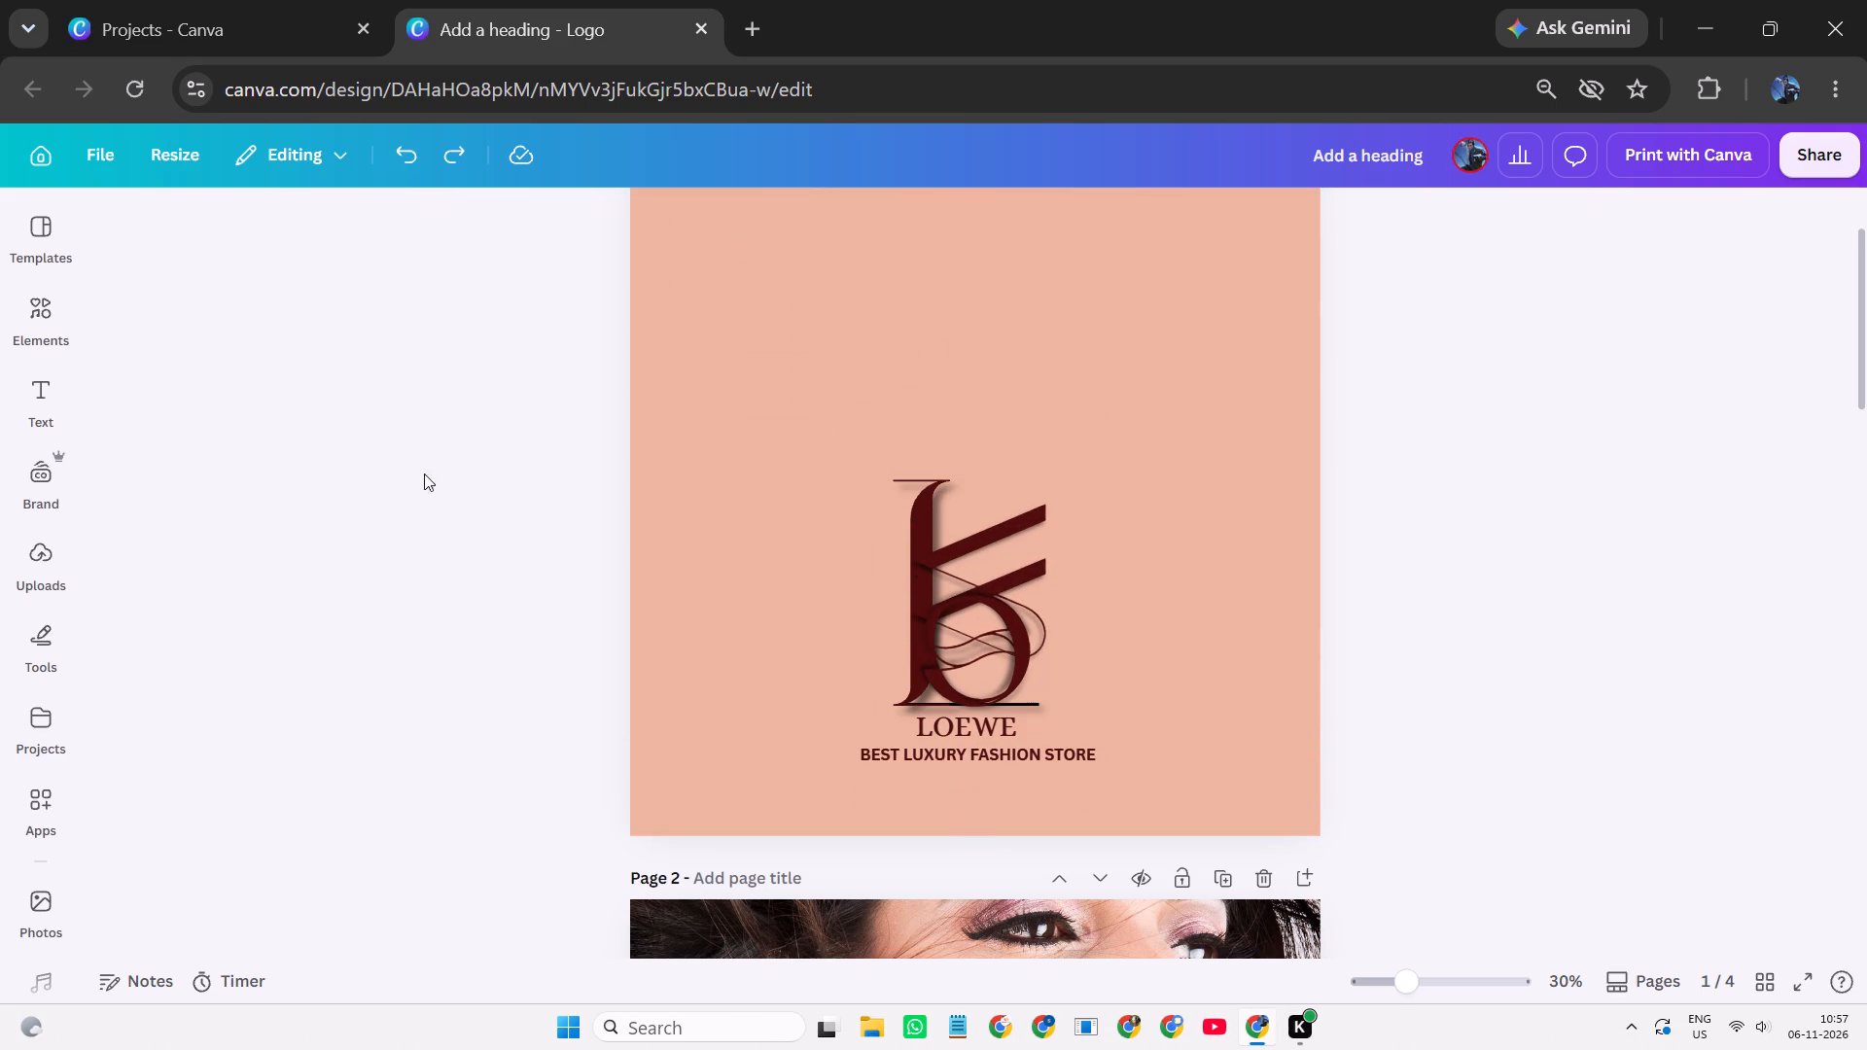
Group all the monogram pieces with the LOEWE wordmark, leaving out the tagline.
drag(917, 336, 950, 740)
click(894, 341)
click(1215, 509)
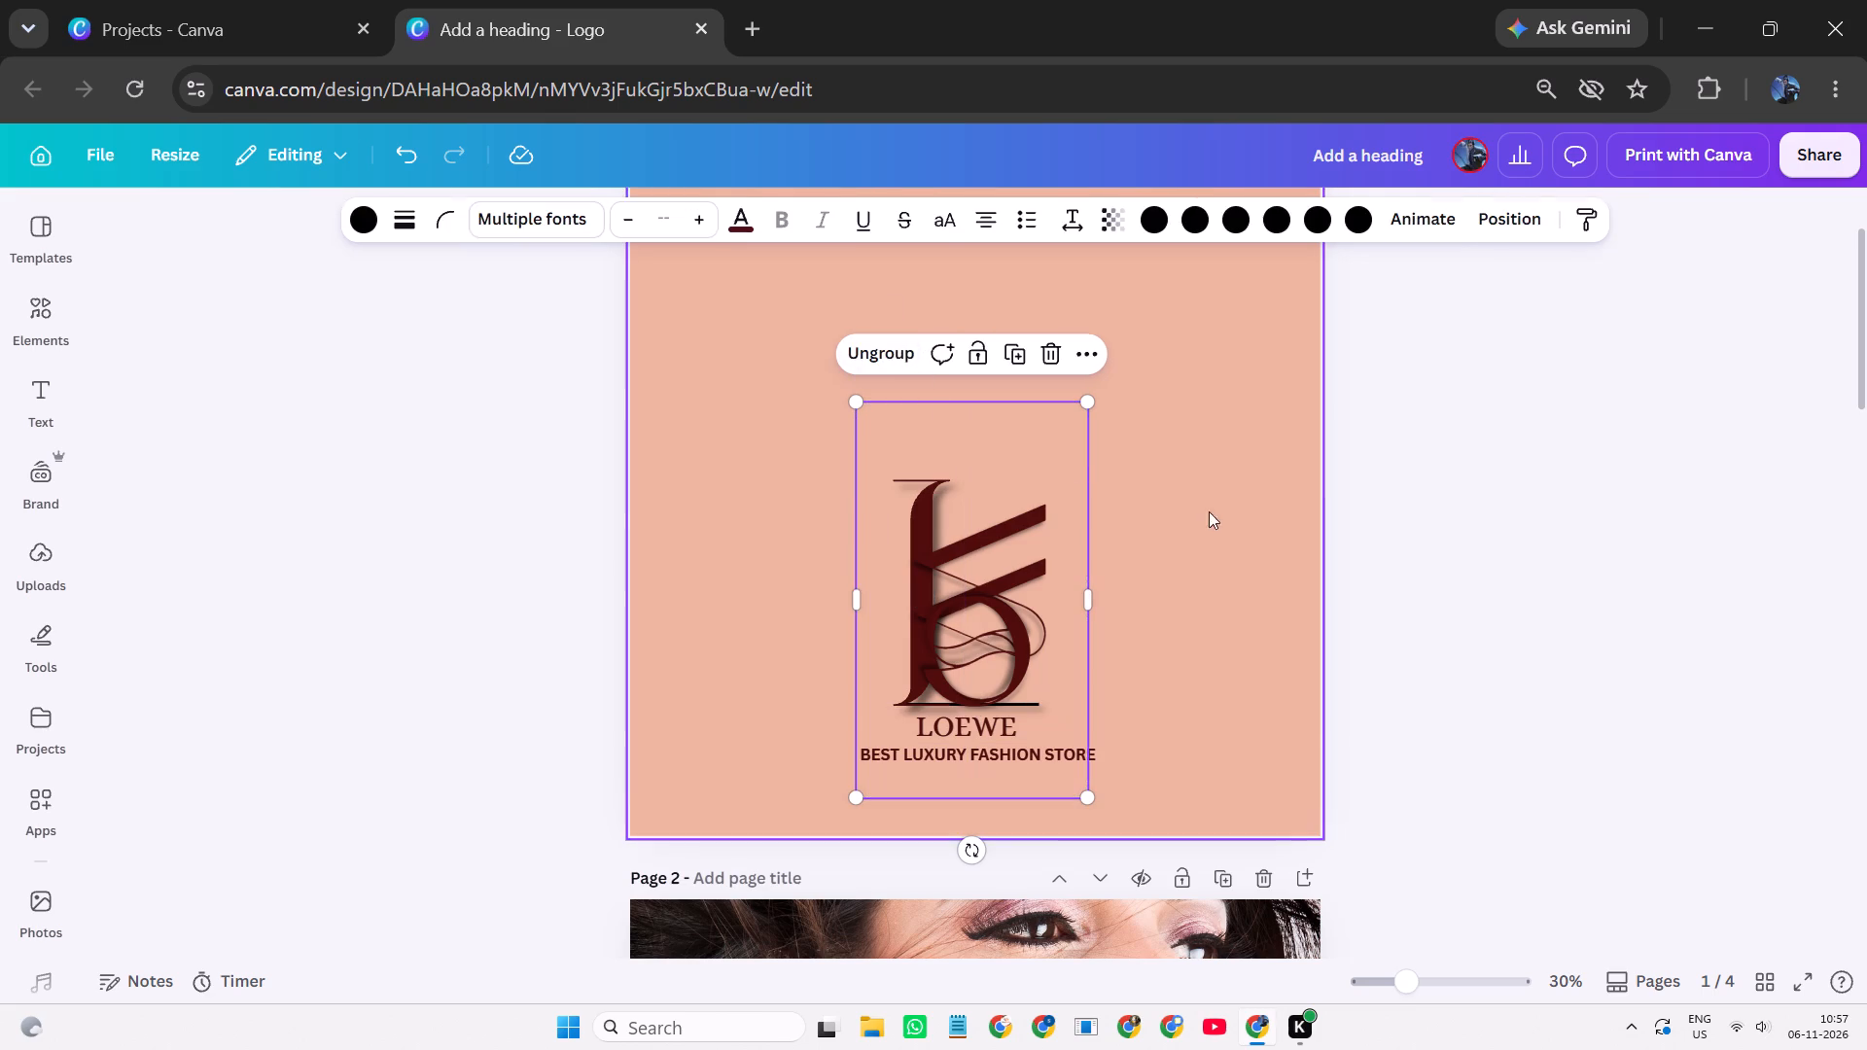
Enlarge the grouped monogram and wordmark slightly and centre the group directly above the tagline.
drag(910, 546, 899, 418)
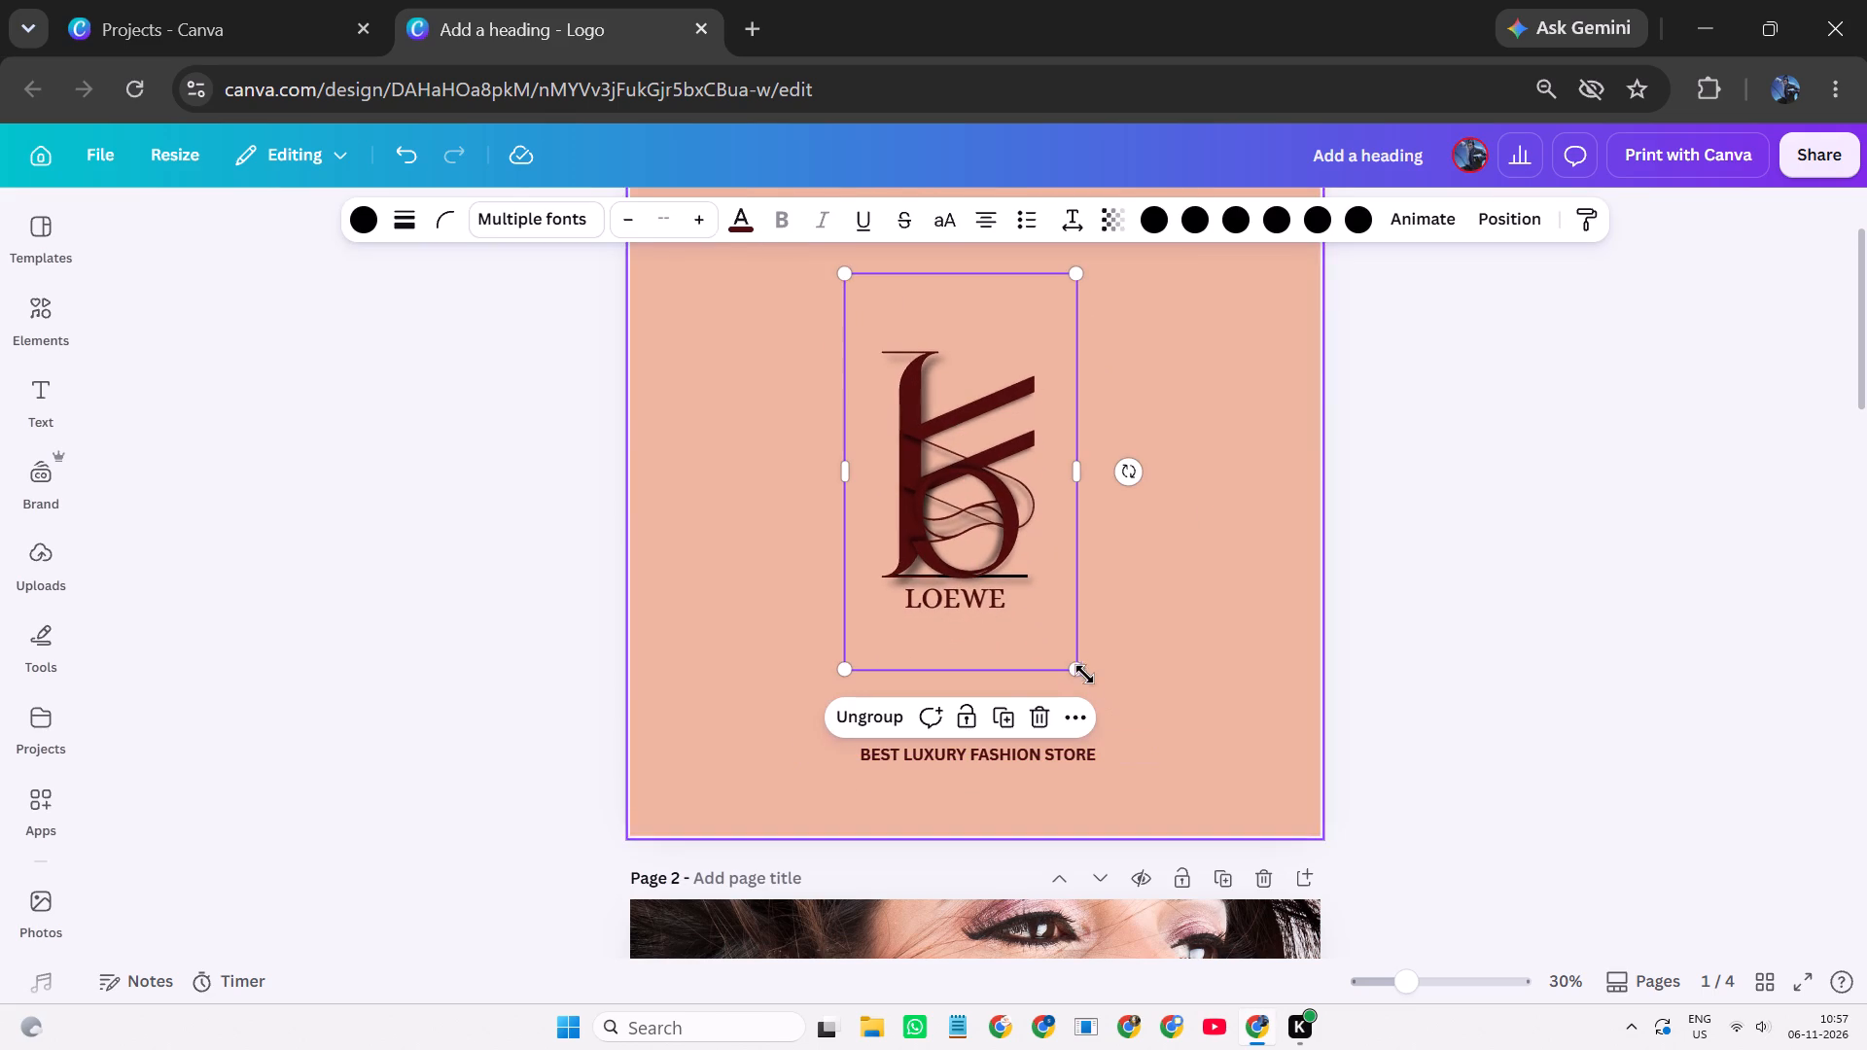
drag(1077, 665, 1109, 717)
drag(1059, 652, 1060, 696)
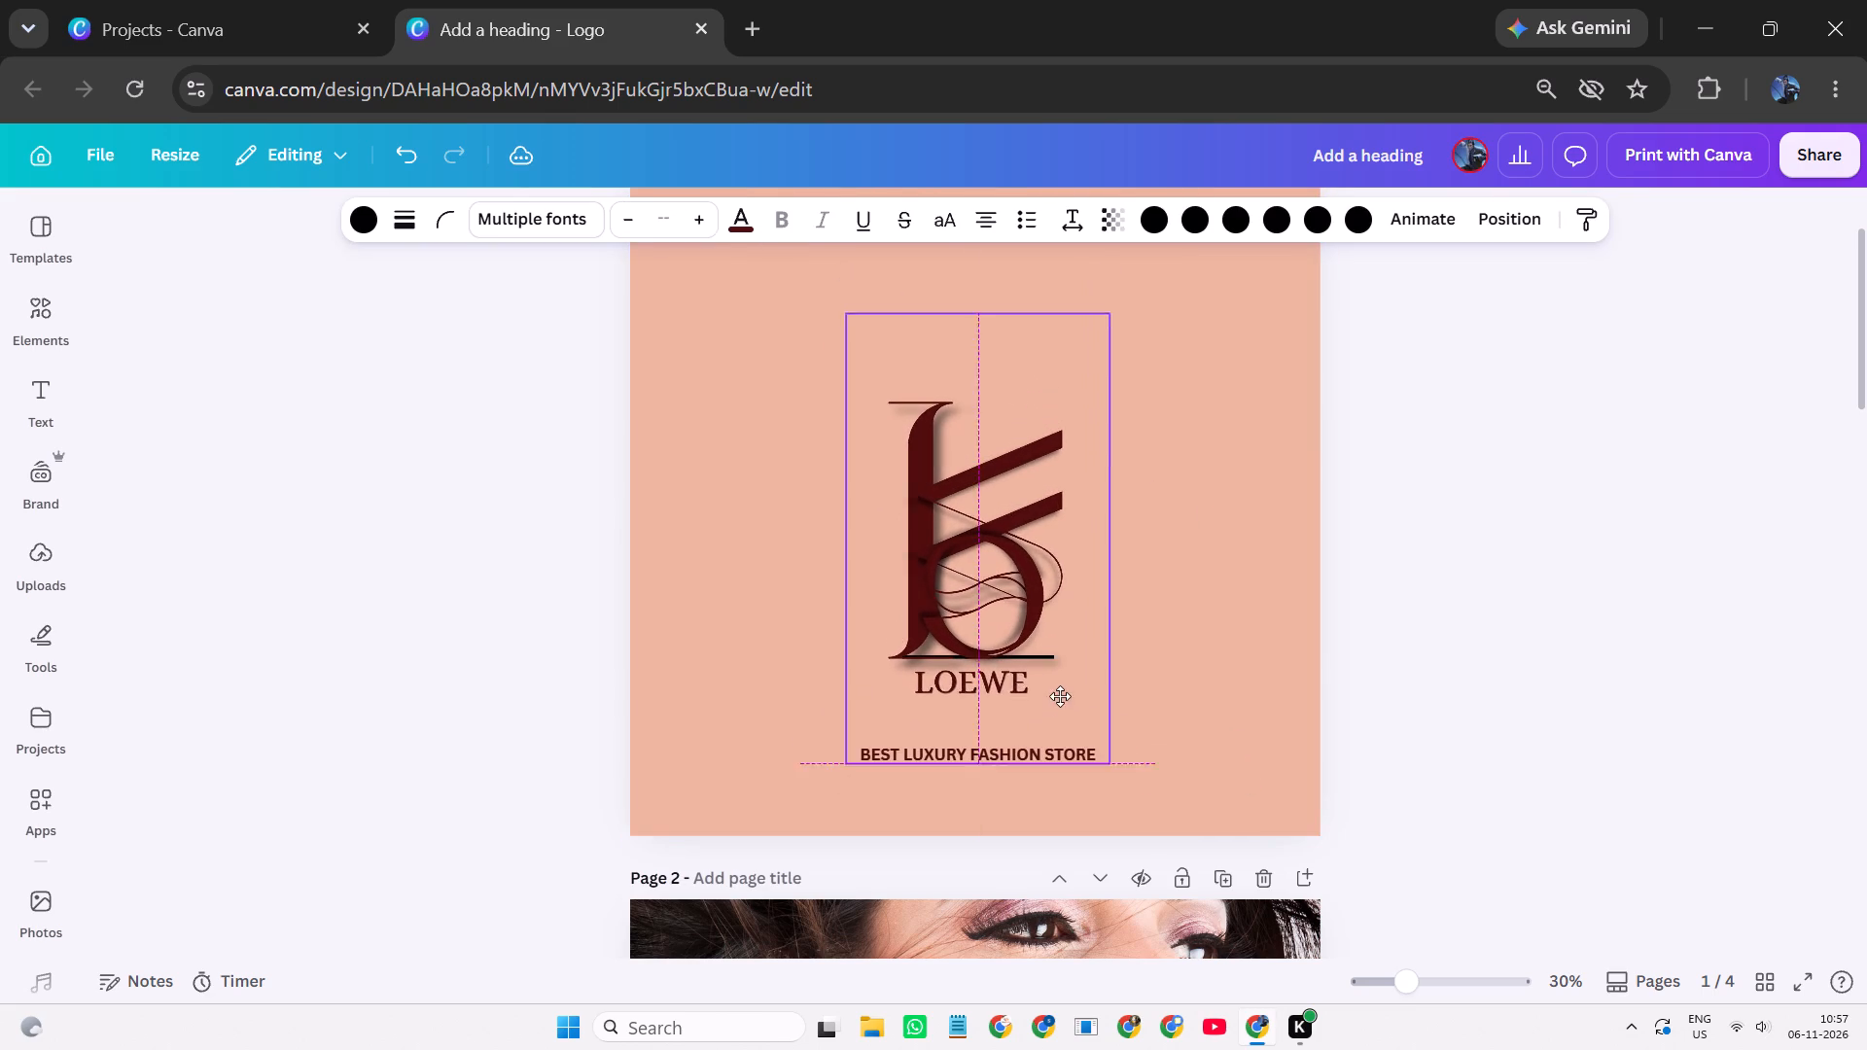
drag(1060, 696, 1064, 730)
click(1170, 745)
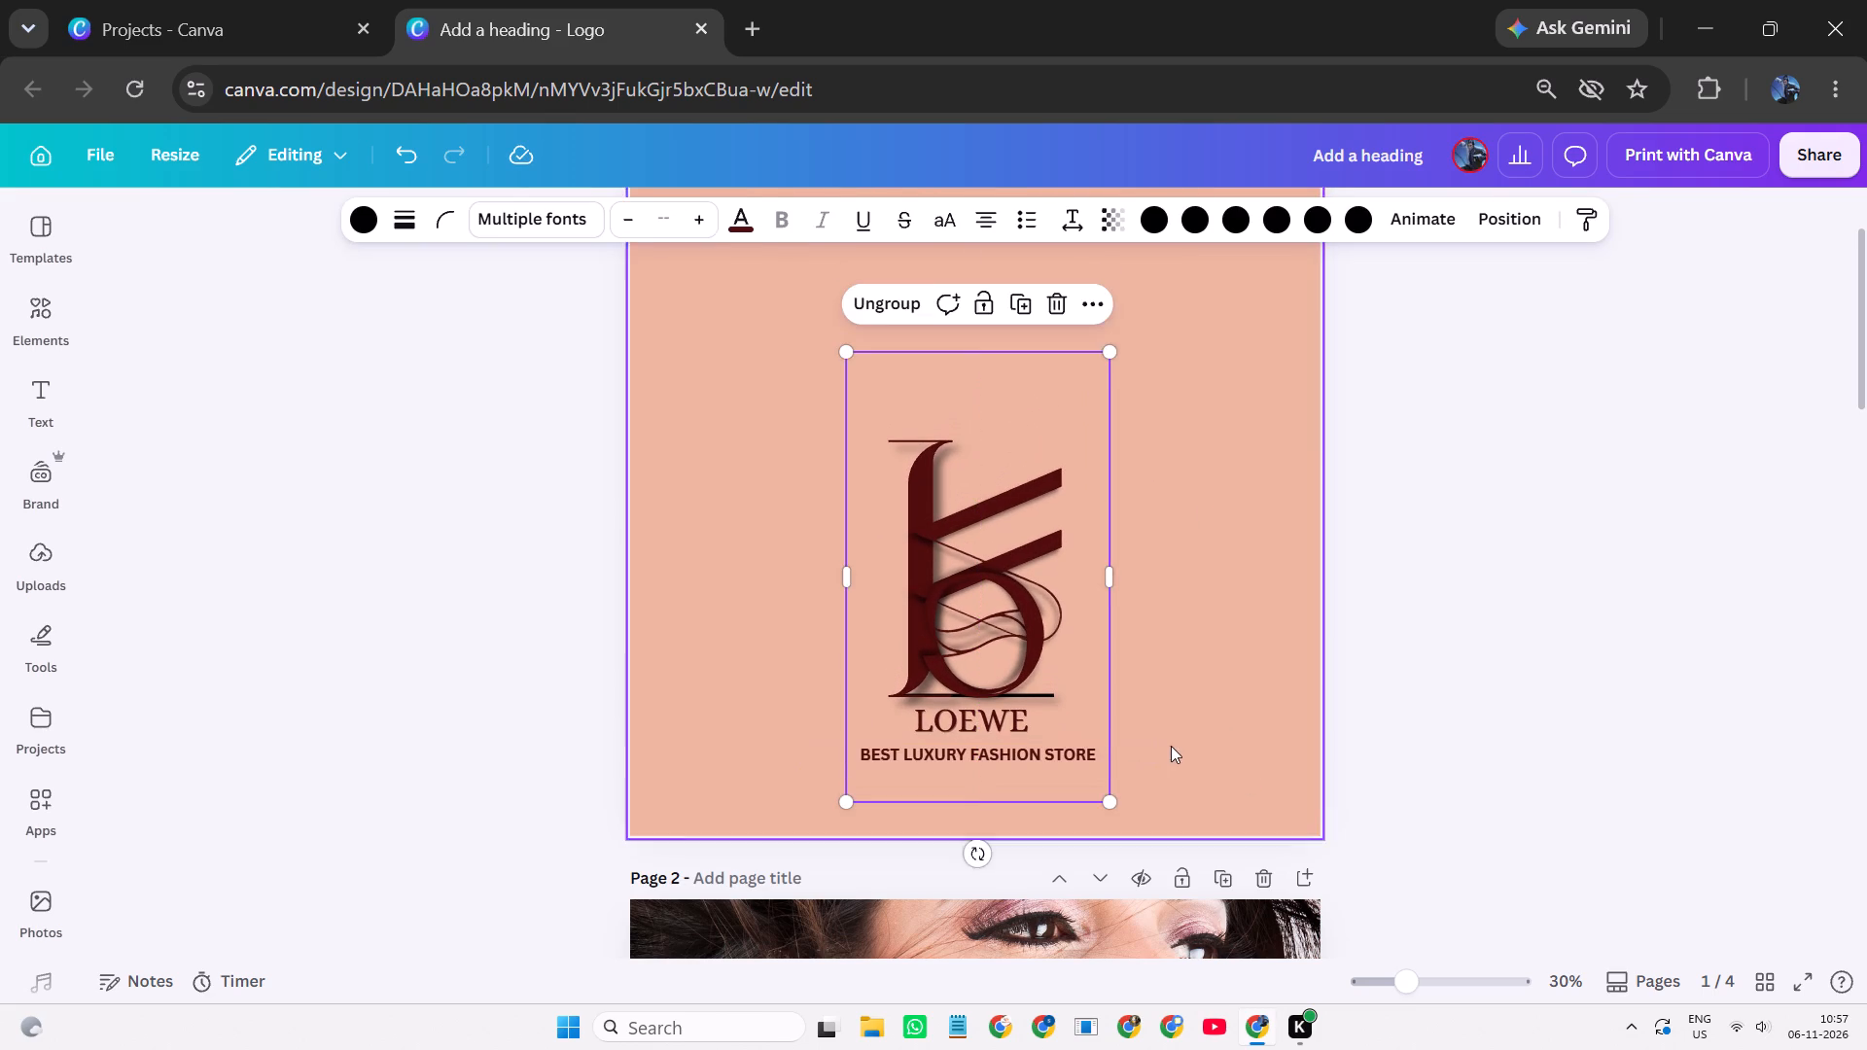
Reduce the tagline to size 30.9 and centre it closely beneath the LOEWE wordmark.
click(1044, 754)
drag(796, 742, 818, 757)
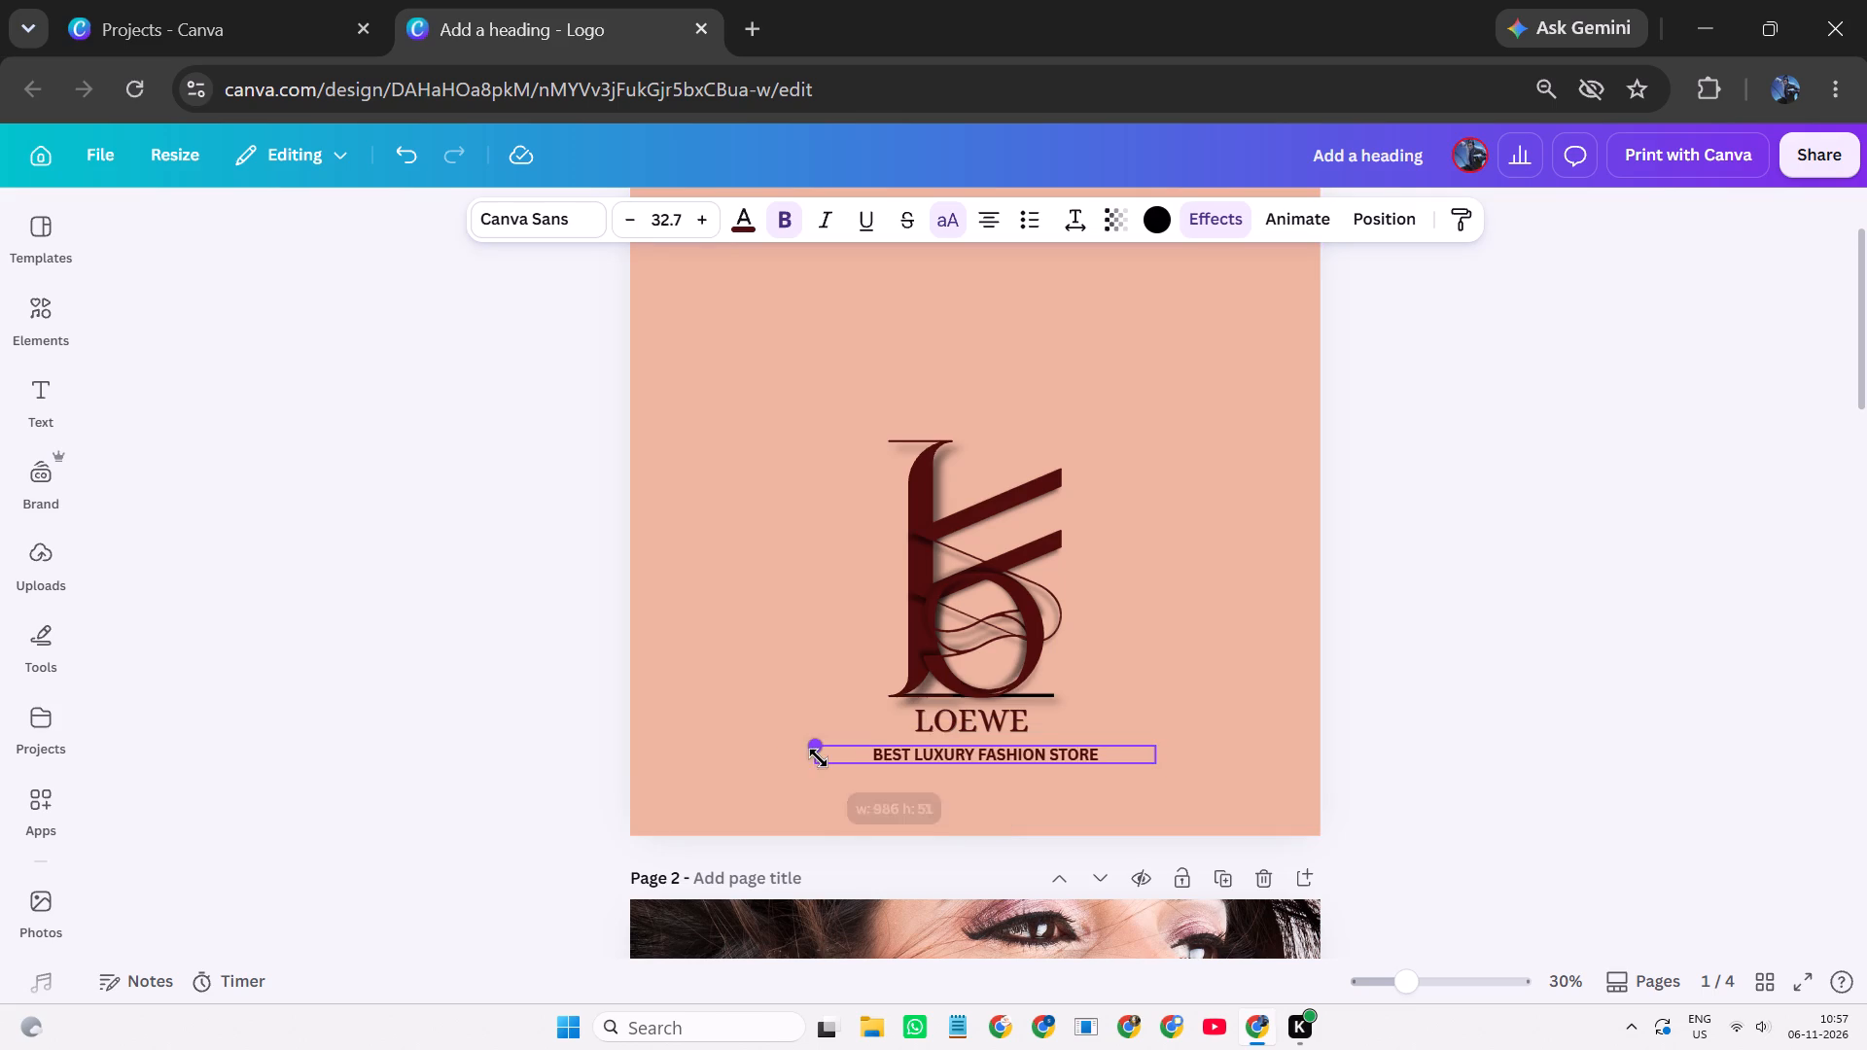
drag(818, 757, 829, 766)
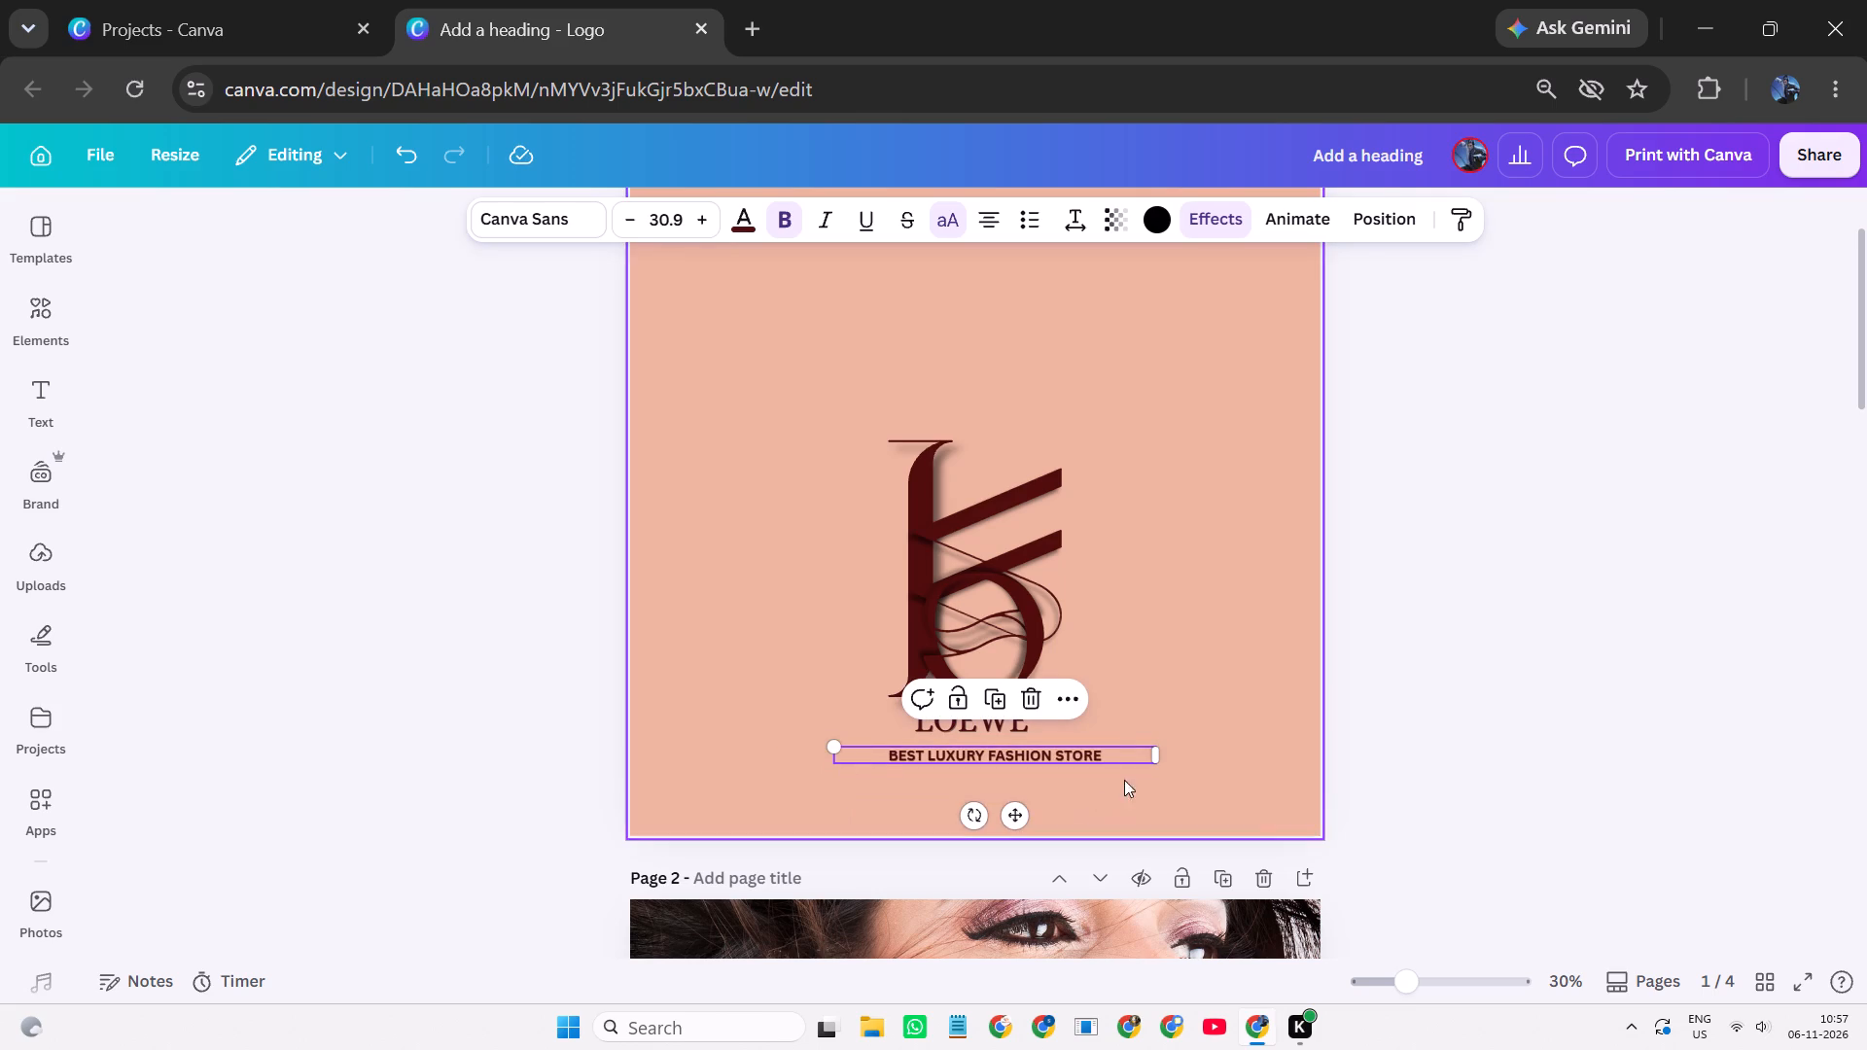
drag(1021, 812, 1007, 798)
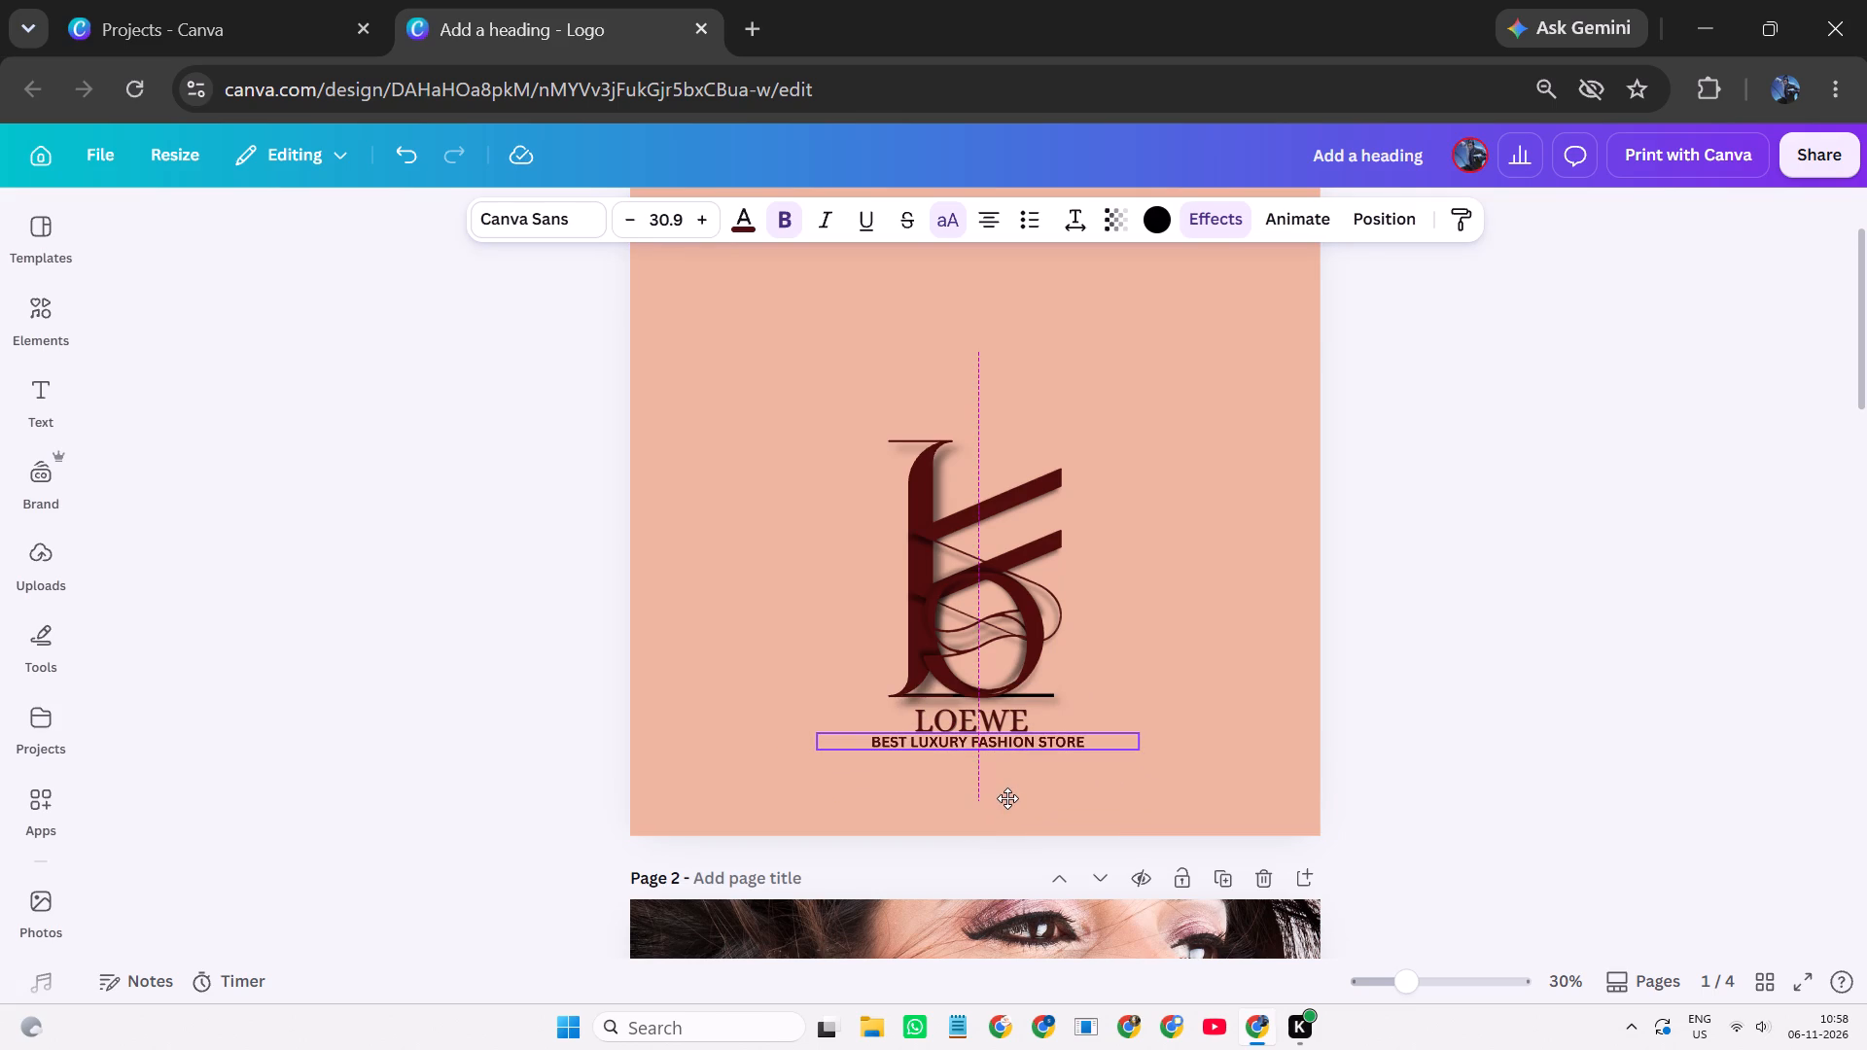
drag(1007, 798, 1005, 803)
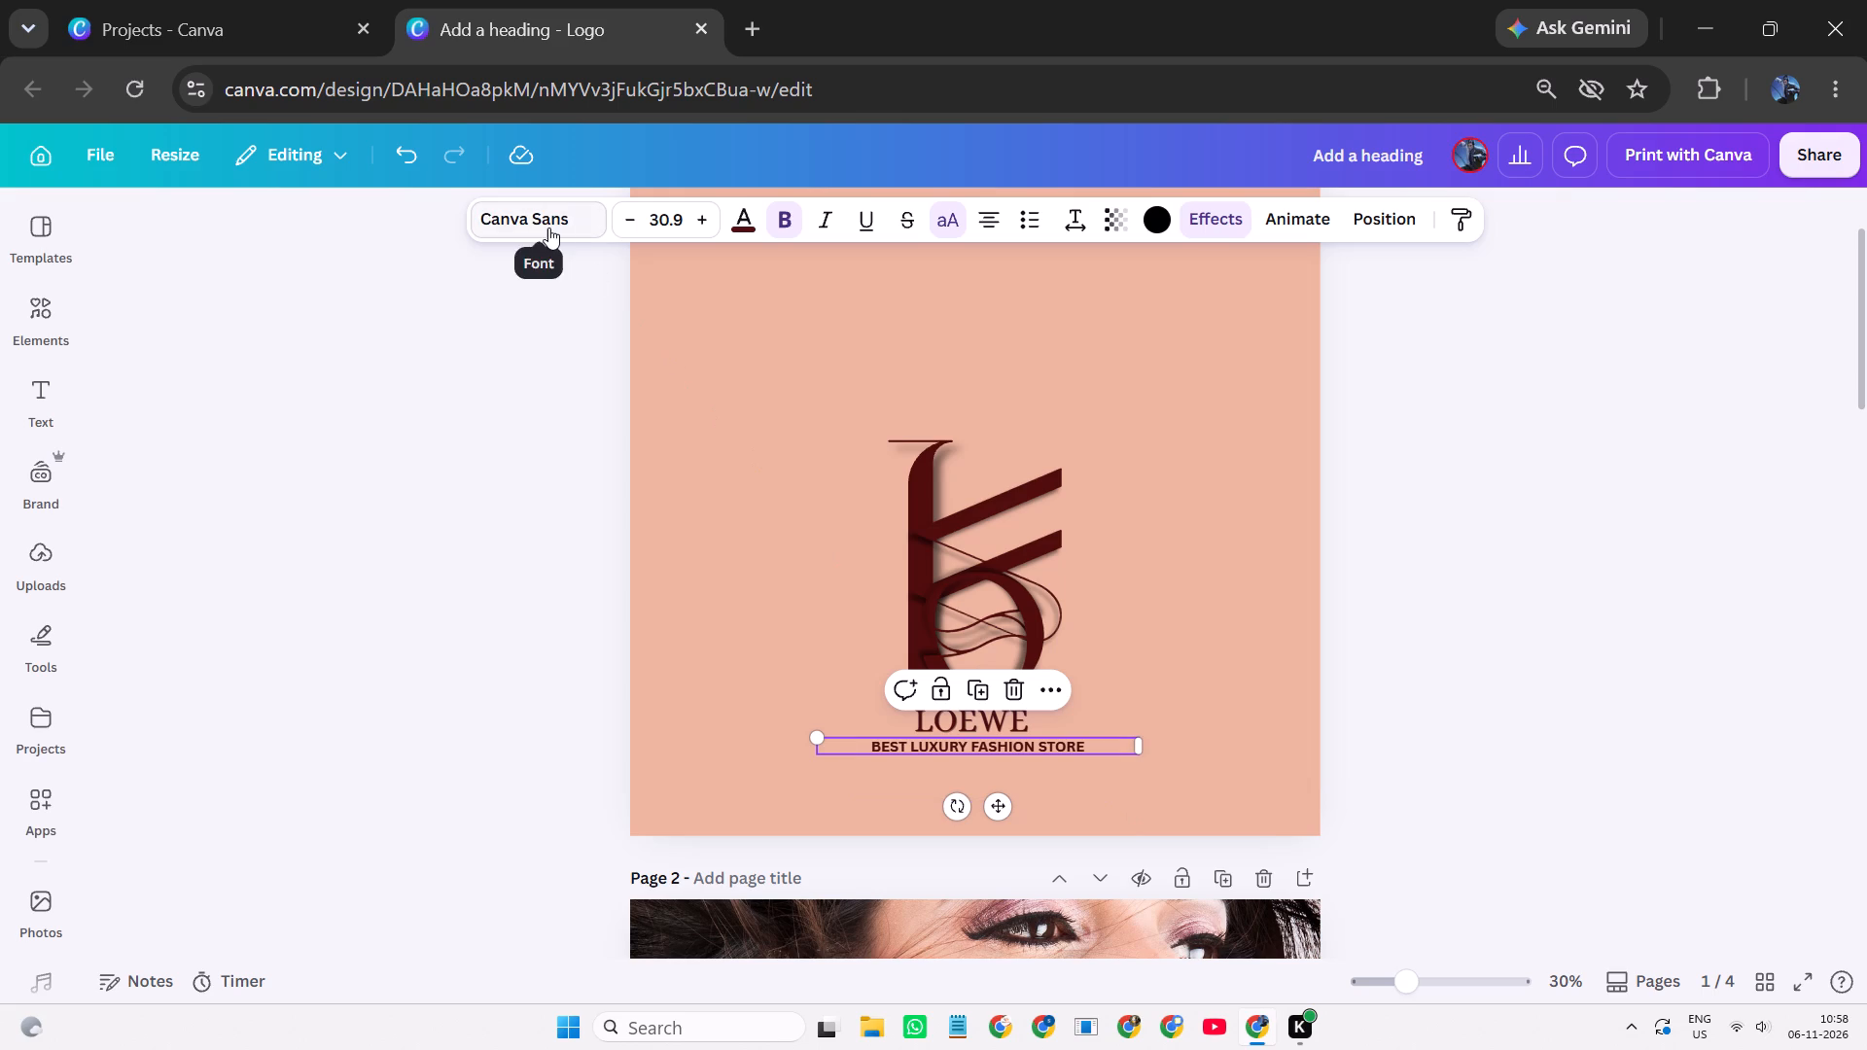
Try Abril Fatface on the tagline and set its font to Alice.
click(548, 227)
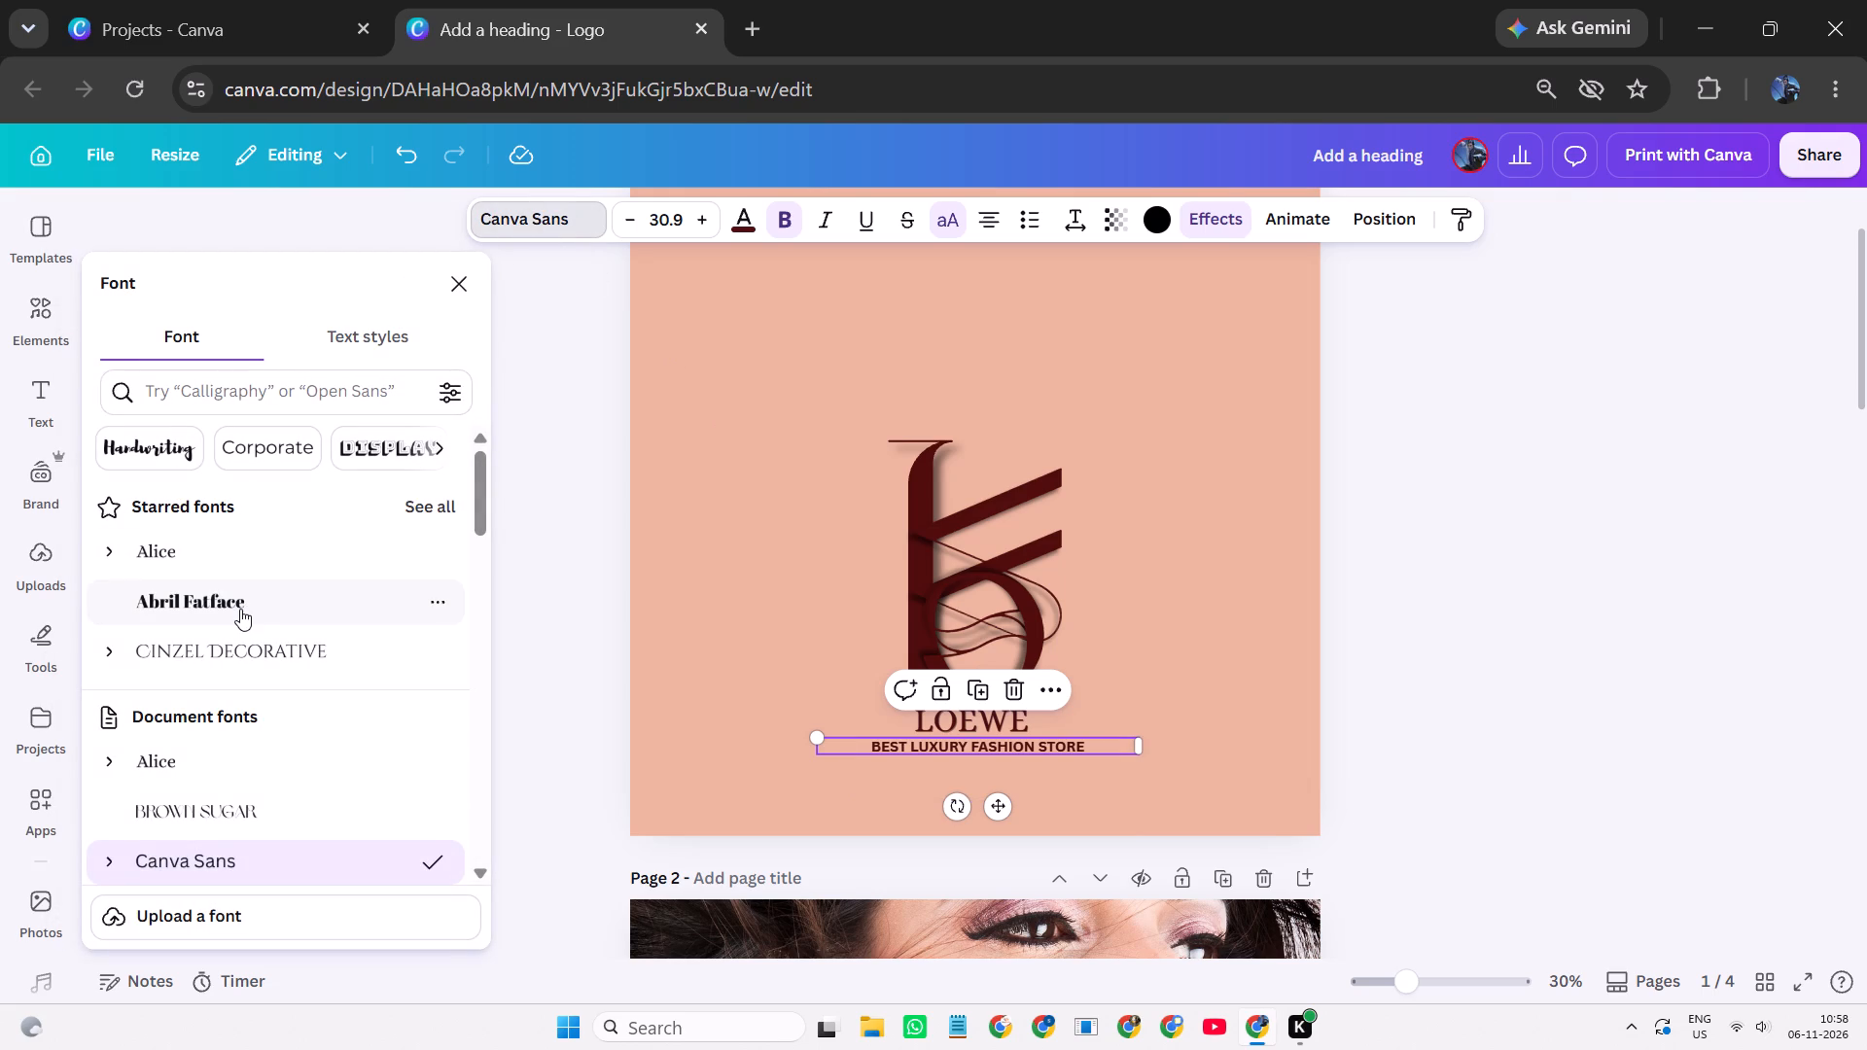
click(240, 609)
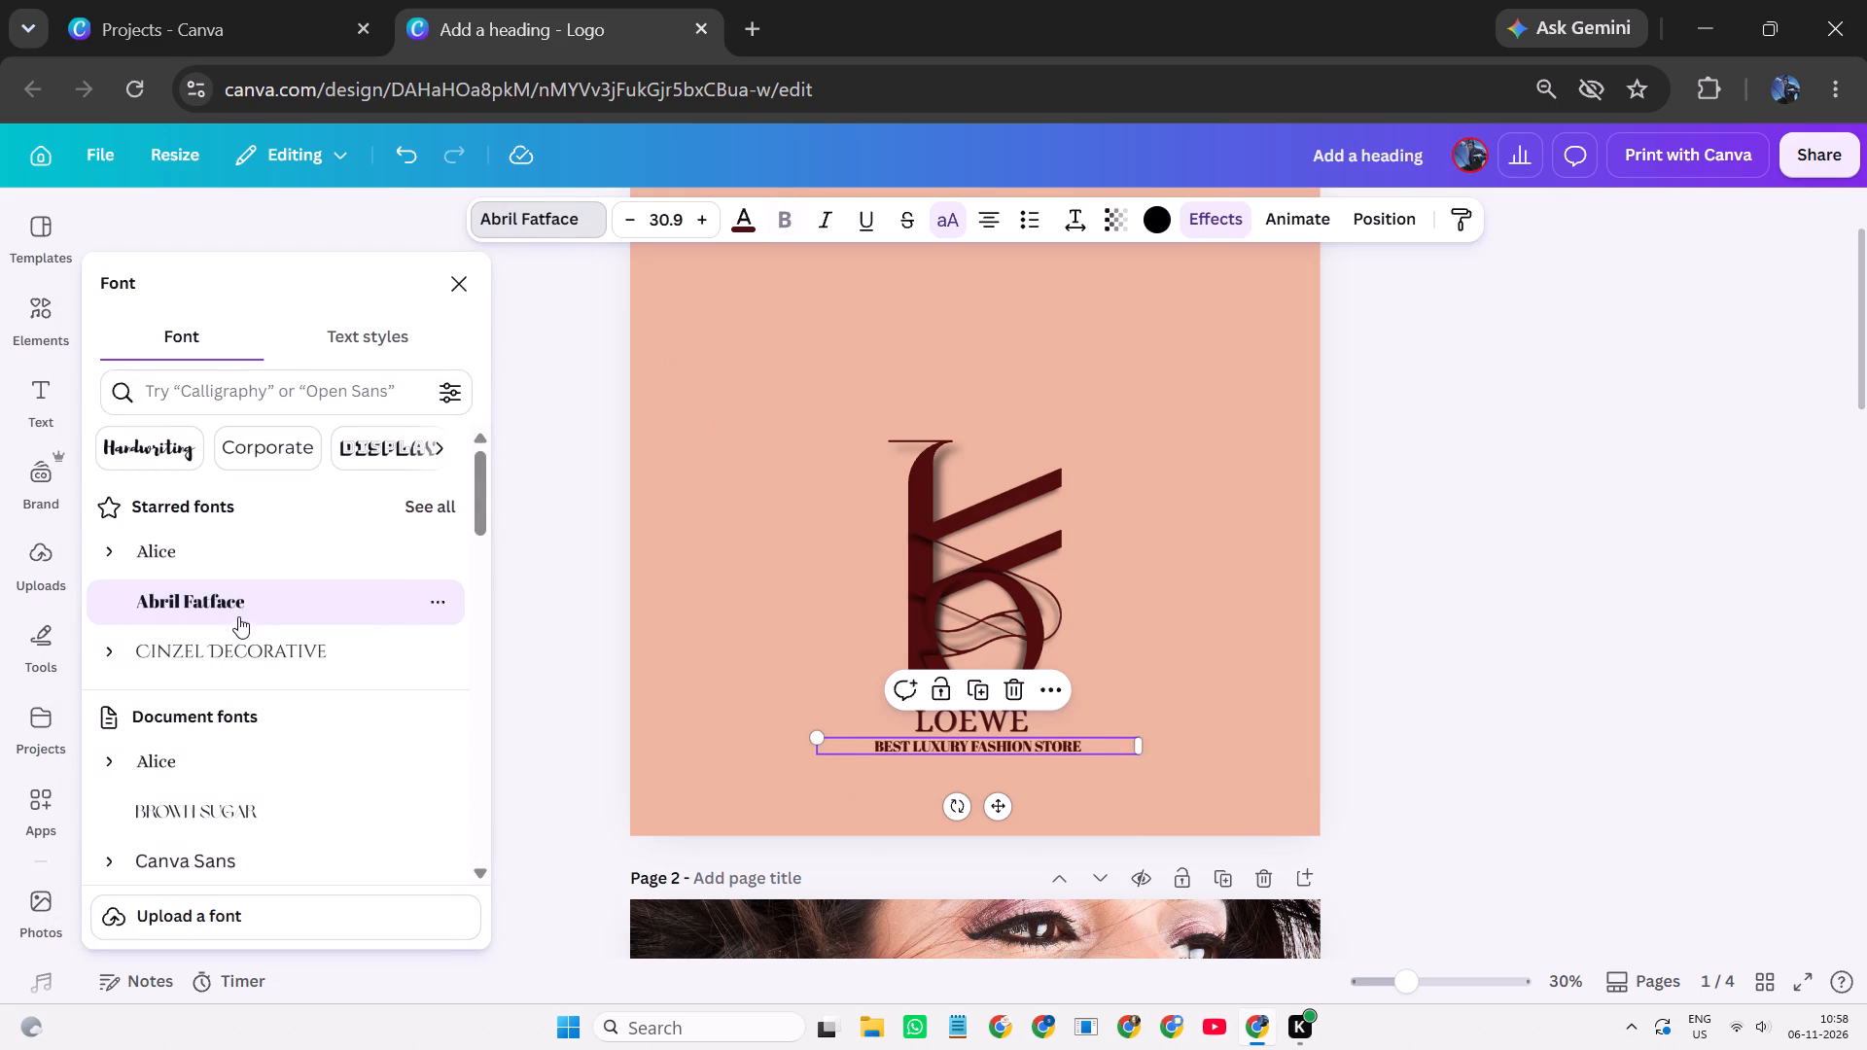
click(257, 564)
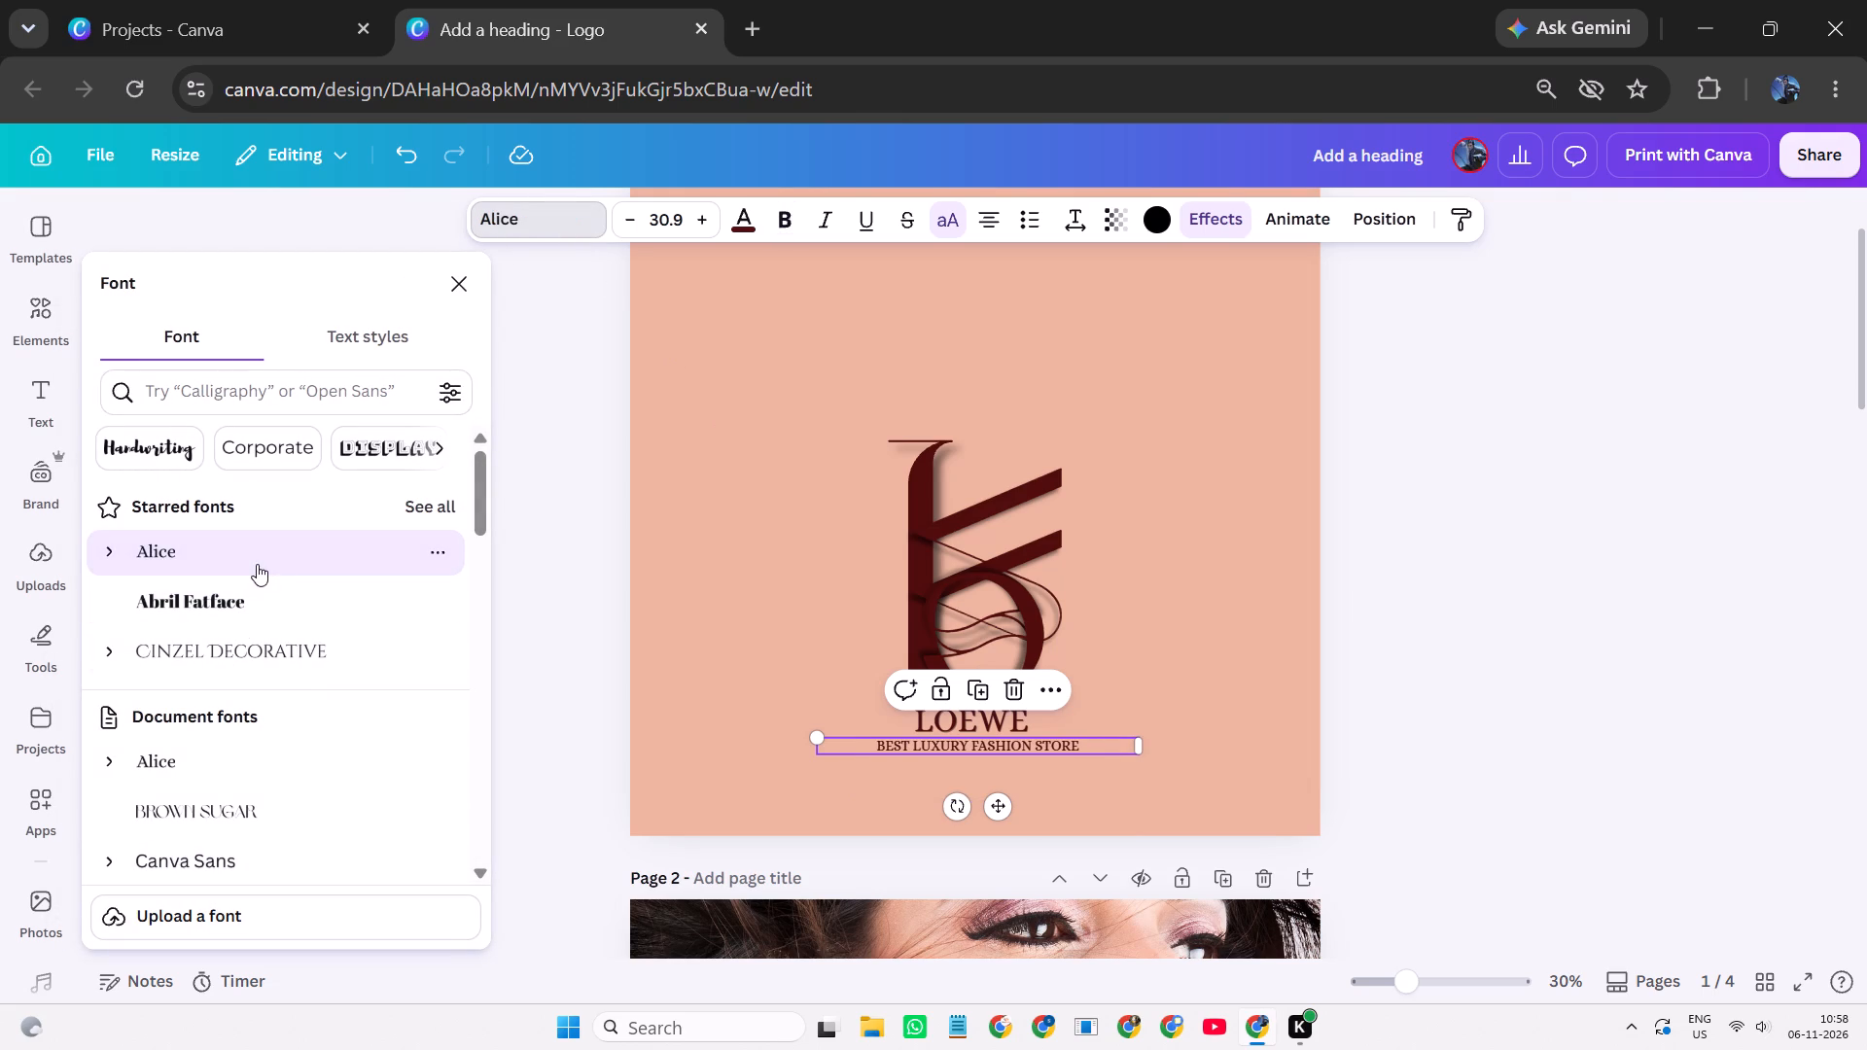
click(1347, 717)
click(1355, 713)
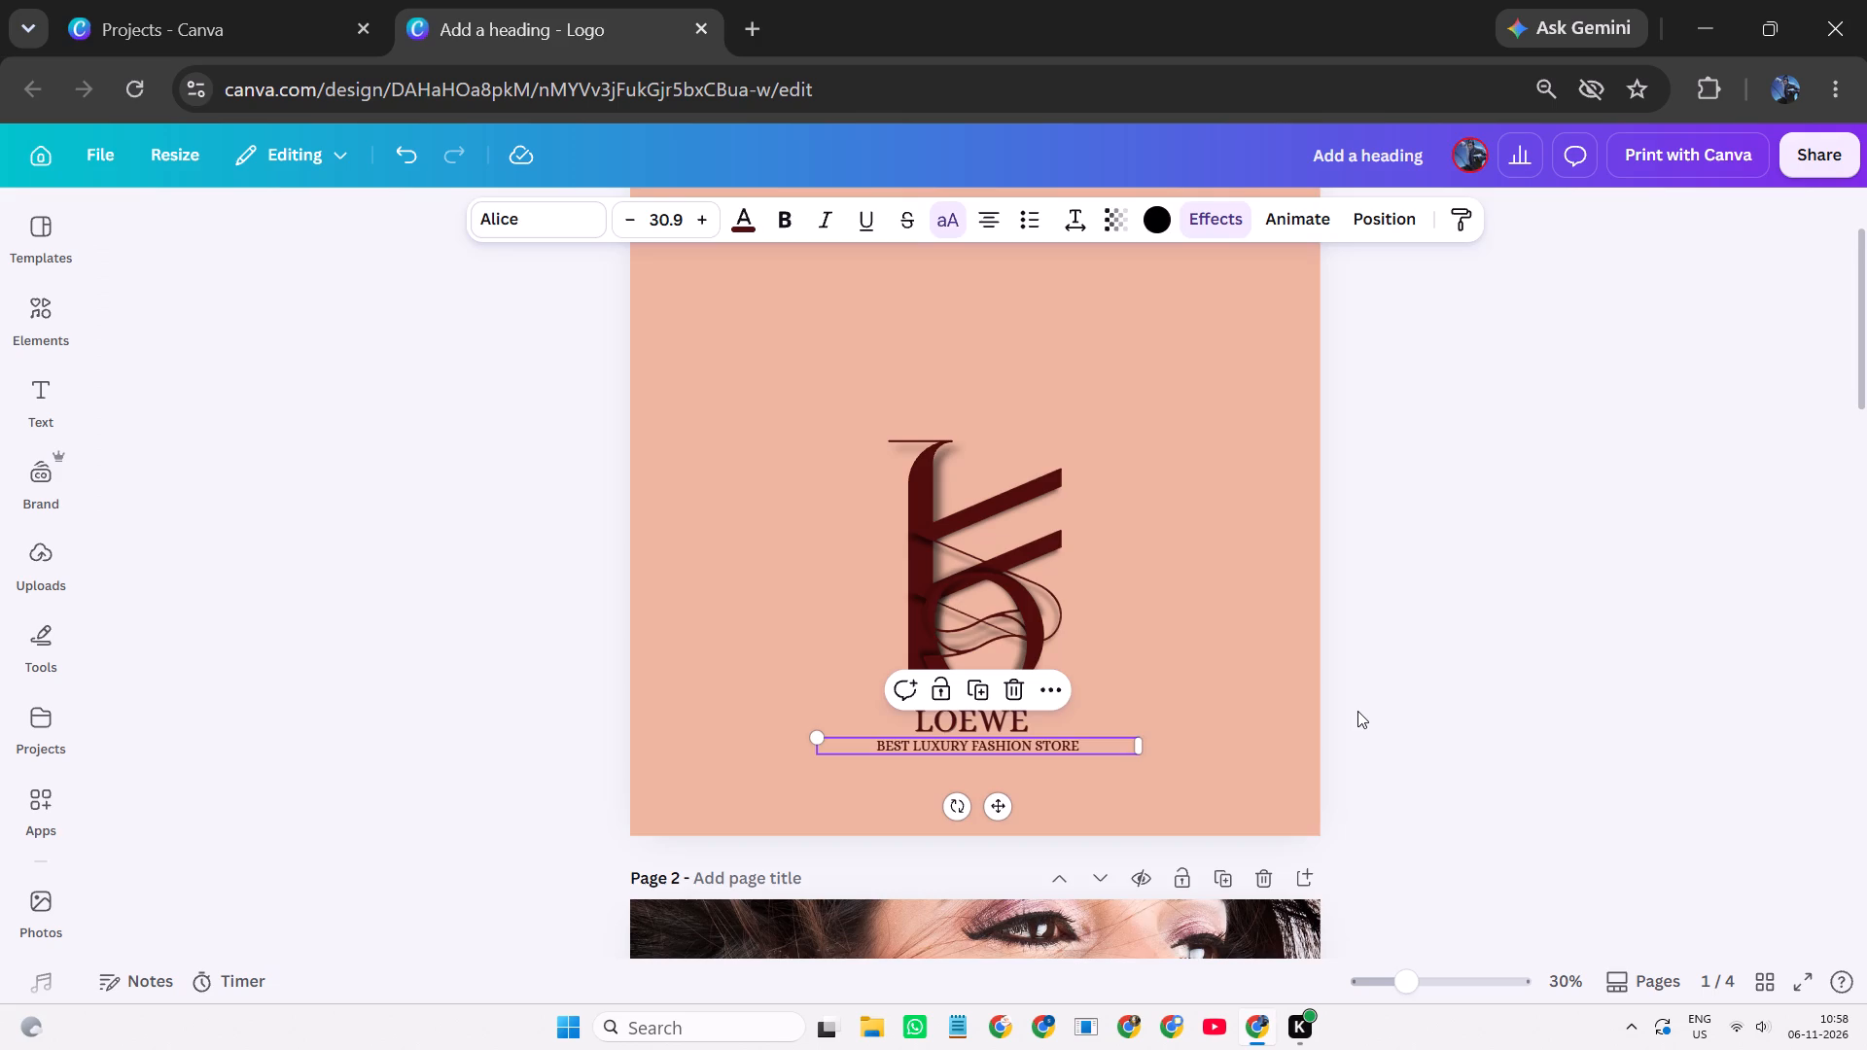
Group the tagline with the monogram and LOEWE wordmark into a single logo.
scroll(1357, 711, up, 1)
scroll(1357, 711, down, 2)
scroll(1357, 711, up, 2)
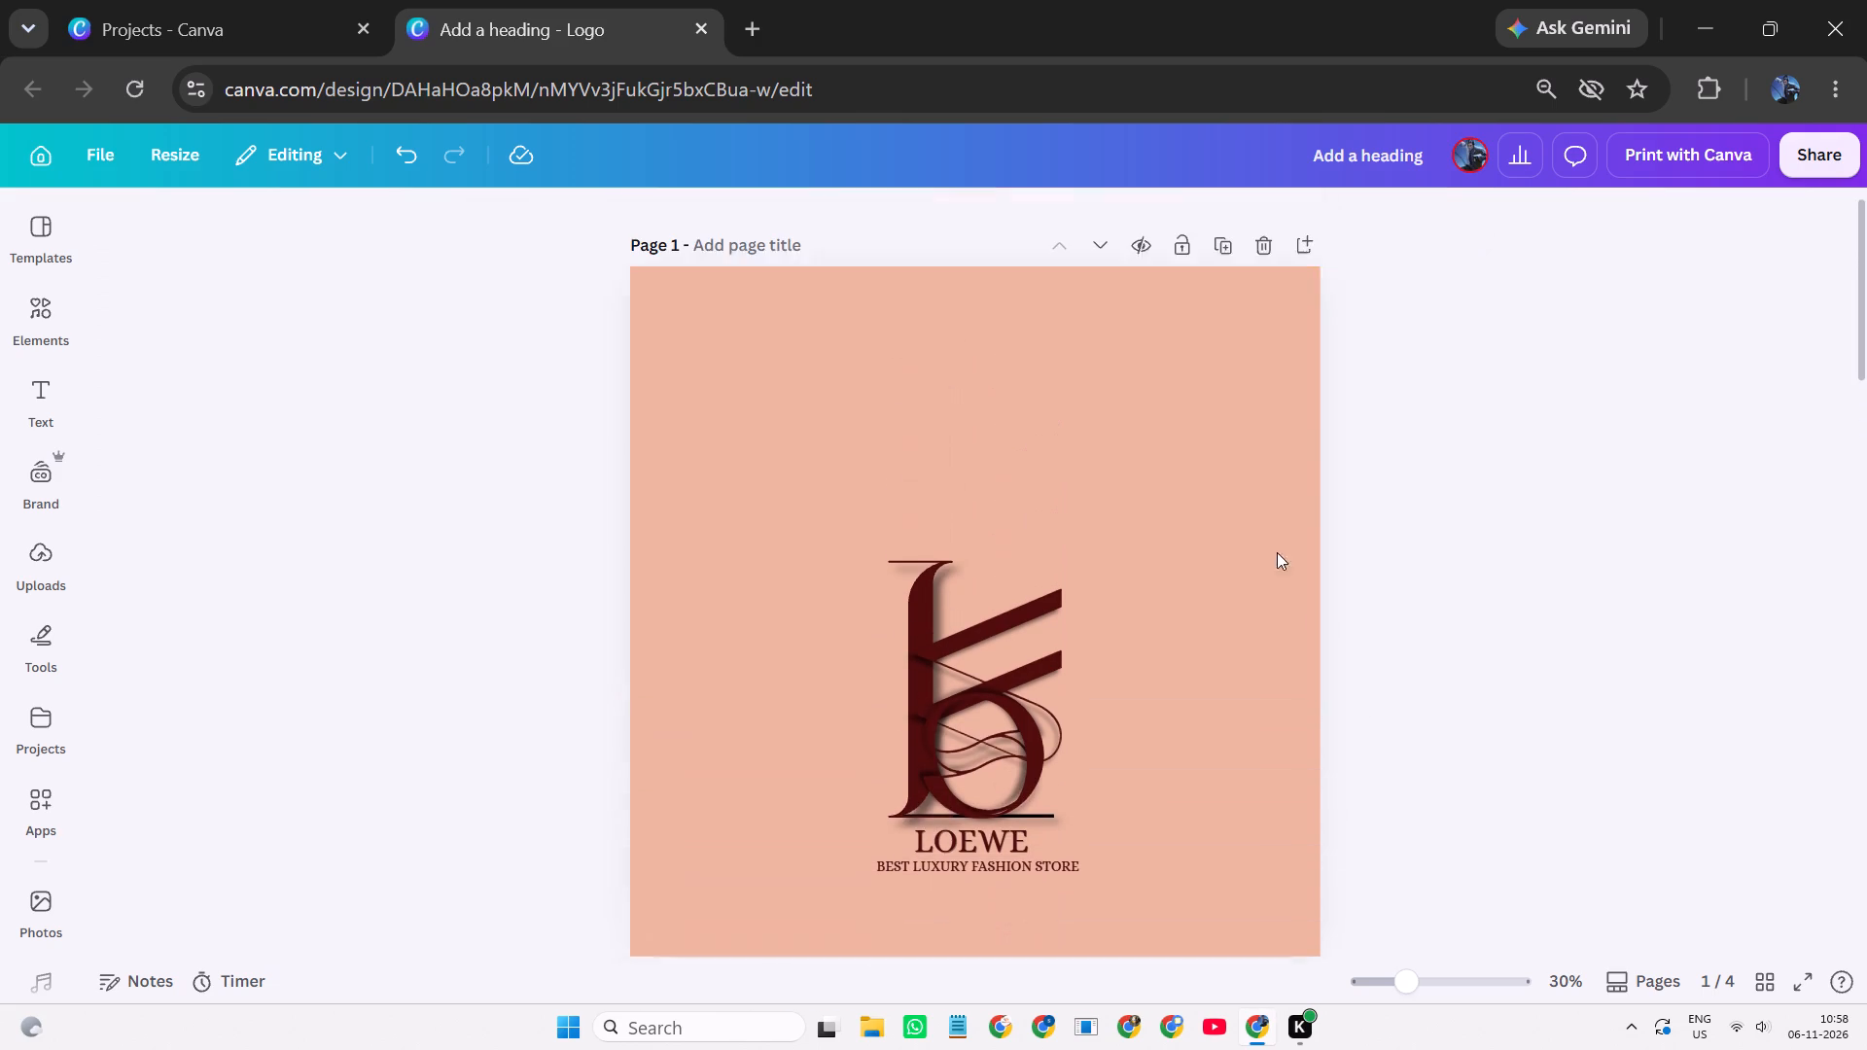
drag(1177, 419, 978, 909)
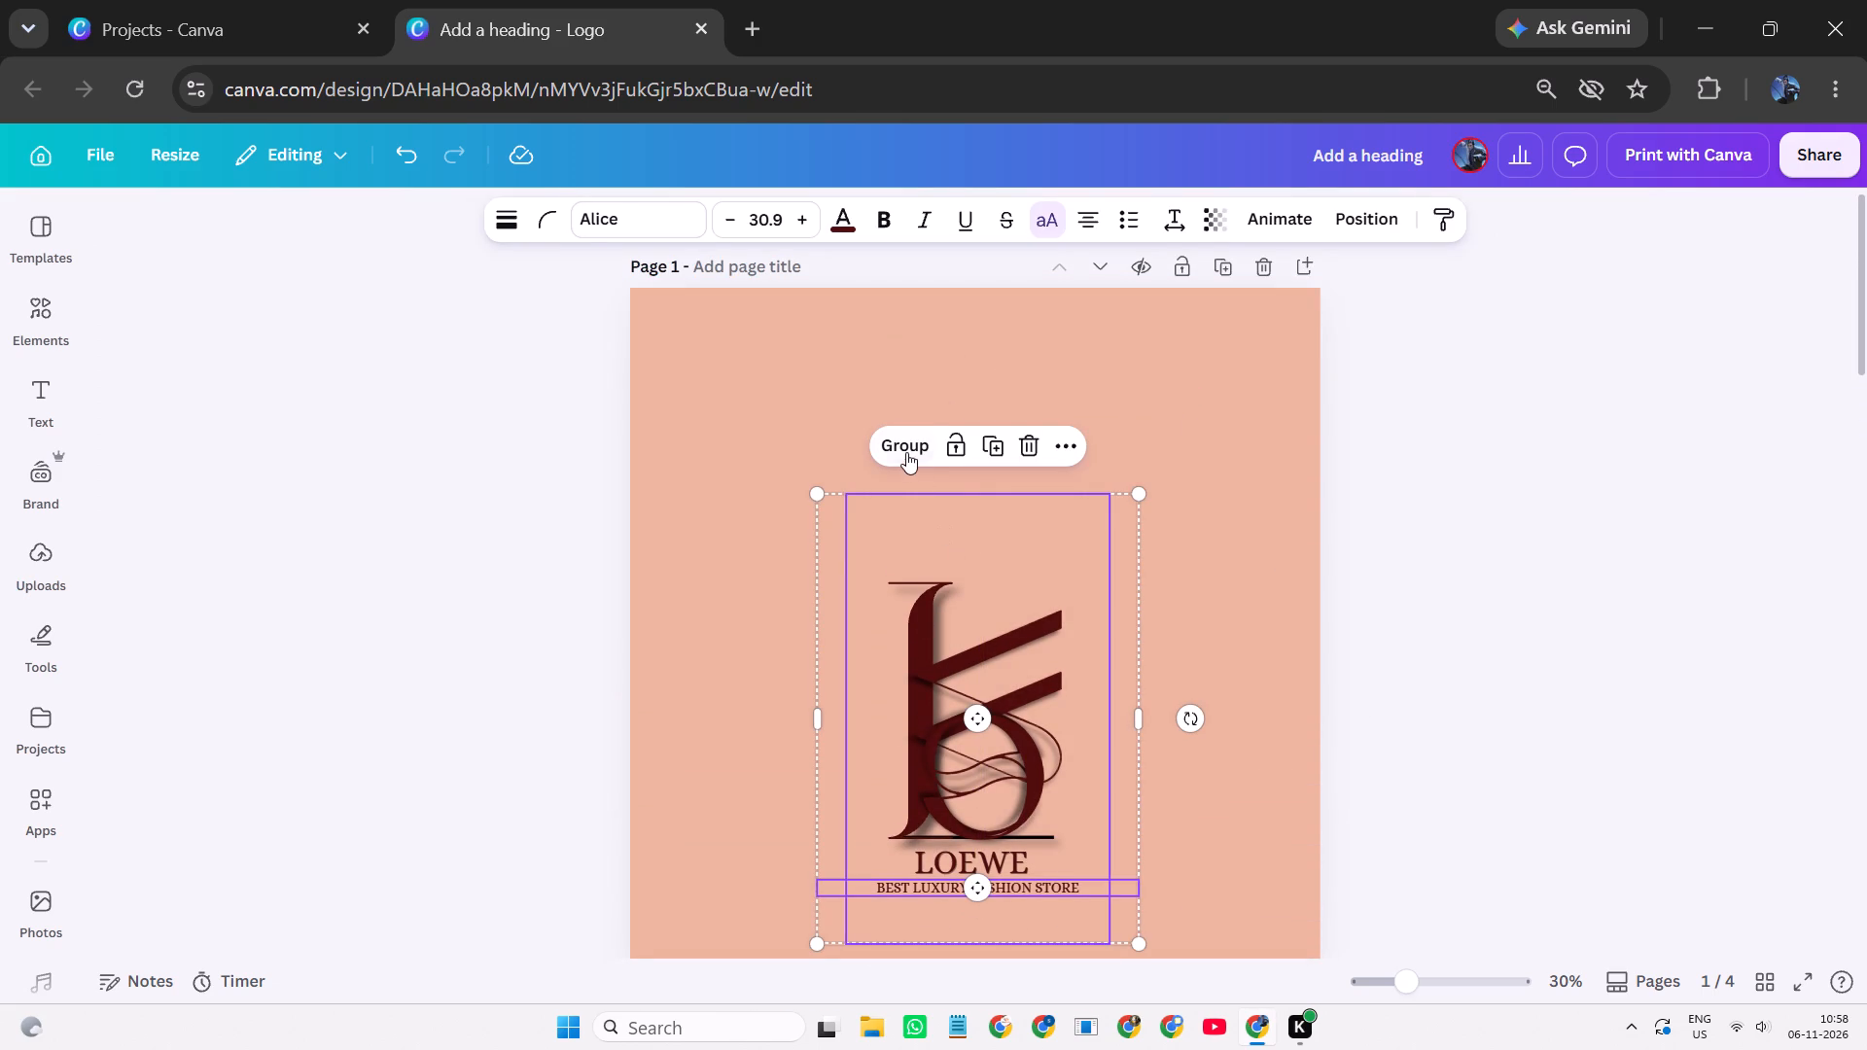
click(906, 451)
click(1804, 752)
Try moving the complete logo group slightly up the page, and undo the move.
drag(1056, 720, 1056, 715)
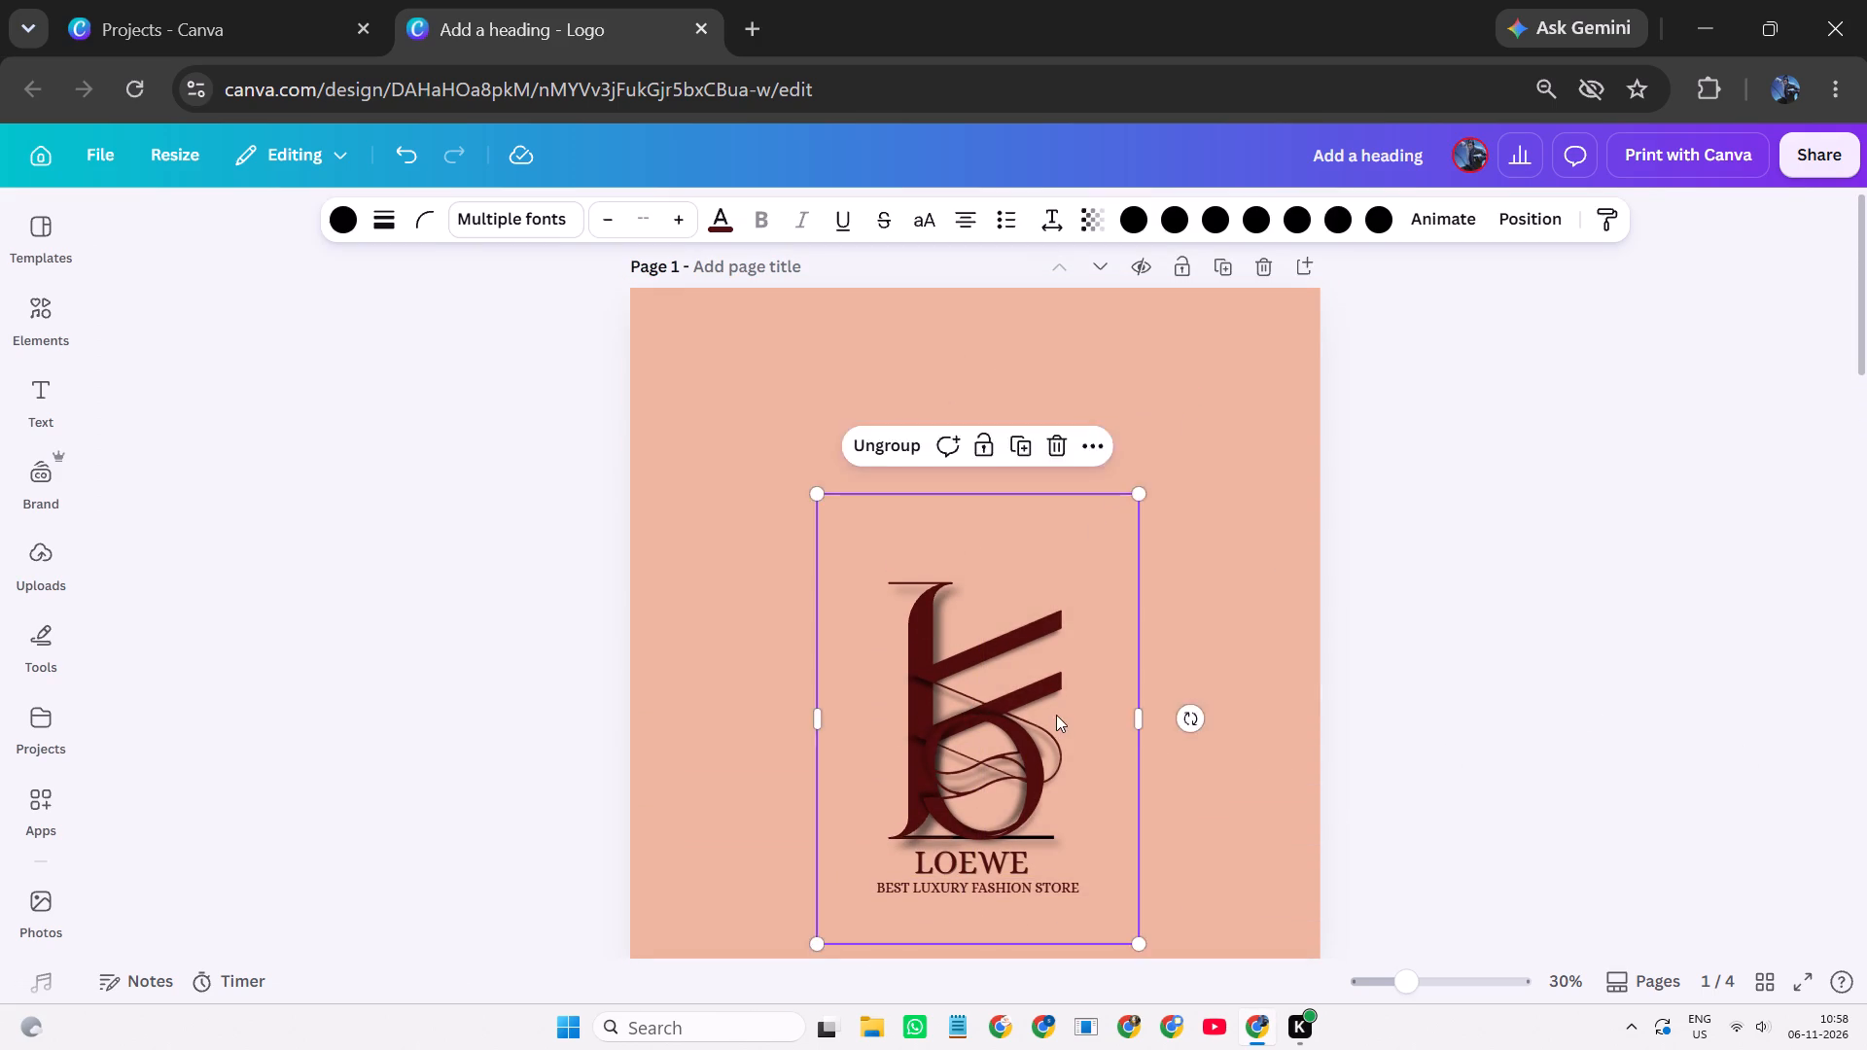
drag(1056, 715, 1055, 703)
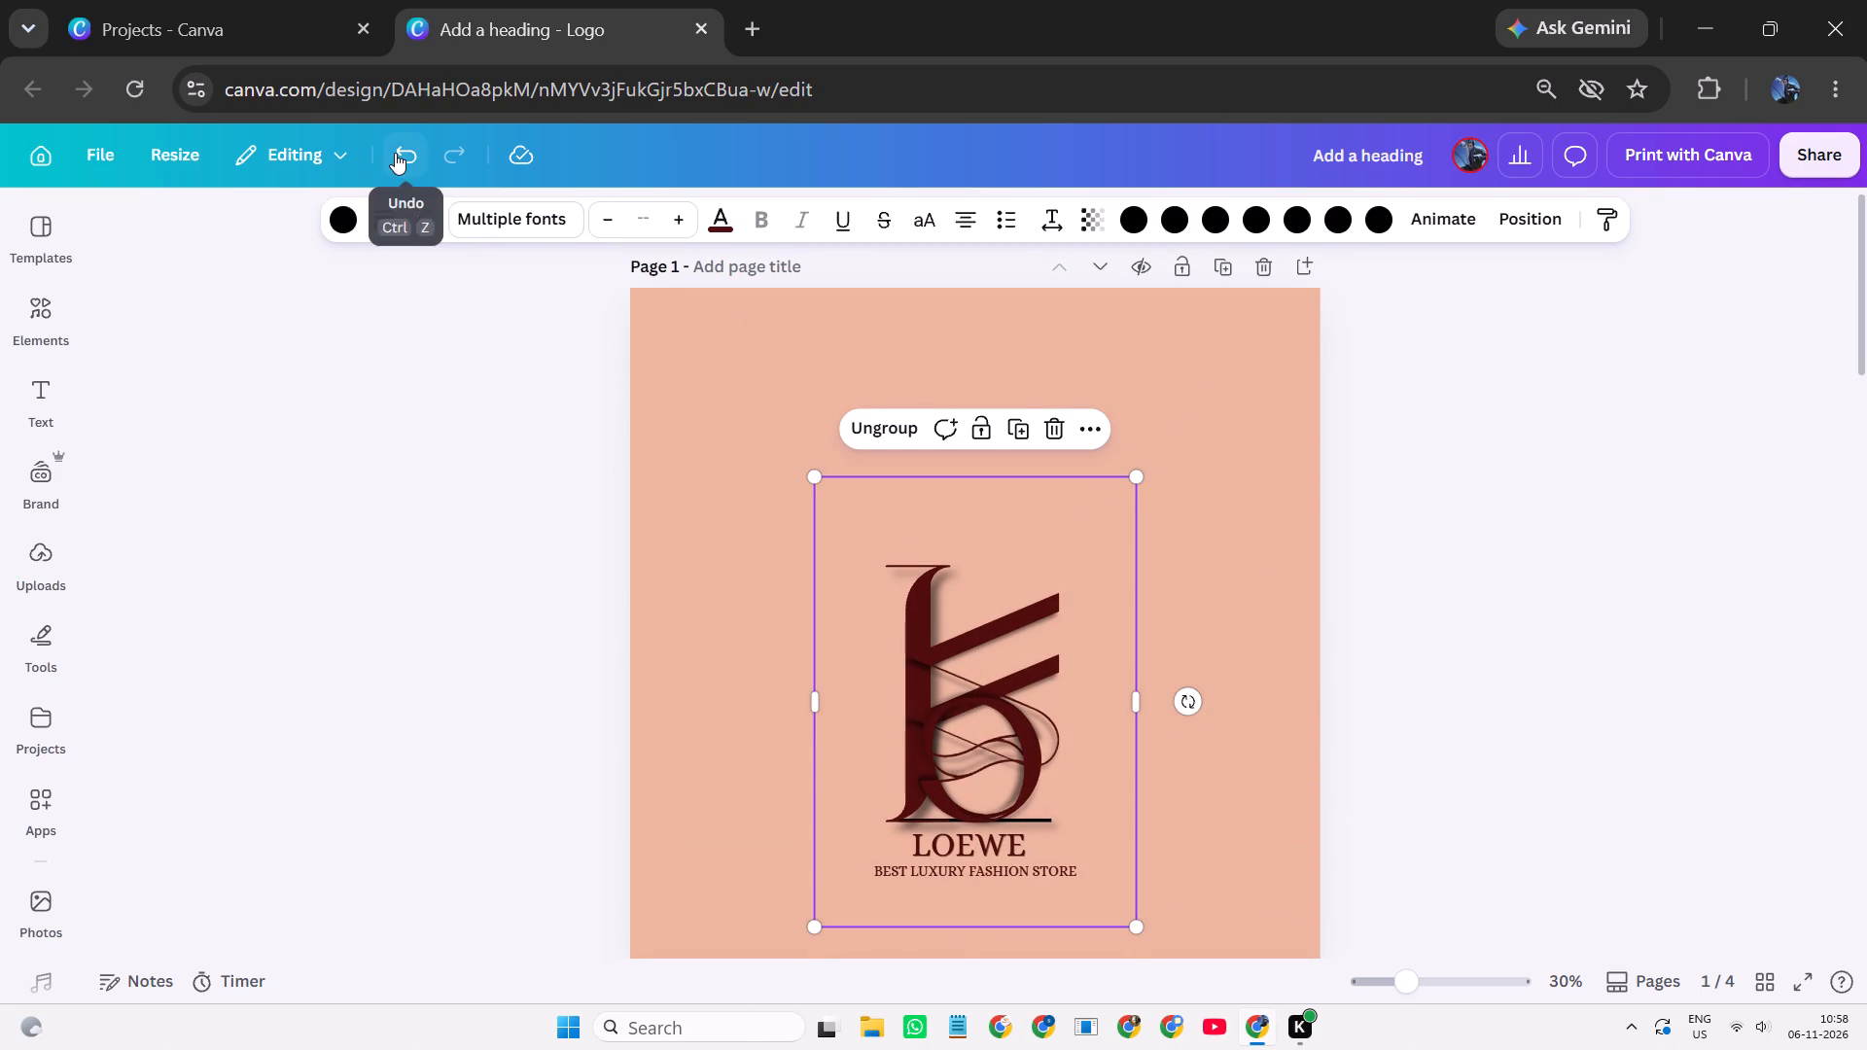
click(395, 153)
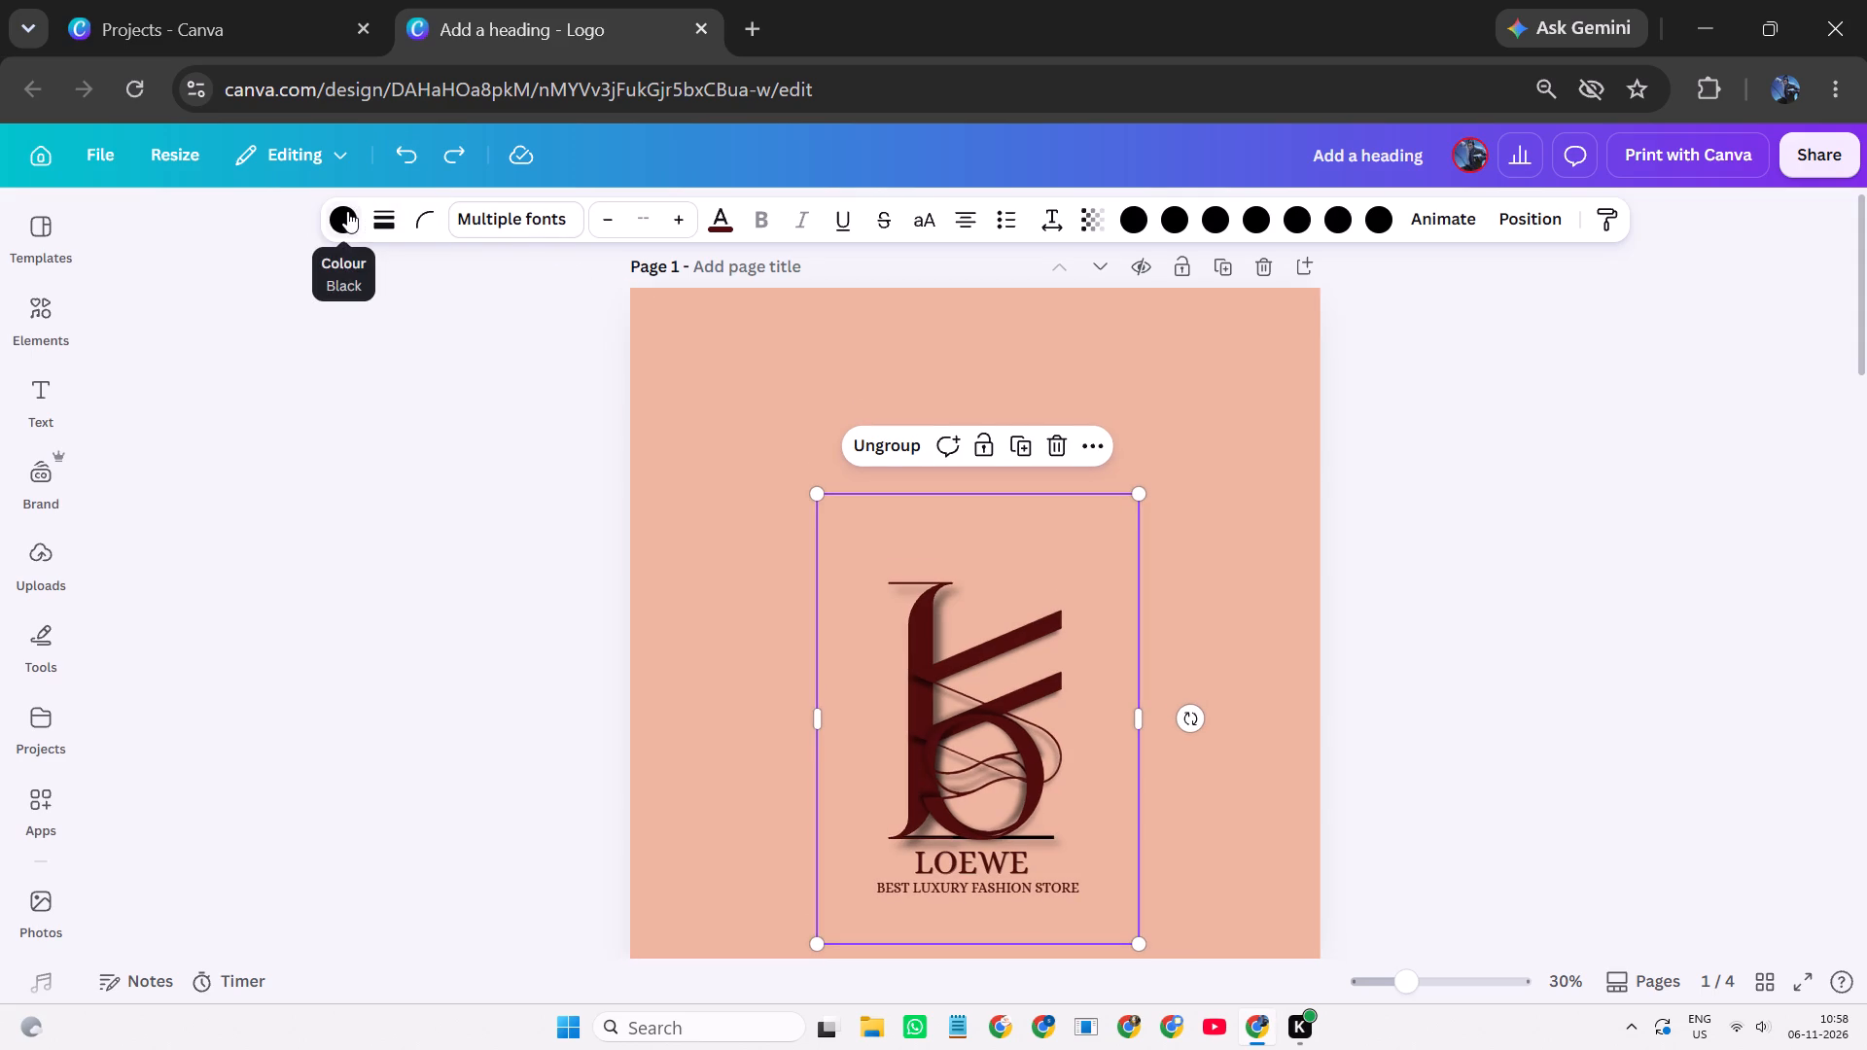
Recolour the black line in the page 1 logo group to the design's dark maroon.
click(336, 225)
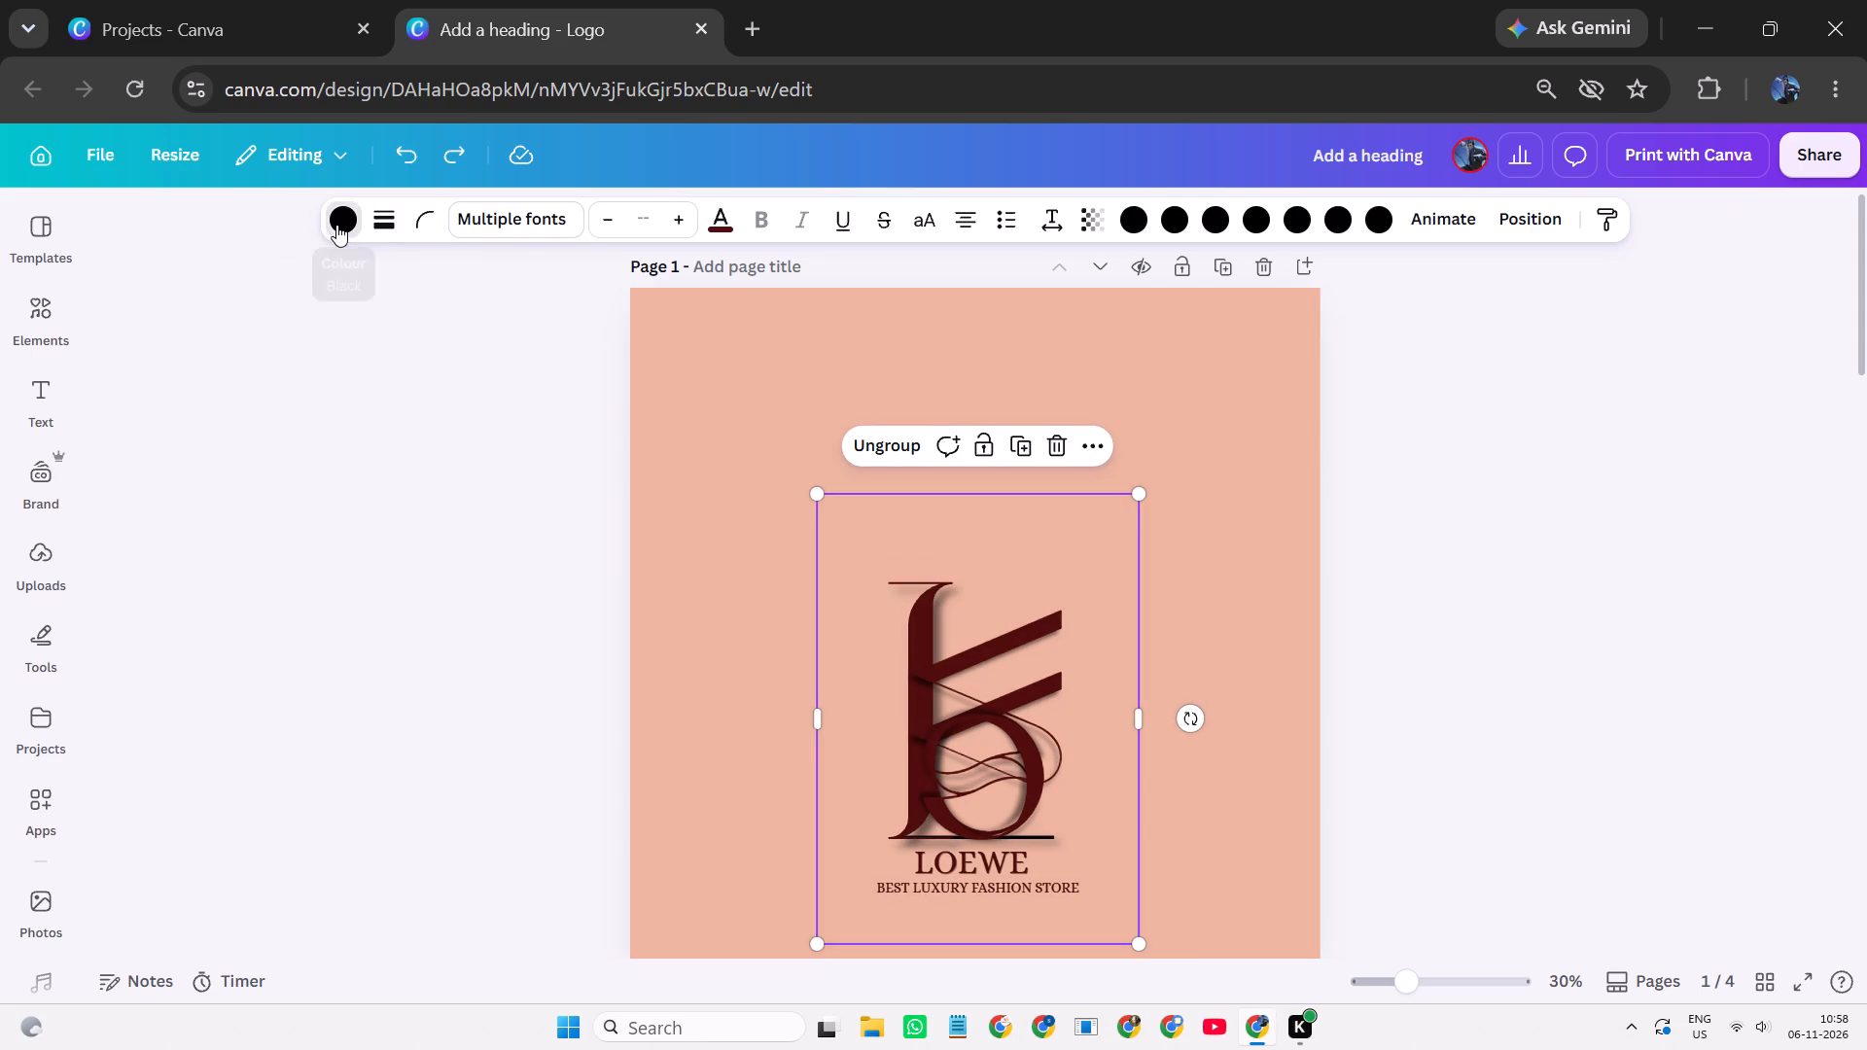
click(374, 464)
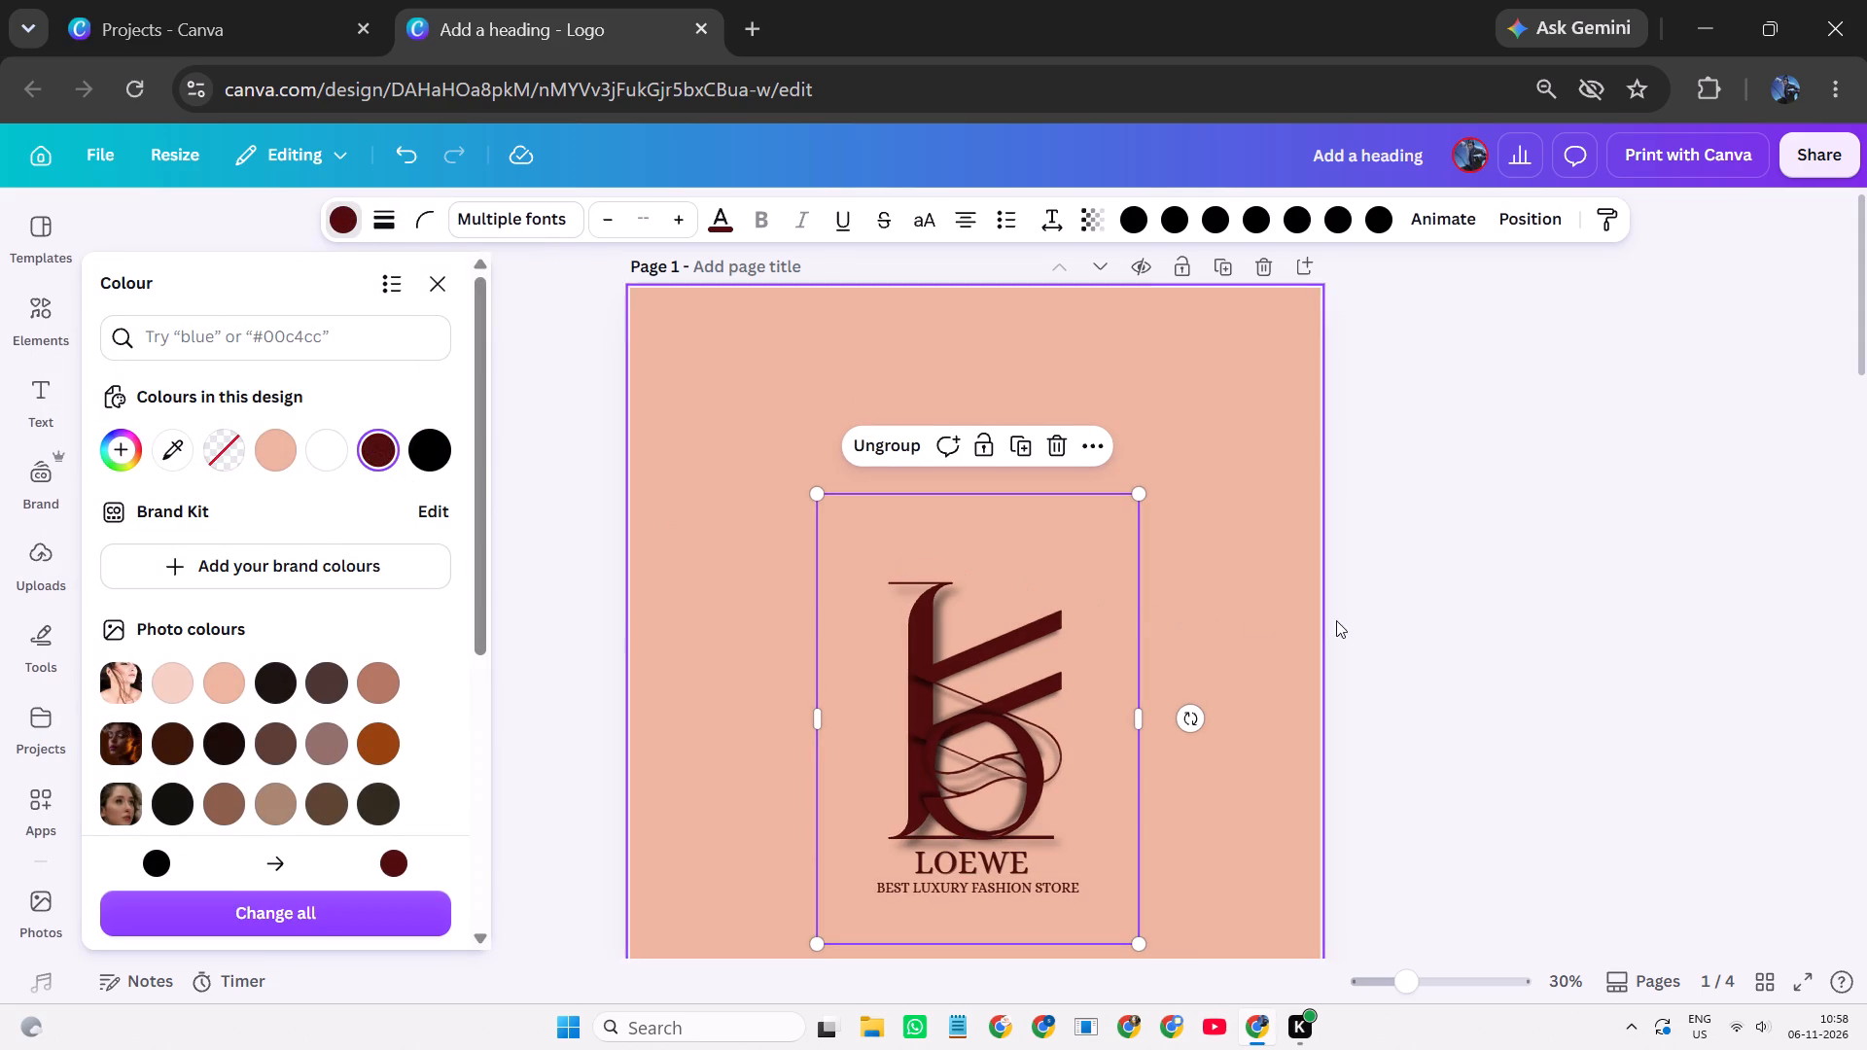
double_click(1414, 620)
Duplicate page 1 containing the complete maroon logo on the peach background.
scroll(1414, 620, down, 2)
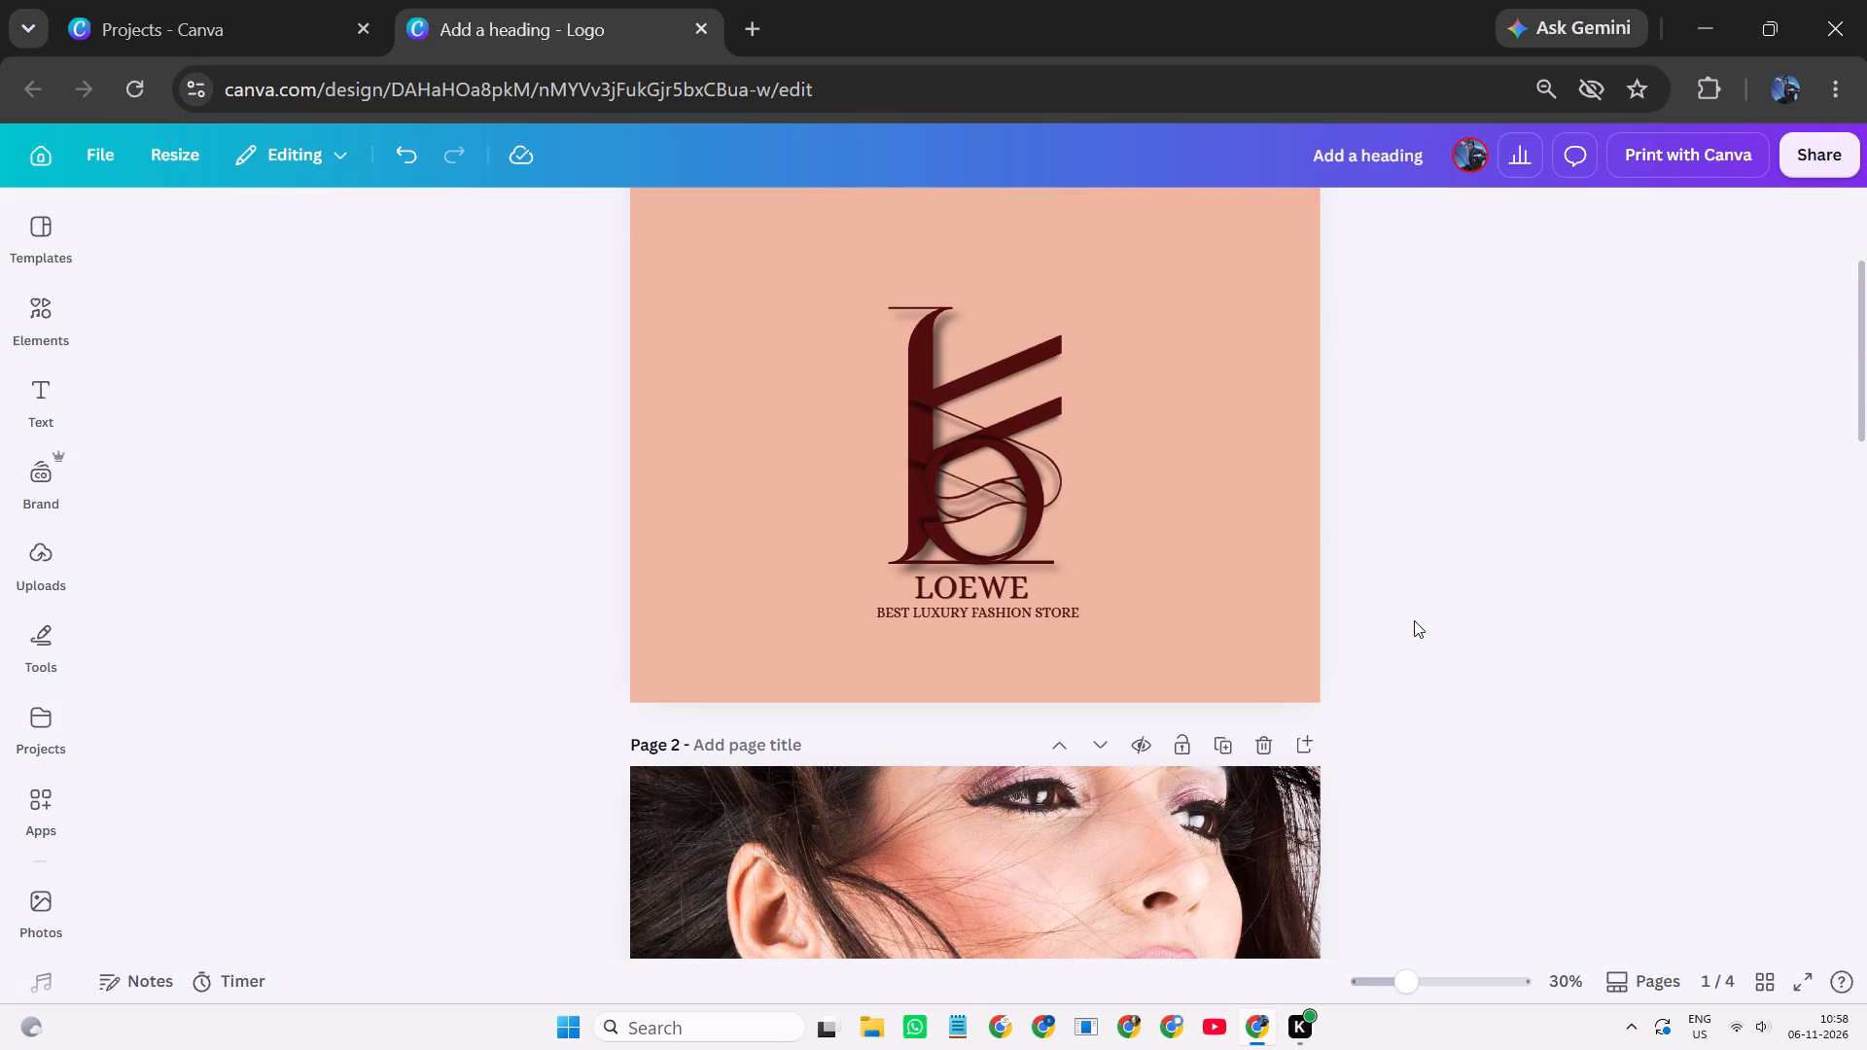
scroll(1414, 620, down, 2)
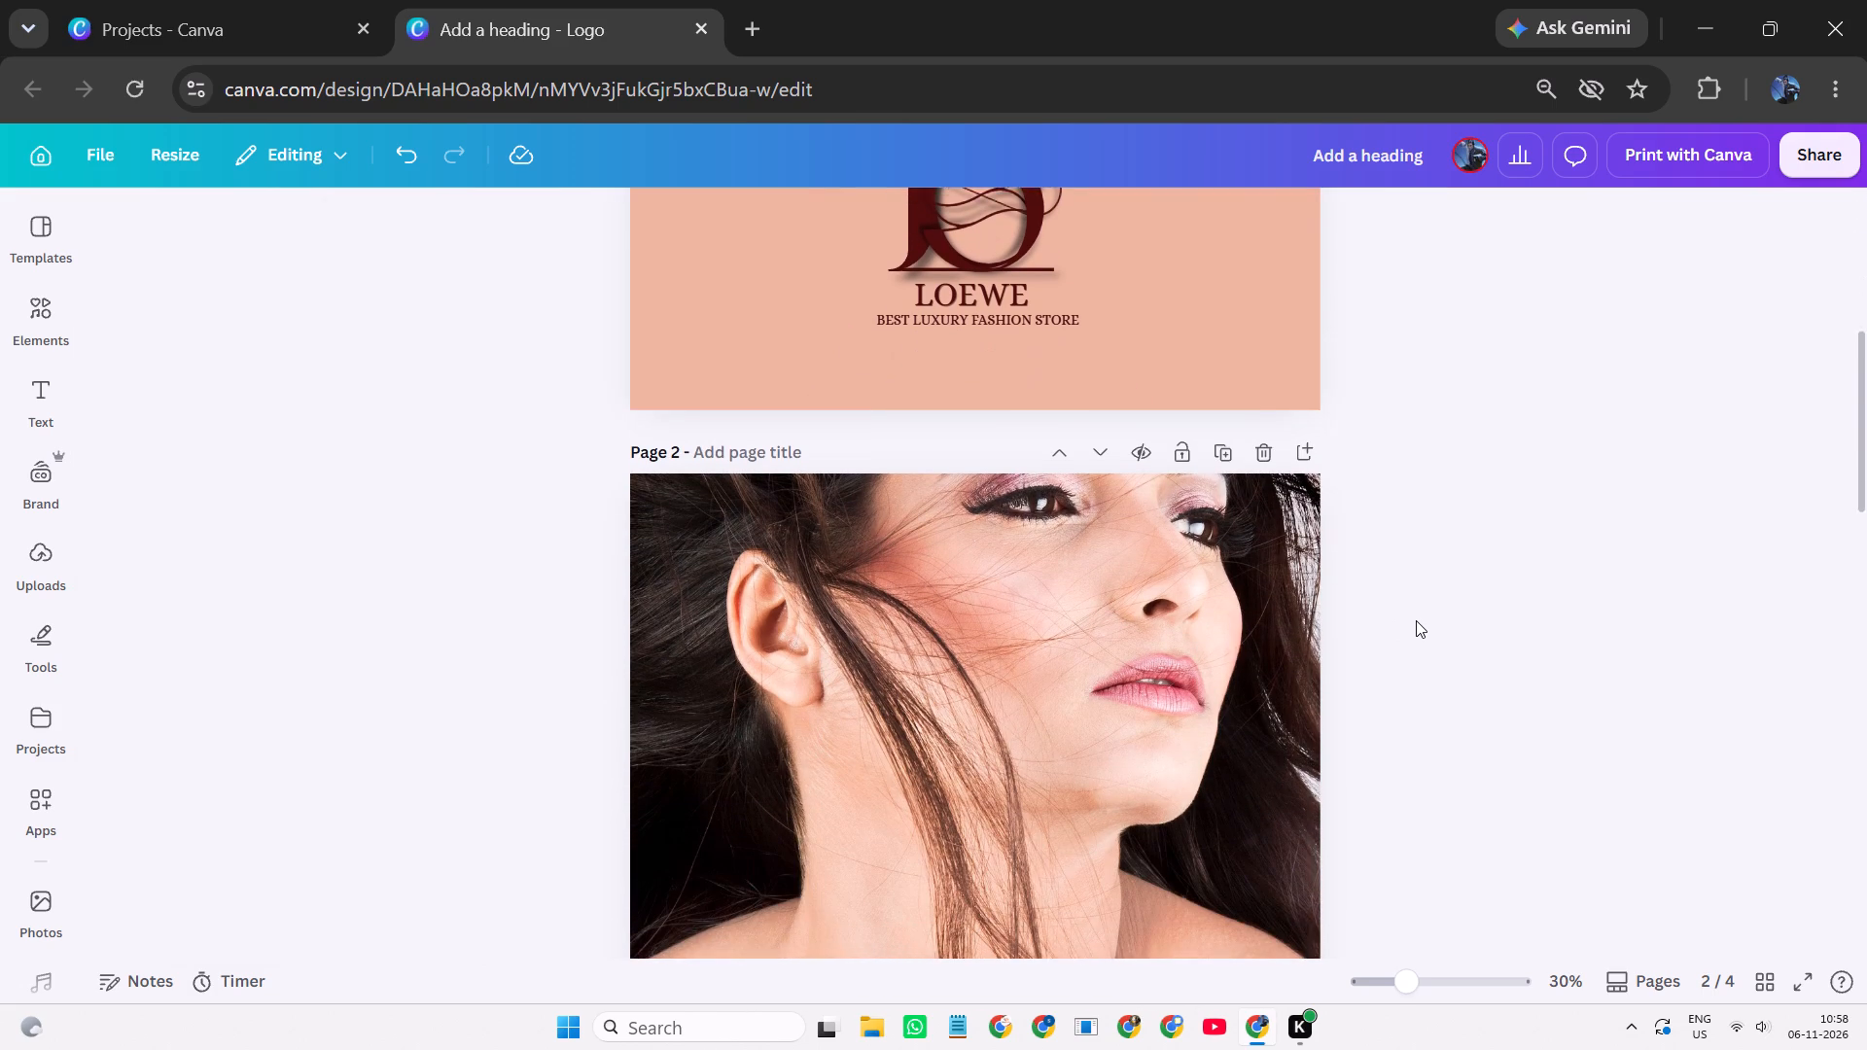
scroll(1416, 620, down, 2)
scroll(1416, 620, up, 2)
click(1030, 334)
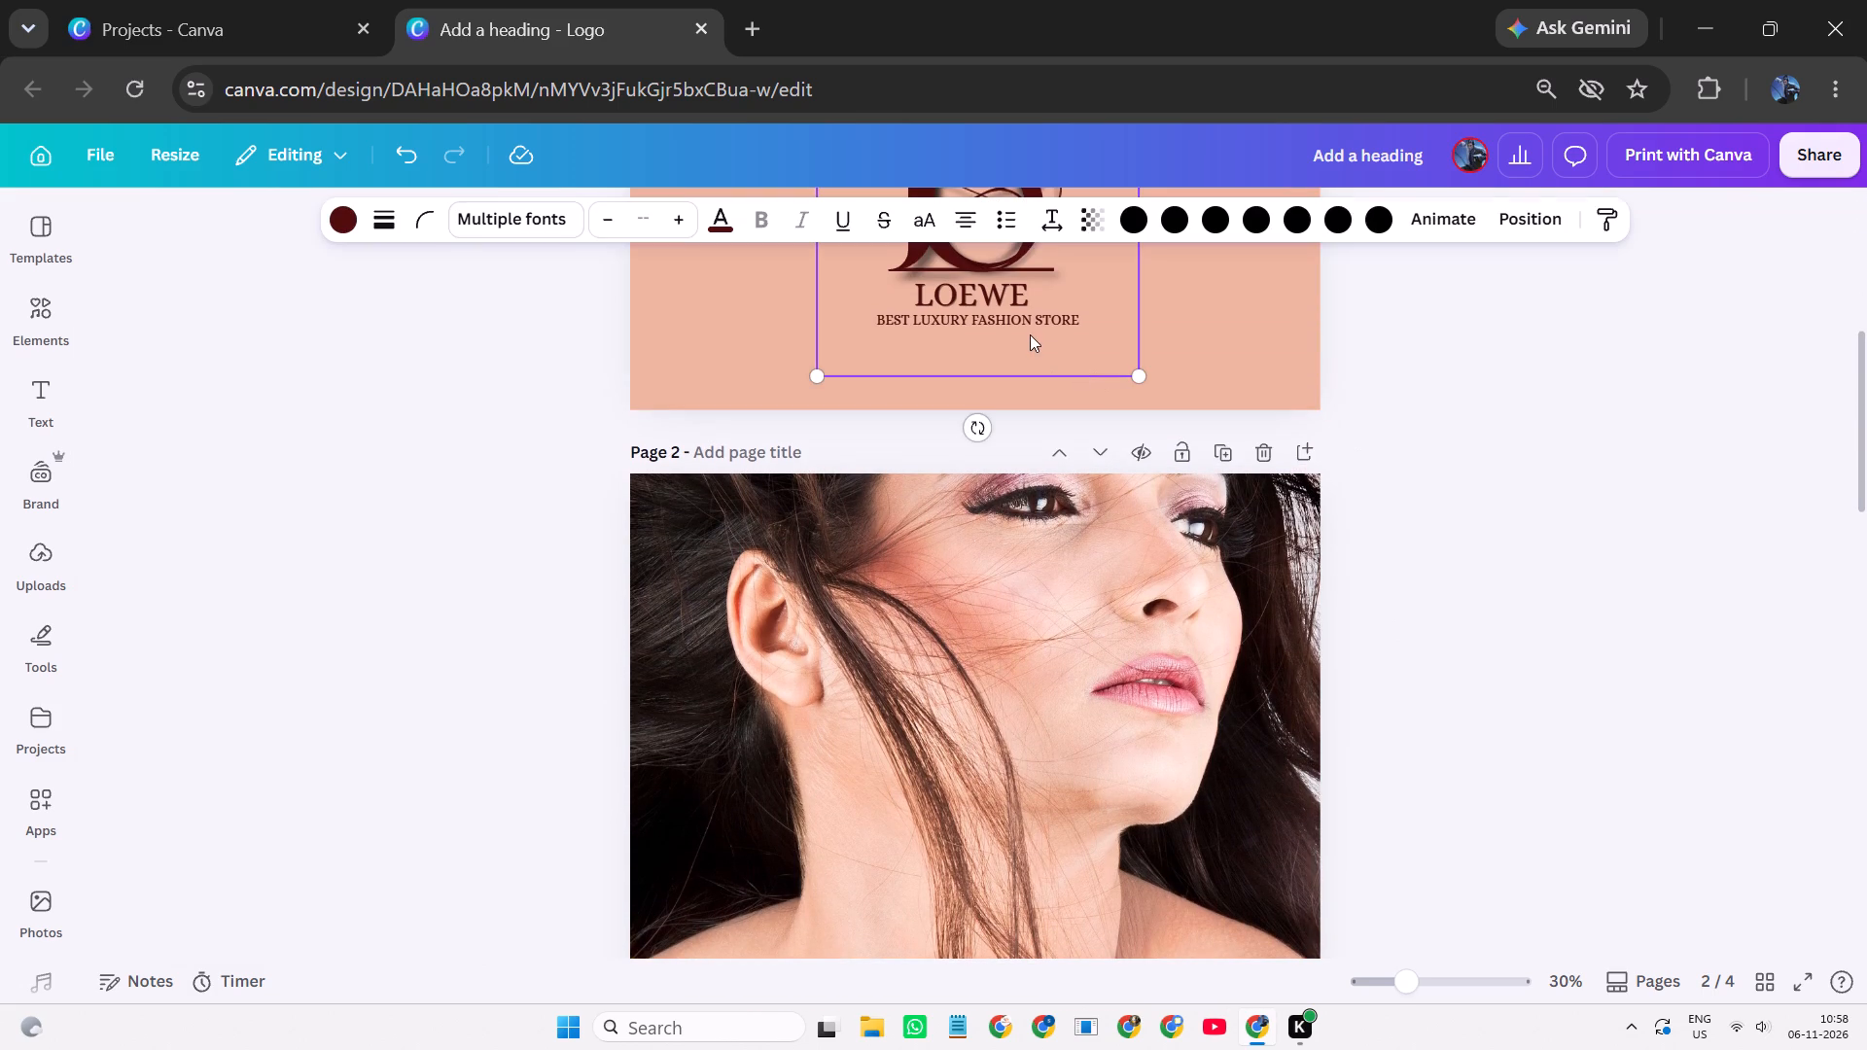
scroll(1399, 465, up, 2)
click(1399, 465)
scroll(1399, 465, up, 2)
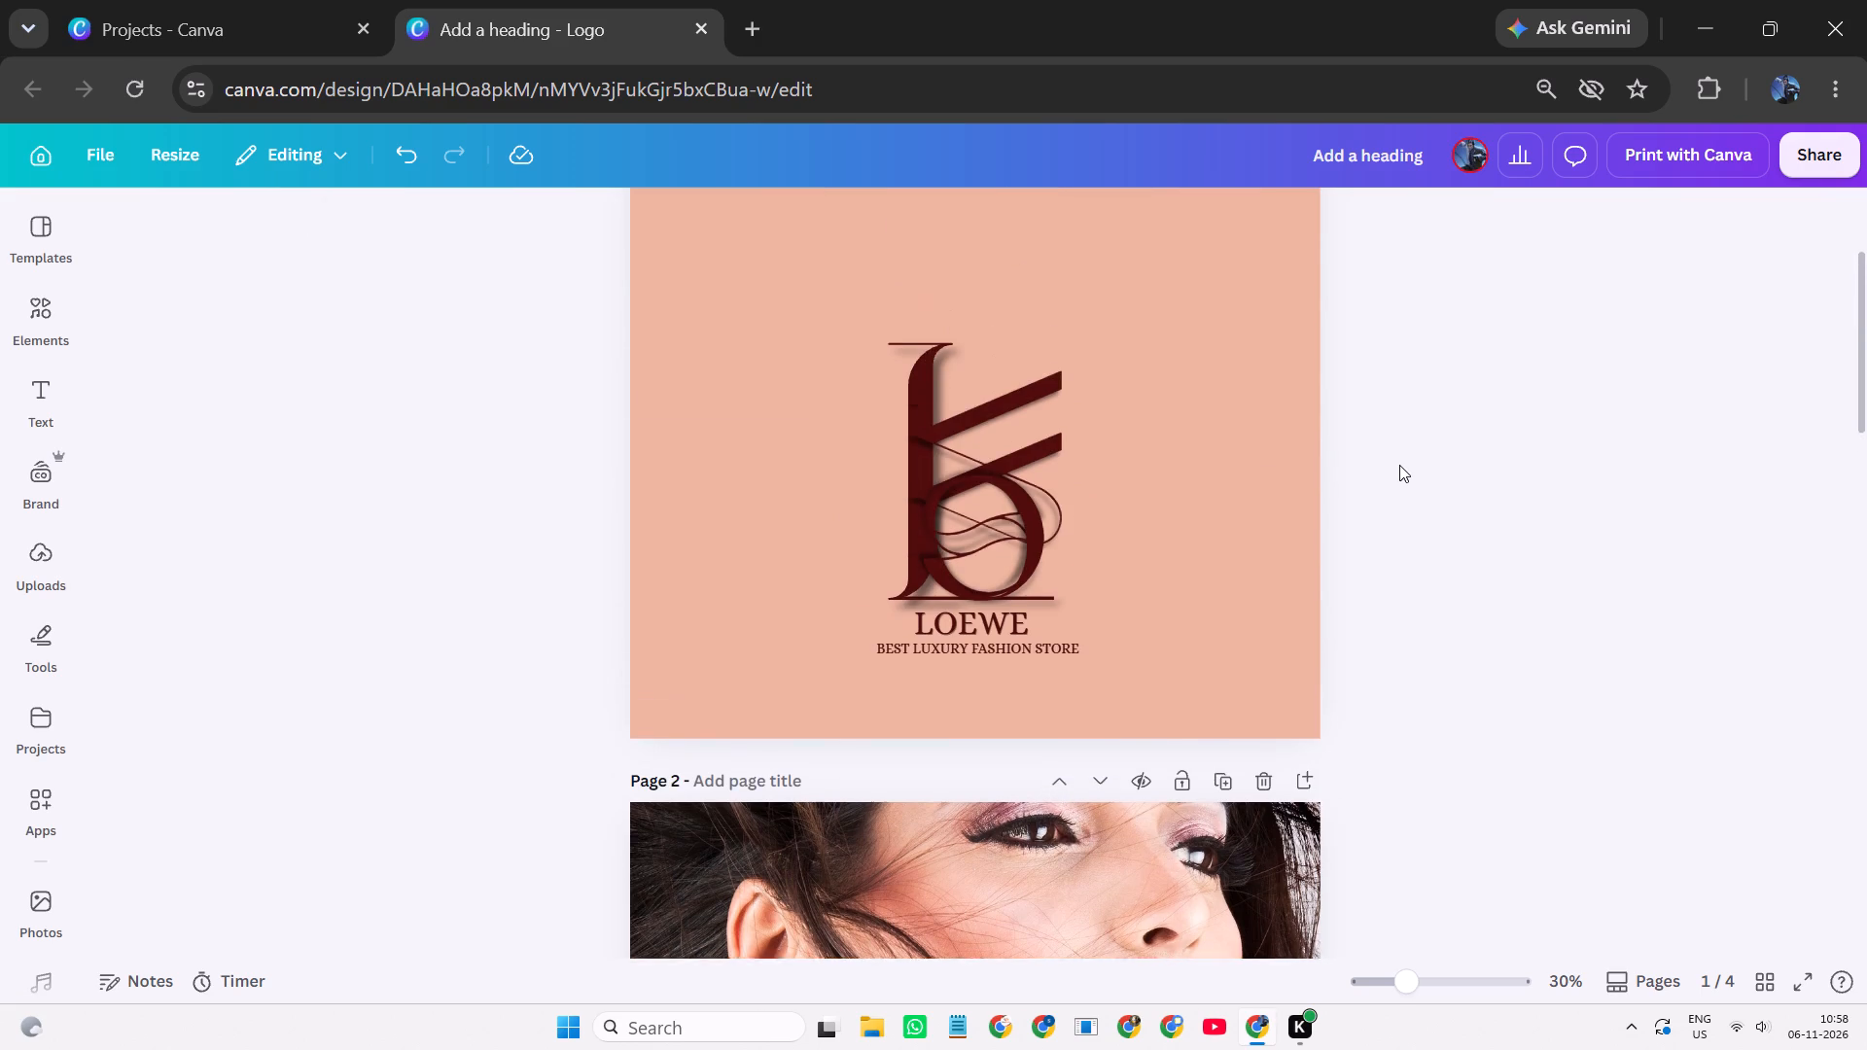
scroll(1399, 465, up, 1)
click(1220, 270)
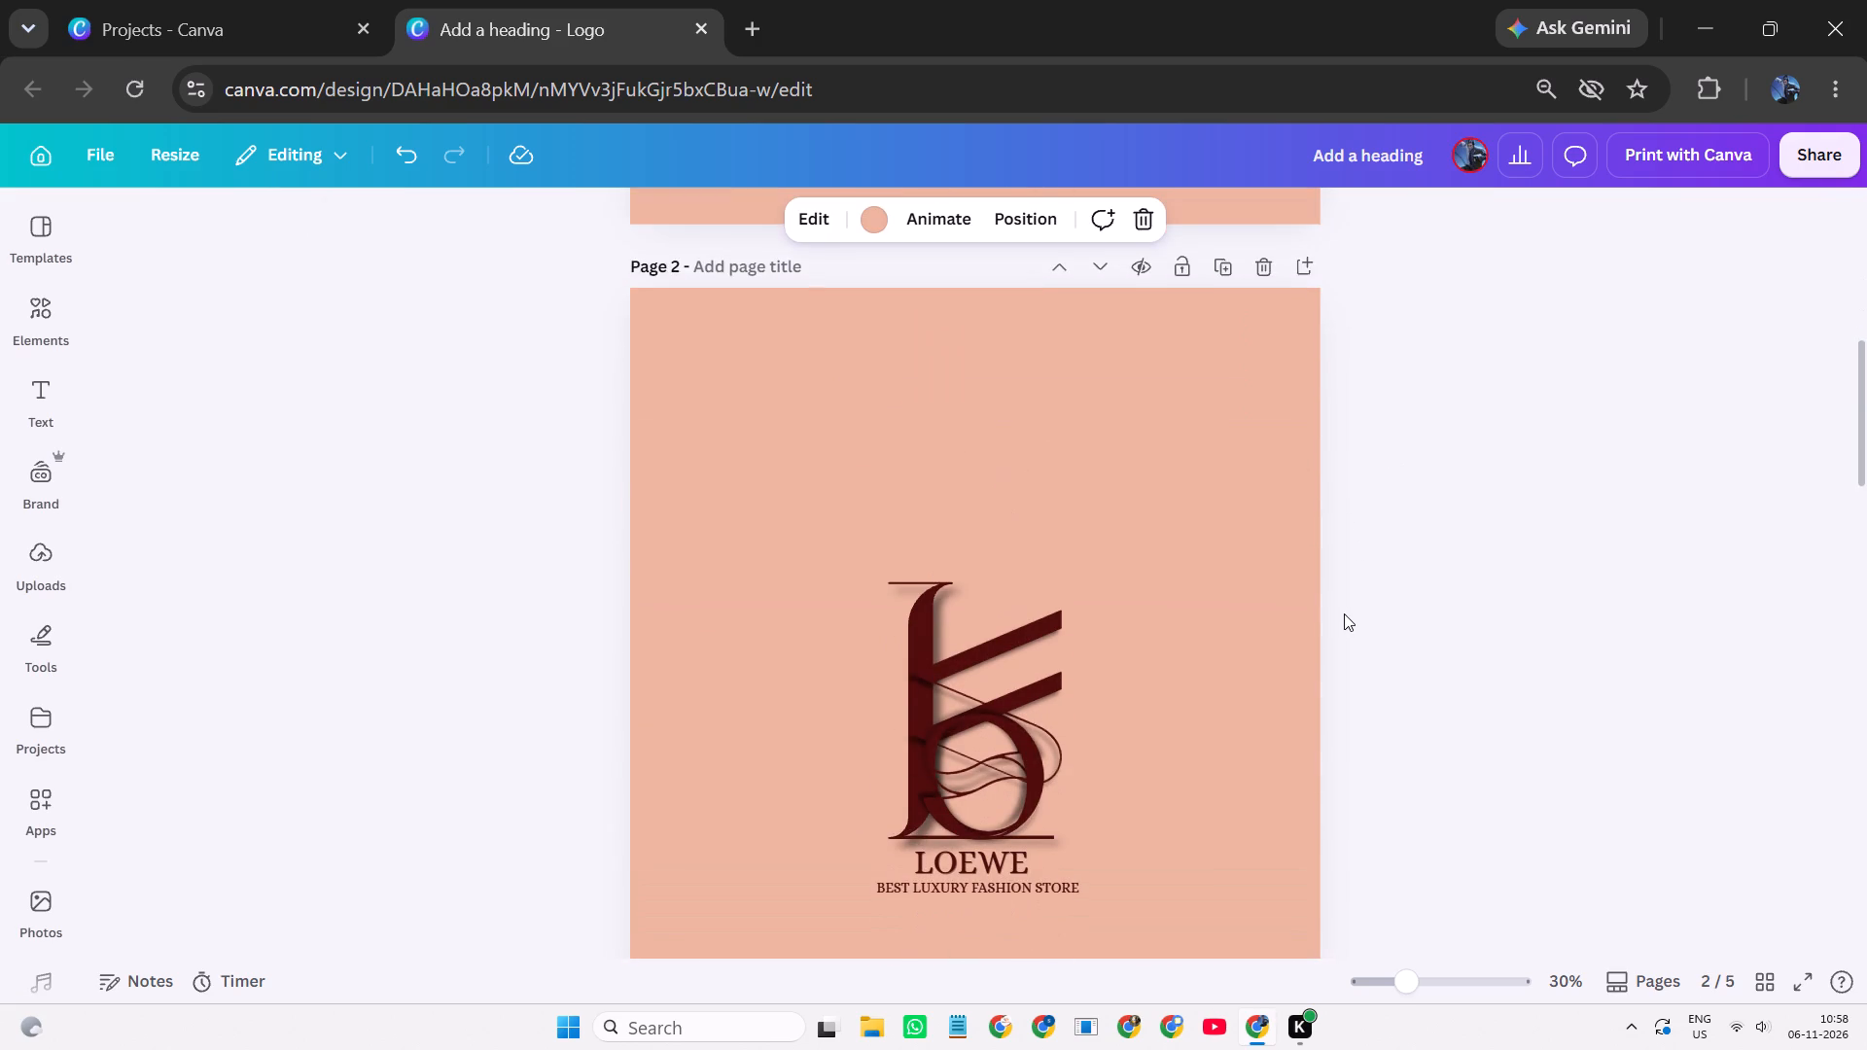
Ungroup the logo on page 2 and delete its LOEWE wordmark and tagline.
scroll(1344, 613, down, 1)
click(980, 720)
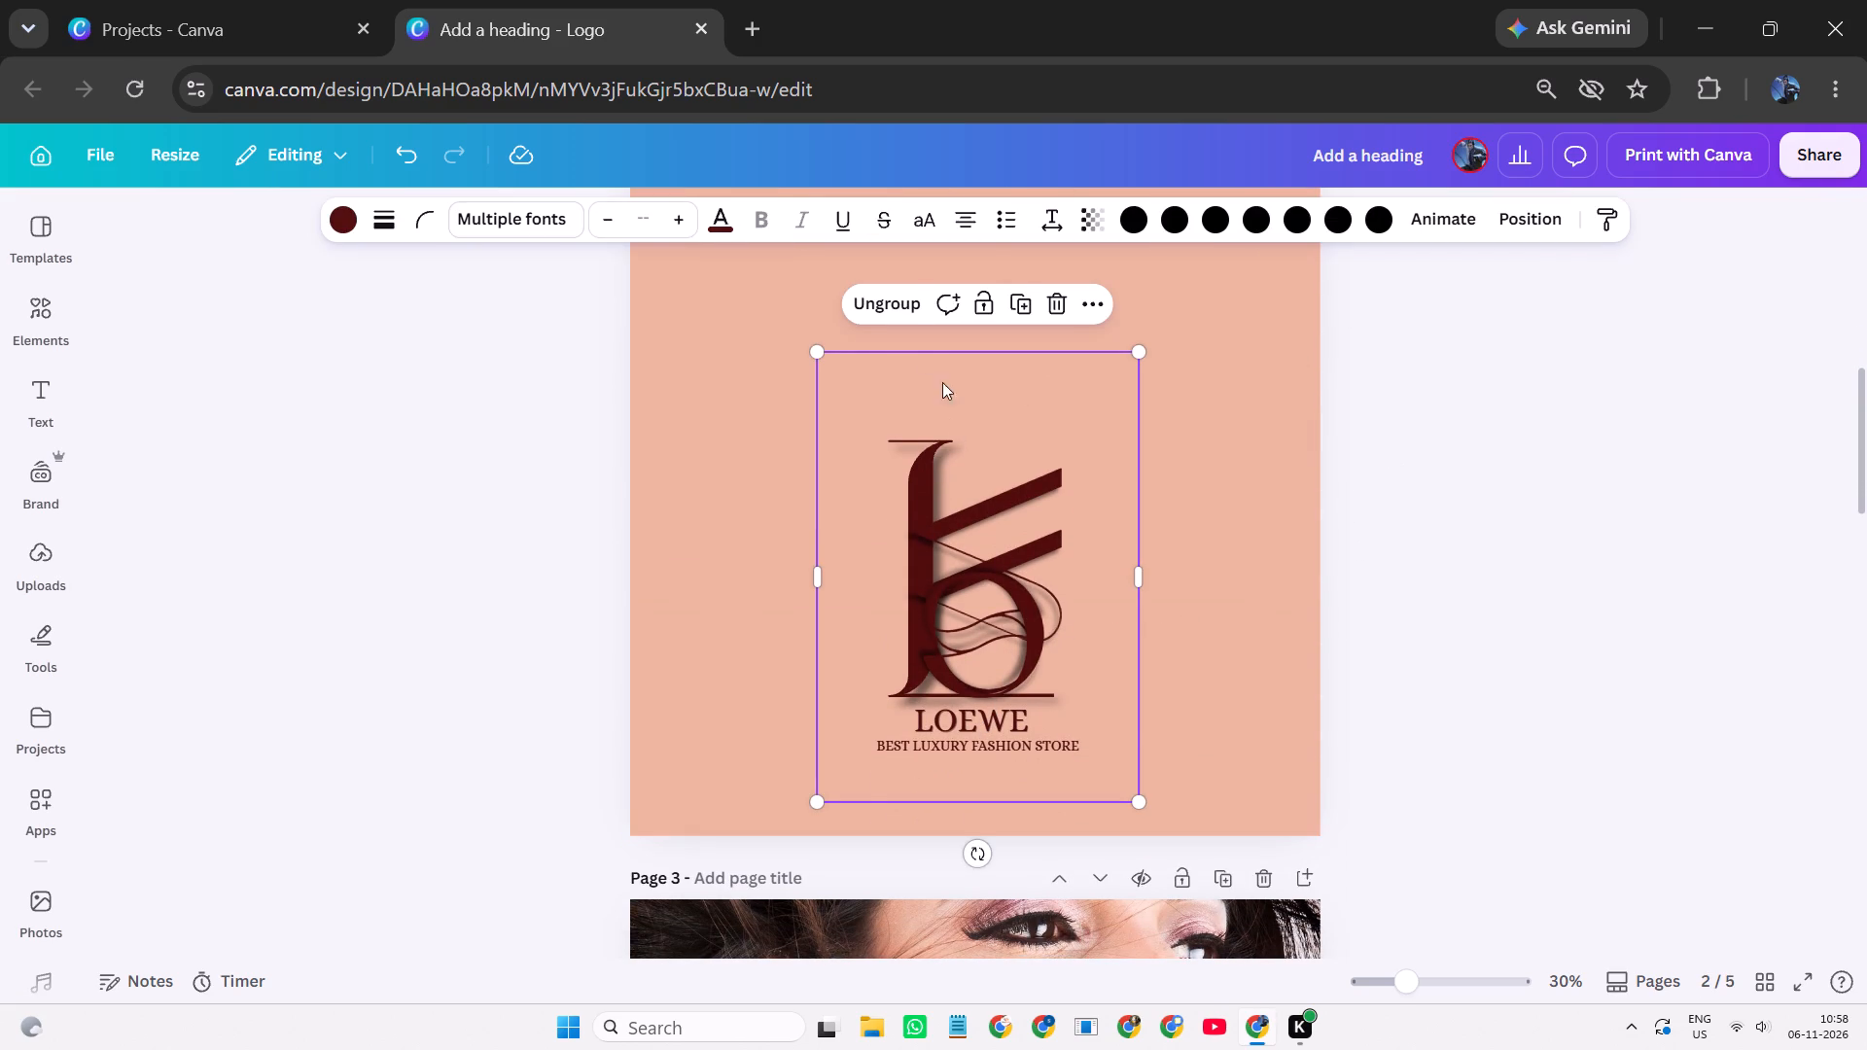
click(898, 305)
click(1202, 549)
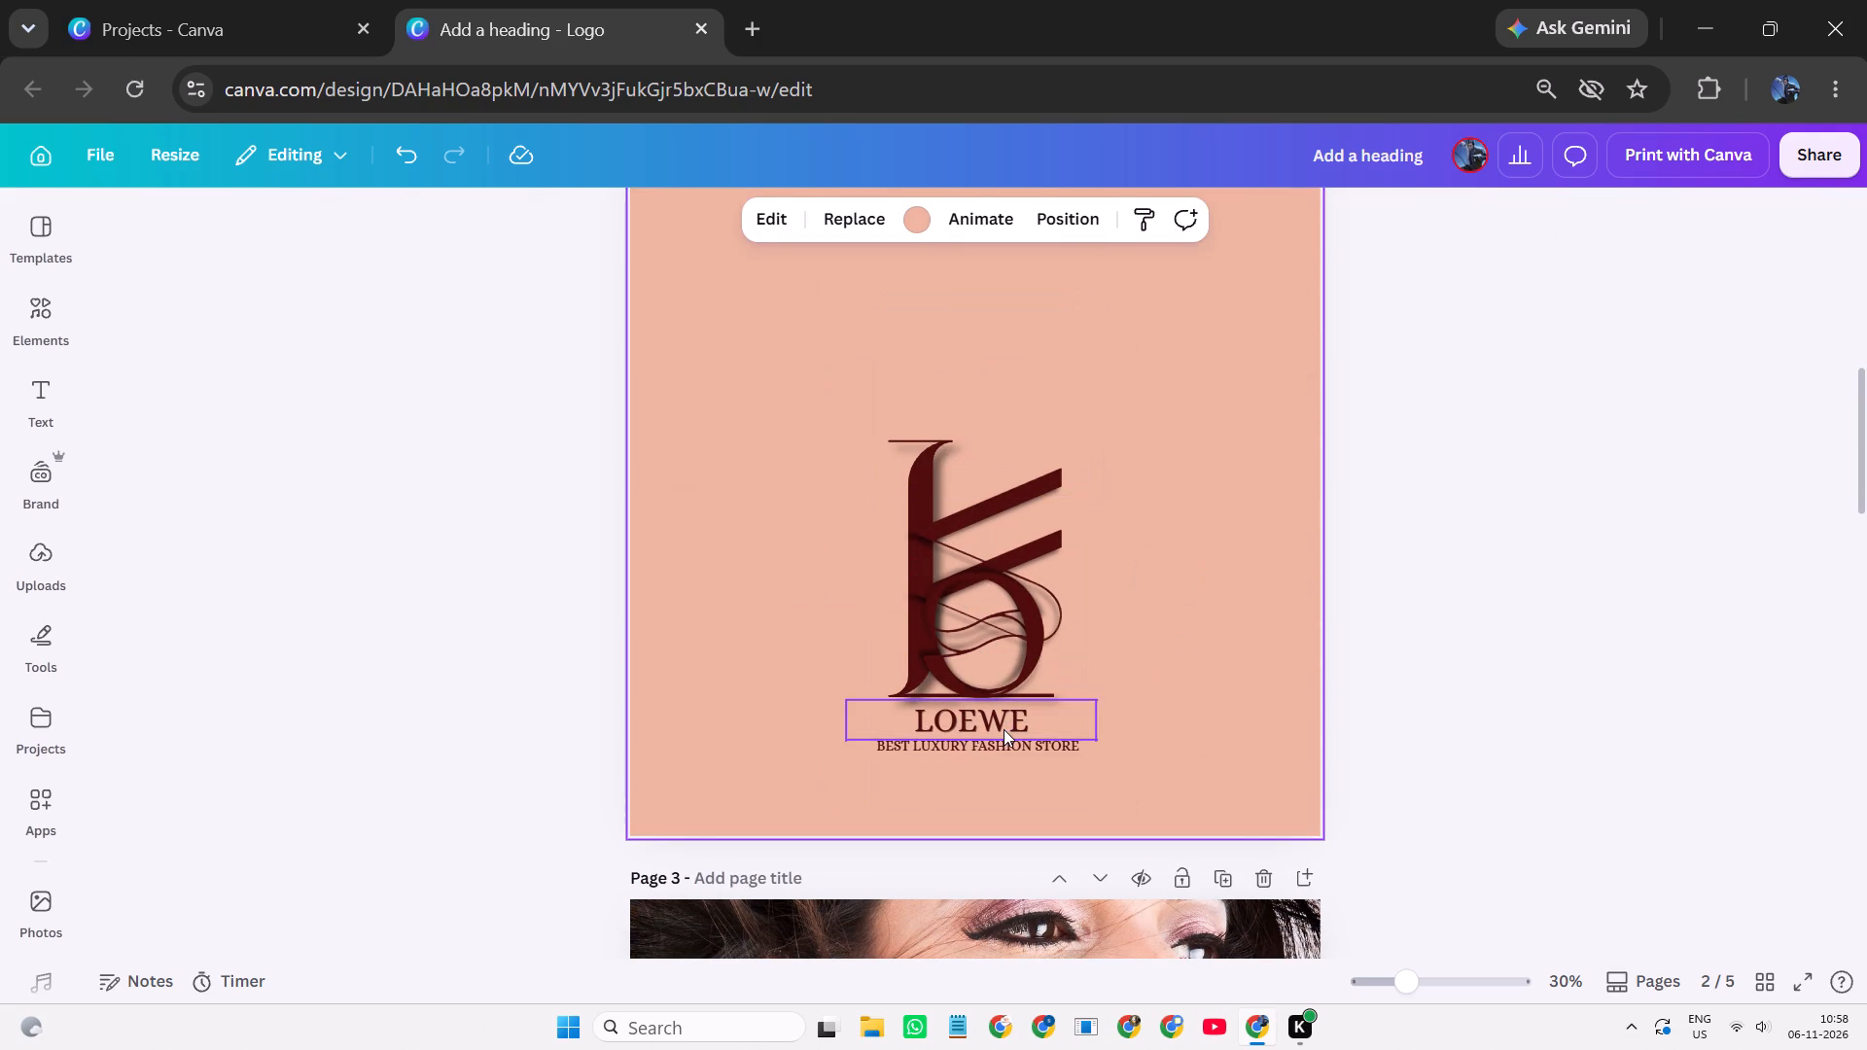
click(1004, 729)
click(1010, 662)
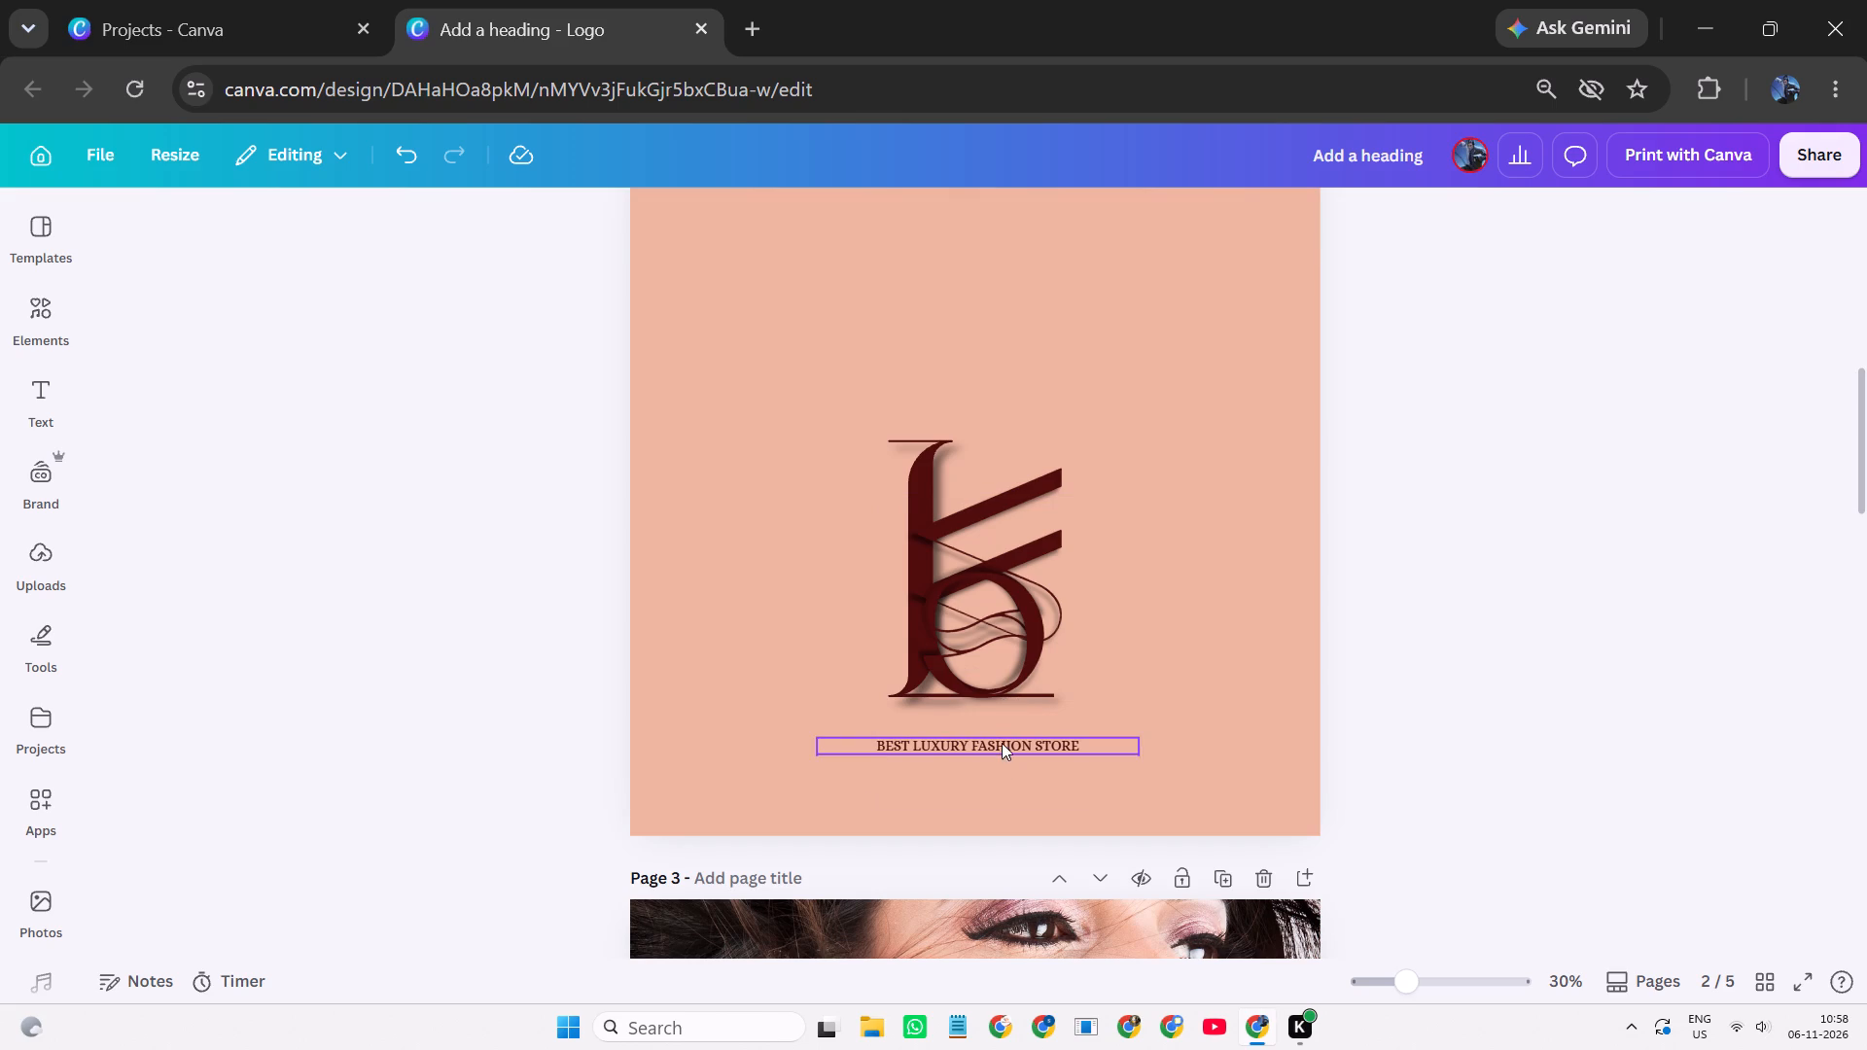
click(1003, 742)
click(1018, 696)
click(1370, 651)
Select the monogram's letter pieces on page 2 together and group them.
scroll(1370, 651, up, 2)
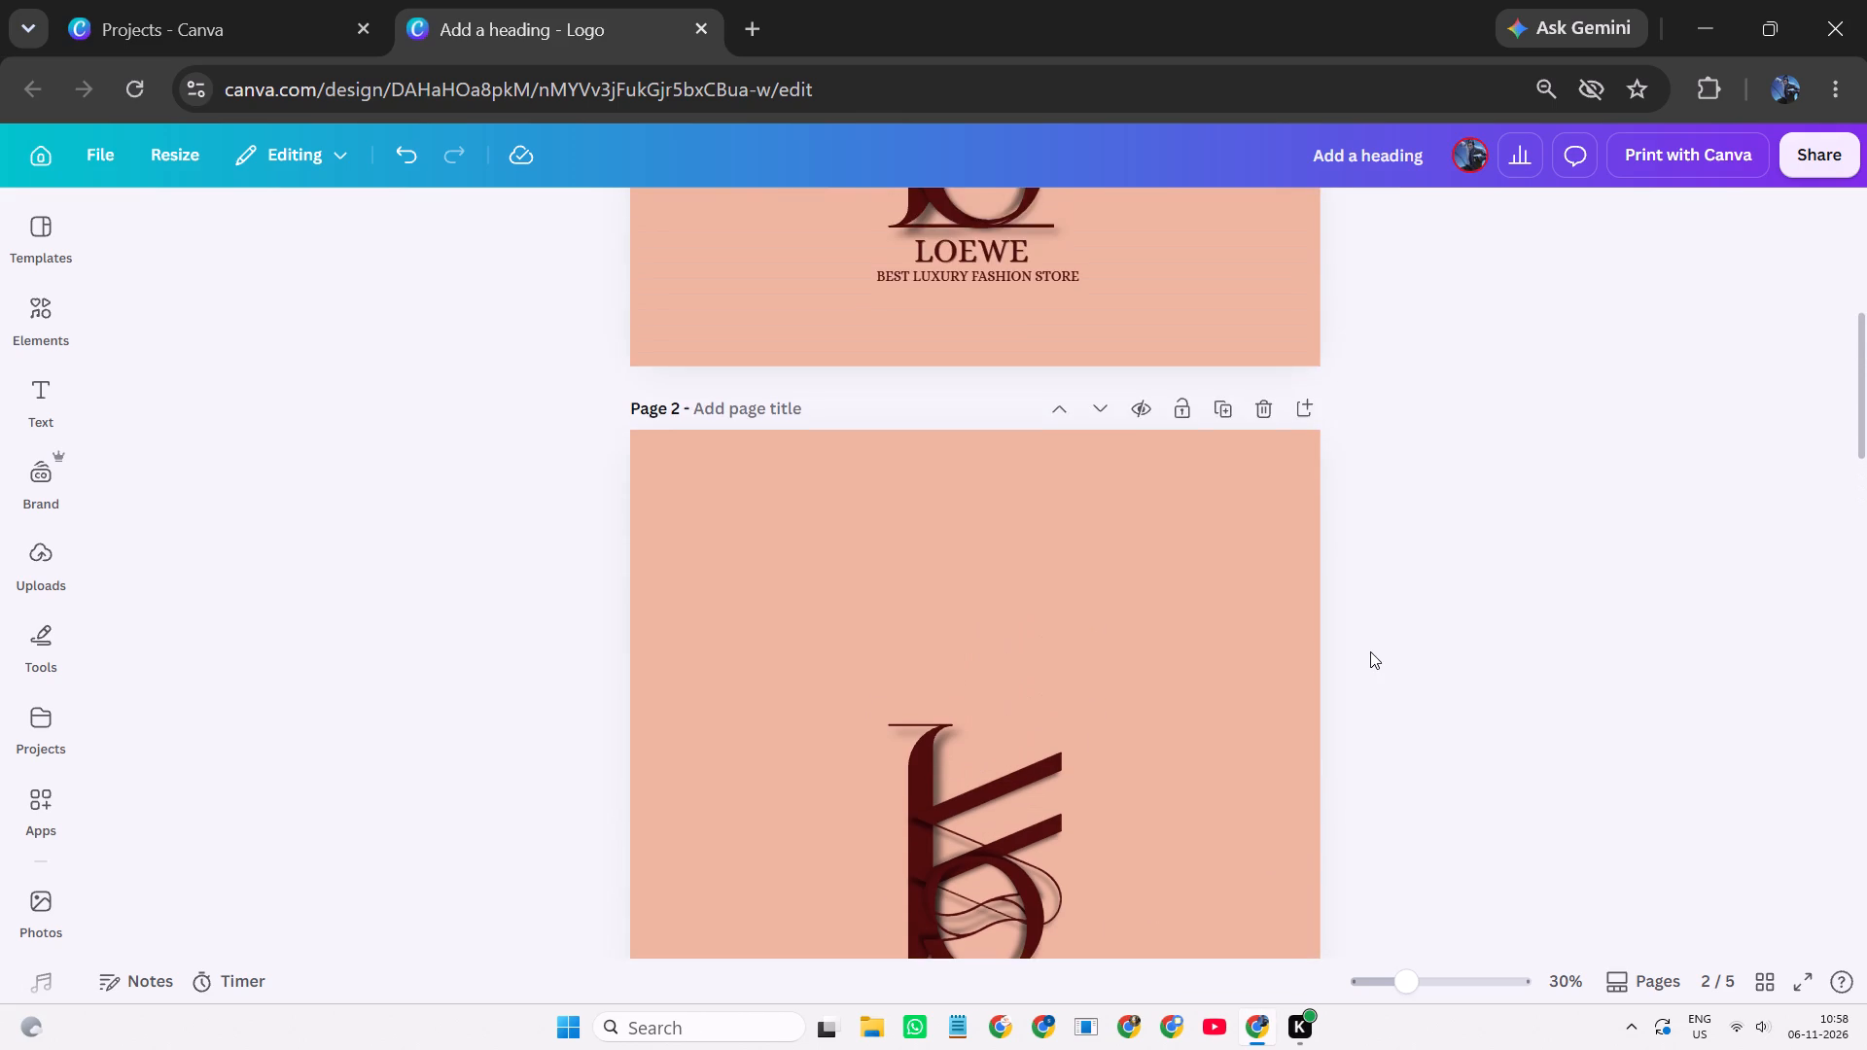
scroll(1370, 651, down, 1)
click(1370, 651)
scroll(1367, 651, up, 1)
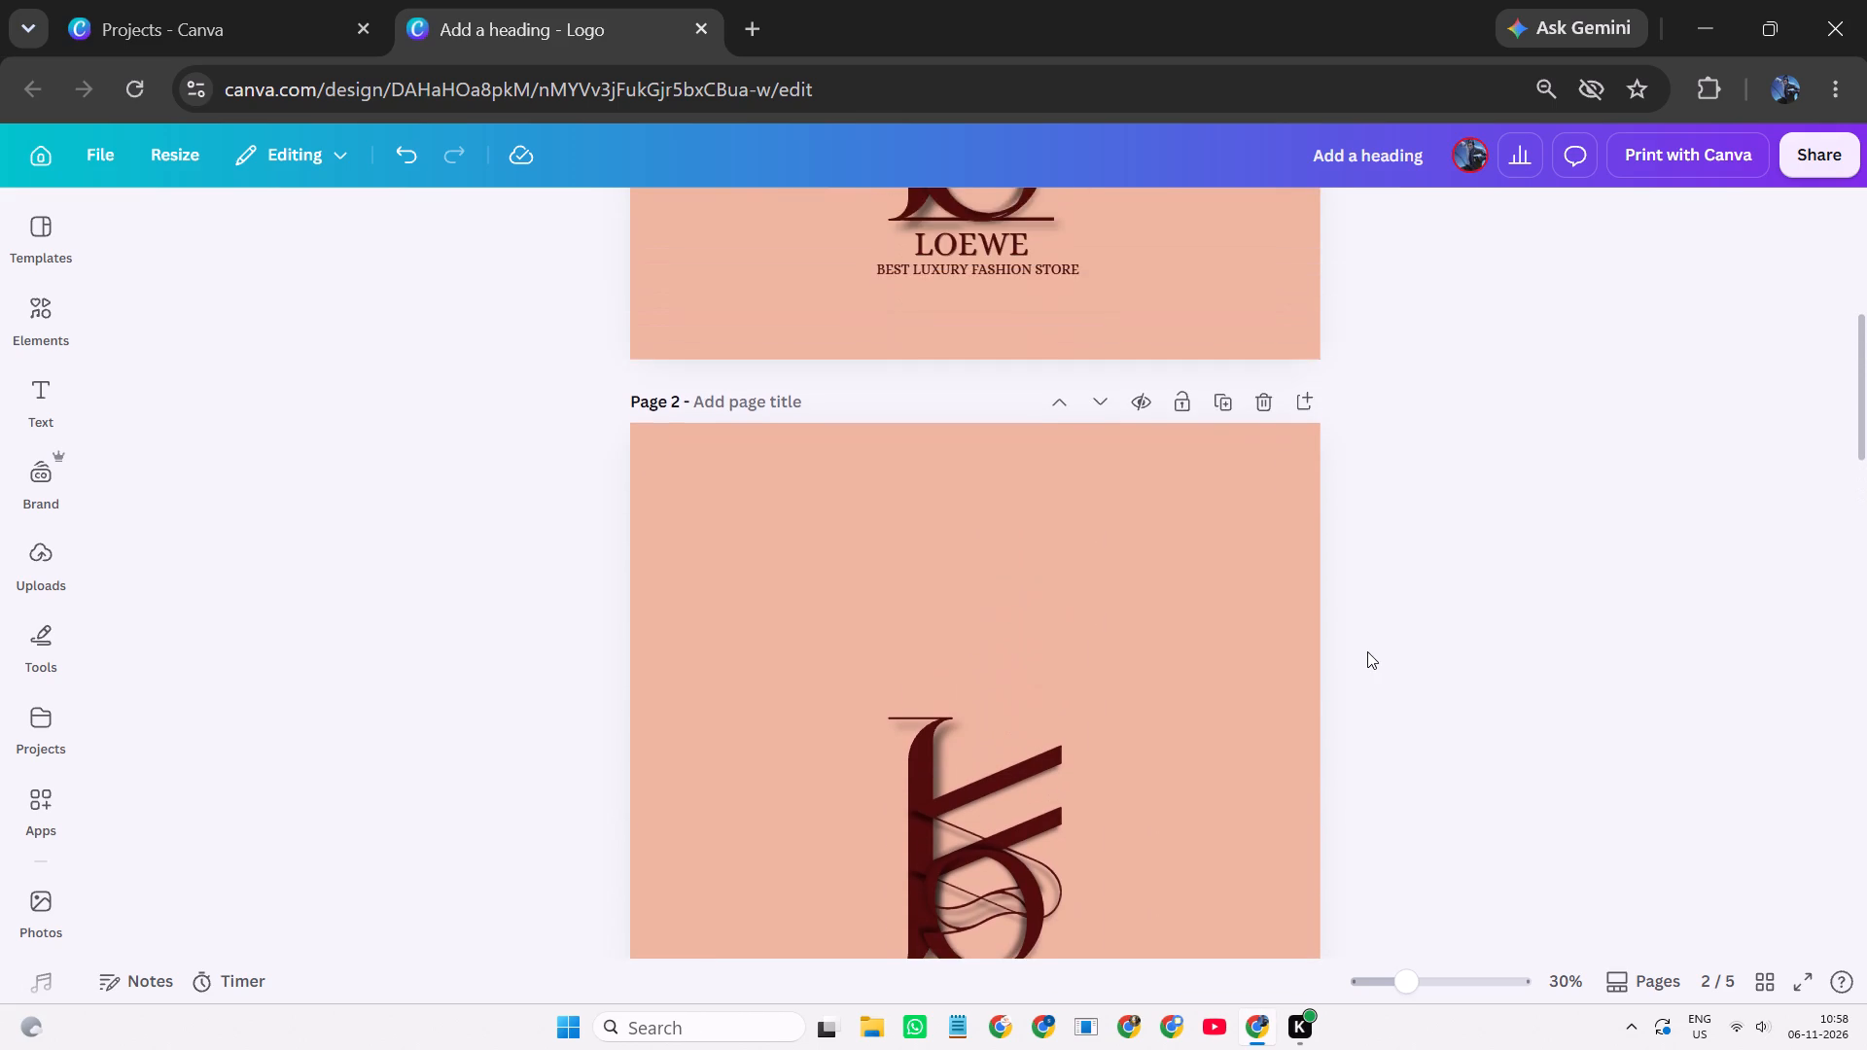
scroll(1367, 651, up, 2)
scroll(1367, 651, down, 2)
drag(1174, 610, 1026, 857)
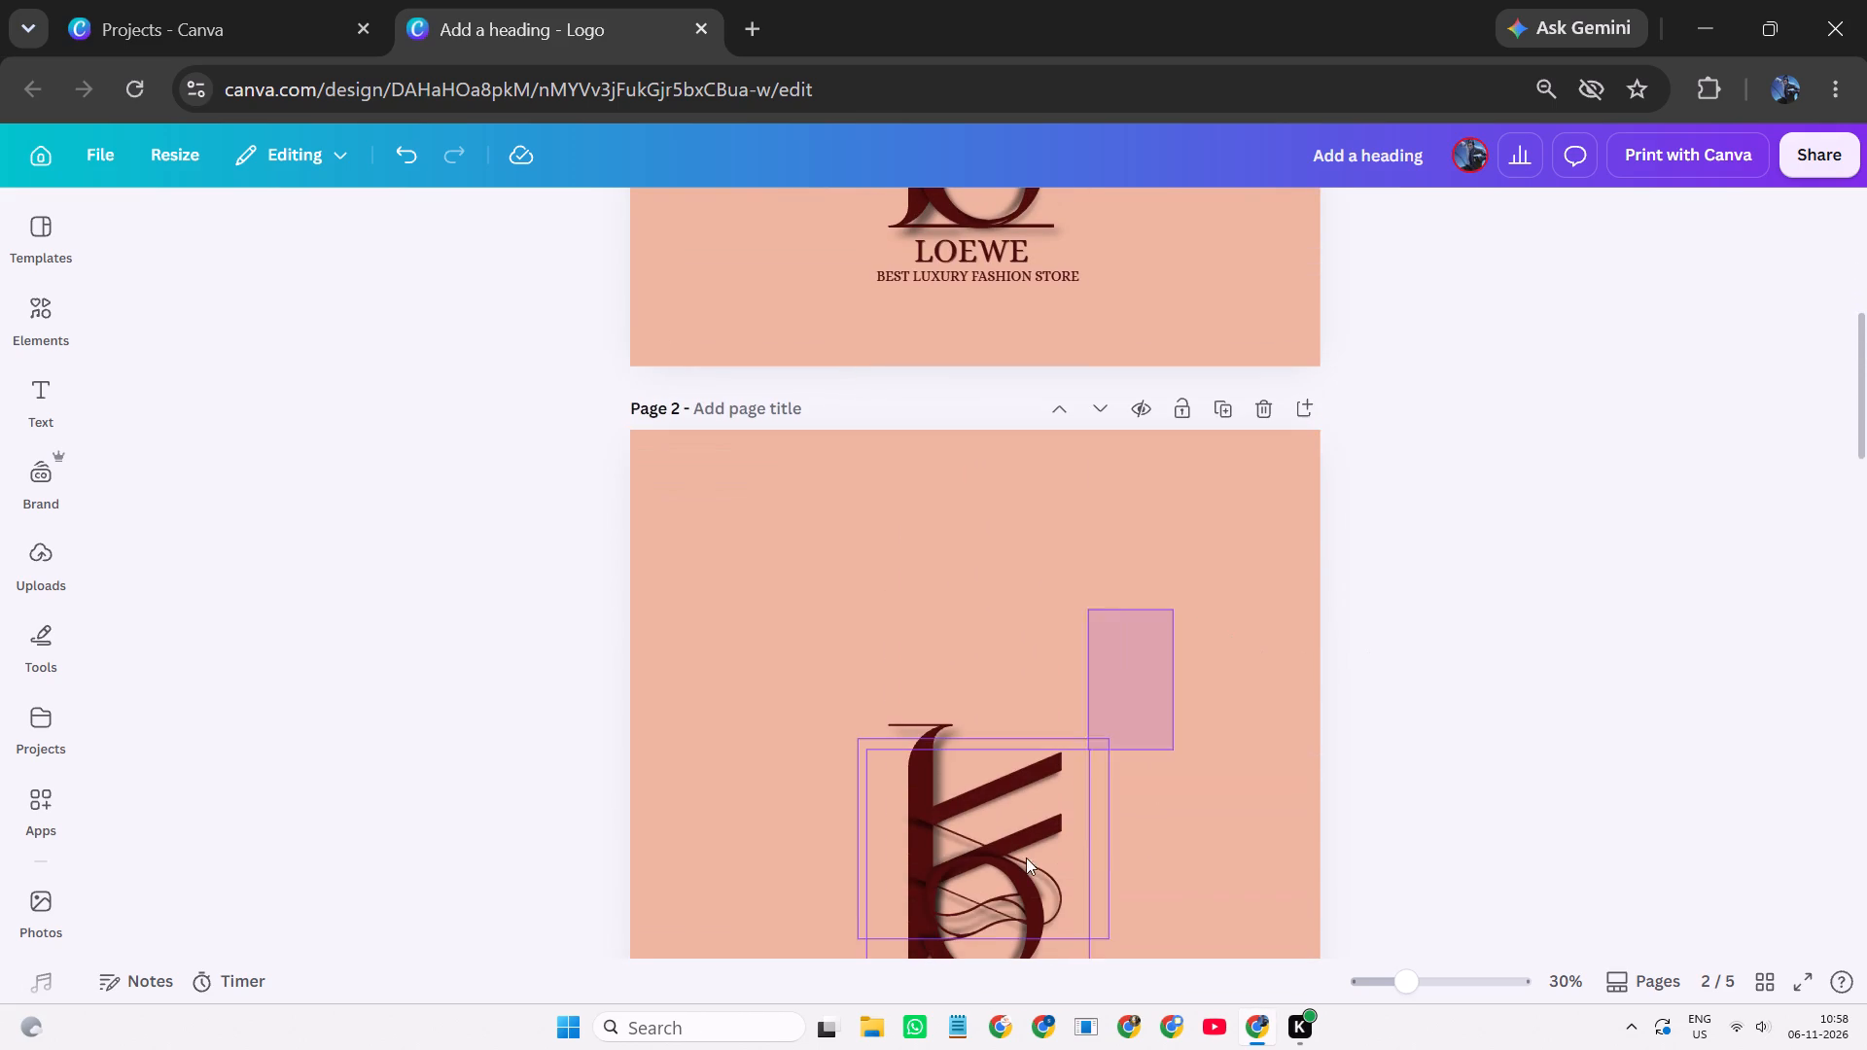
drag(1026, 857, 972, 928)
click(1433, 737)
scroll(1433, 737, down, 2)
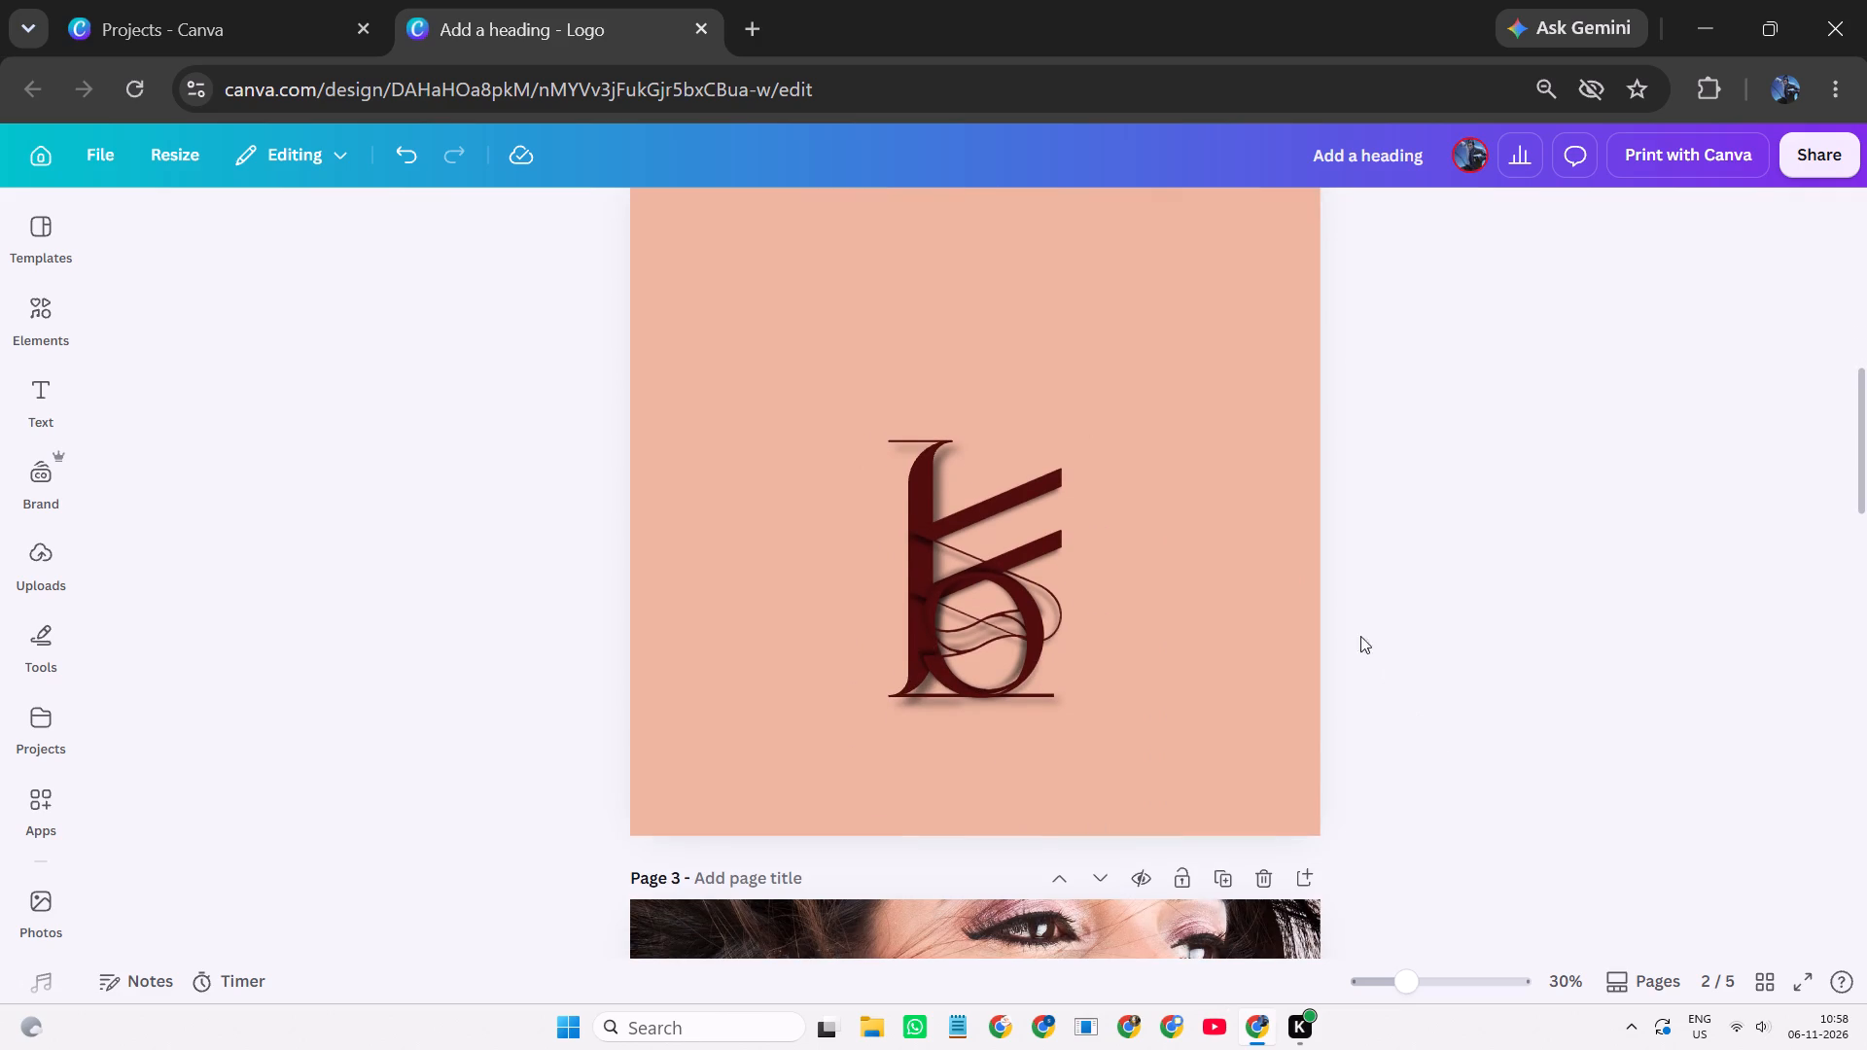
drag(1237, 460, 839, 687)
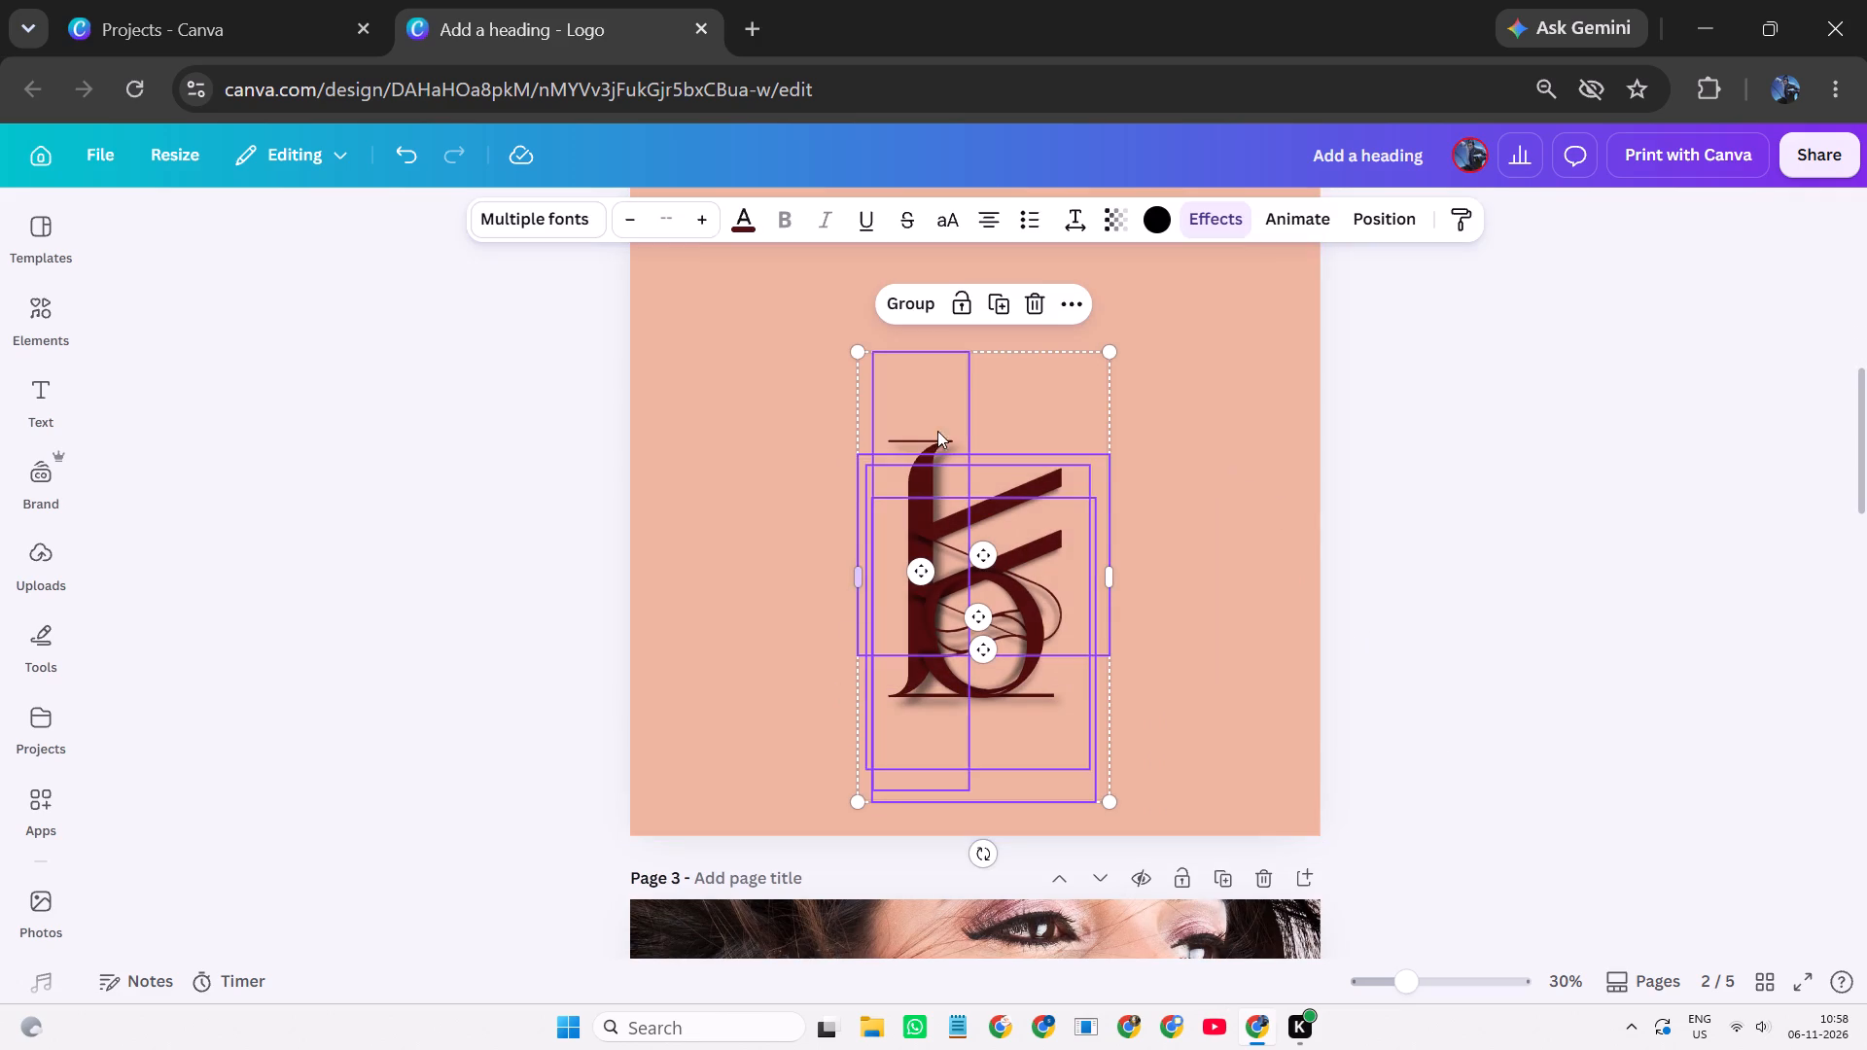
click(907, 297)
click(1216, 401)
Duplicate the complete page 1 logo and move the copy onto the lower middle of the page 3 portrait.
scroll(1221, 400, down, 2)
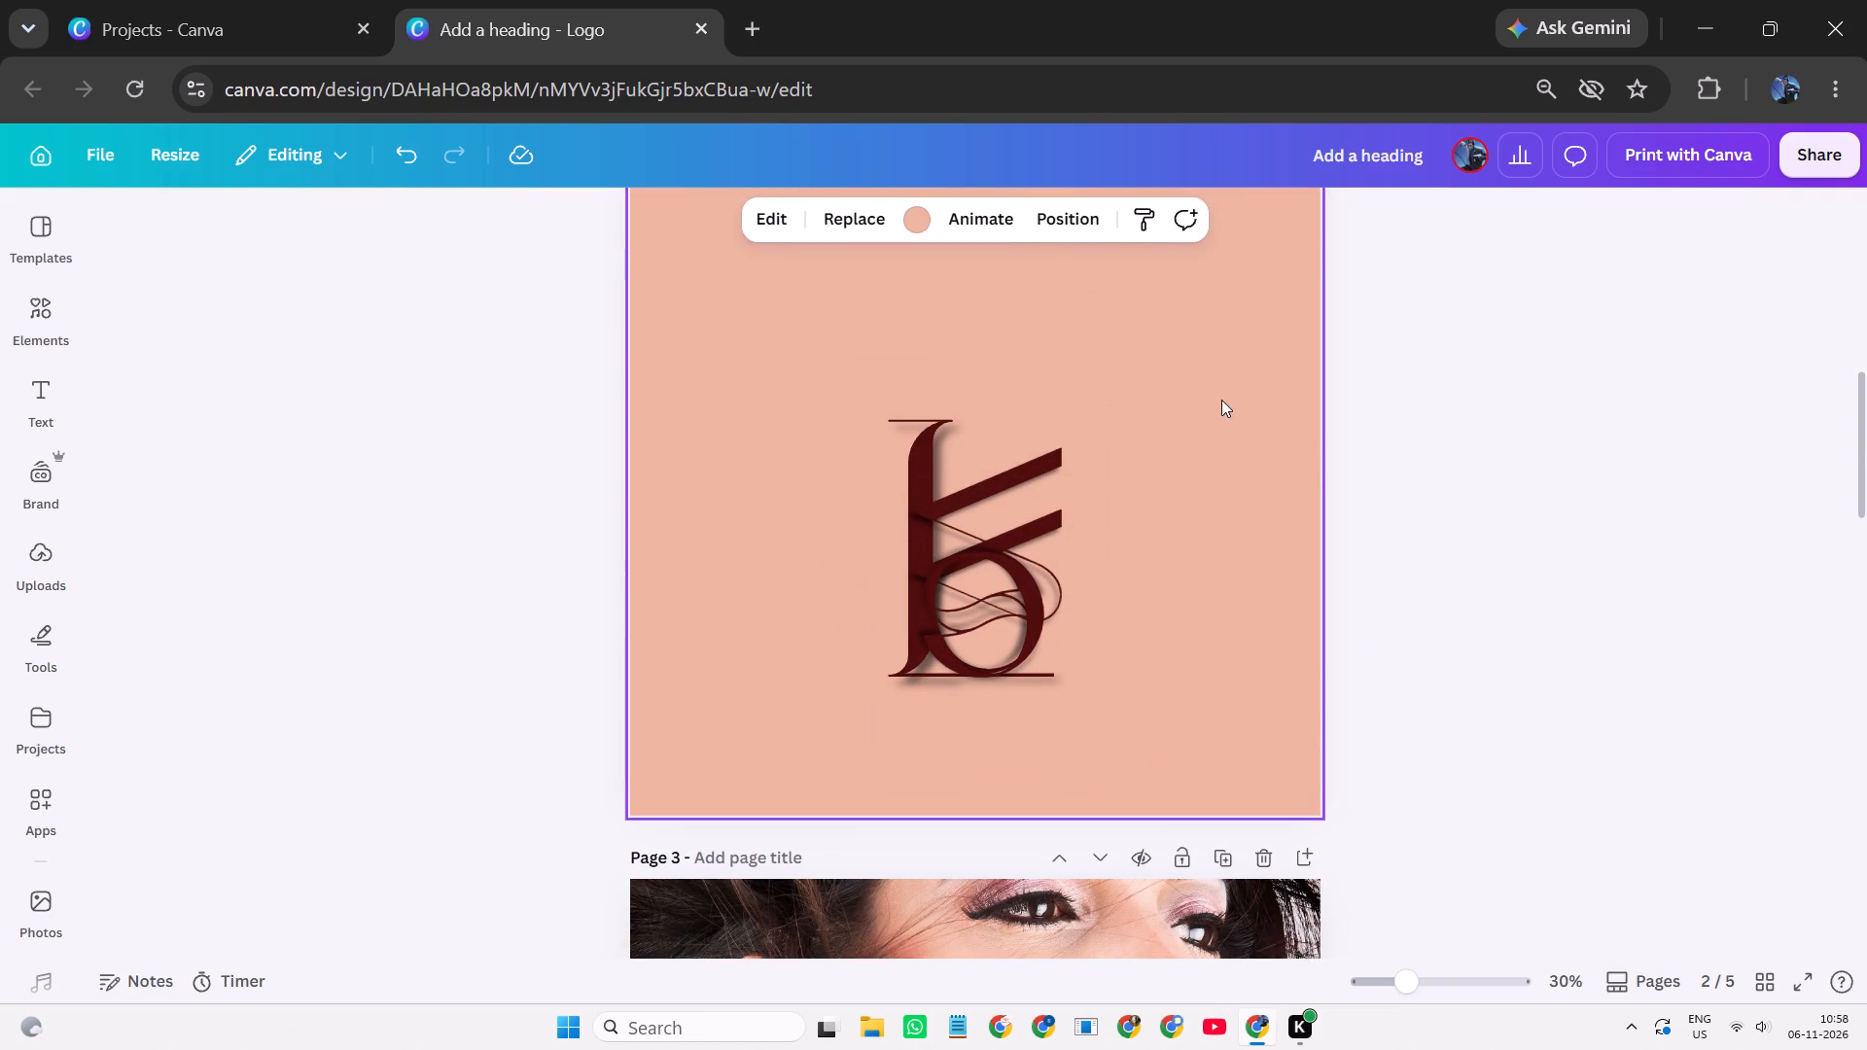
scroll(1221, 400, down, 2)
scroll(1221, 400, up, 2)
click(1031, 378)
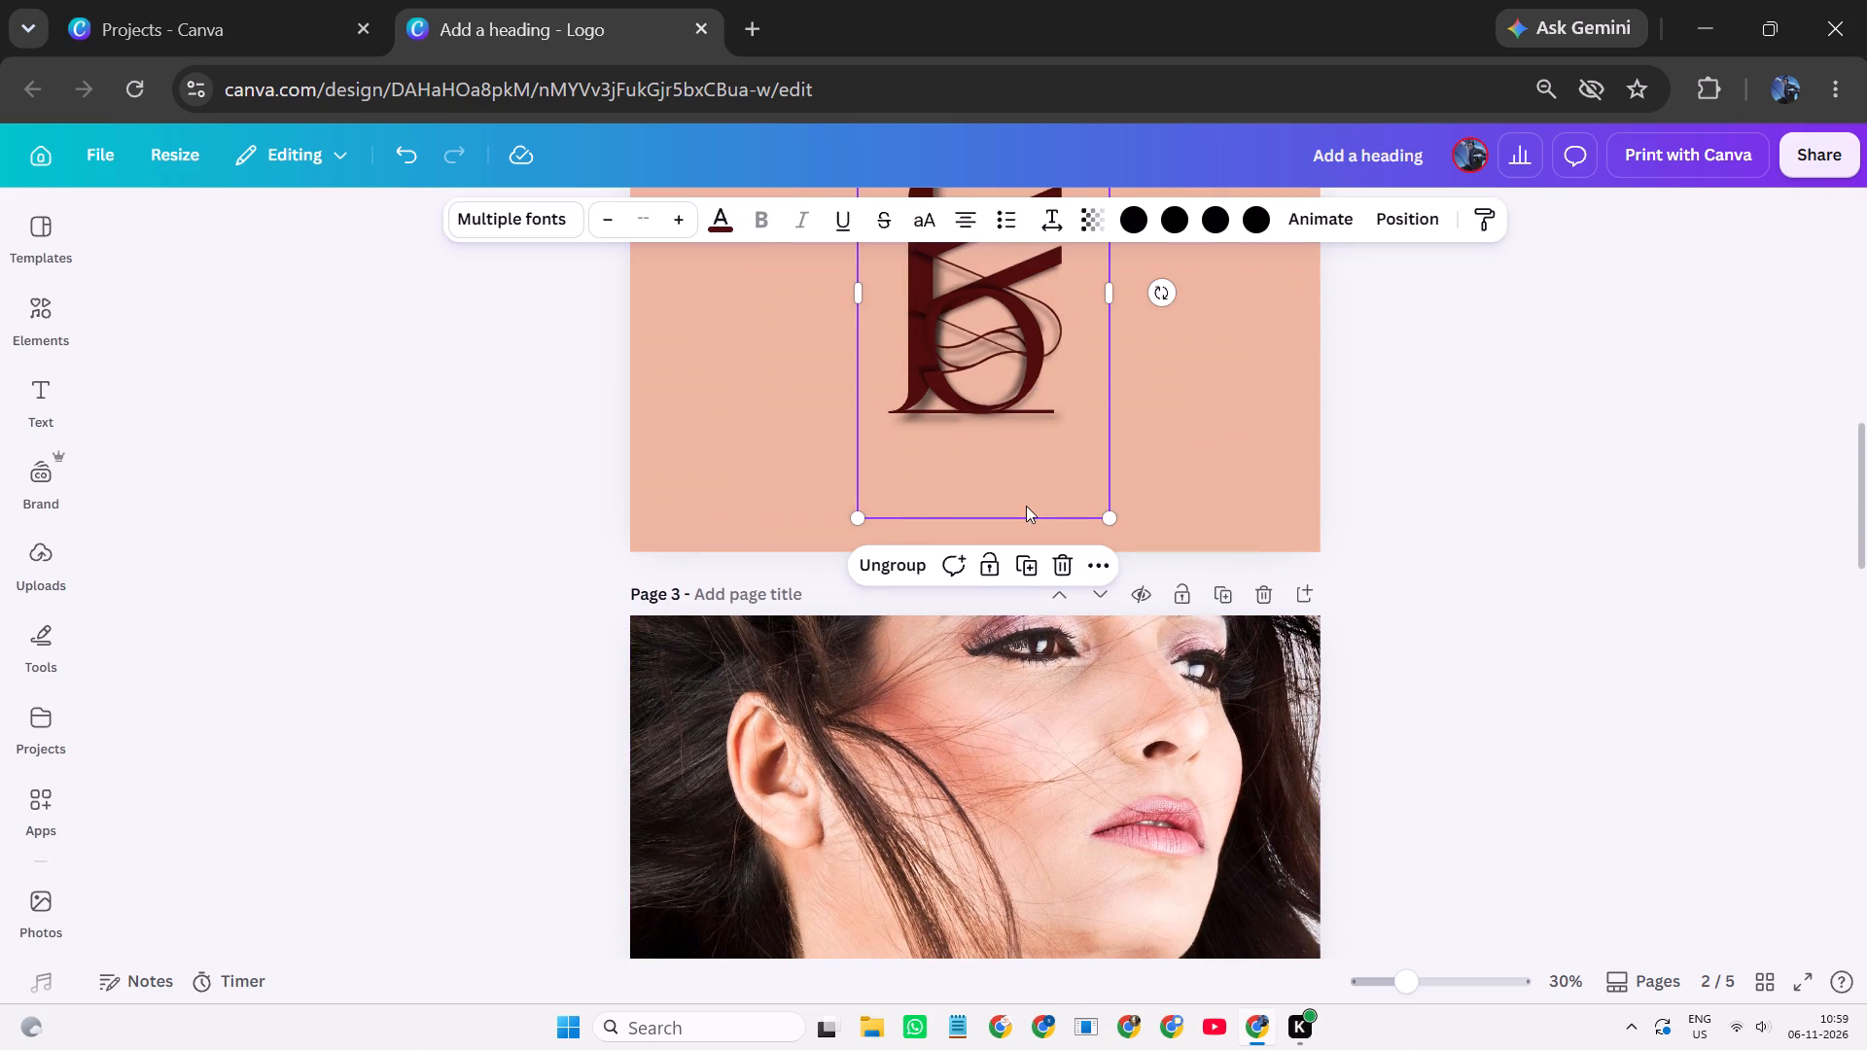
scroll(1073, 460, up, 5)
click(1071, 464)
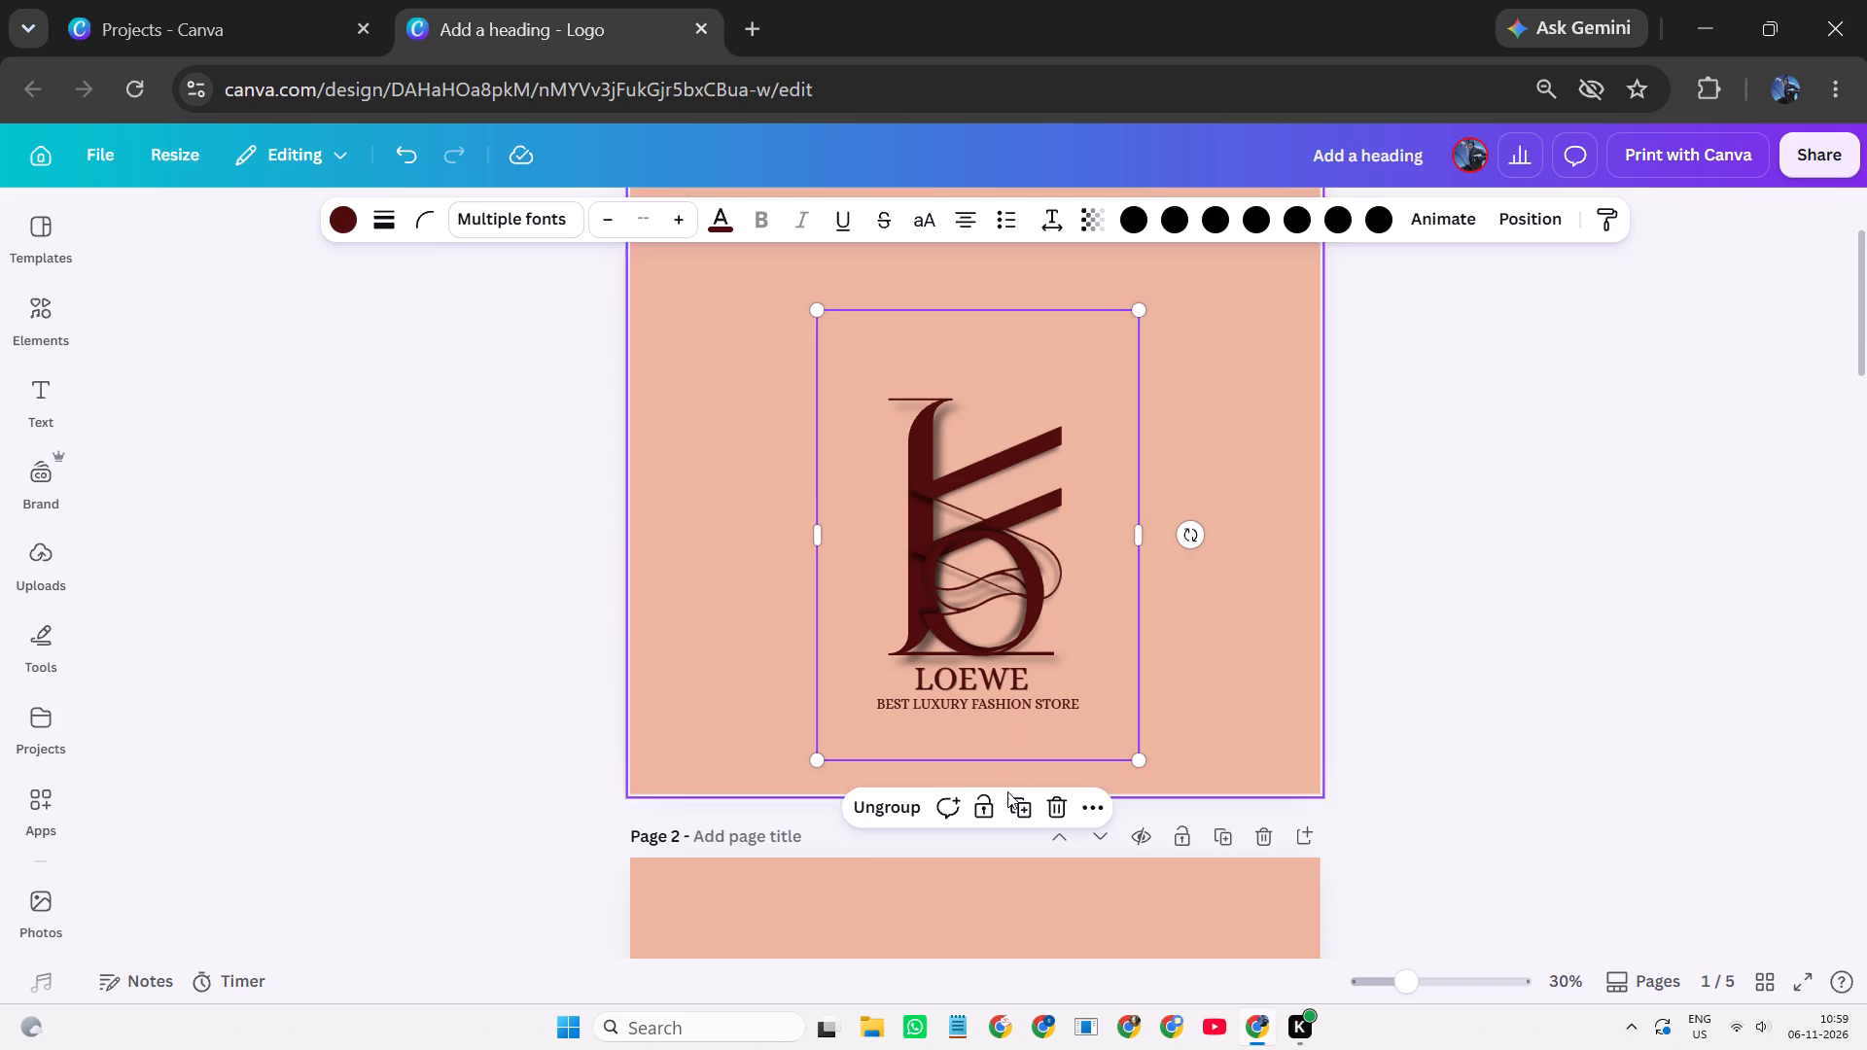
click(1024, 807)
drag(1068, 696, 1085, 863)
scroll(1085, 863, down, 9)
drag(1105, 821, 1106, 861)
scroll(1108, 860, down, 2)
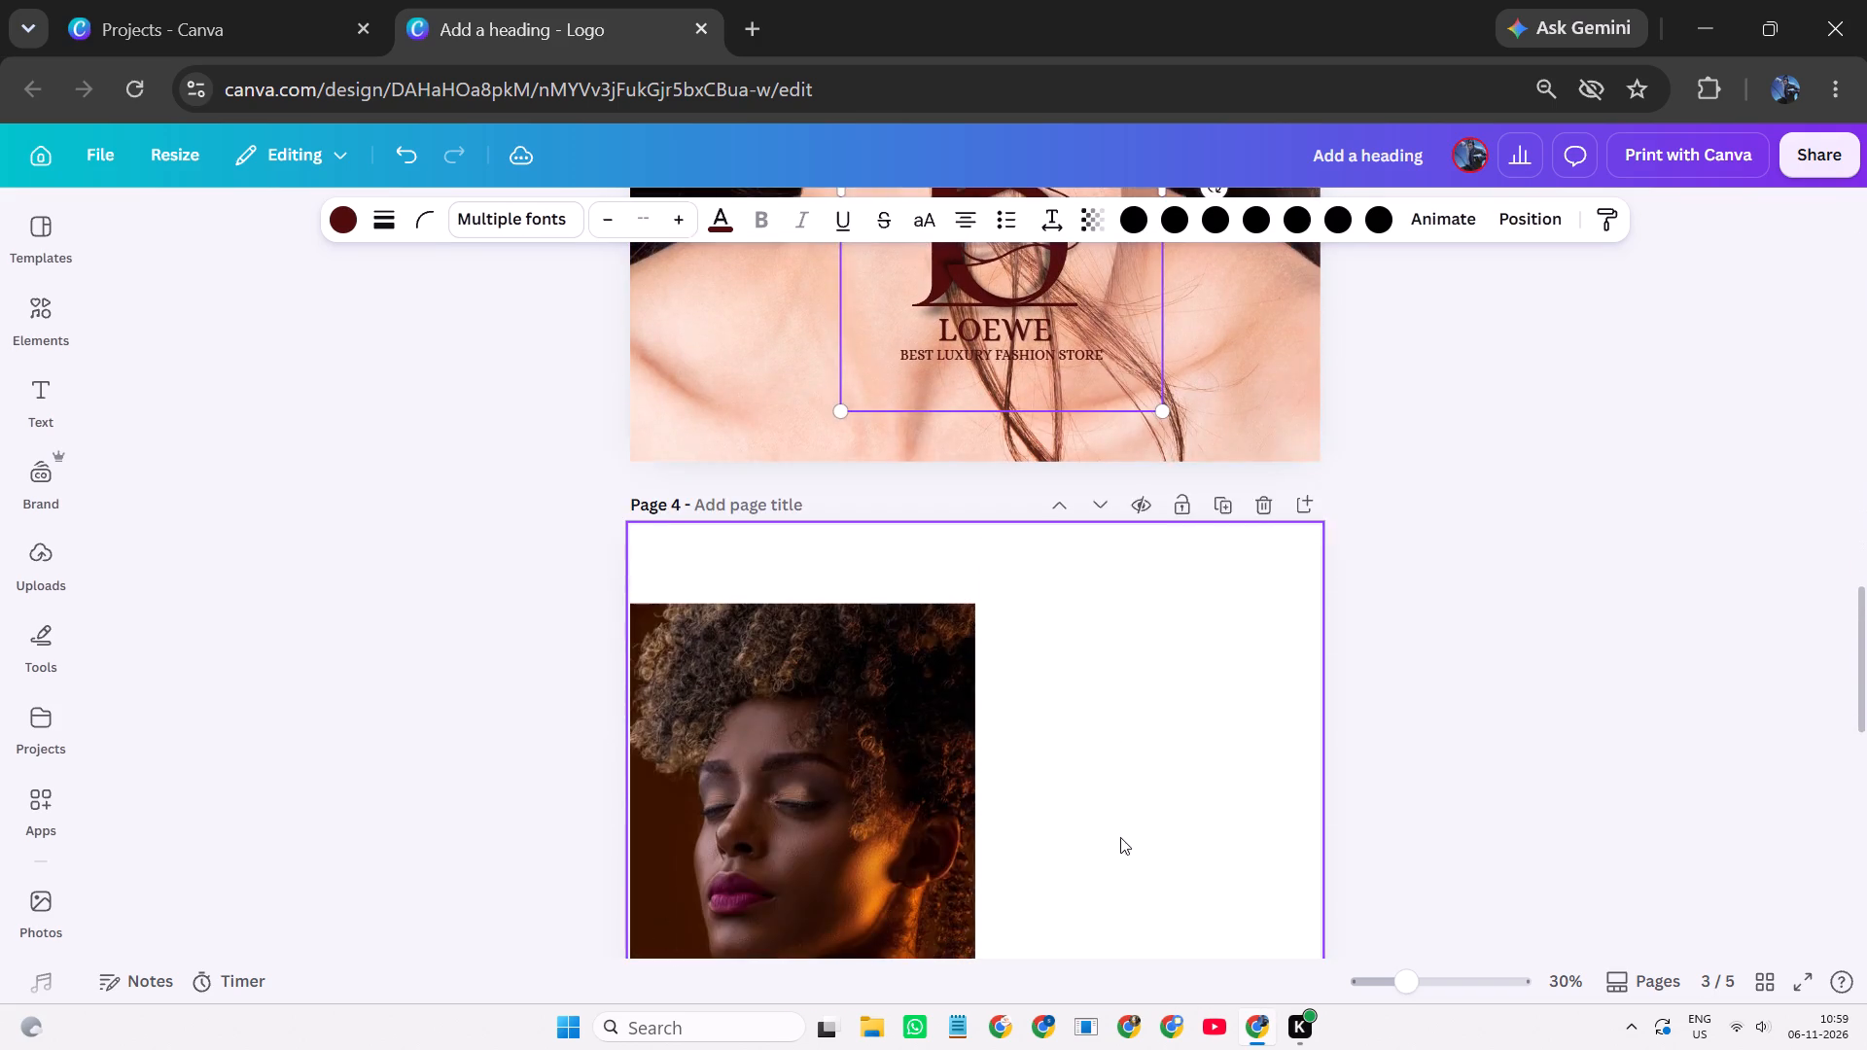
scroll(1120, 806, up, 4)
click(1655, 738)
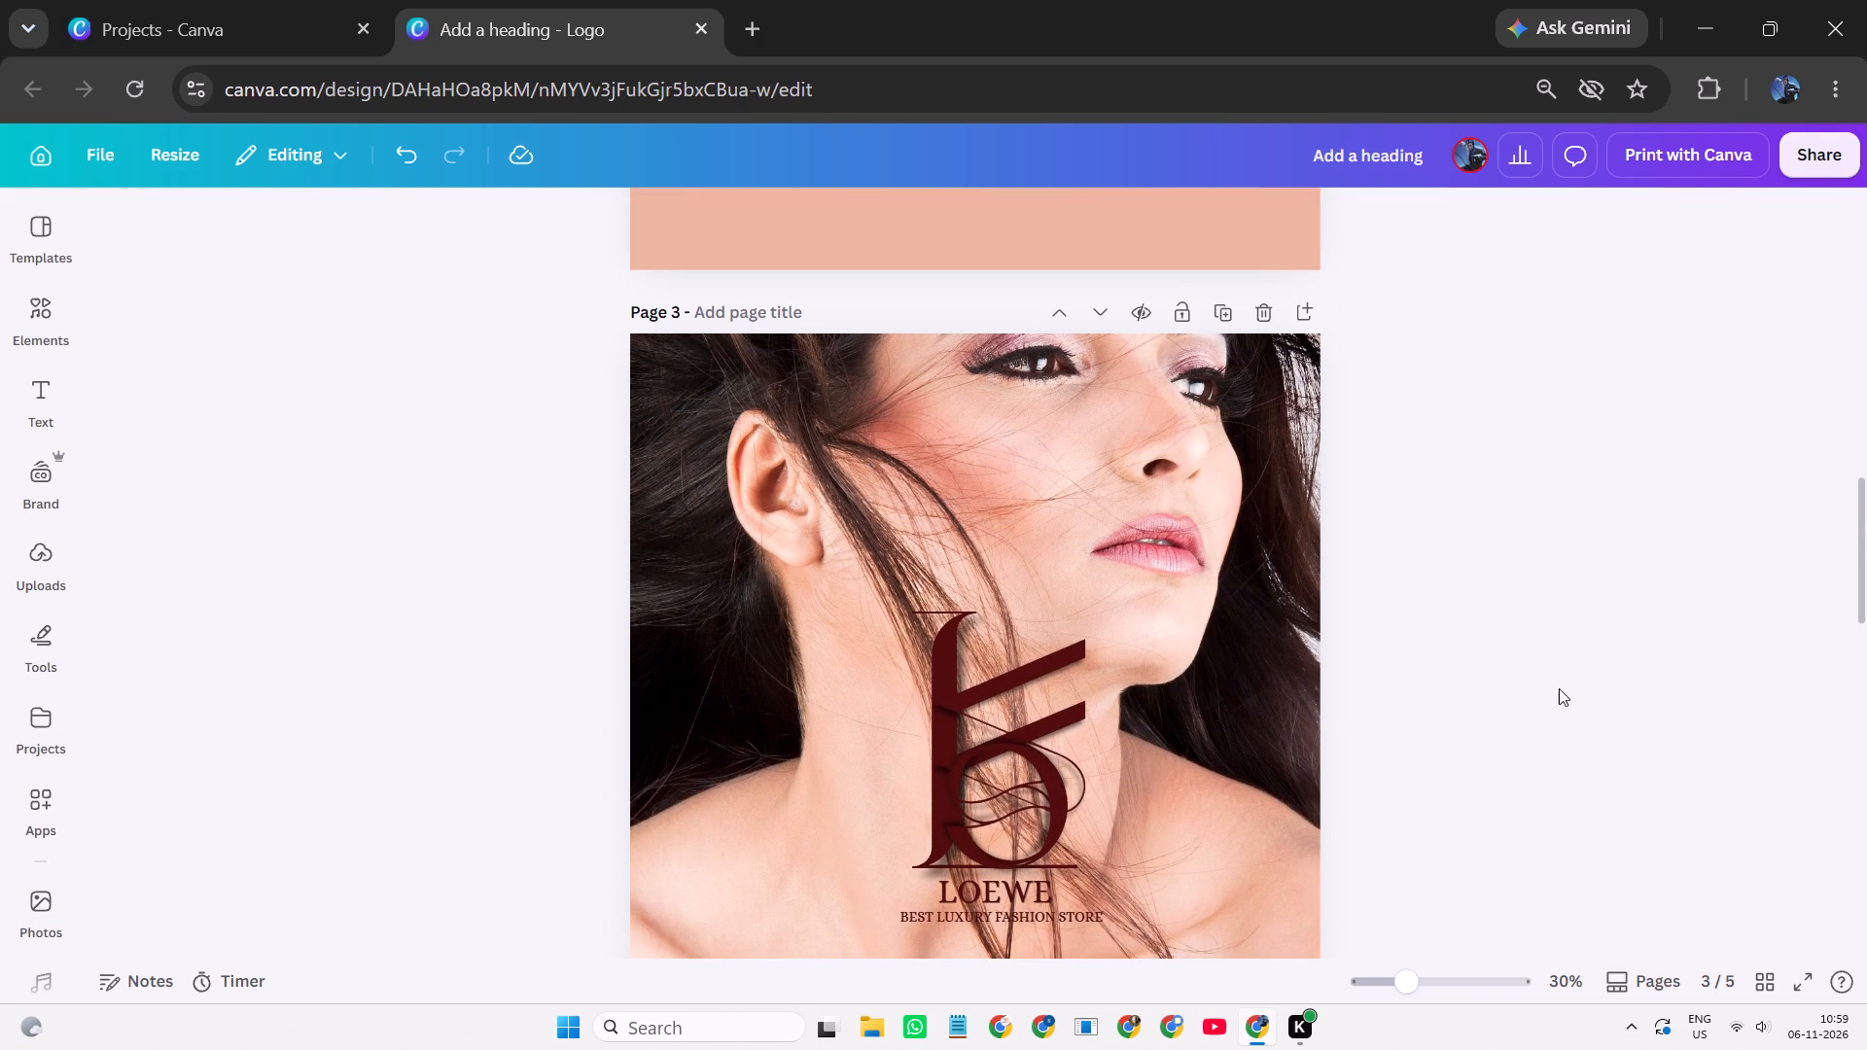
Add a rectangle to page 3 and enlarge it to cover the entire portrait page.
scroll(1545, 686, down, 1)
click(1279, 536)
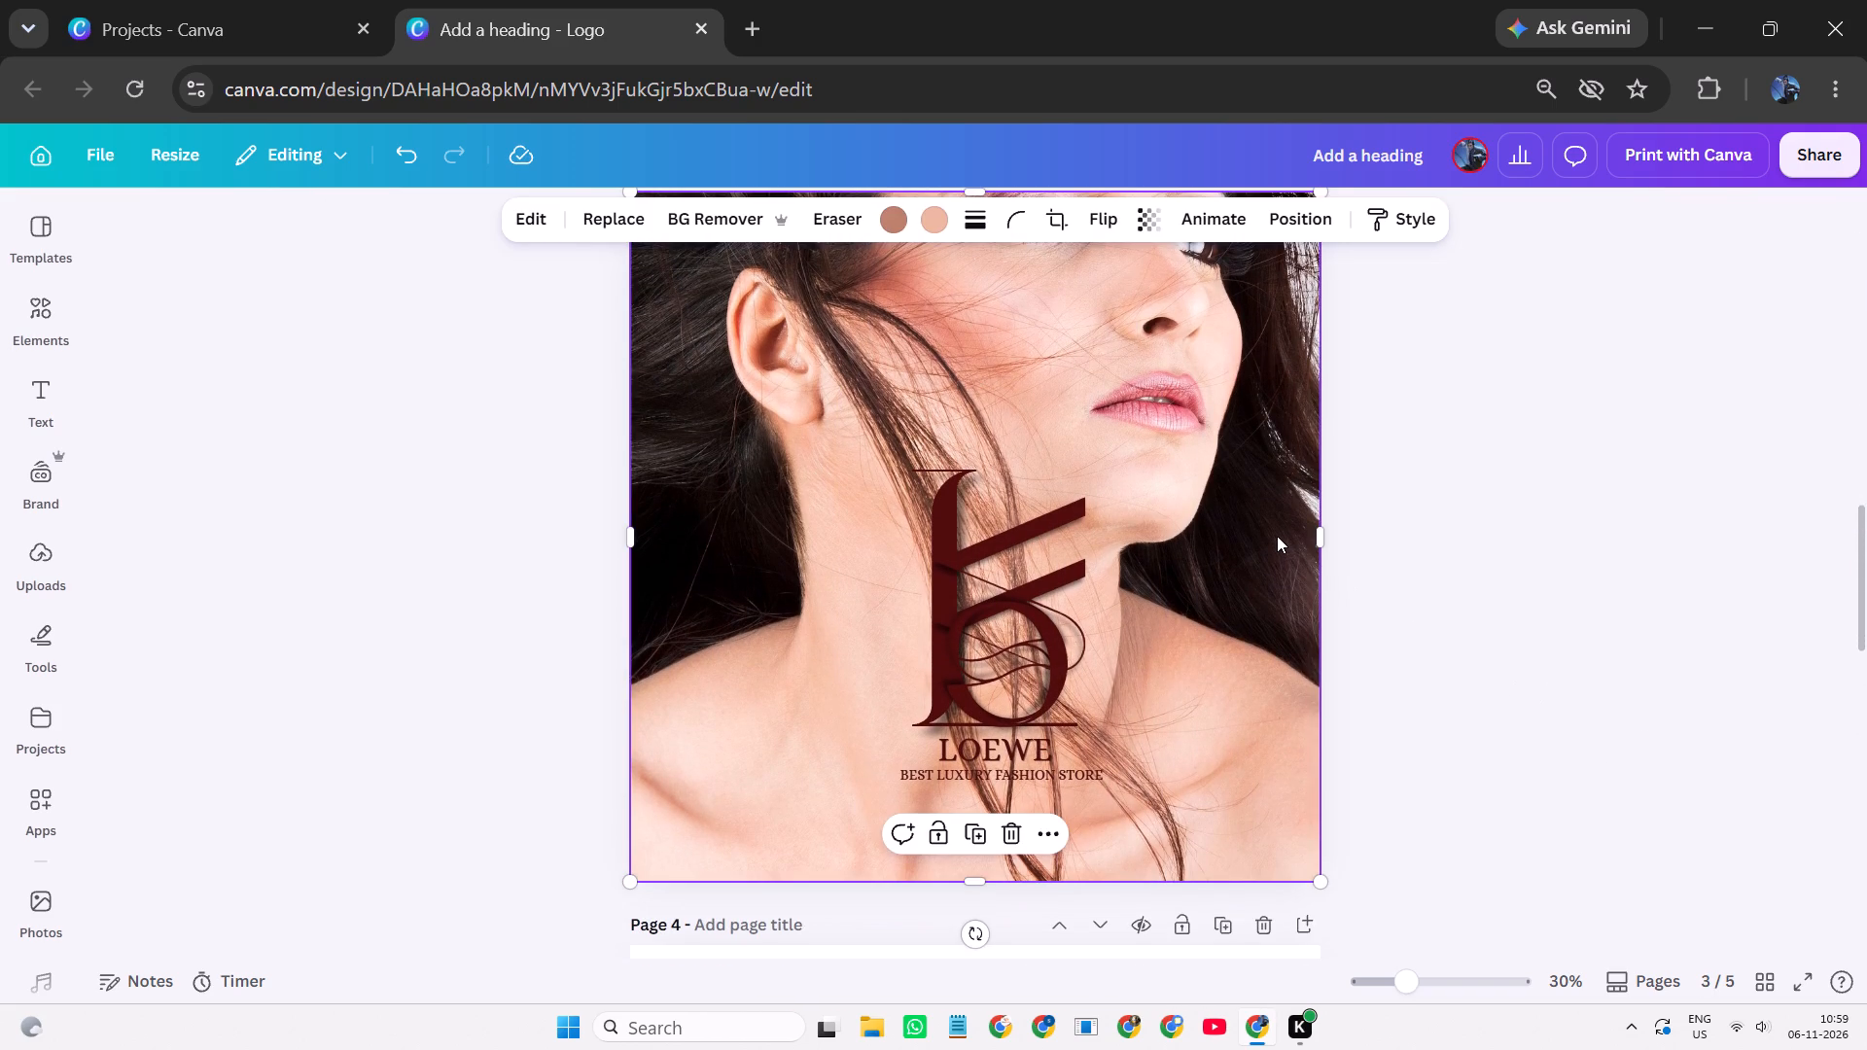
key(r)
click(1560, 583)
scroll(1106, 560, up, 1)
scroll(1106, 560, down, 1)
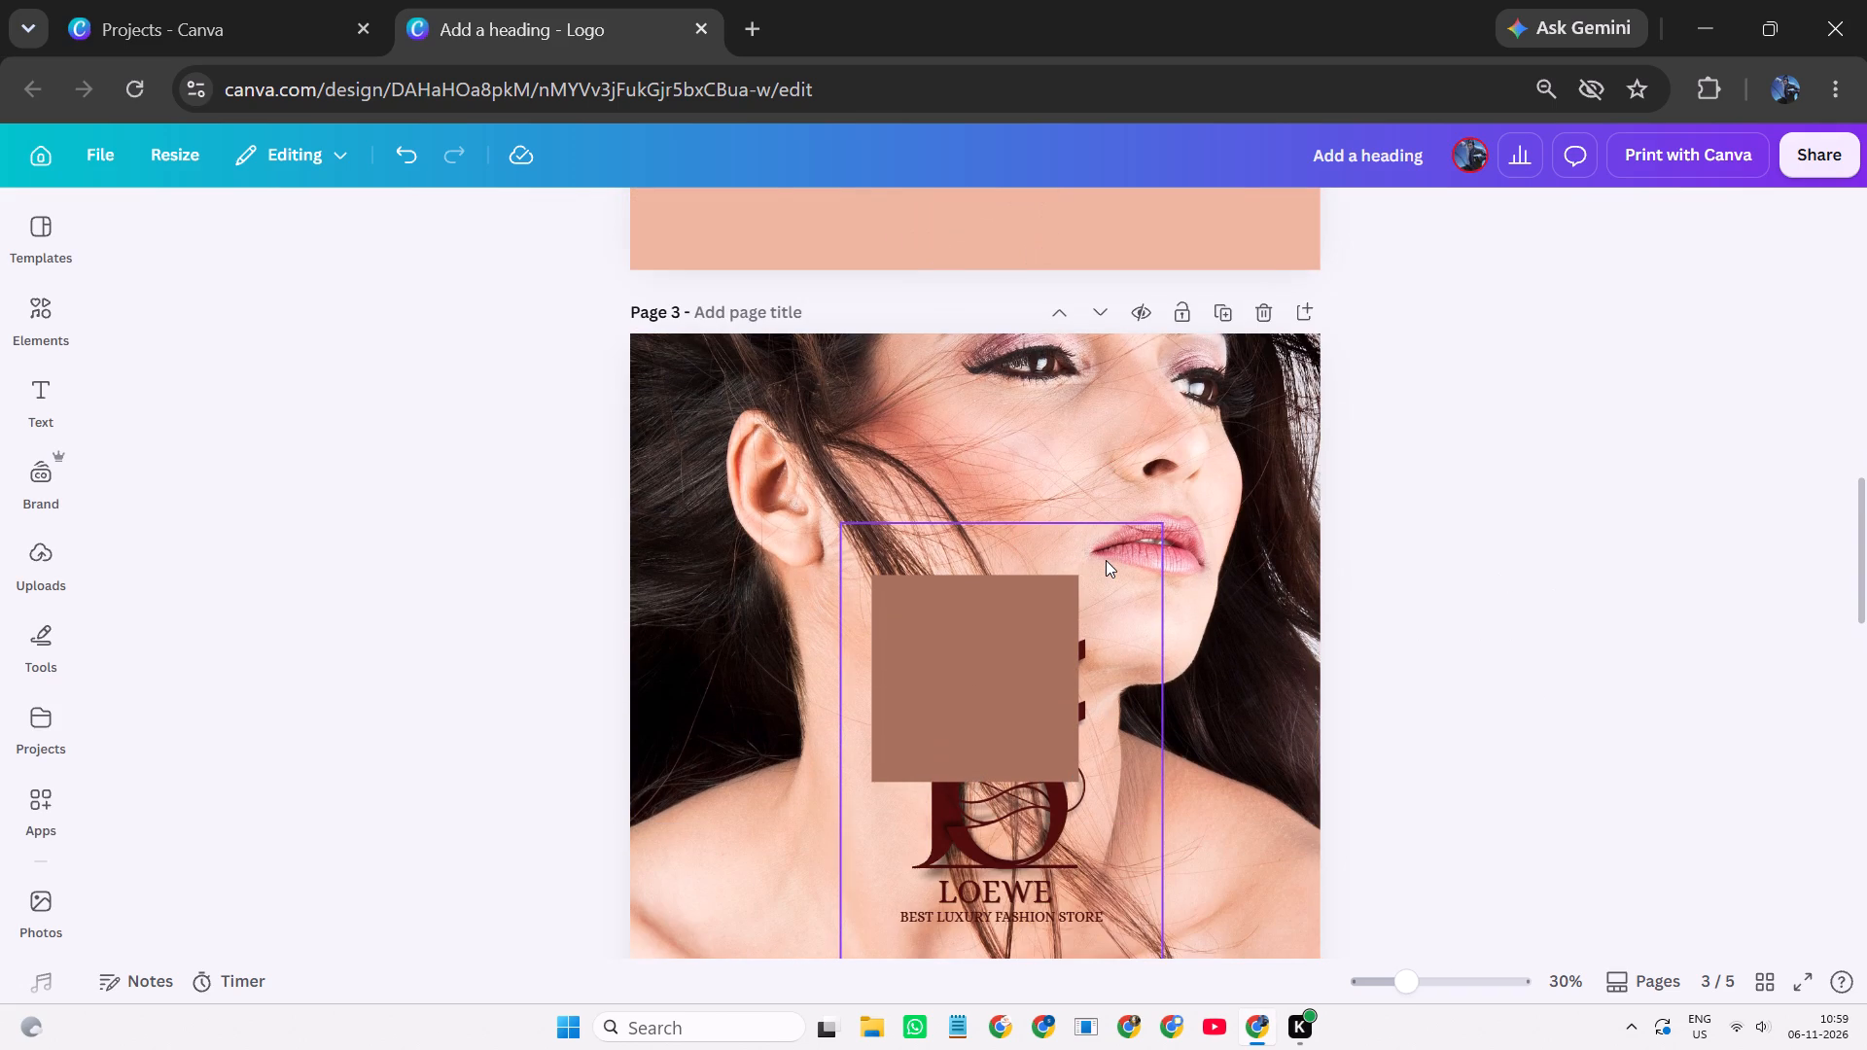
ctrl+scroll(1106, 560, up, 1)
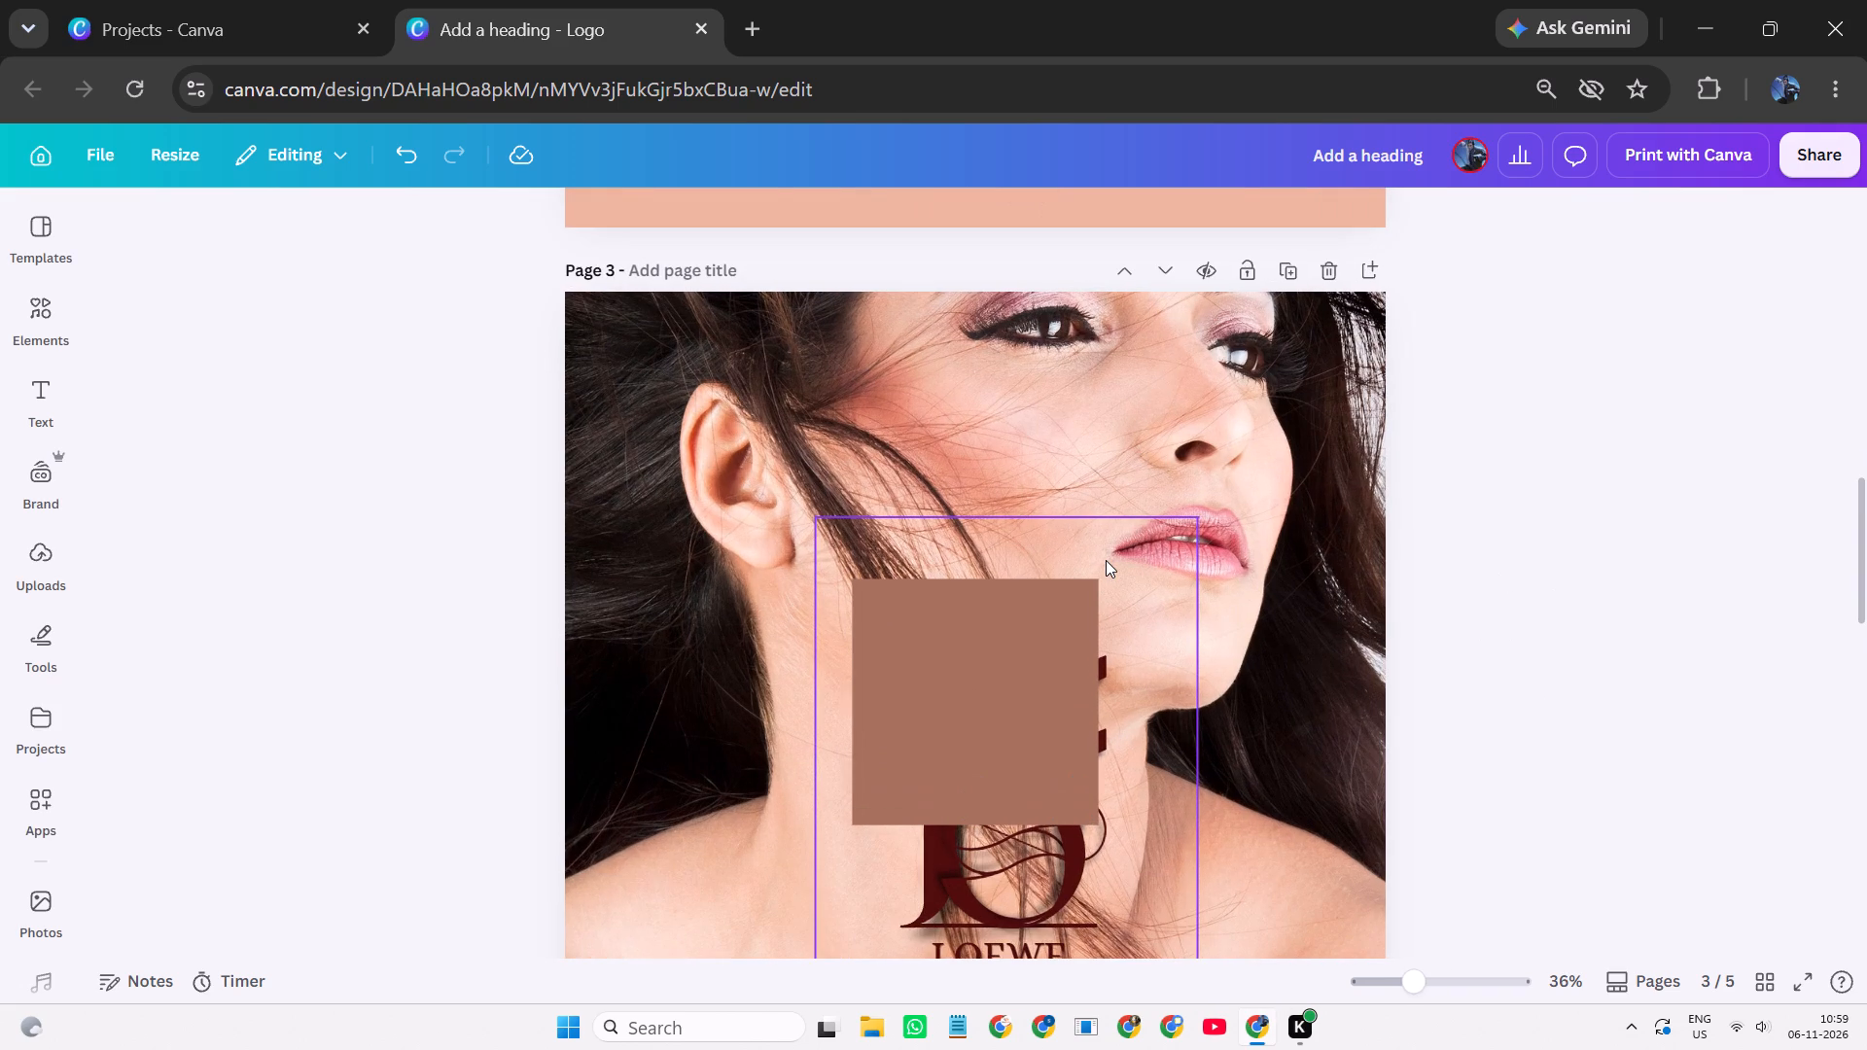
ctrl+scroll(1106, 560, down, 2)
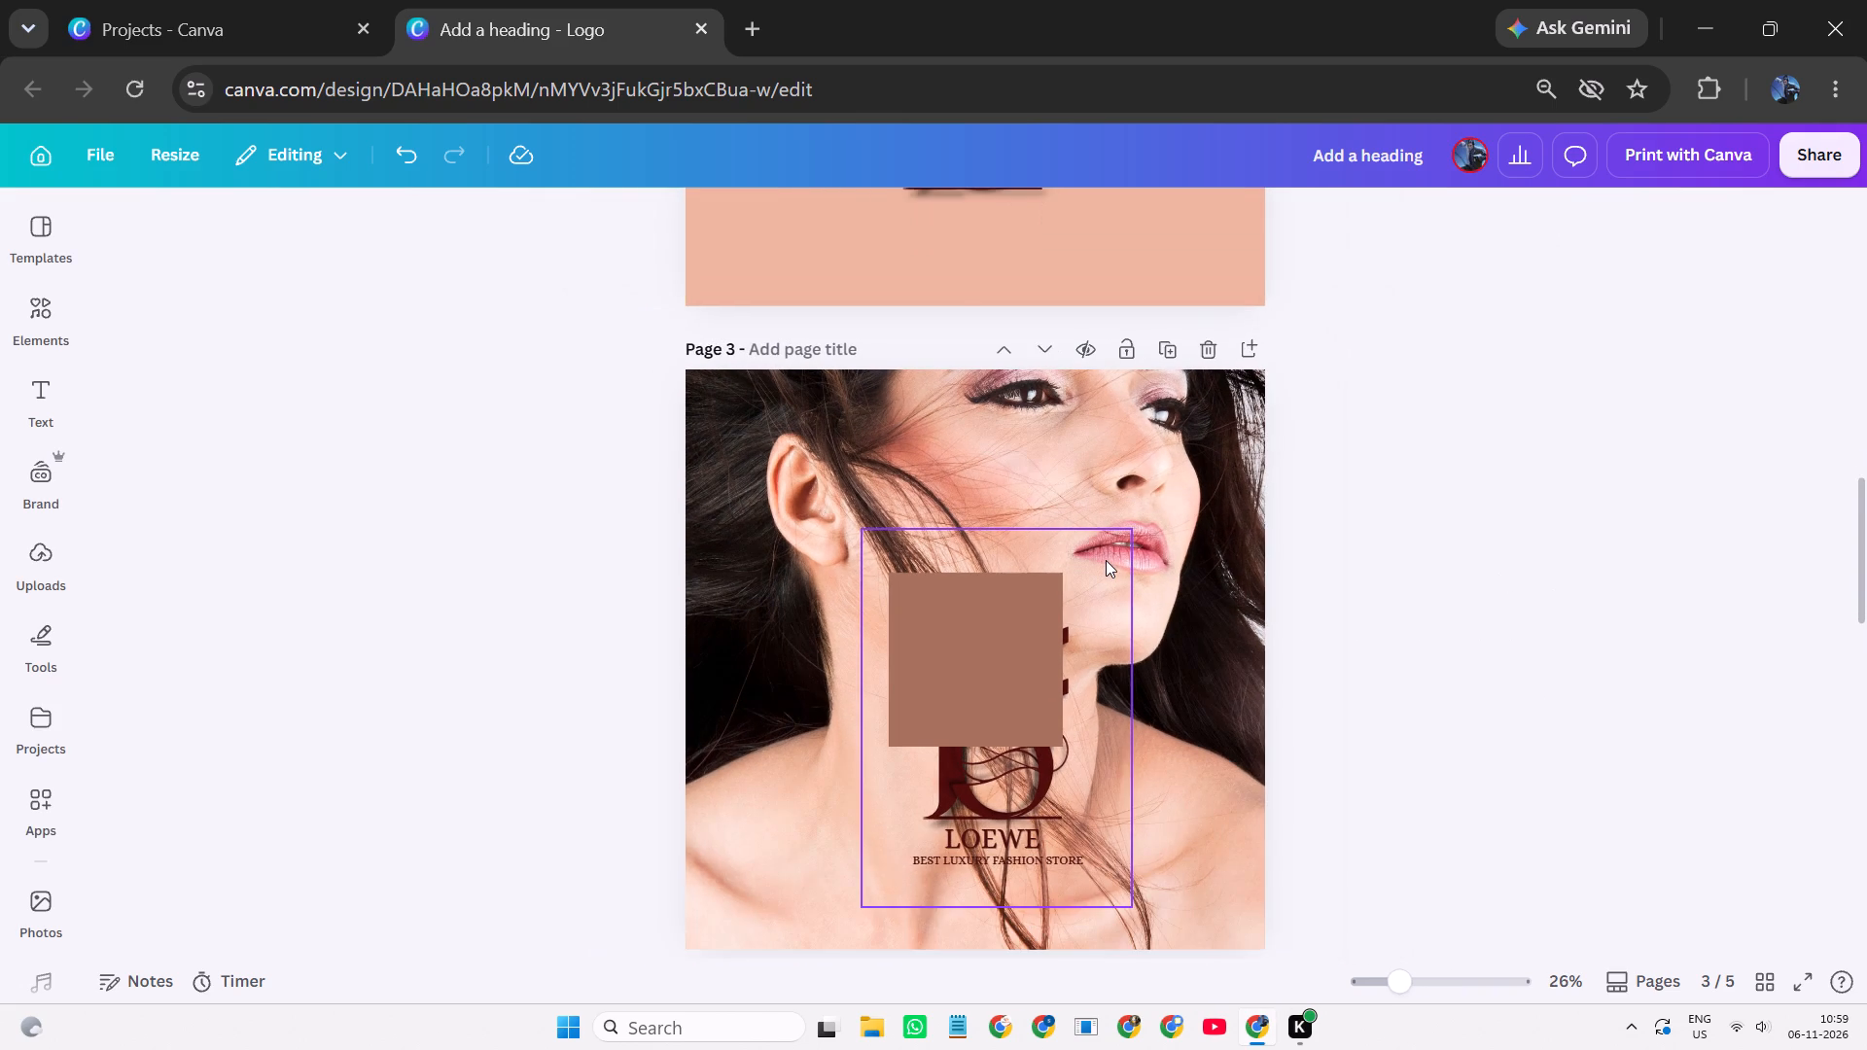
click(1264, 514)
scroll(1264, 514, down, 1)
scroll(1264, 514, up, 1)
scroll(1264, 514, down, 1)
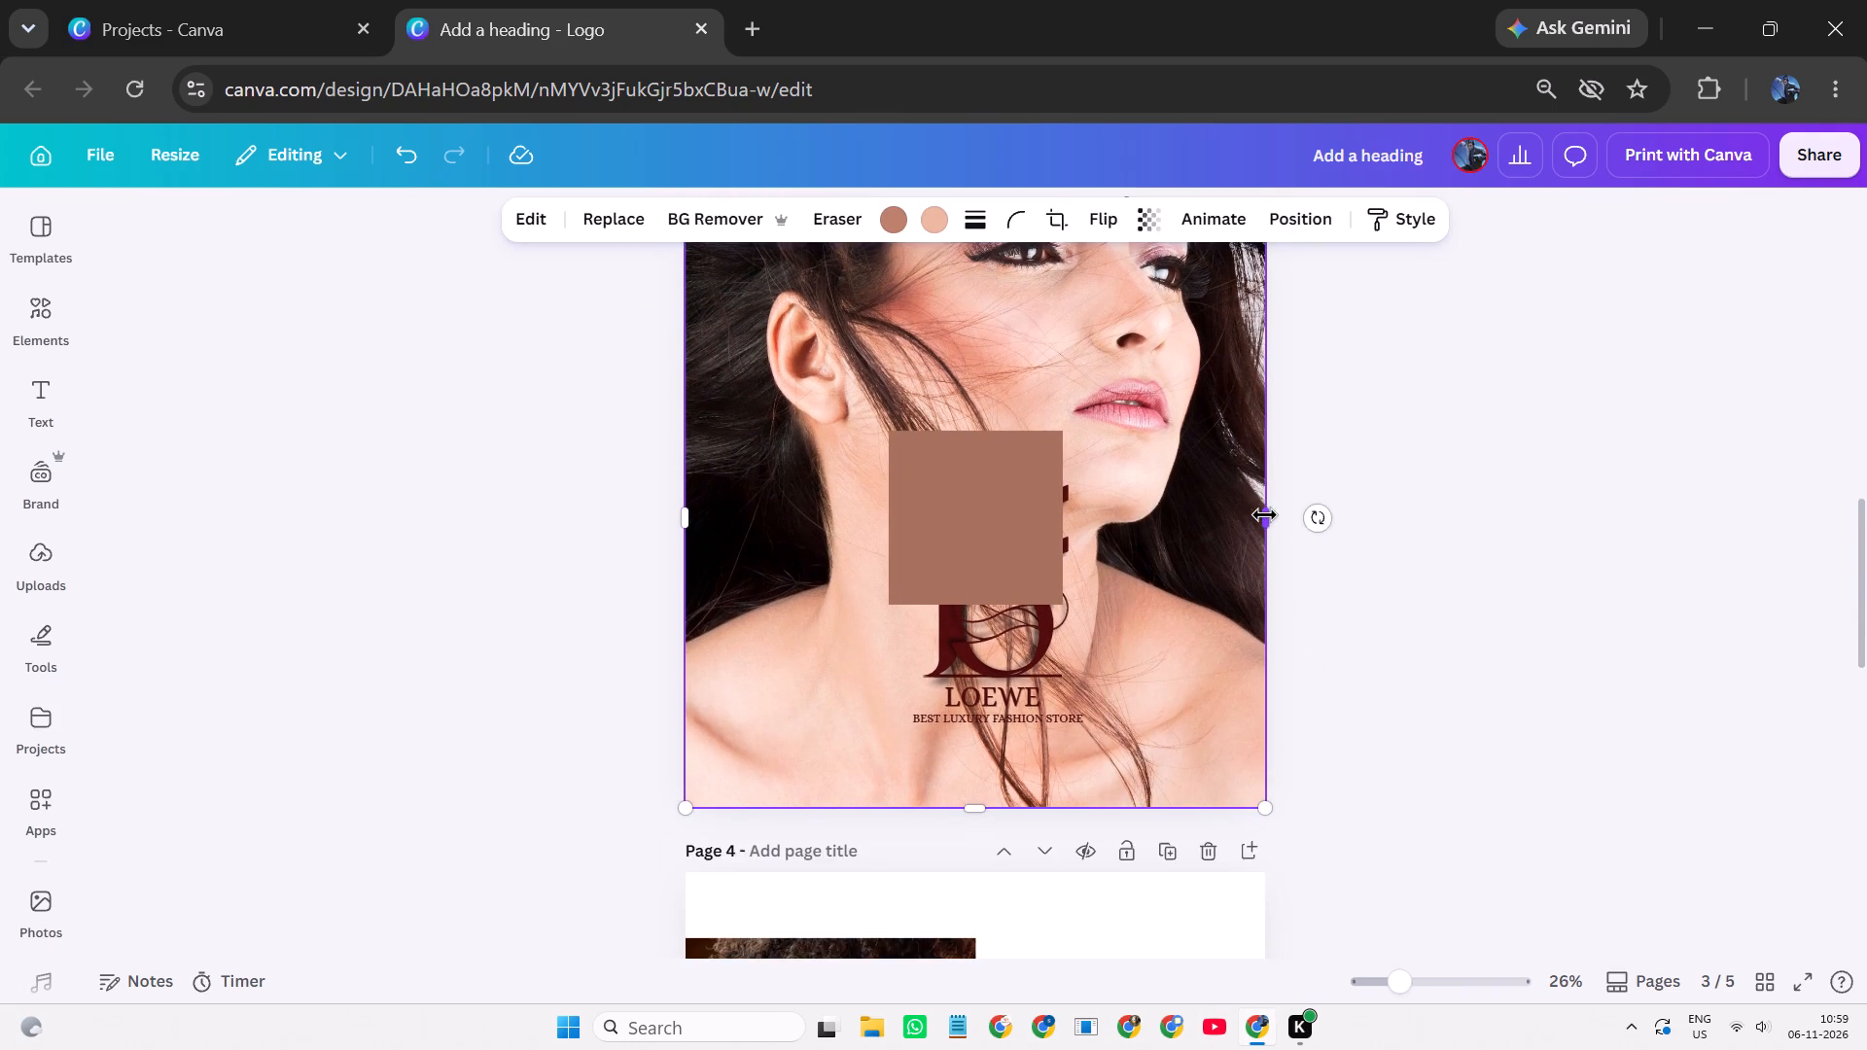
scroll(1264, 514, up, 1)
click(1450, 463)
drag(998, 594, 883, 473)
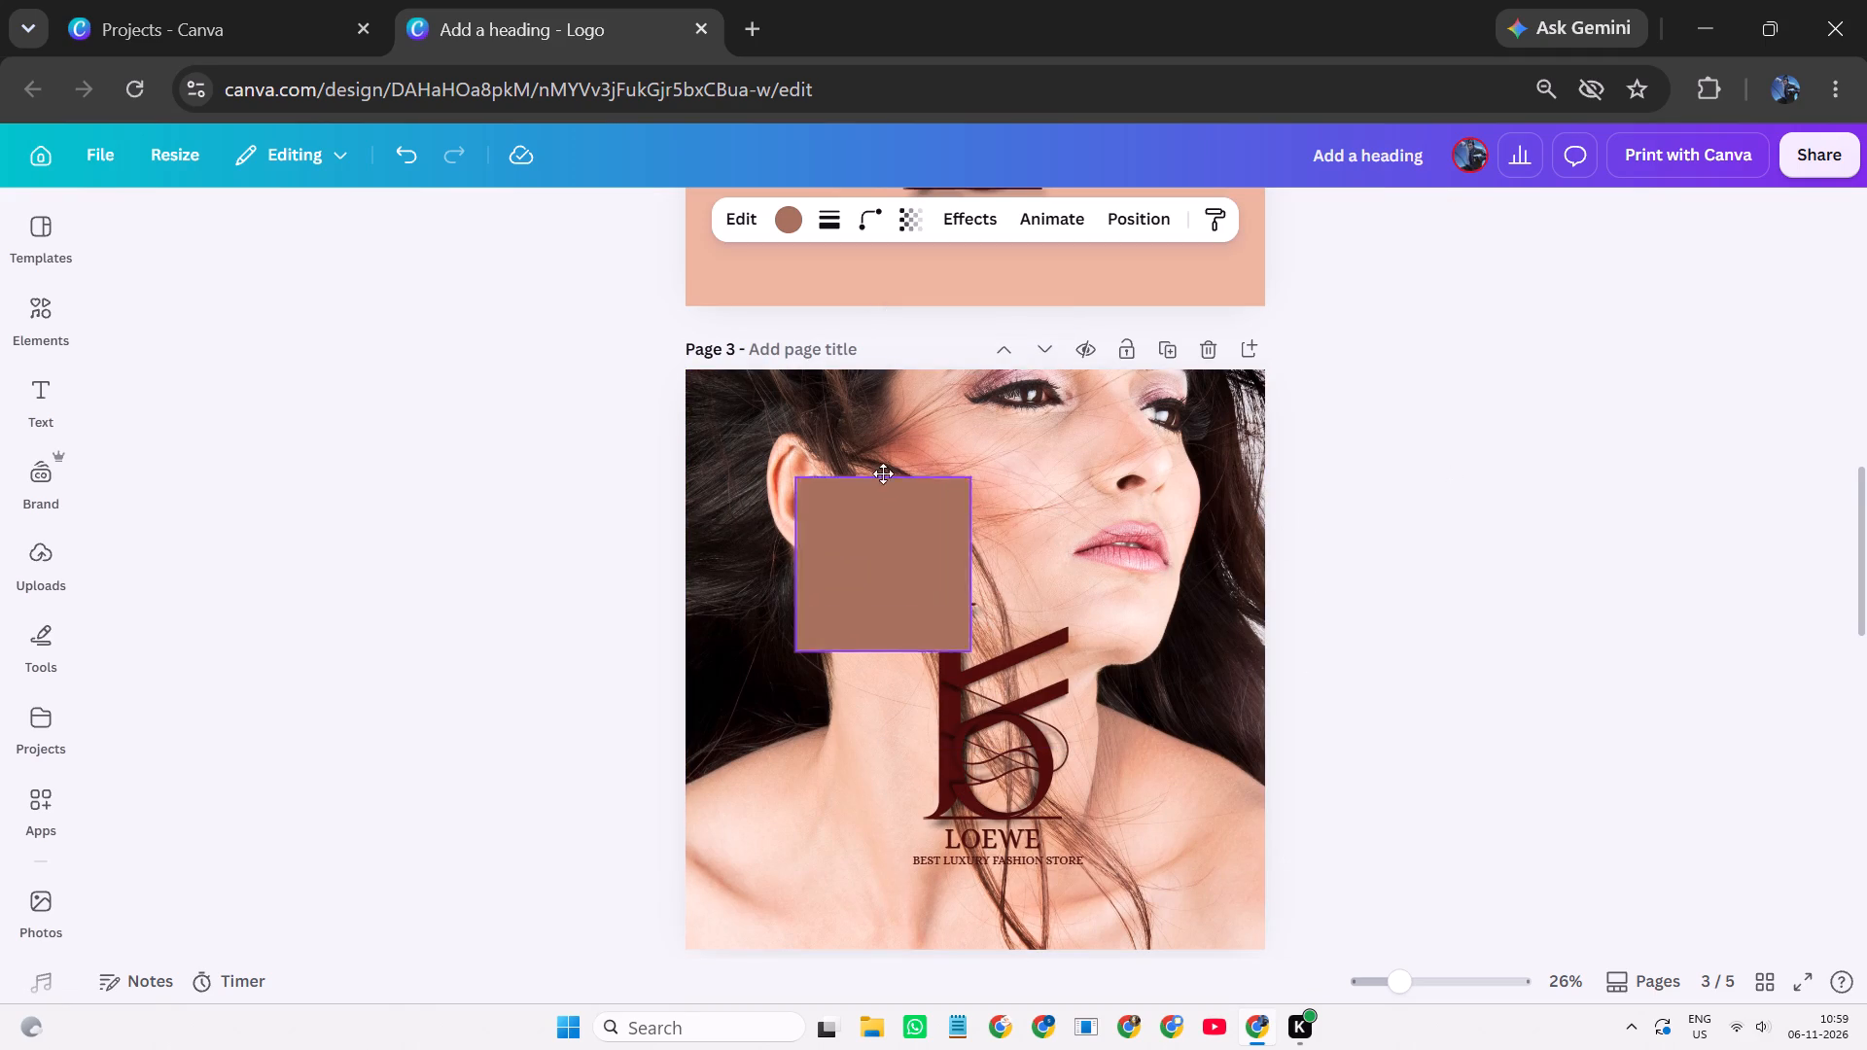
drag(883, 473, 773, 379)
drag(834, 536, 1267, 773)
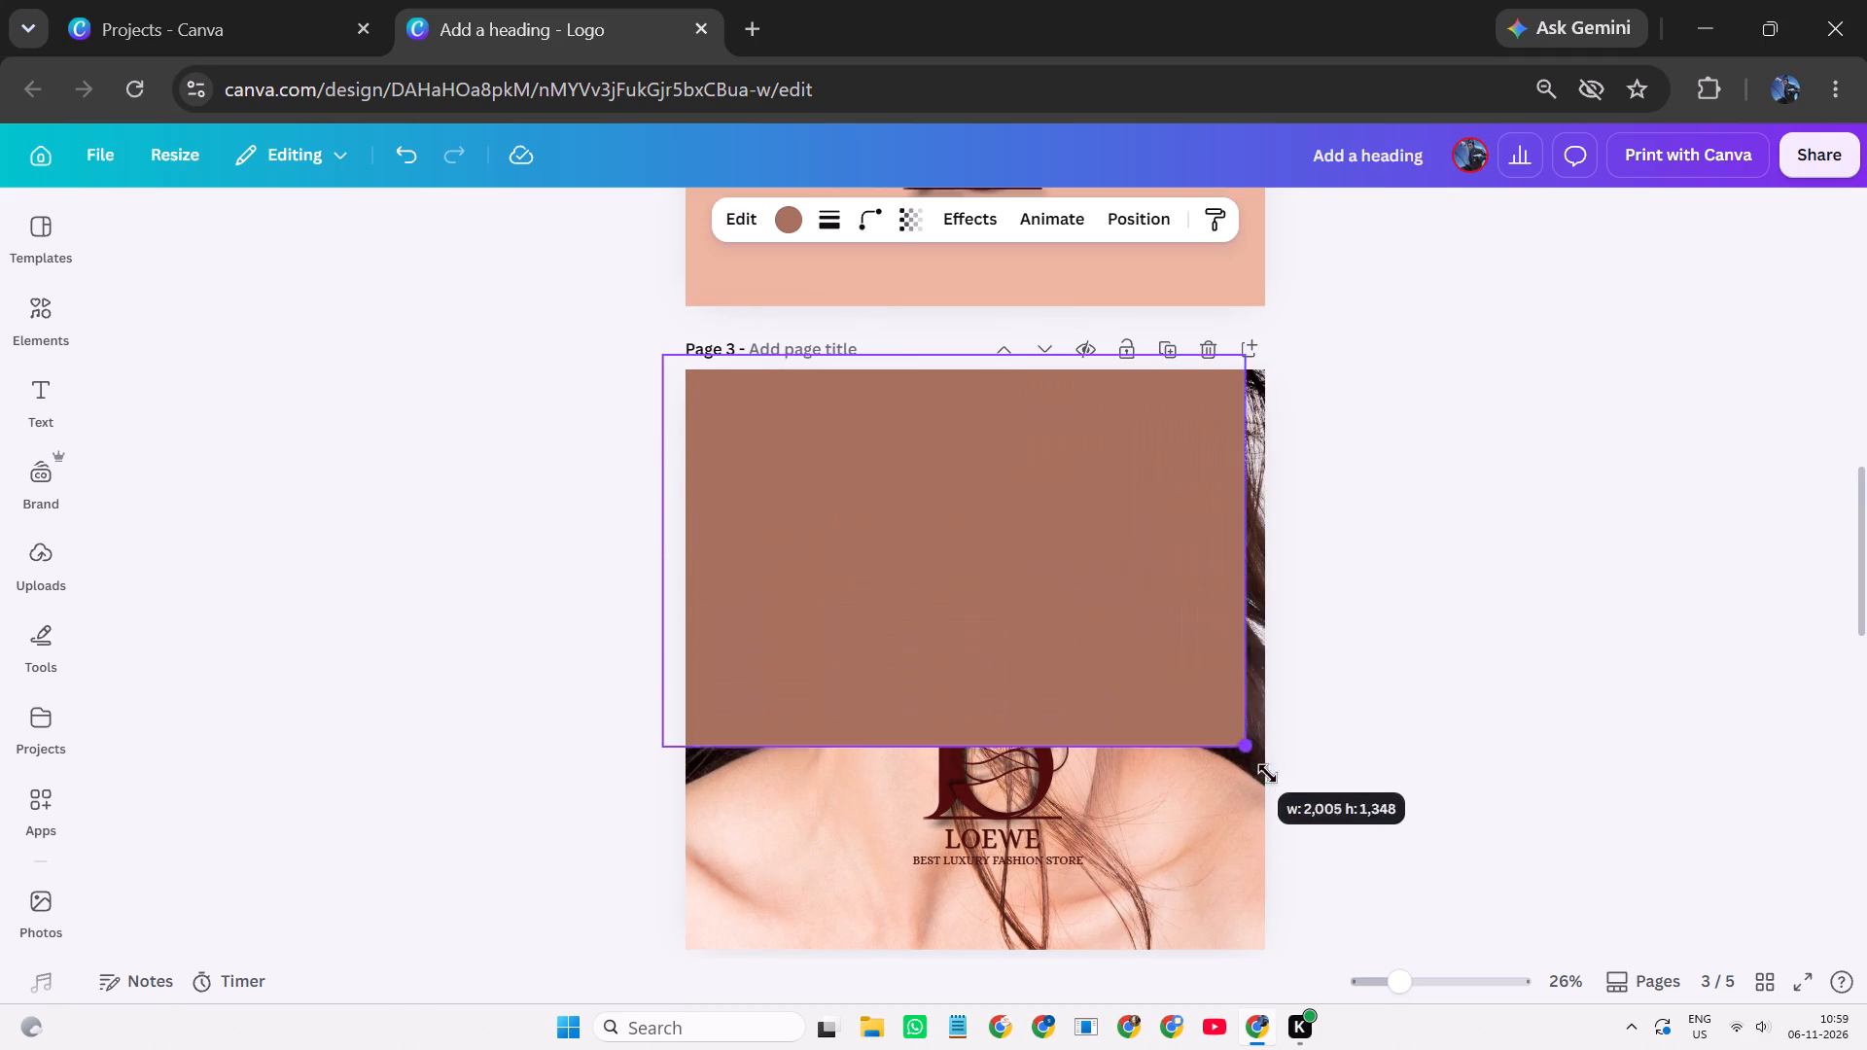
drag(1267, 773, 1278, 968)
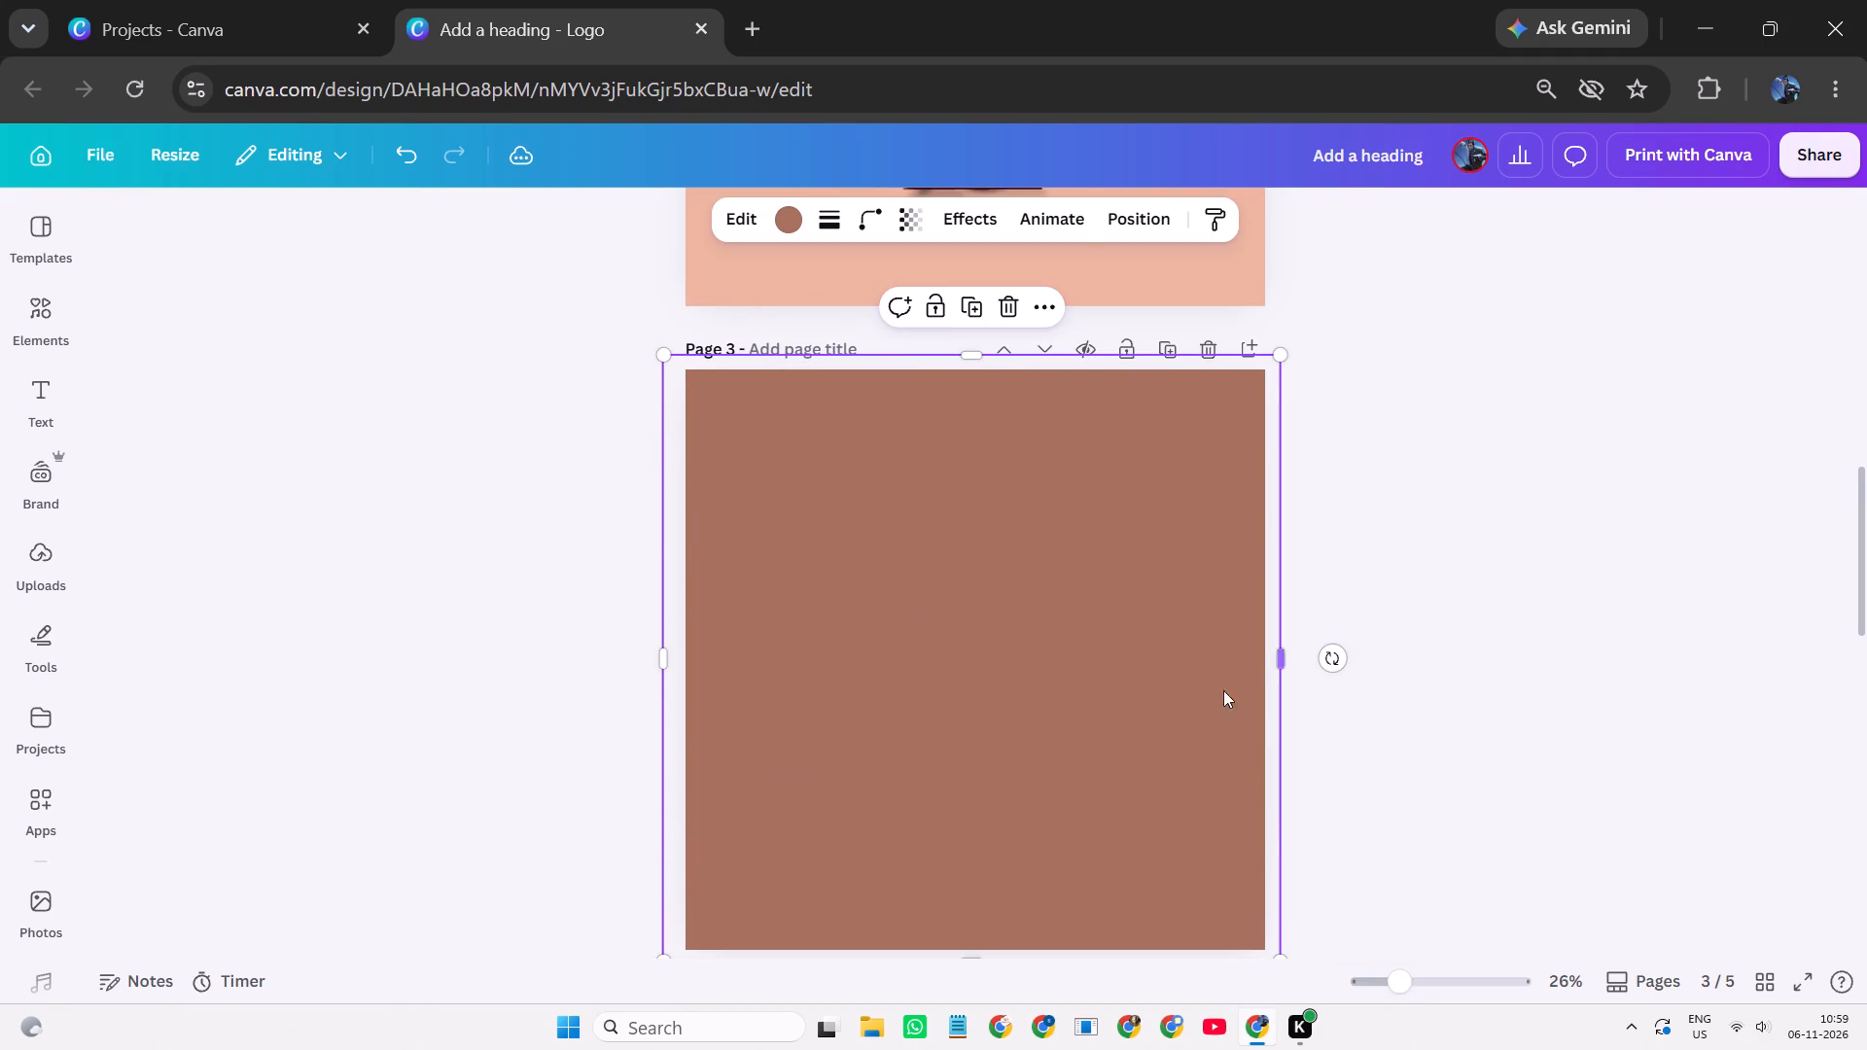
Fill the page 3 rectangle with white and set its transparency to 33.
click(795, 216)
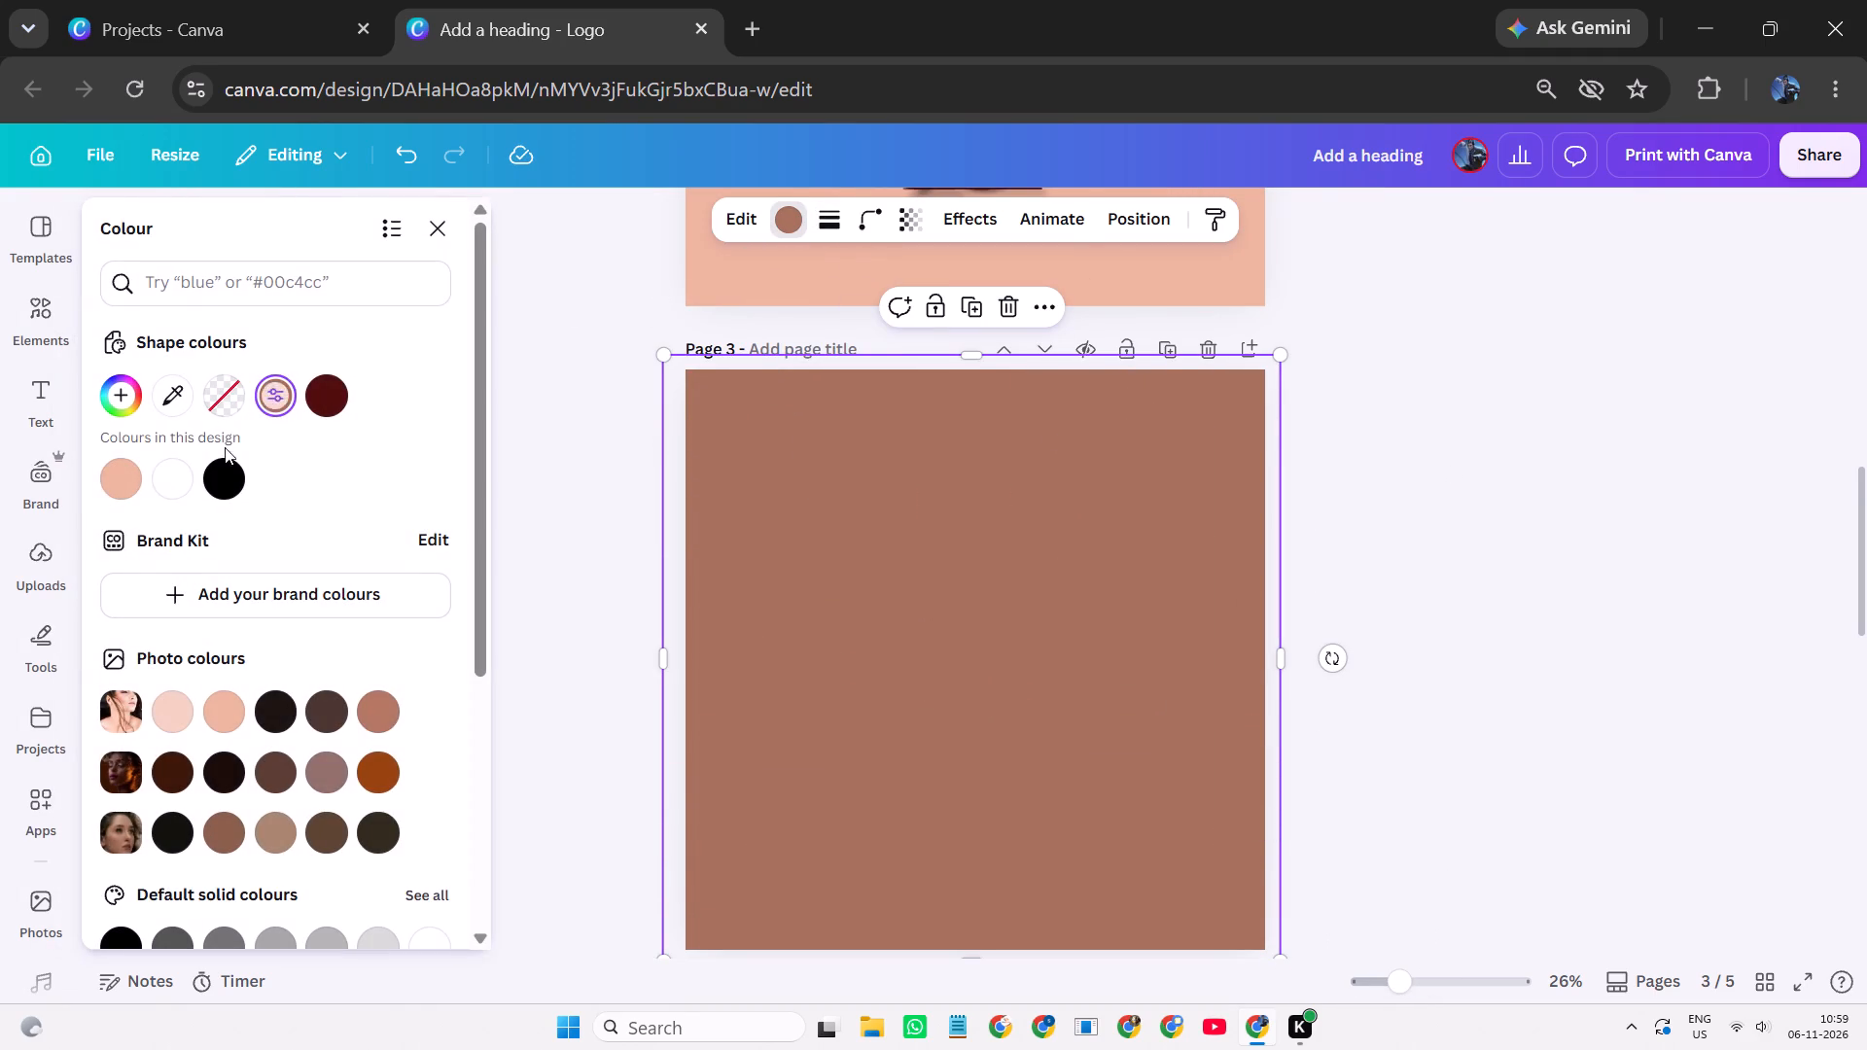
click(164, 474)
click(1445, 483)
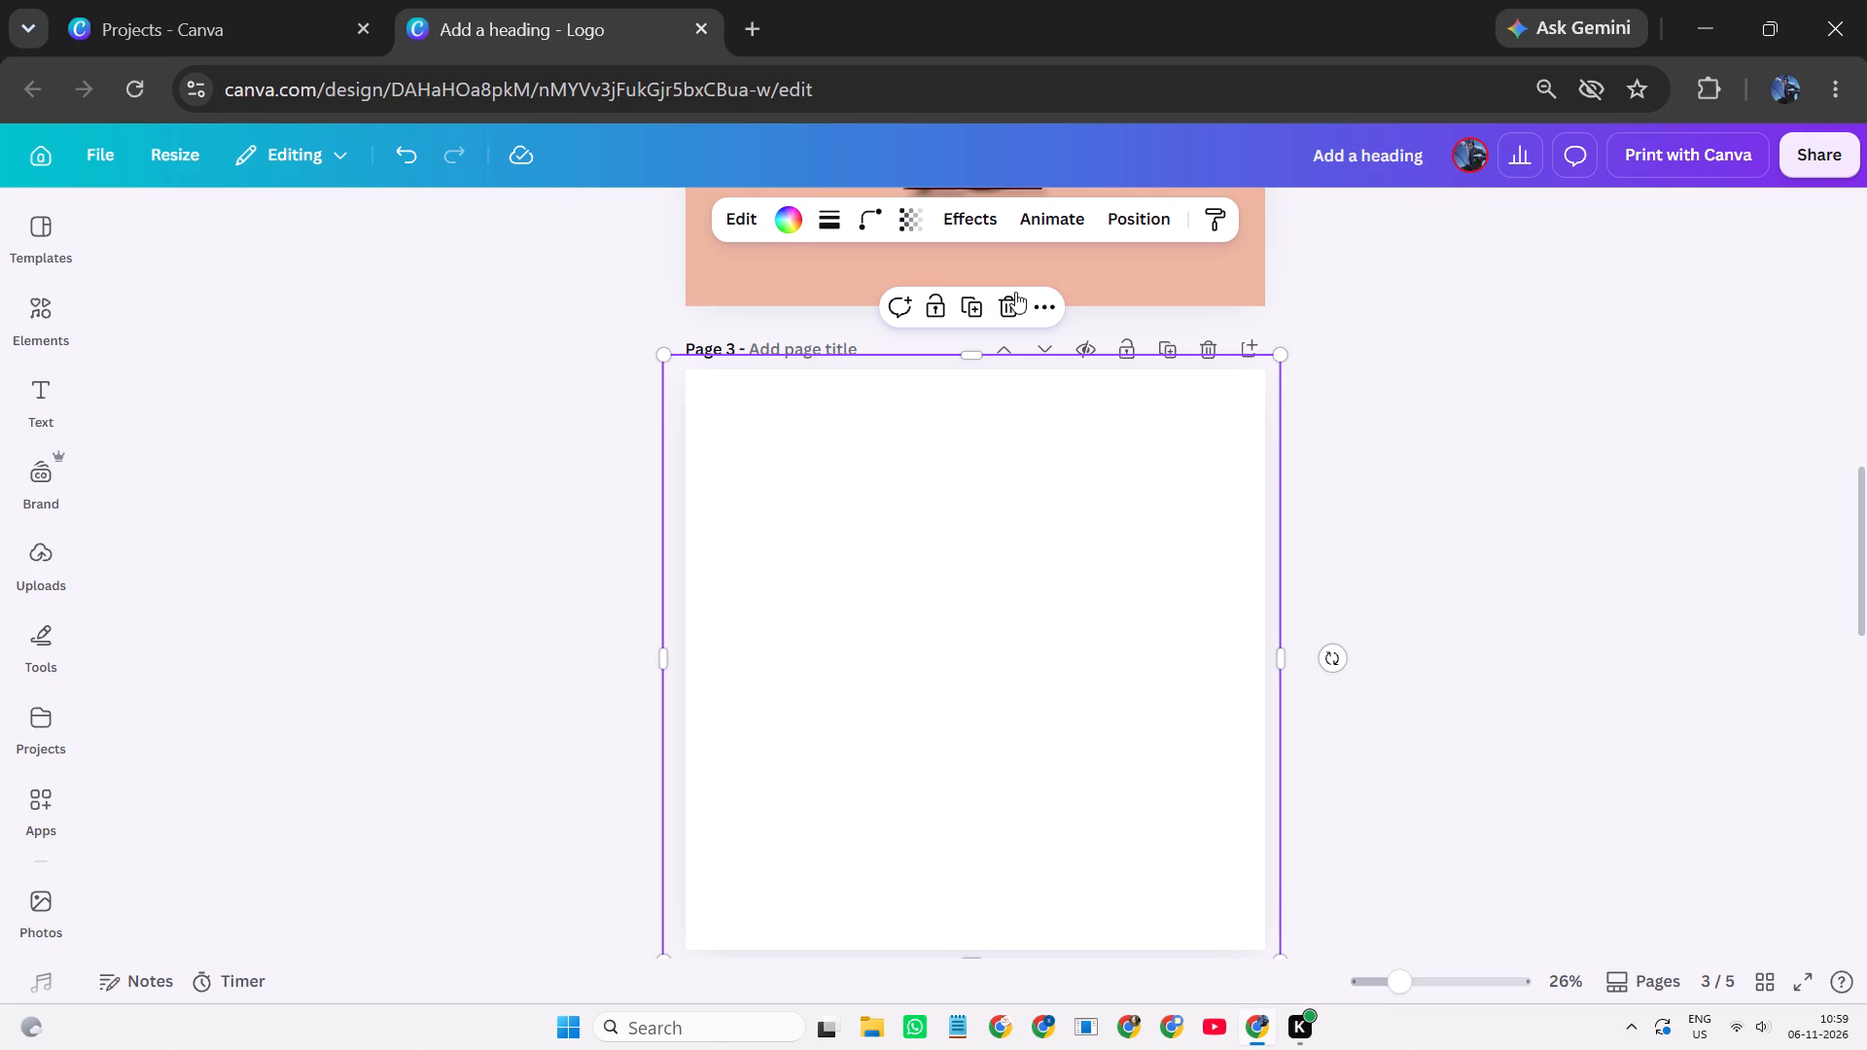
click(911, 212)
click(881, 297)
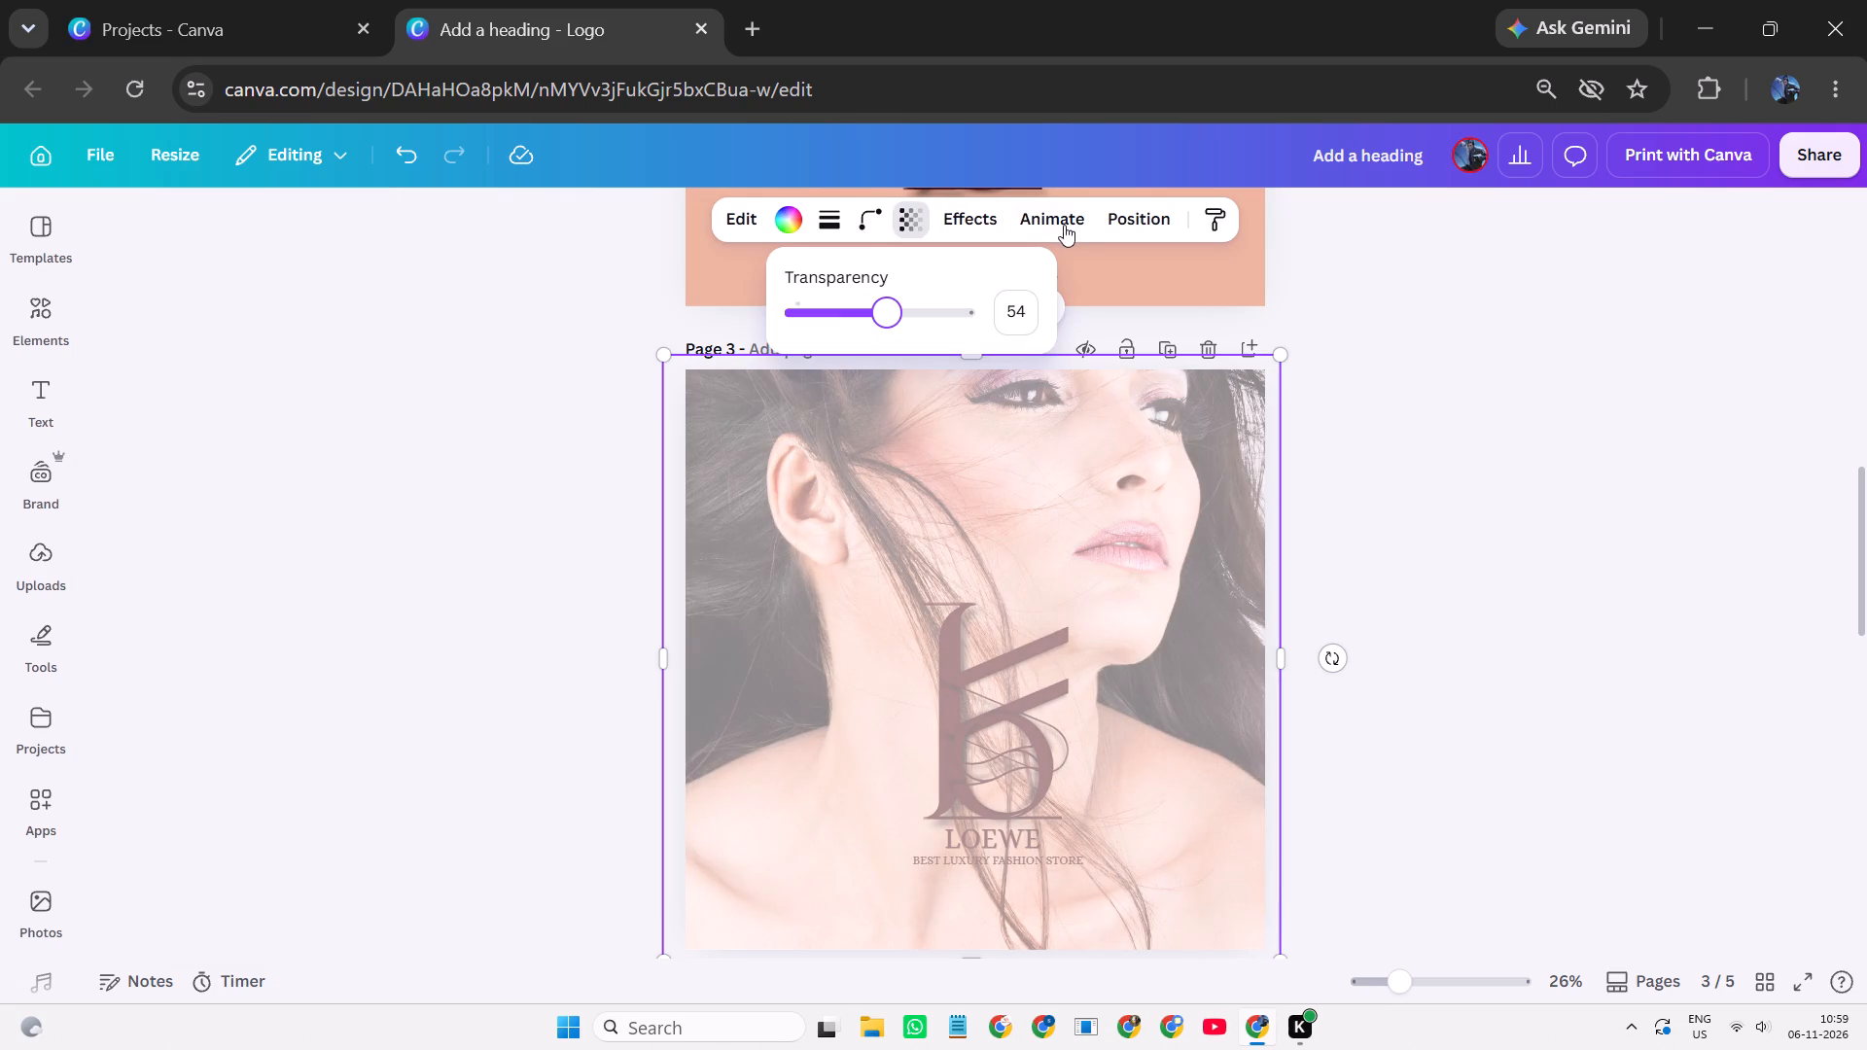
drag(874, 303, 851, 320)
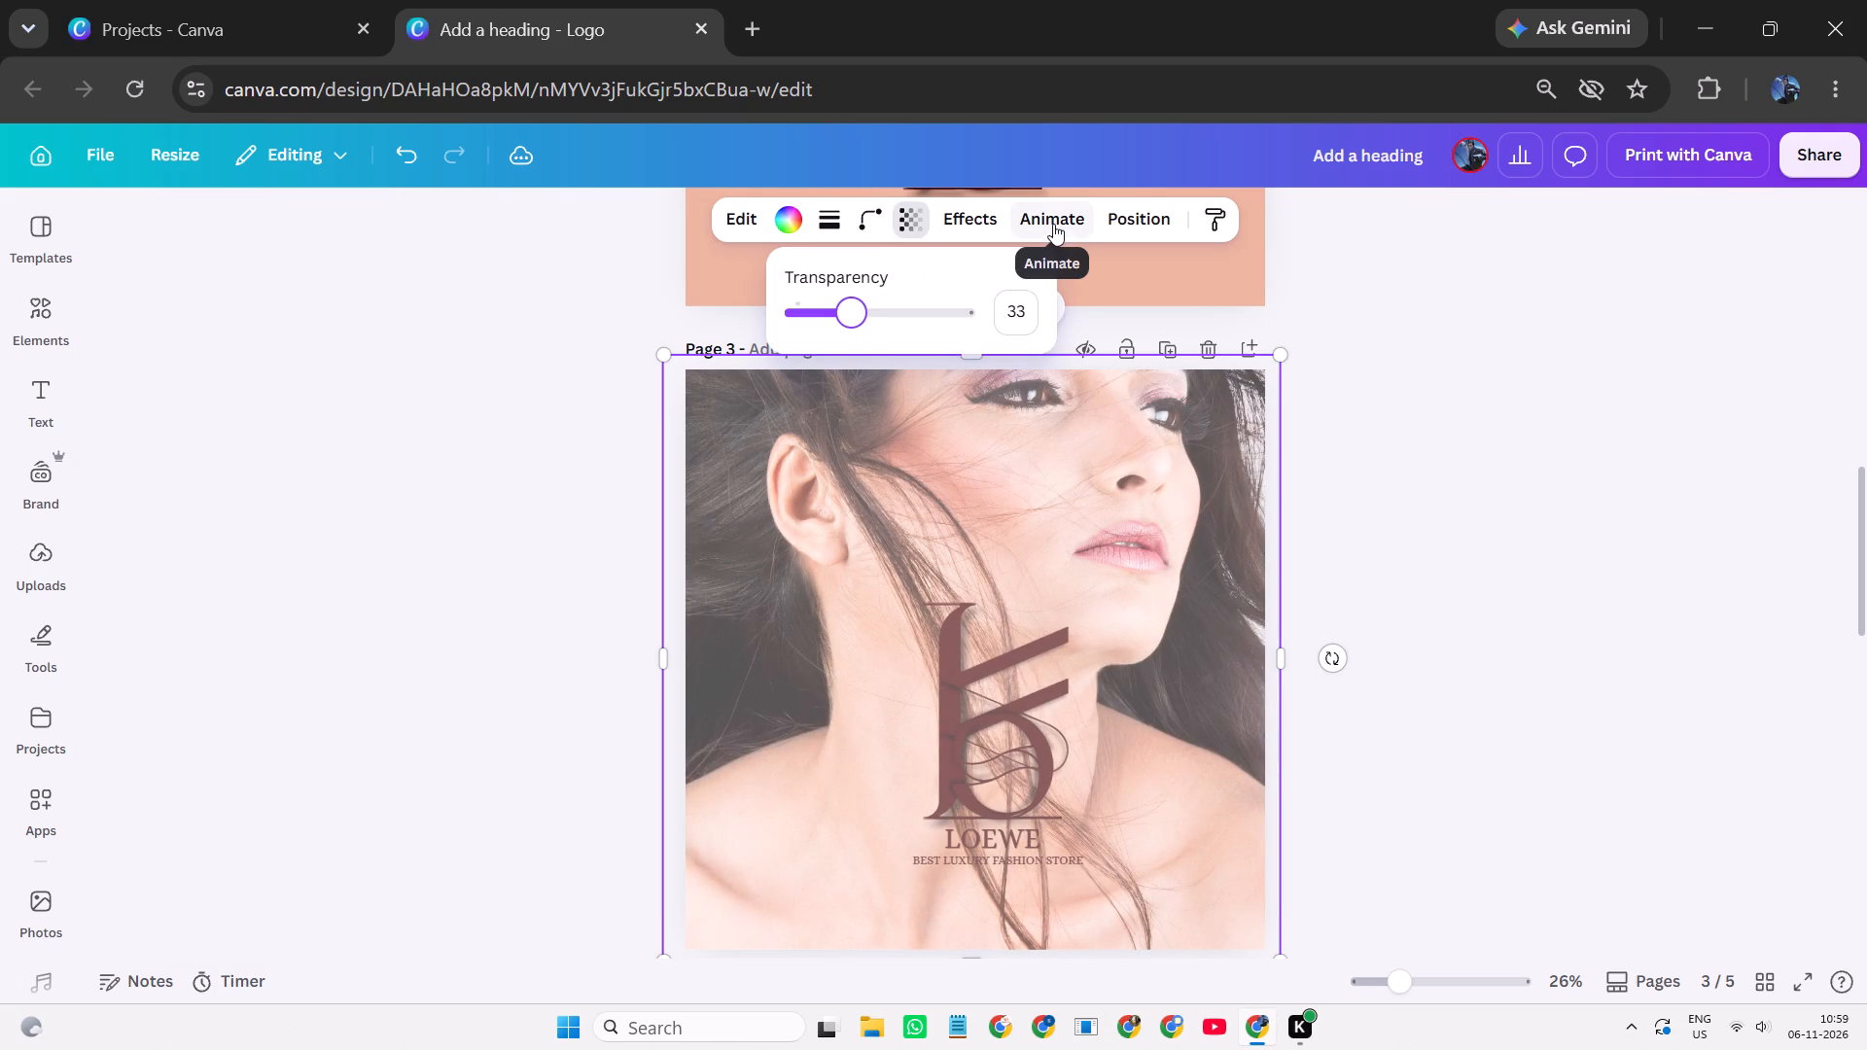
Move the white overlay's layer beneath the logo group and above the portrait photo on page 3.
click(1162, 226)
drag(411, 431, 411, 512)
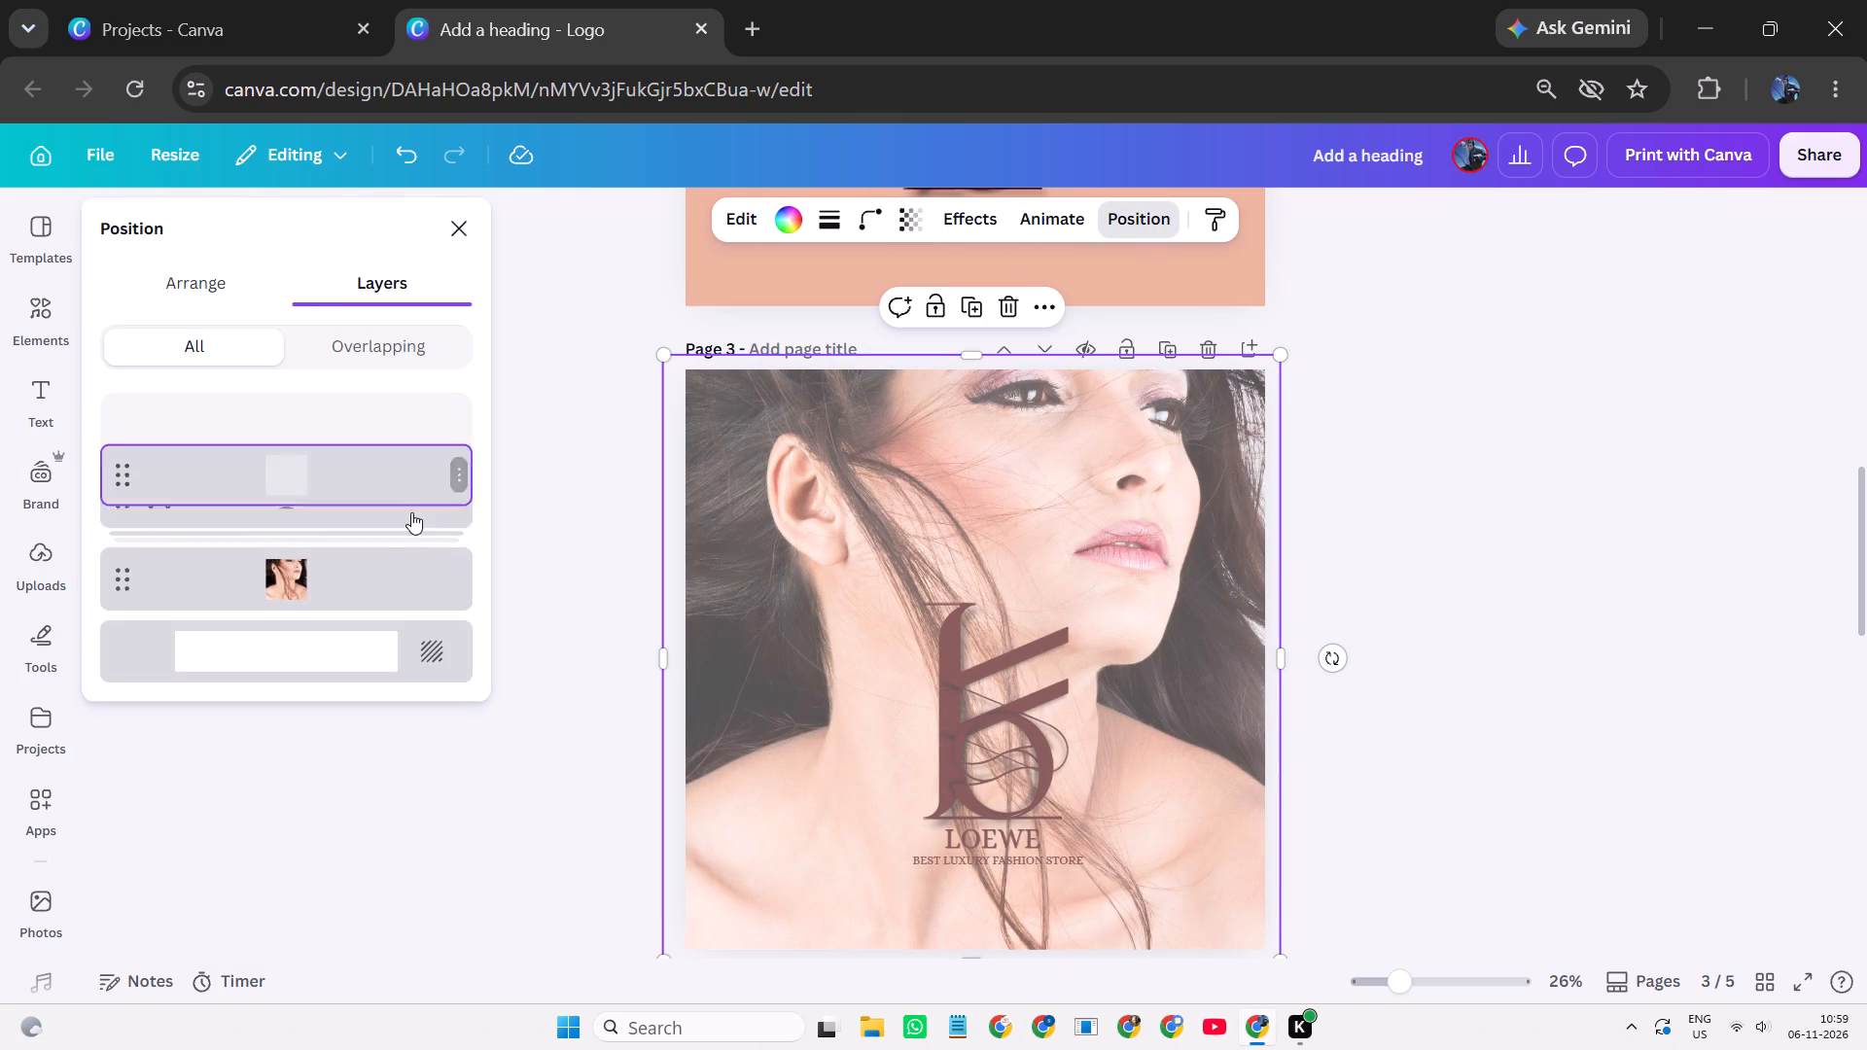
drag(411, 512, 422, 548)
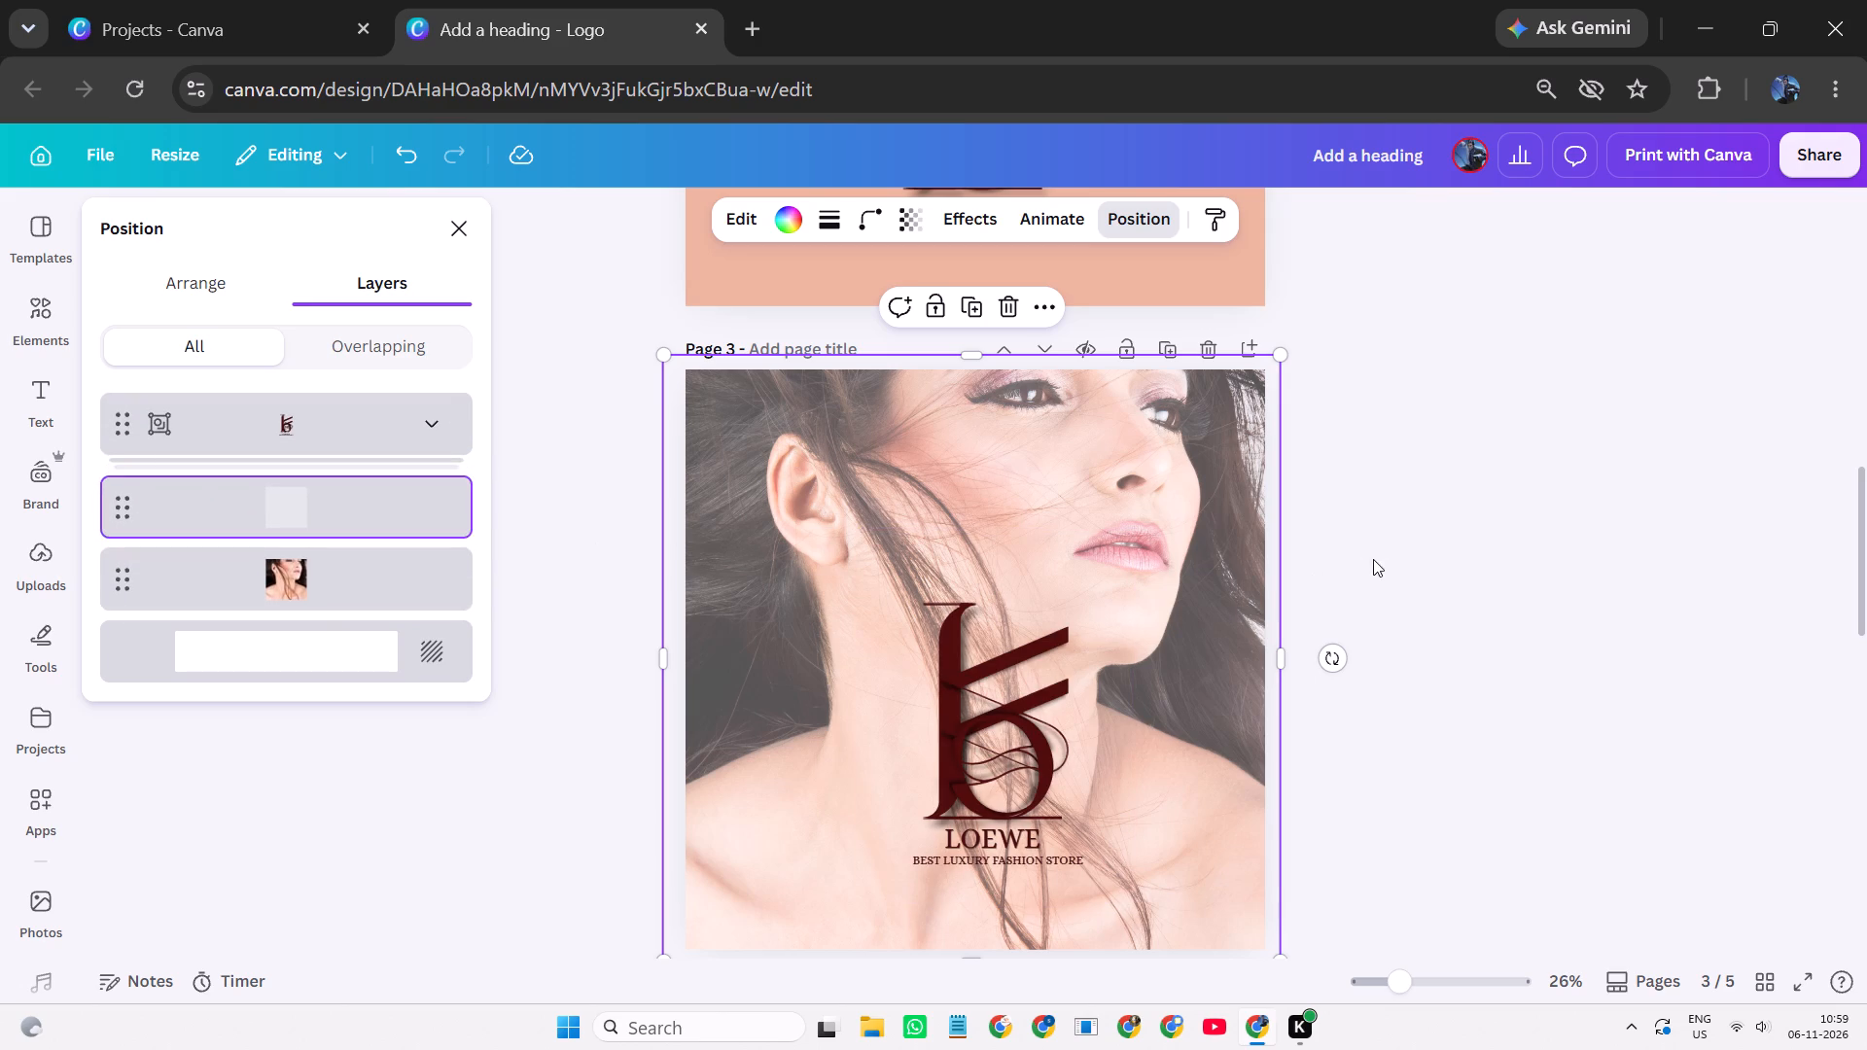
double_click(1383, 554)
scroll(1431, 517, down, 2)
scroll(1431, 517, up, 1)
scroll(1431, 517, down, 1)
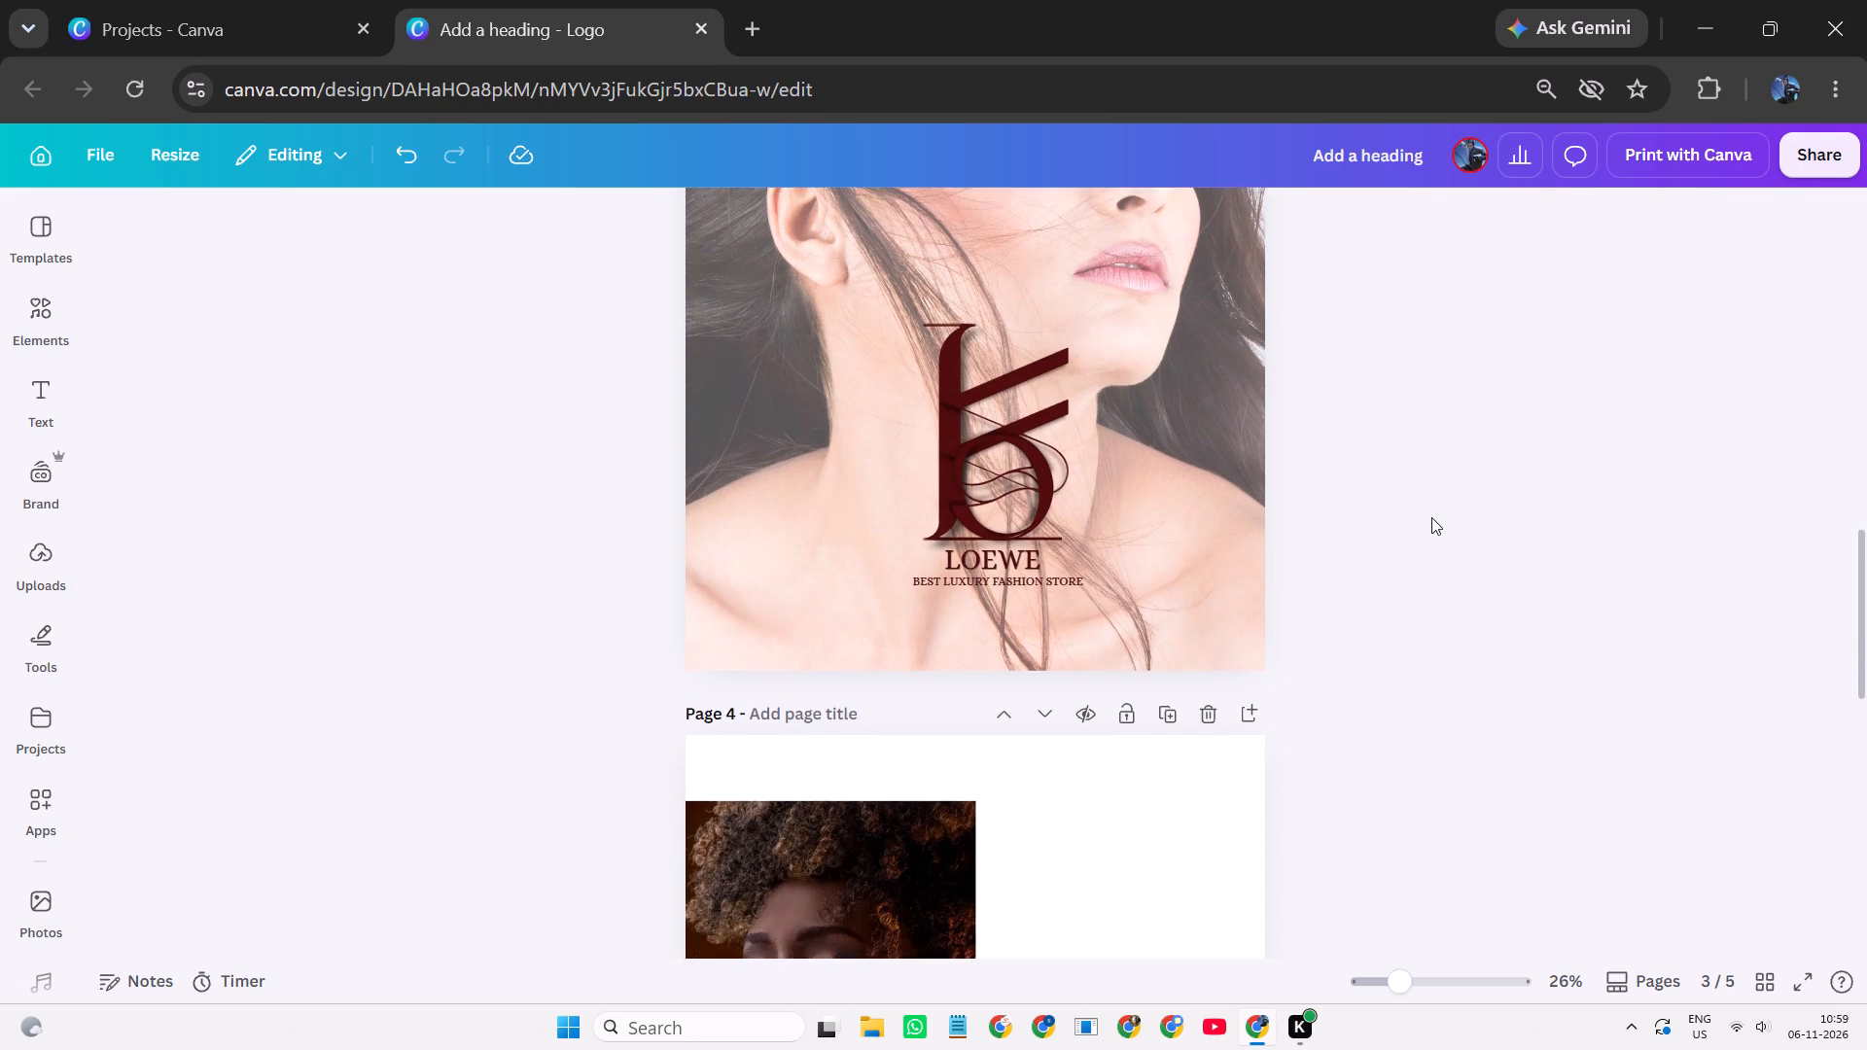
Align the page 4 portrait with the page's top-left corner and enlarge it to the full page height.
scroll(1431, 517, down, 4)
scroll(1032, 524, up, 2)
scroll(1032, 524, down, 1)
scroll(1032, 524, up, 2)
scroll(1032, 524, down, 2)
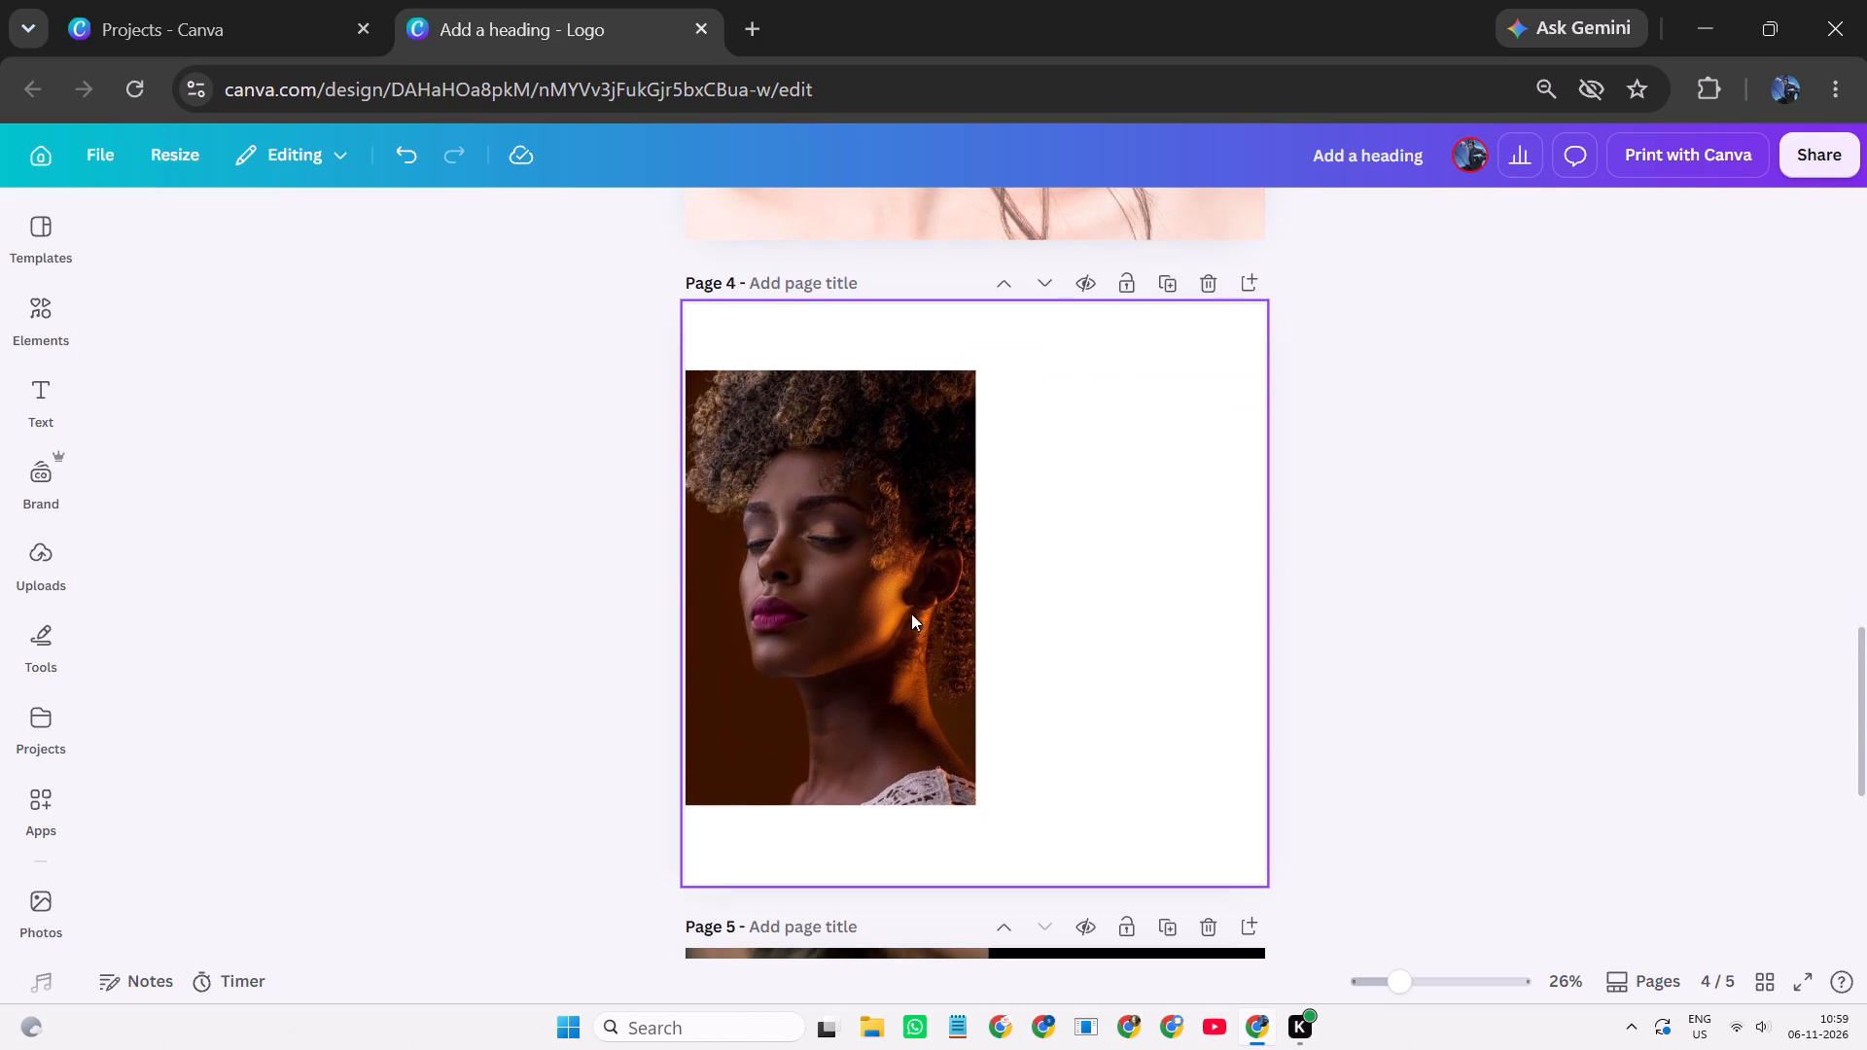
click(906, 613)
drag(903, 607, 901, 544)
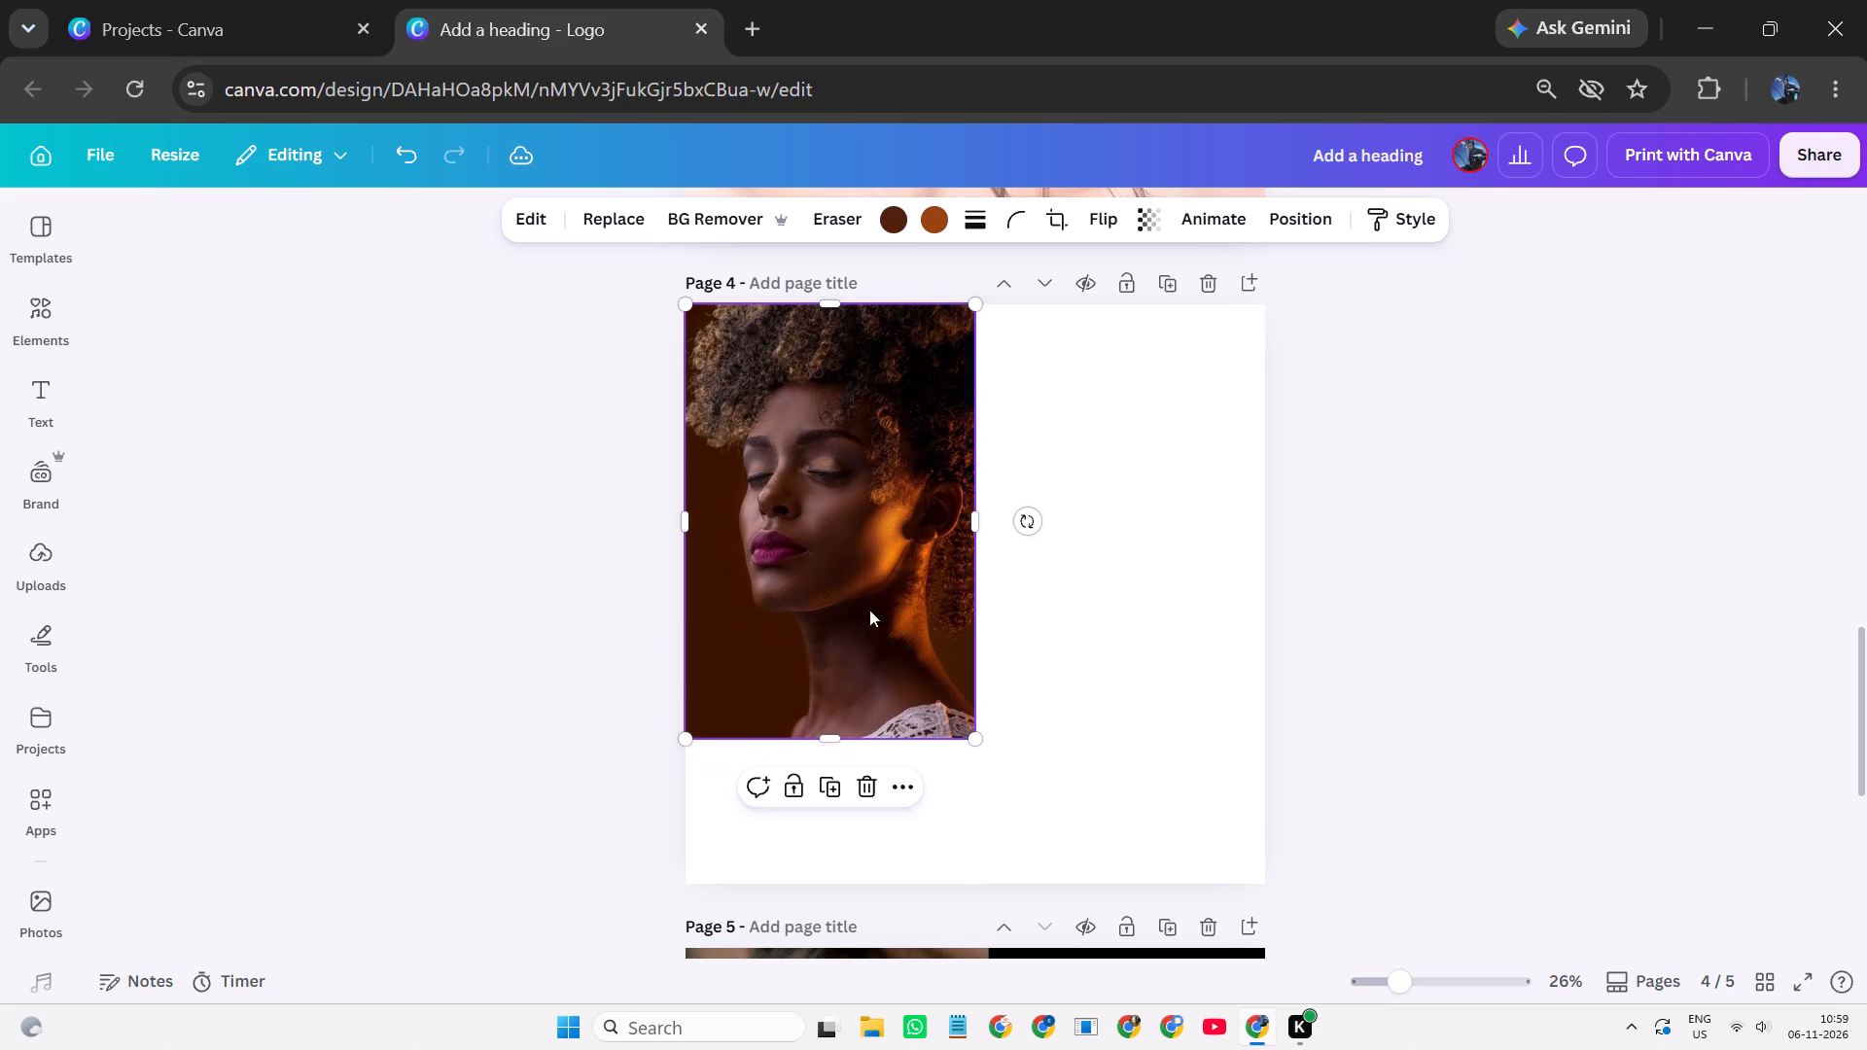
drag(821, 734, 824, 802)
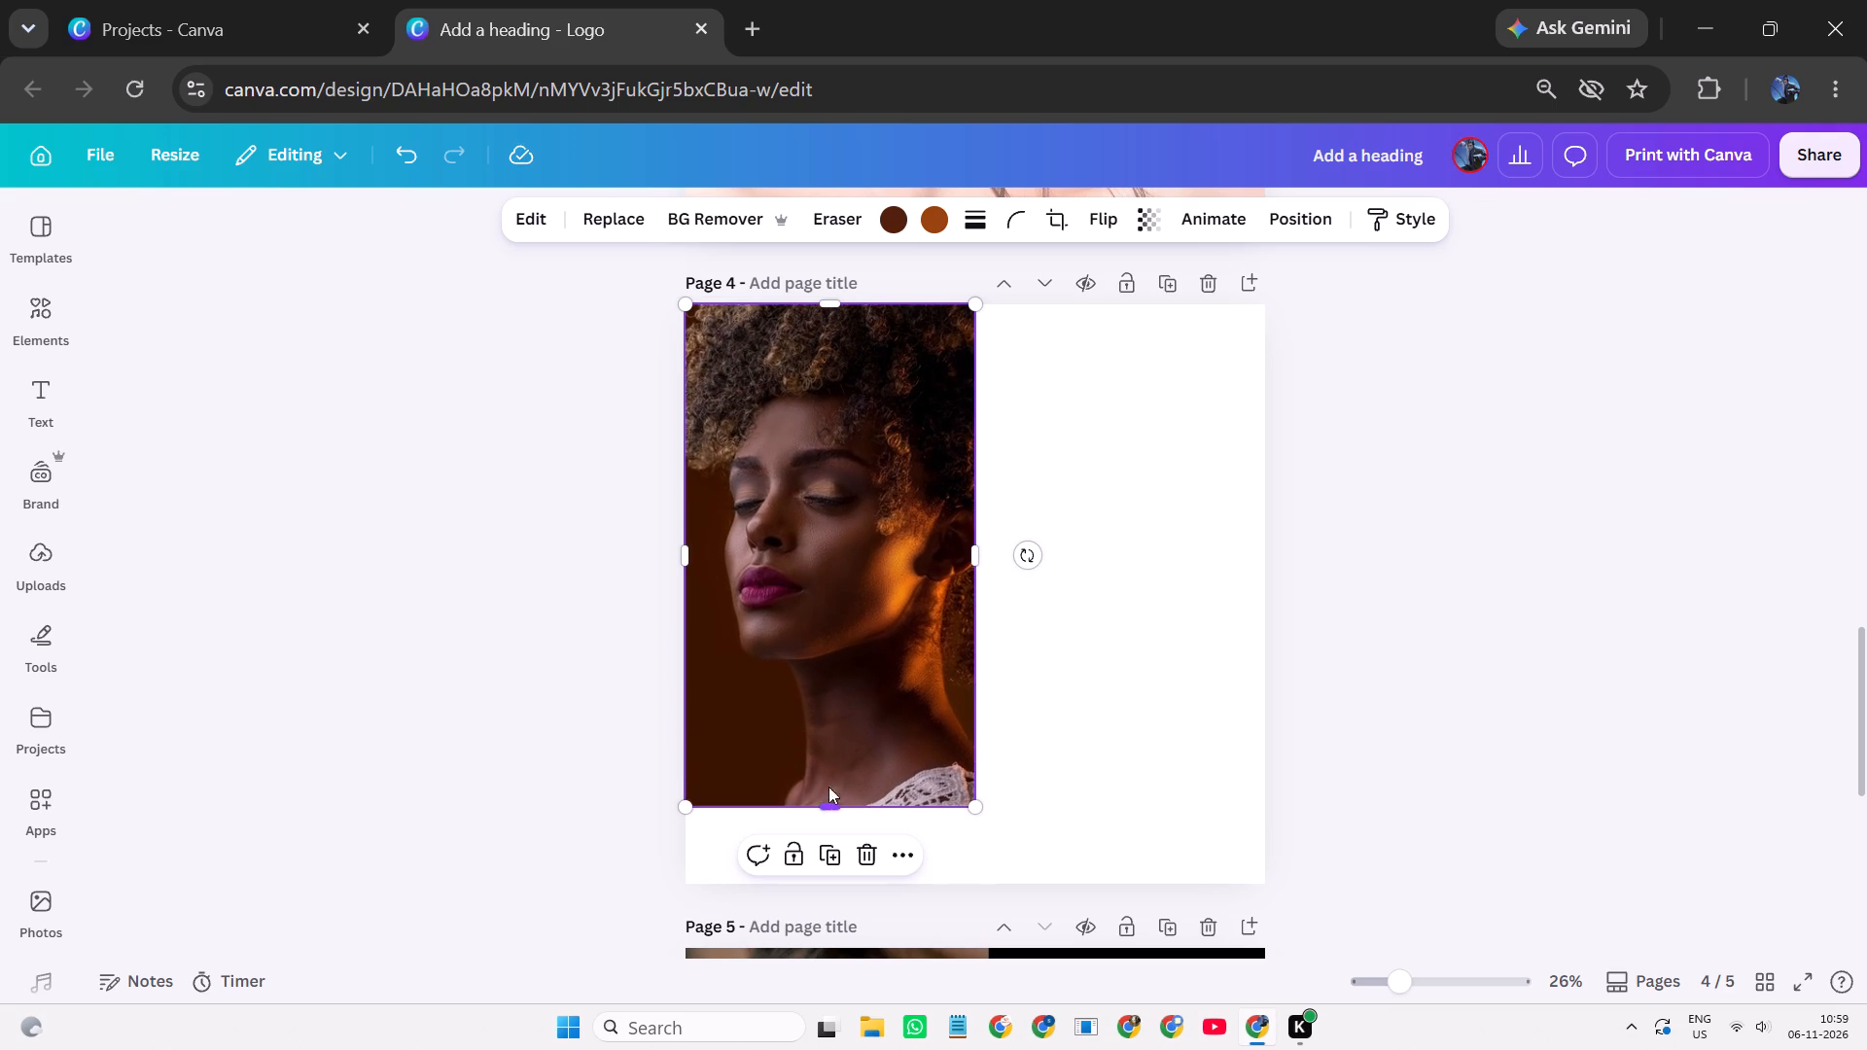
drag(968, 803, 980, 829)
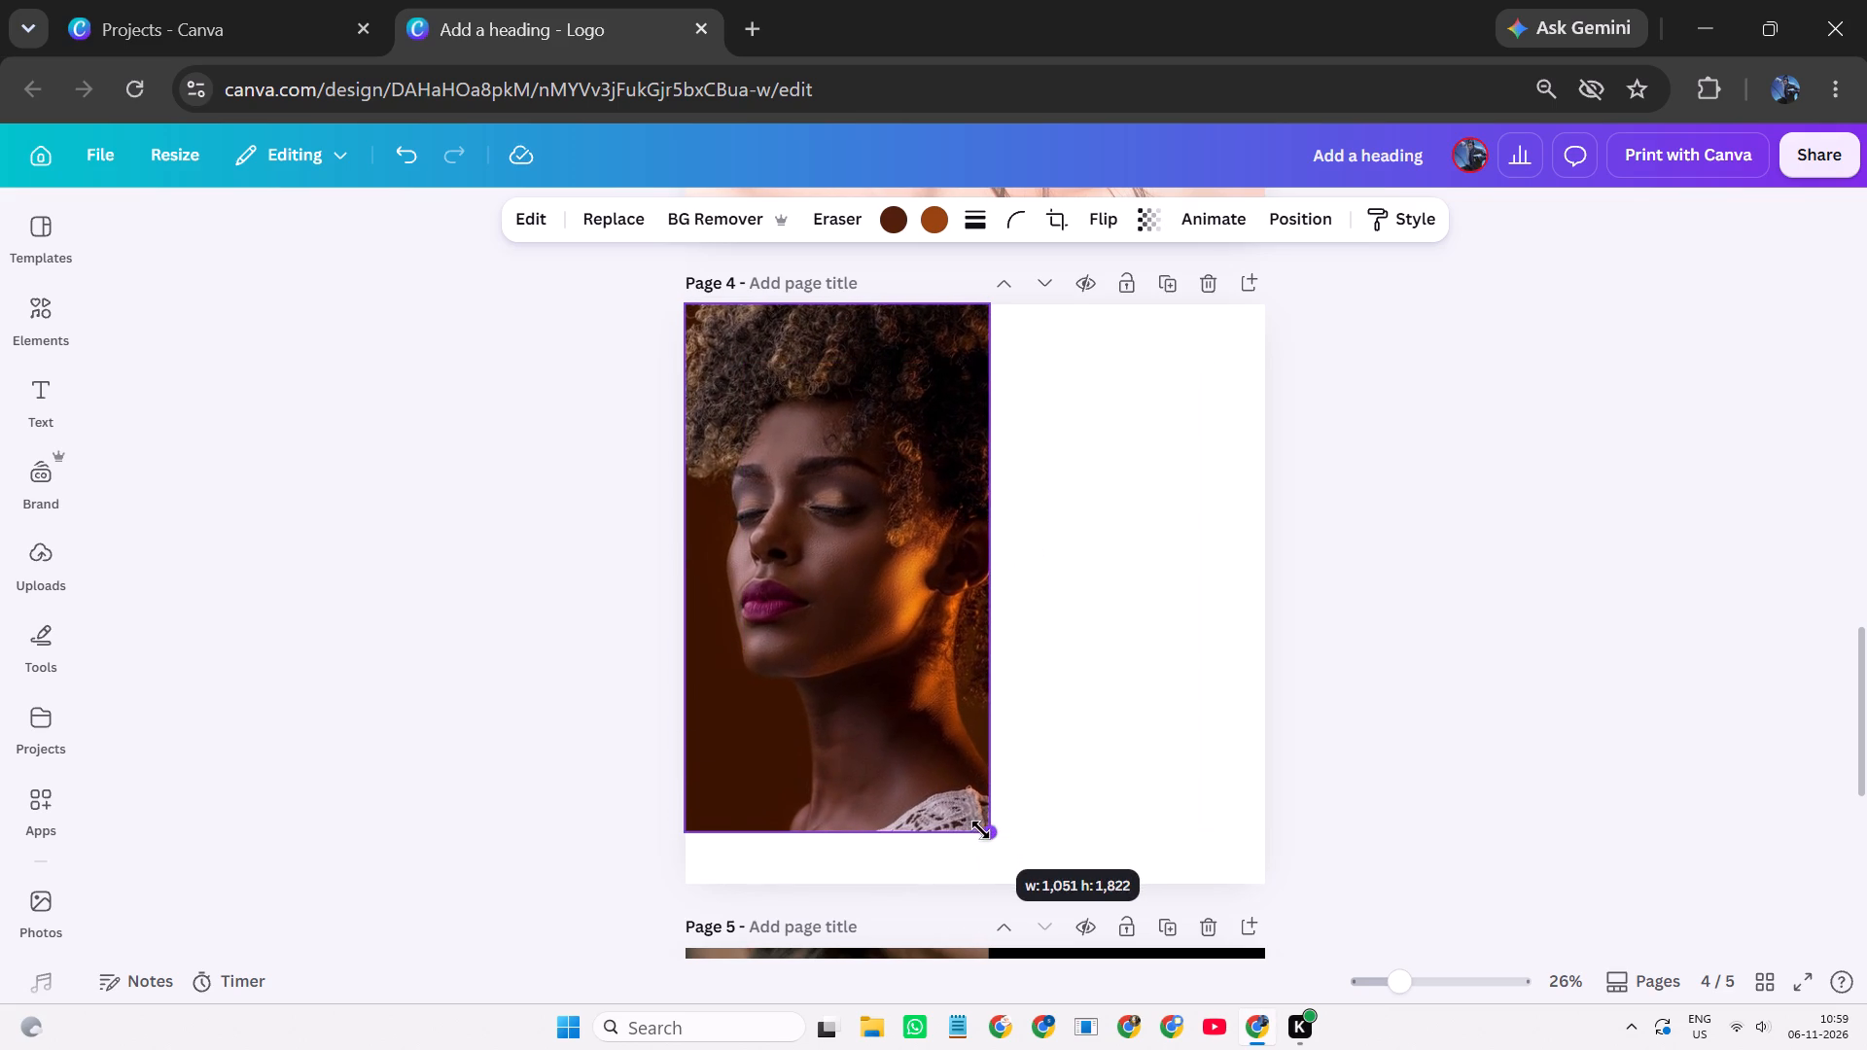
drag(980, 829, 990, 850)
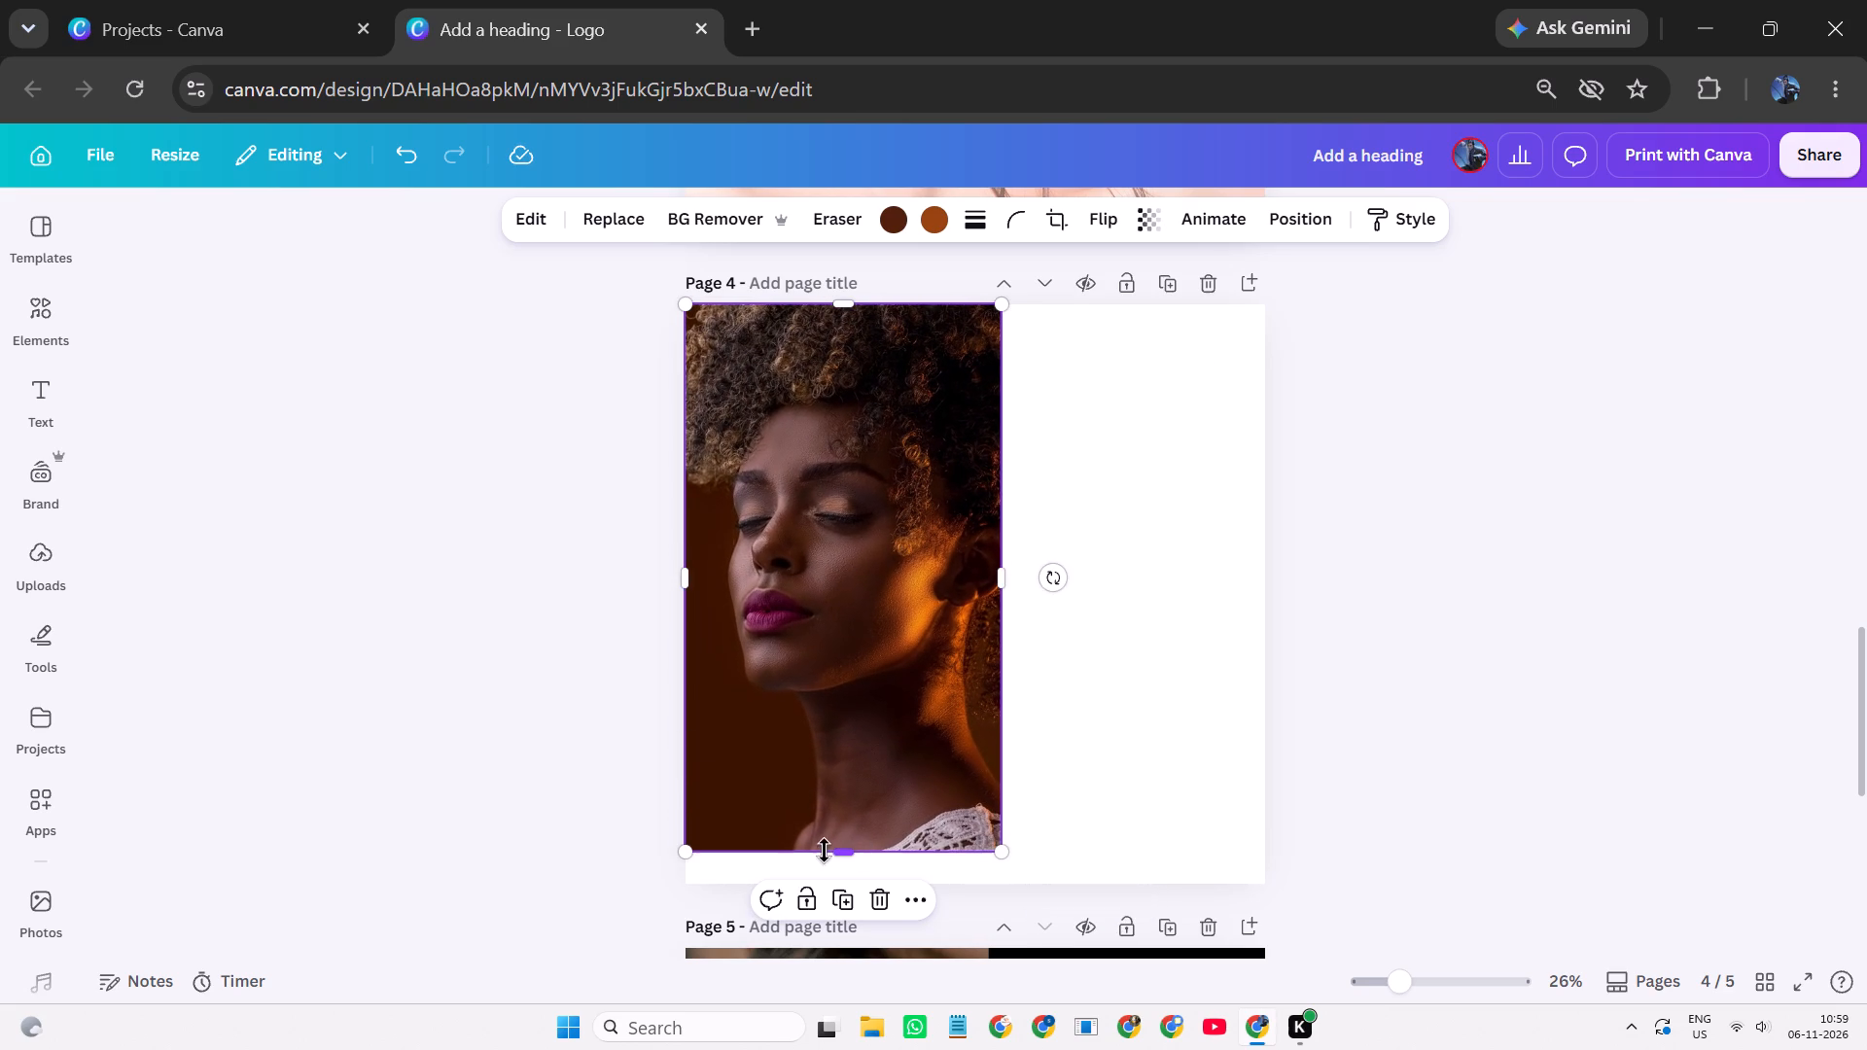
drag(828, 853, 829, 882)
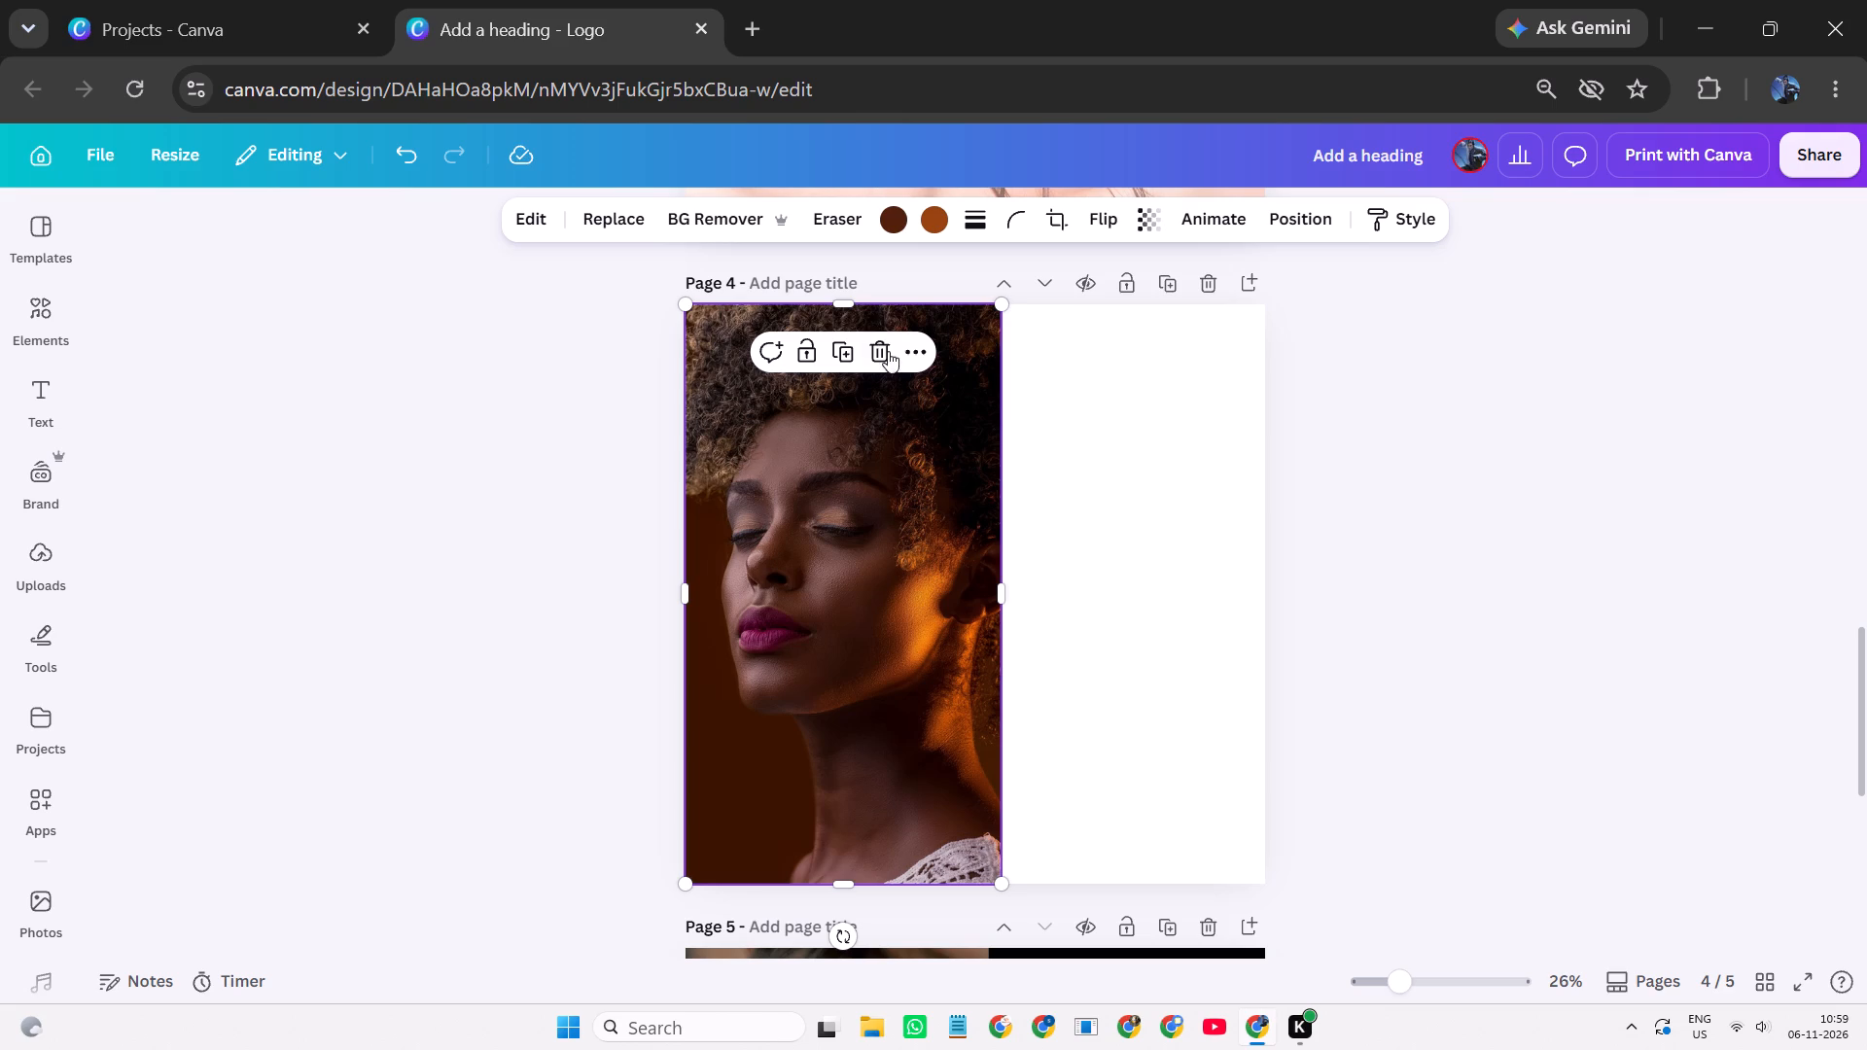
click(854, 303)
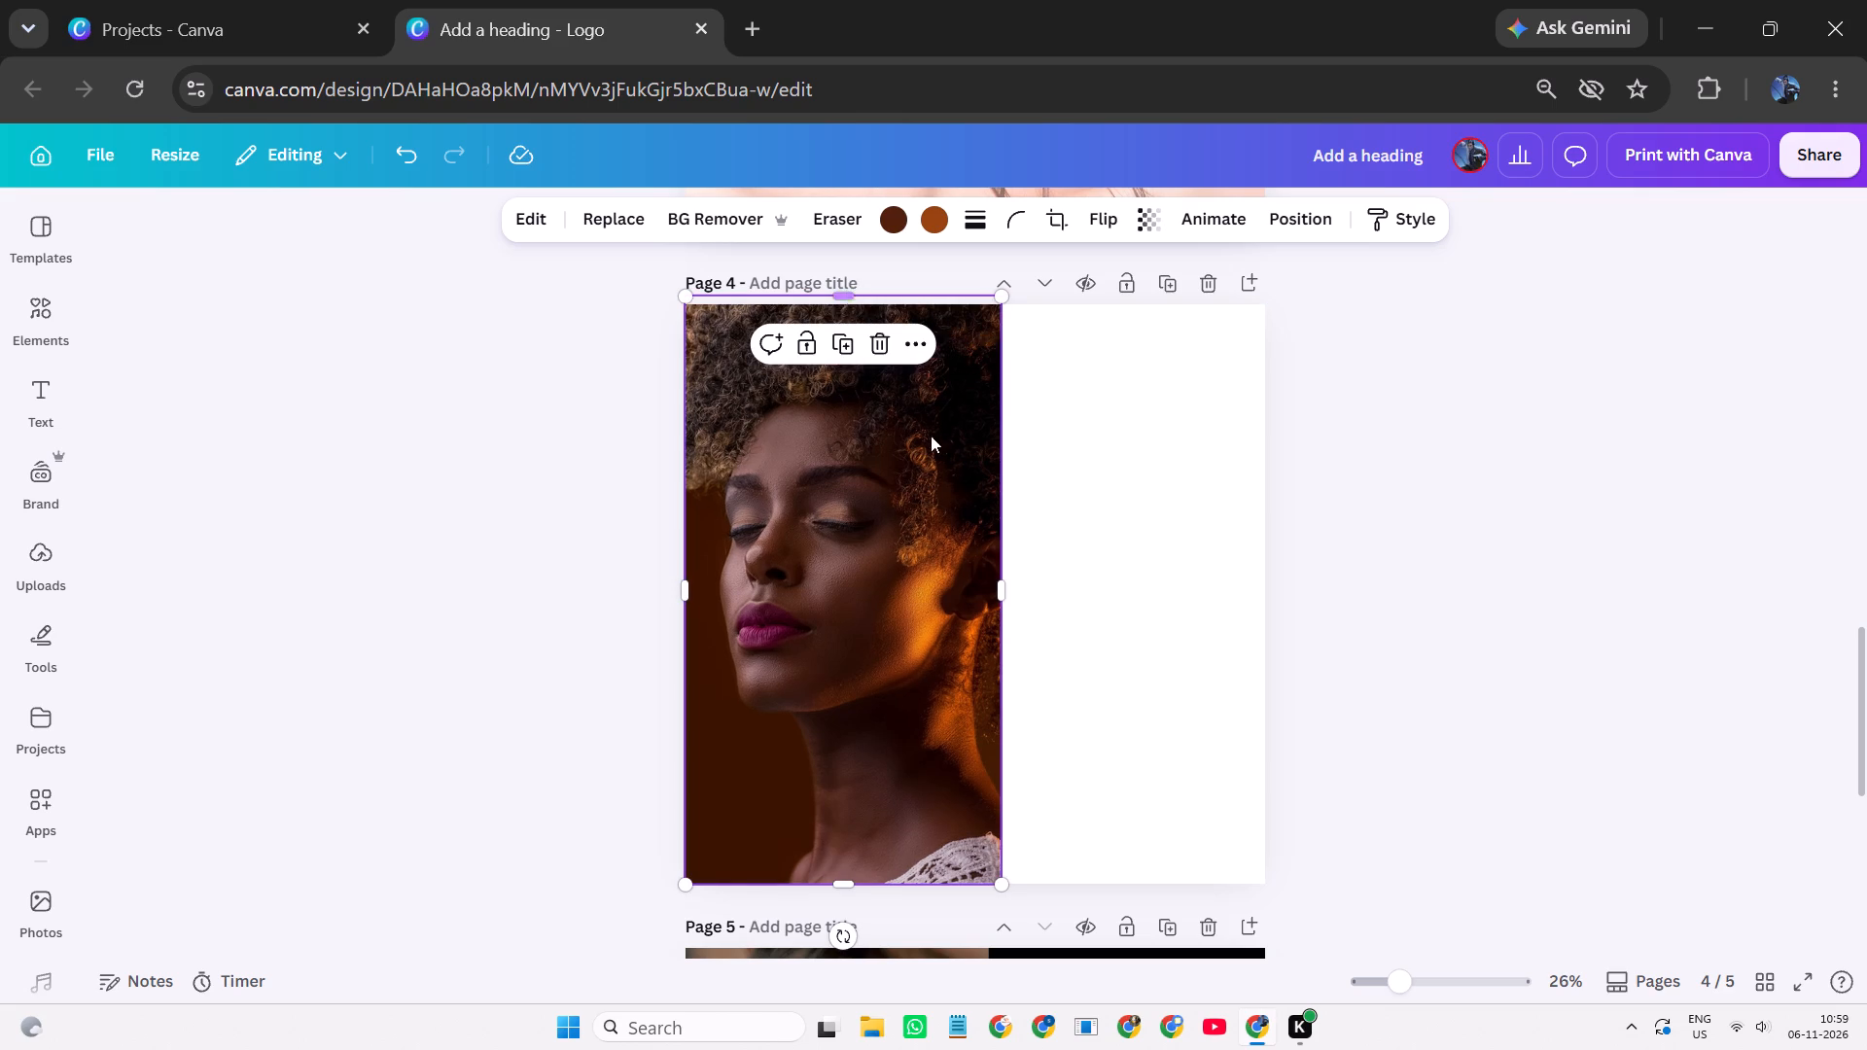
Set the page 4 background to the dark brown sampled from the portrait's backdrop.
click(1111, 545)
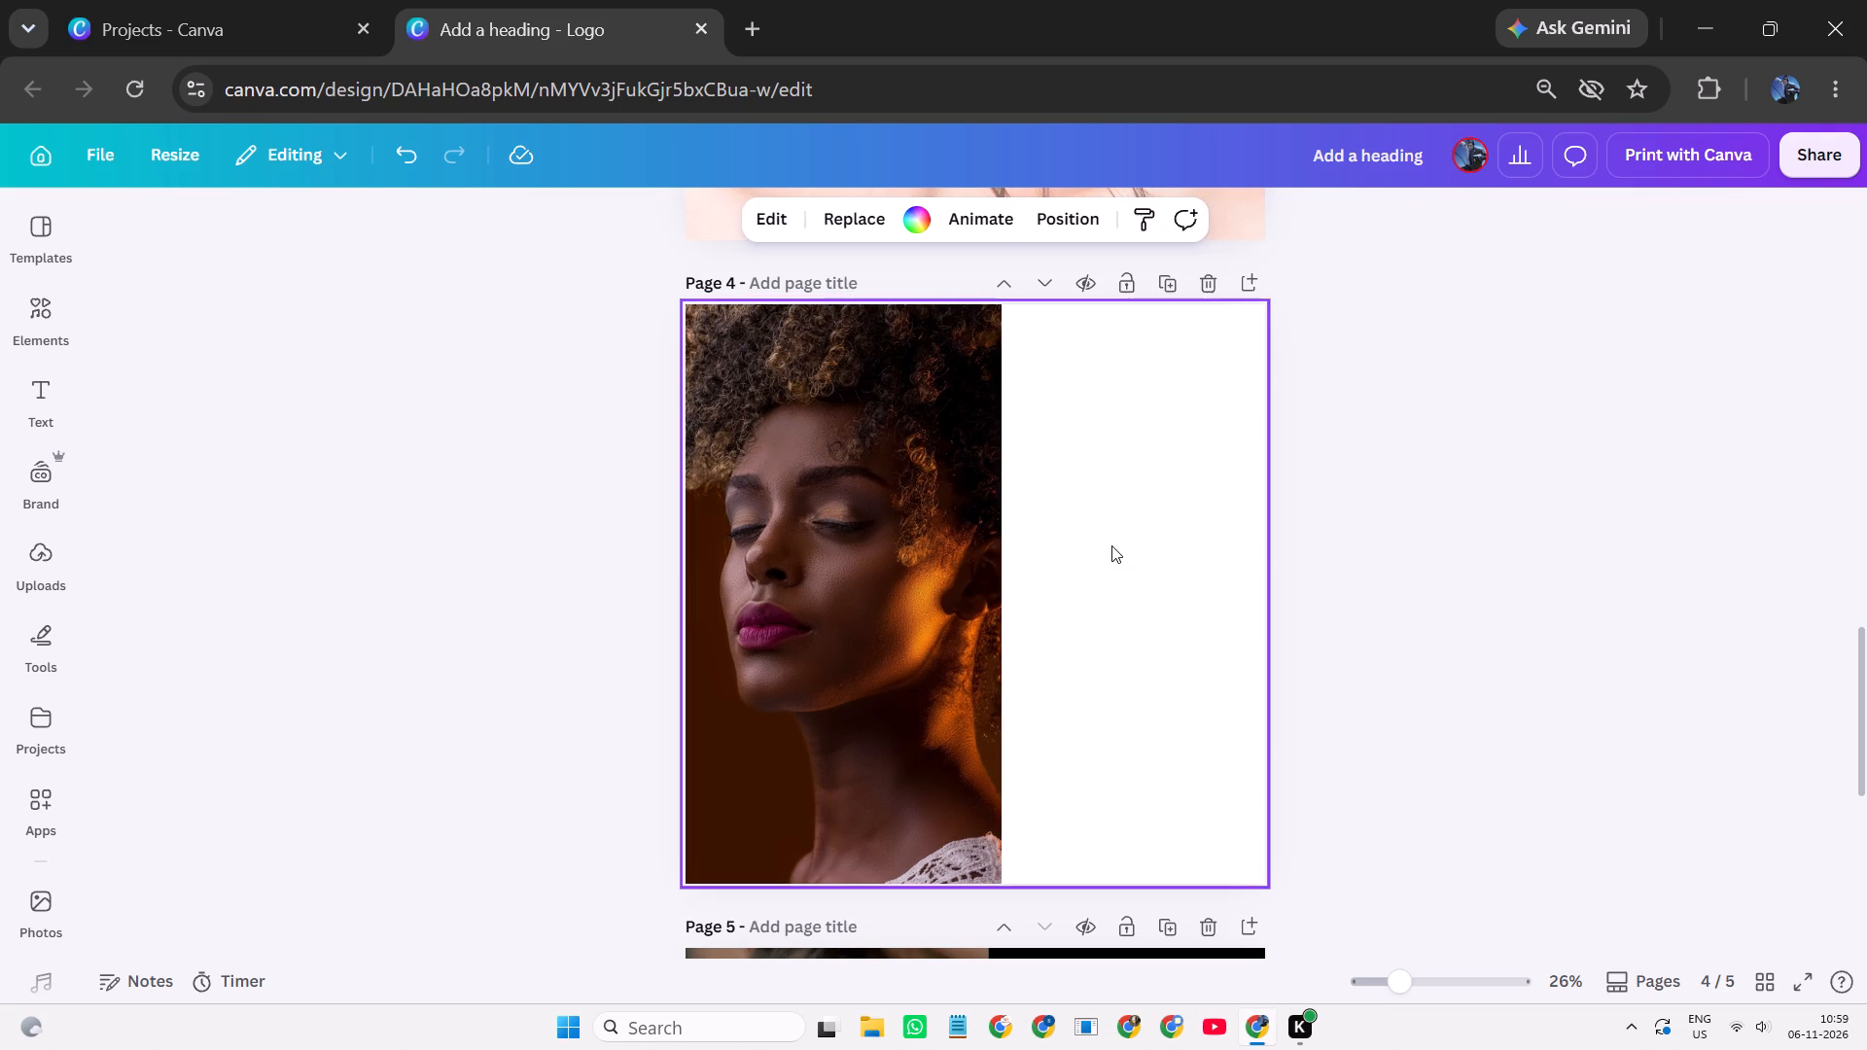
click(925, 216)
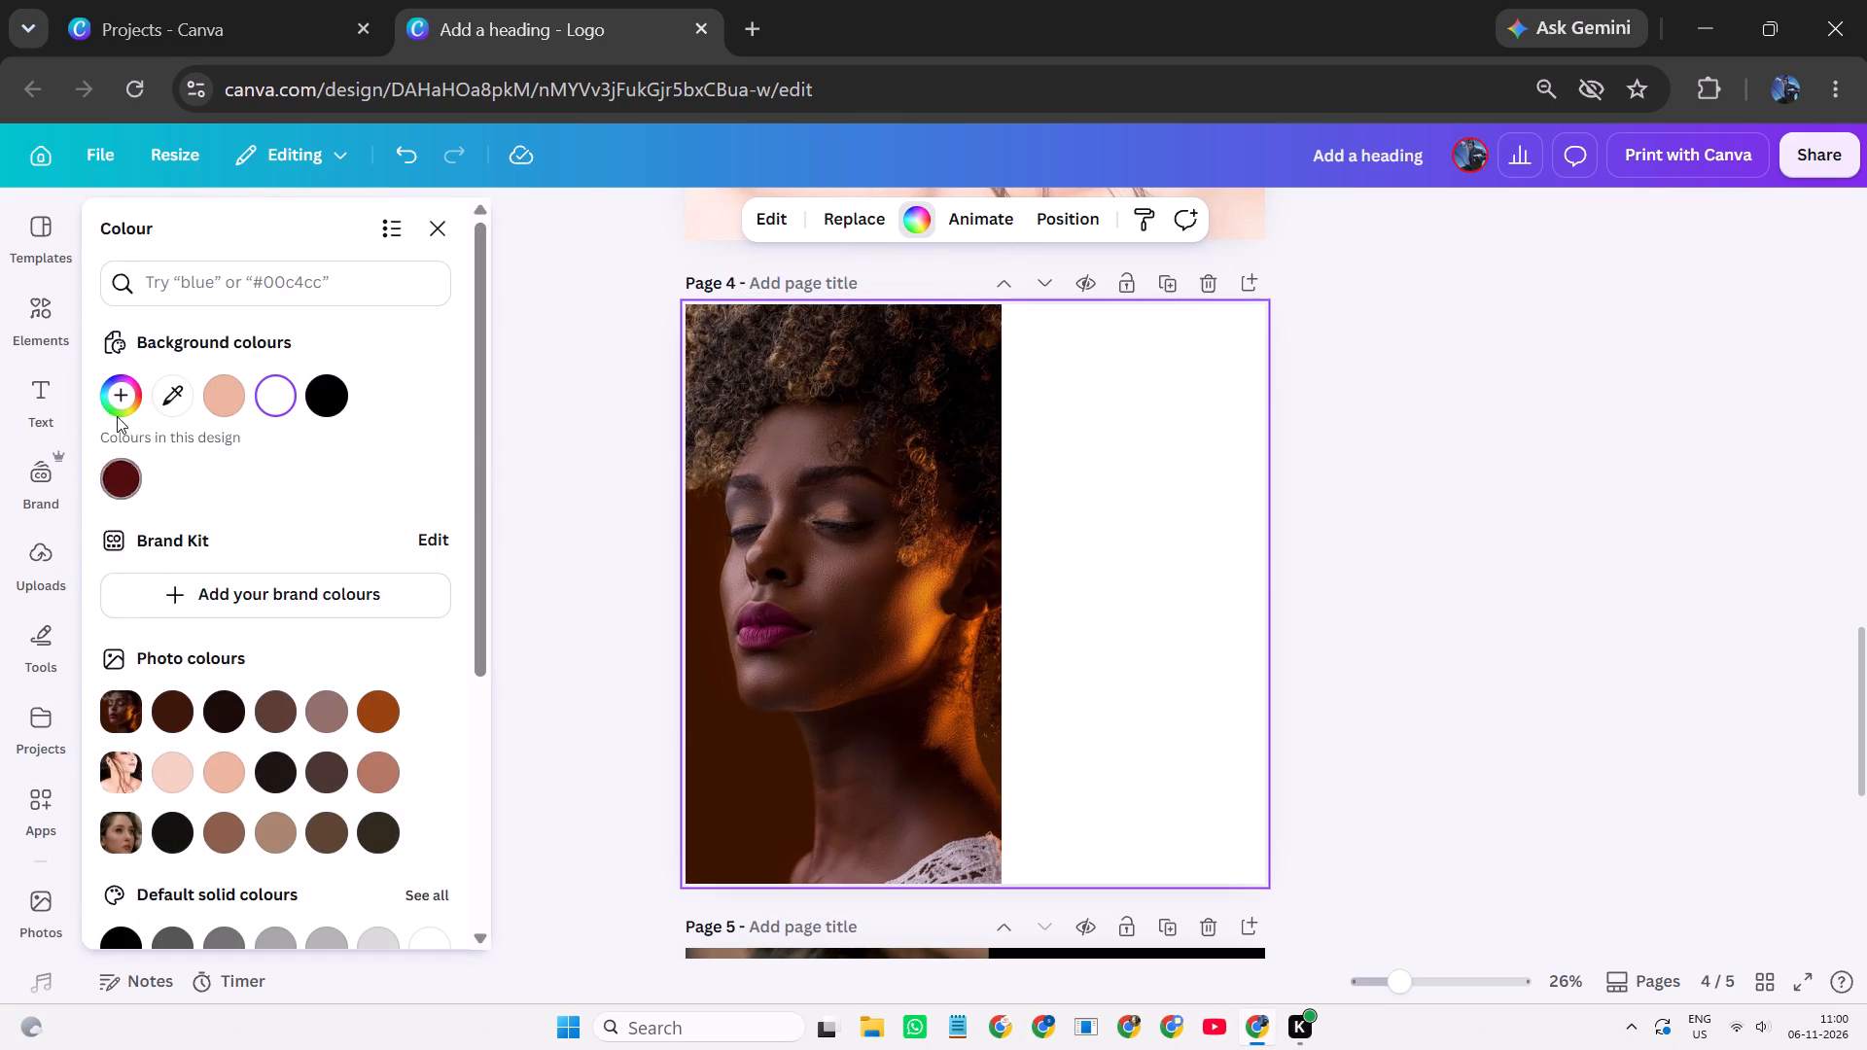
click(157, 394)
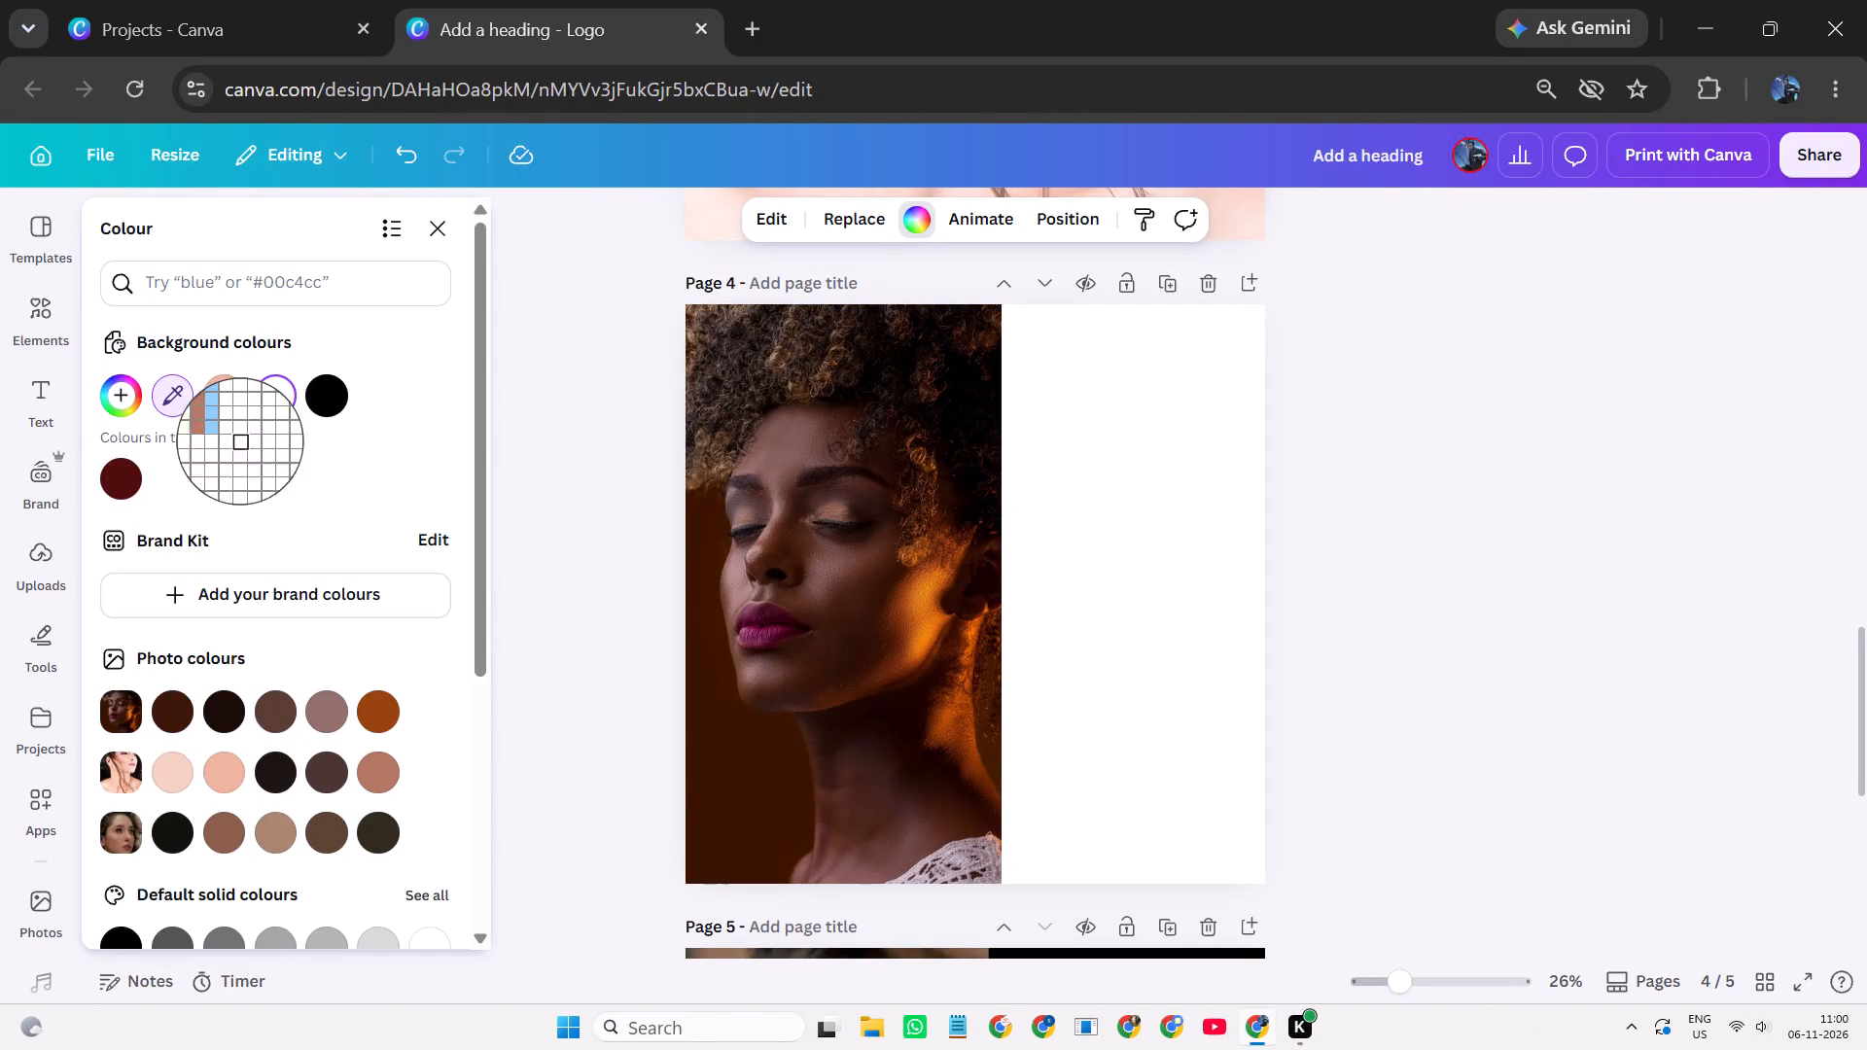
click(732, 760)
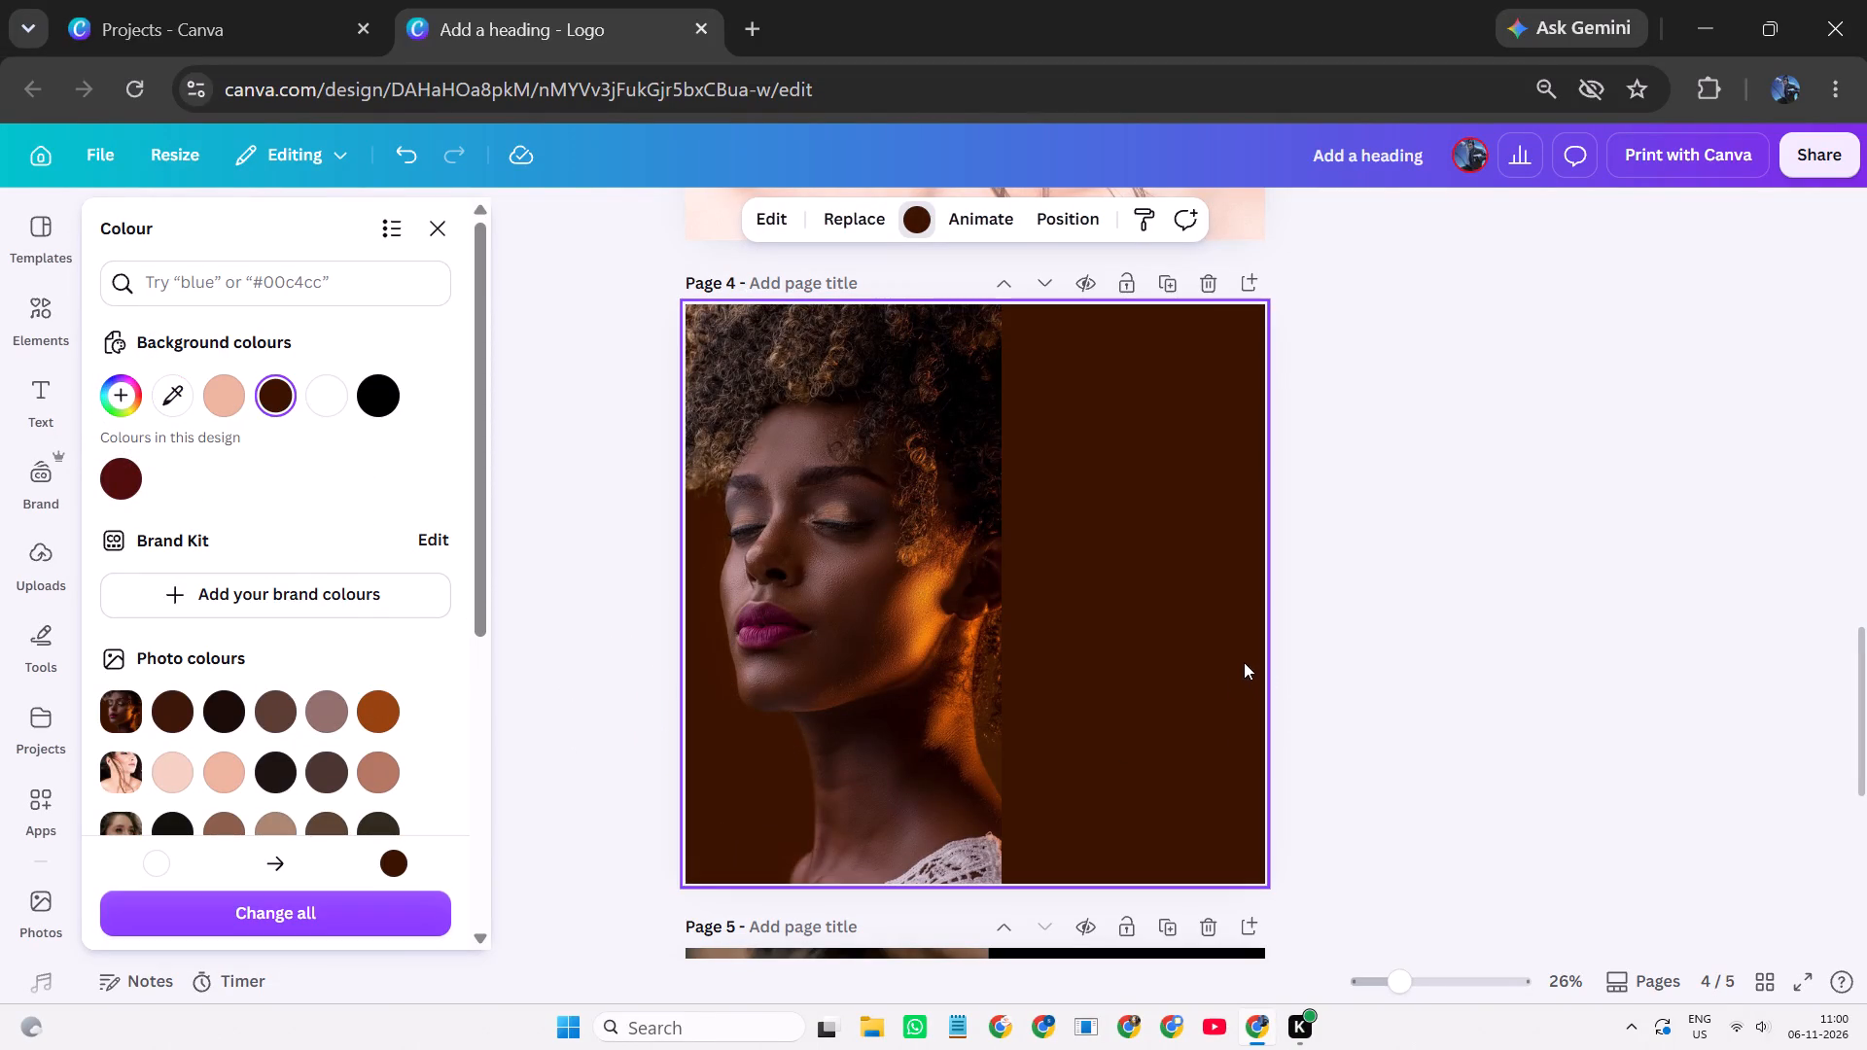
Add the recently used blurred black vertical rectangle graphic to page 4.
click(27, 316)
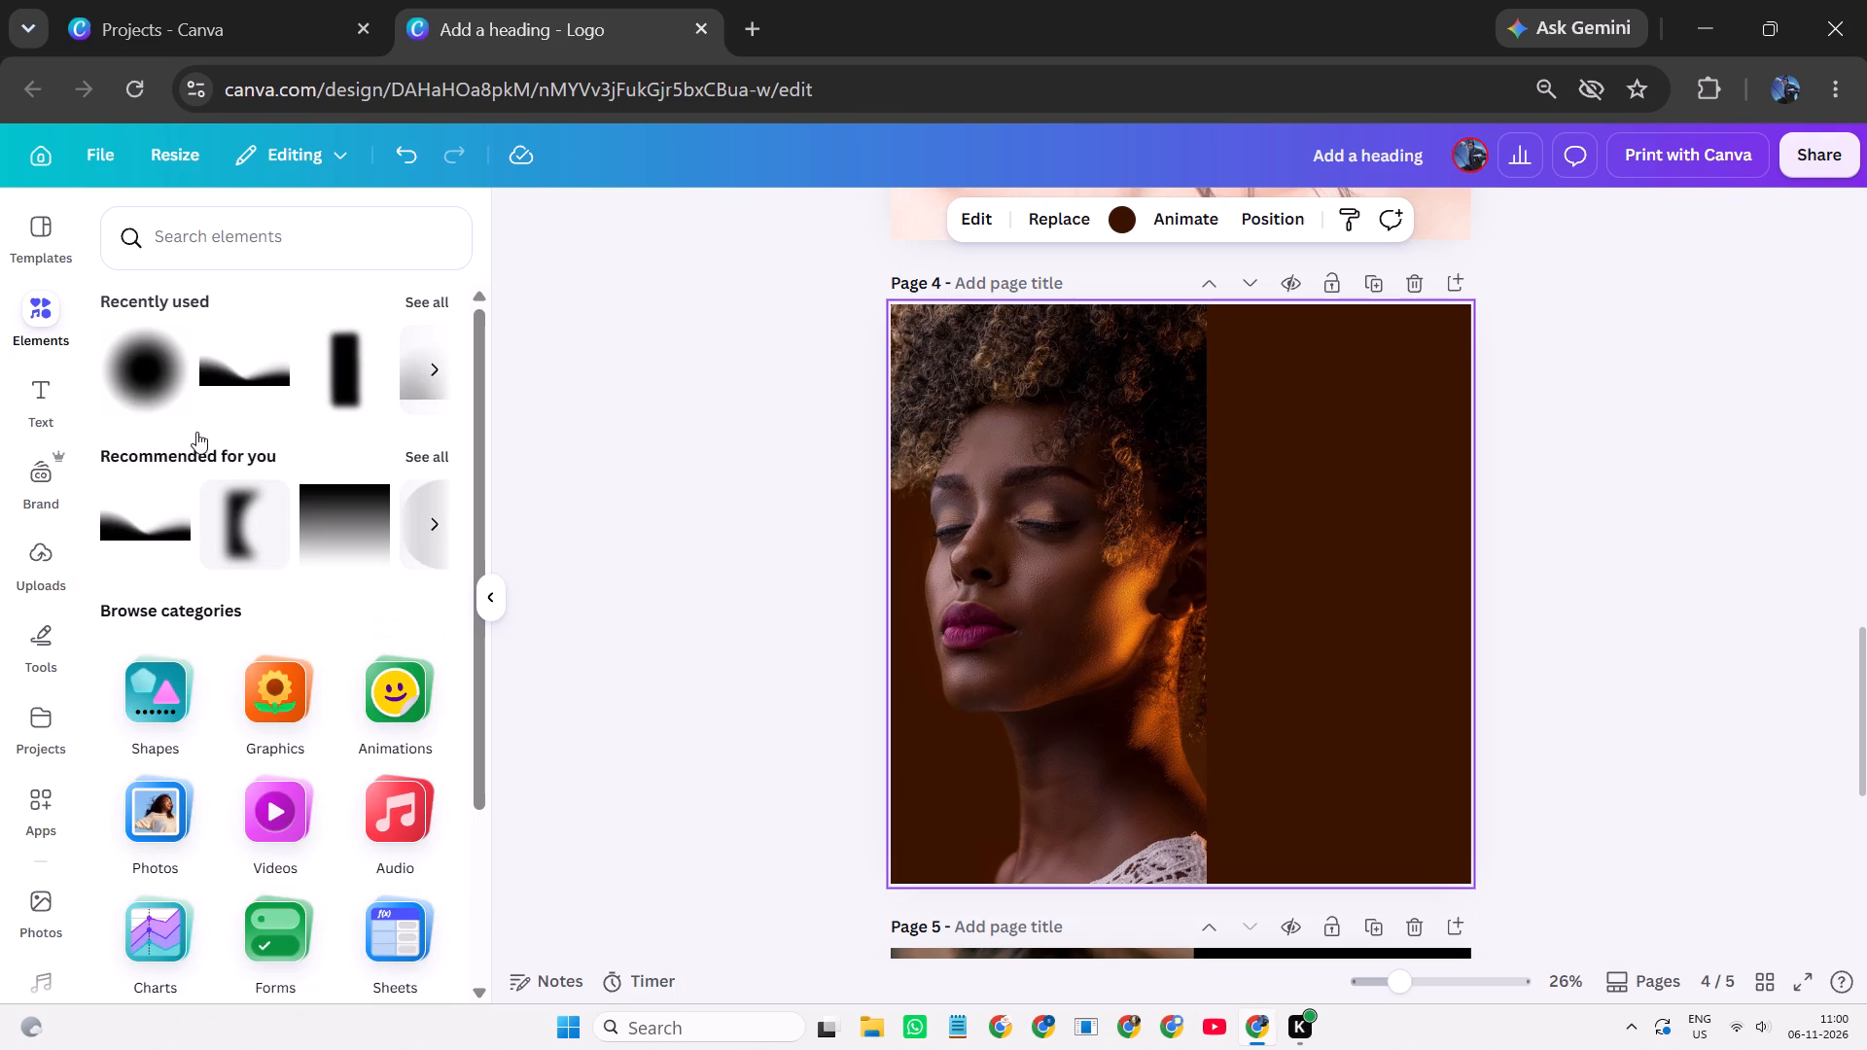
click(334, 394)
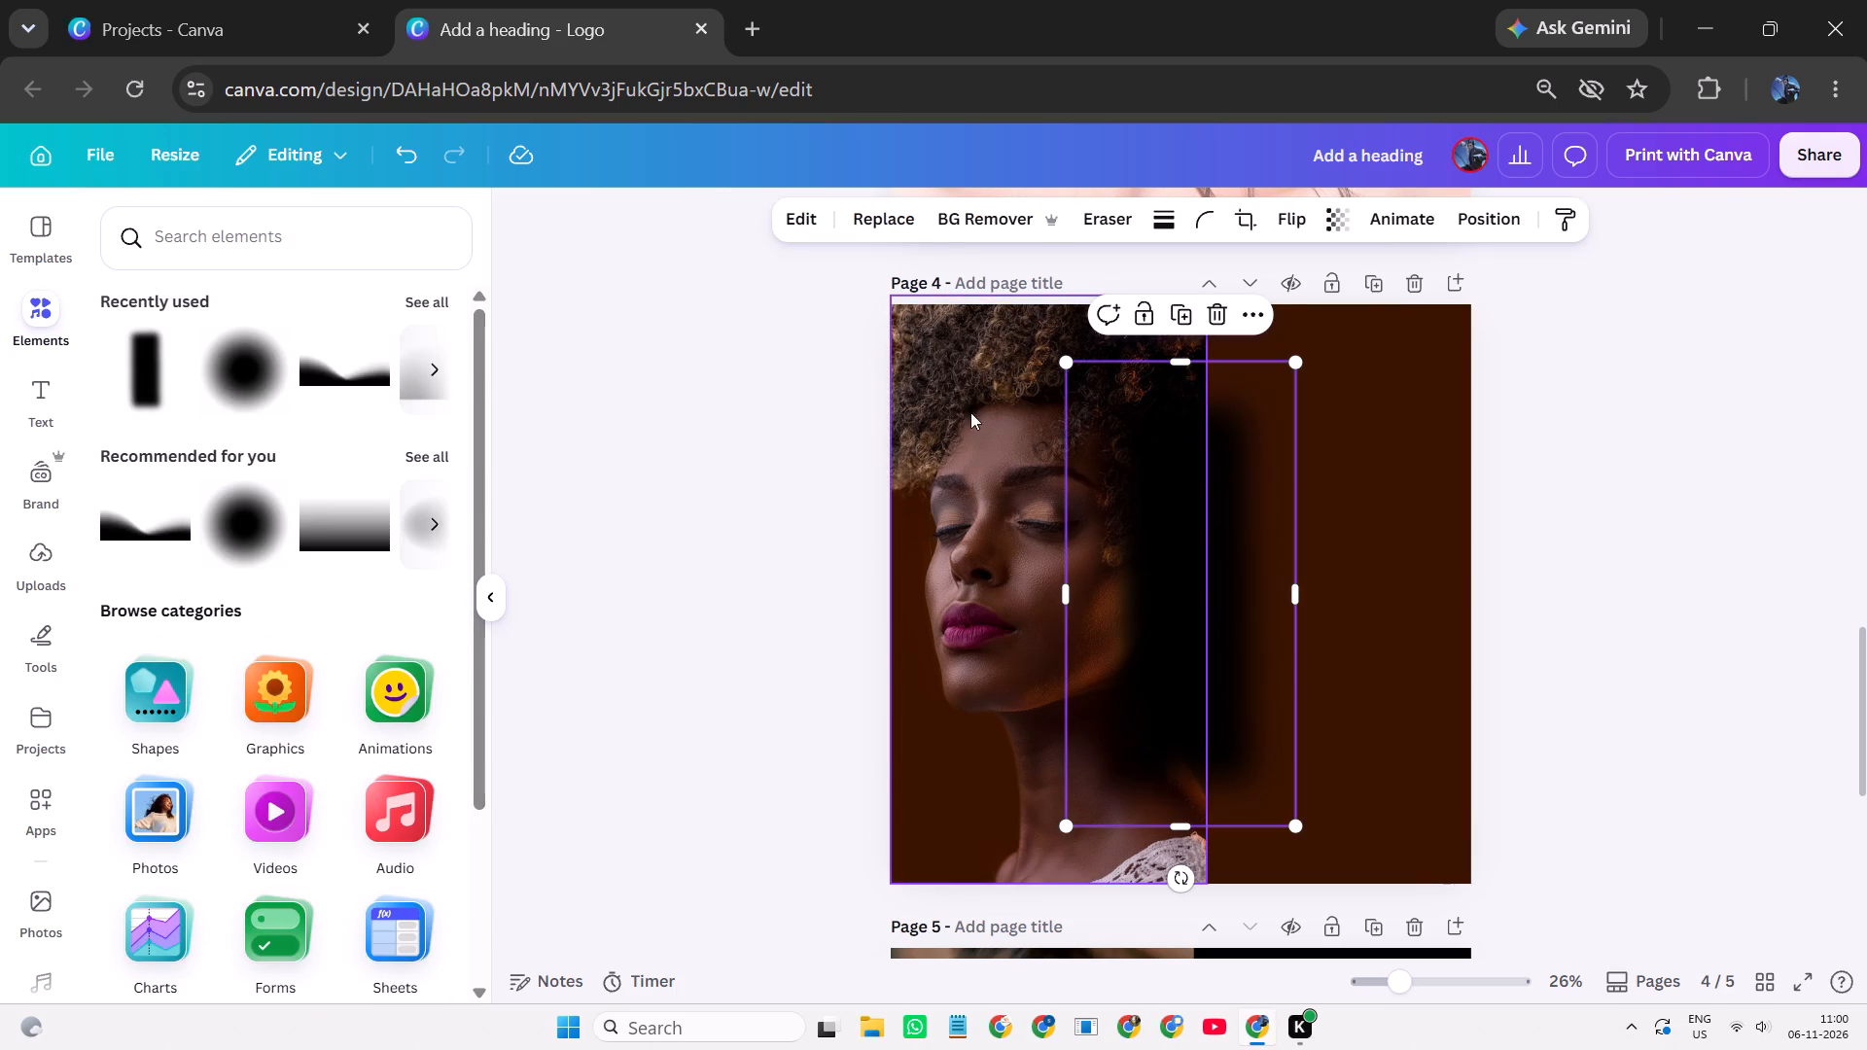
Change the page 4 background colour to black.
click(1382, 552)
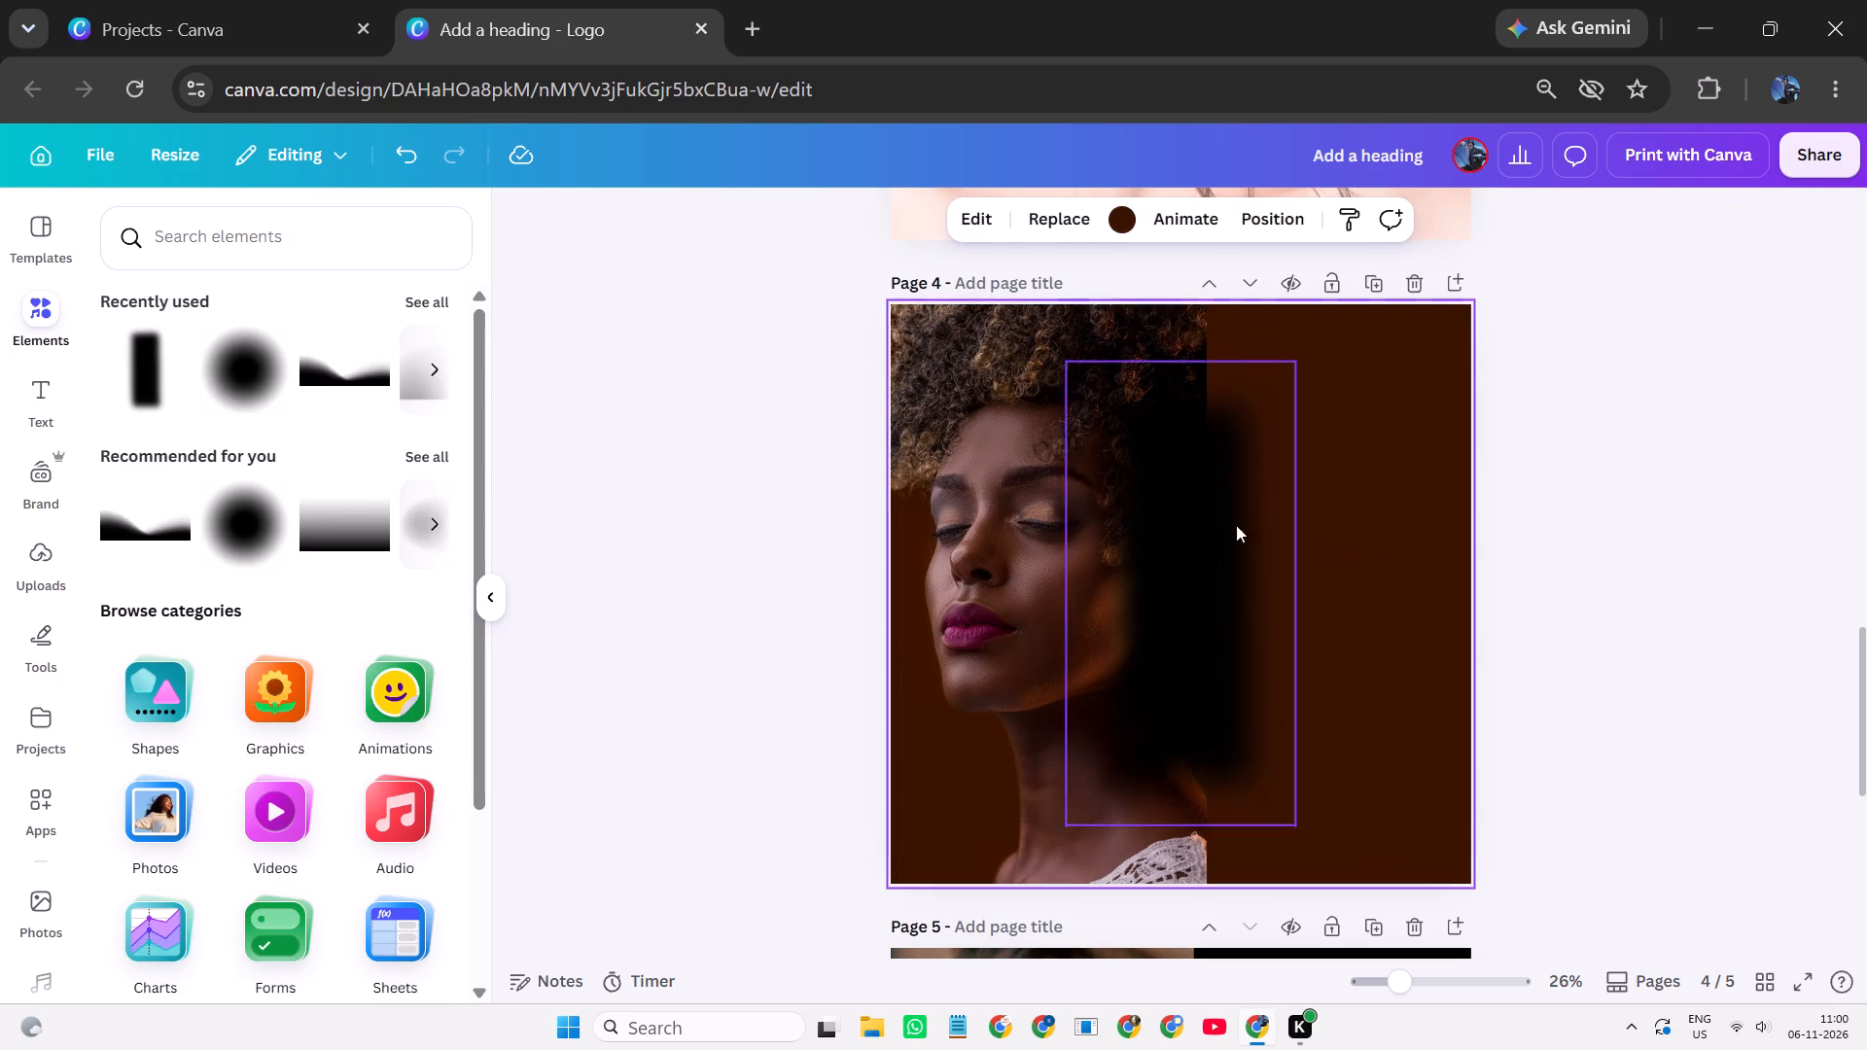
click(1351, 531)
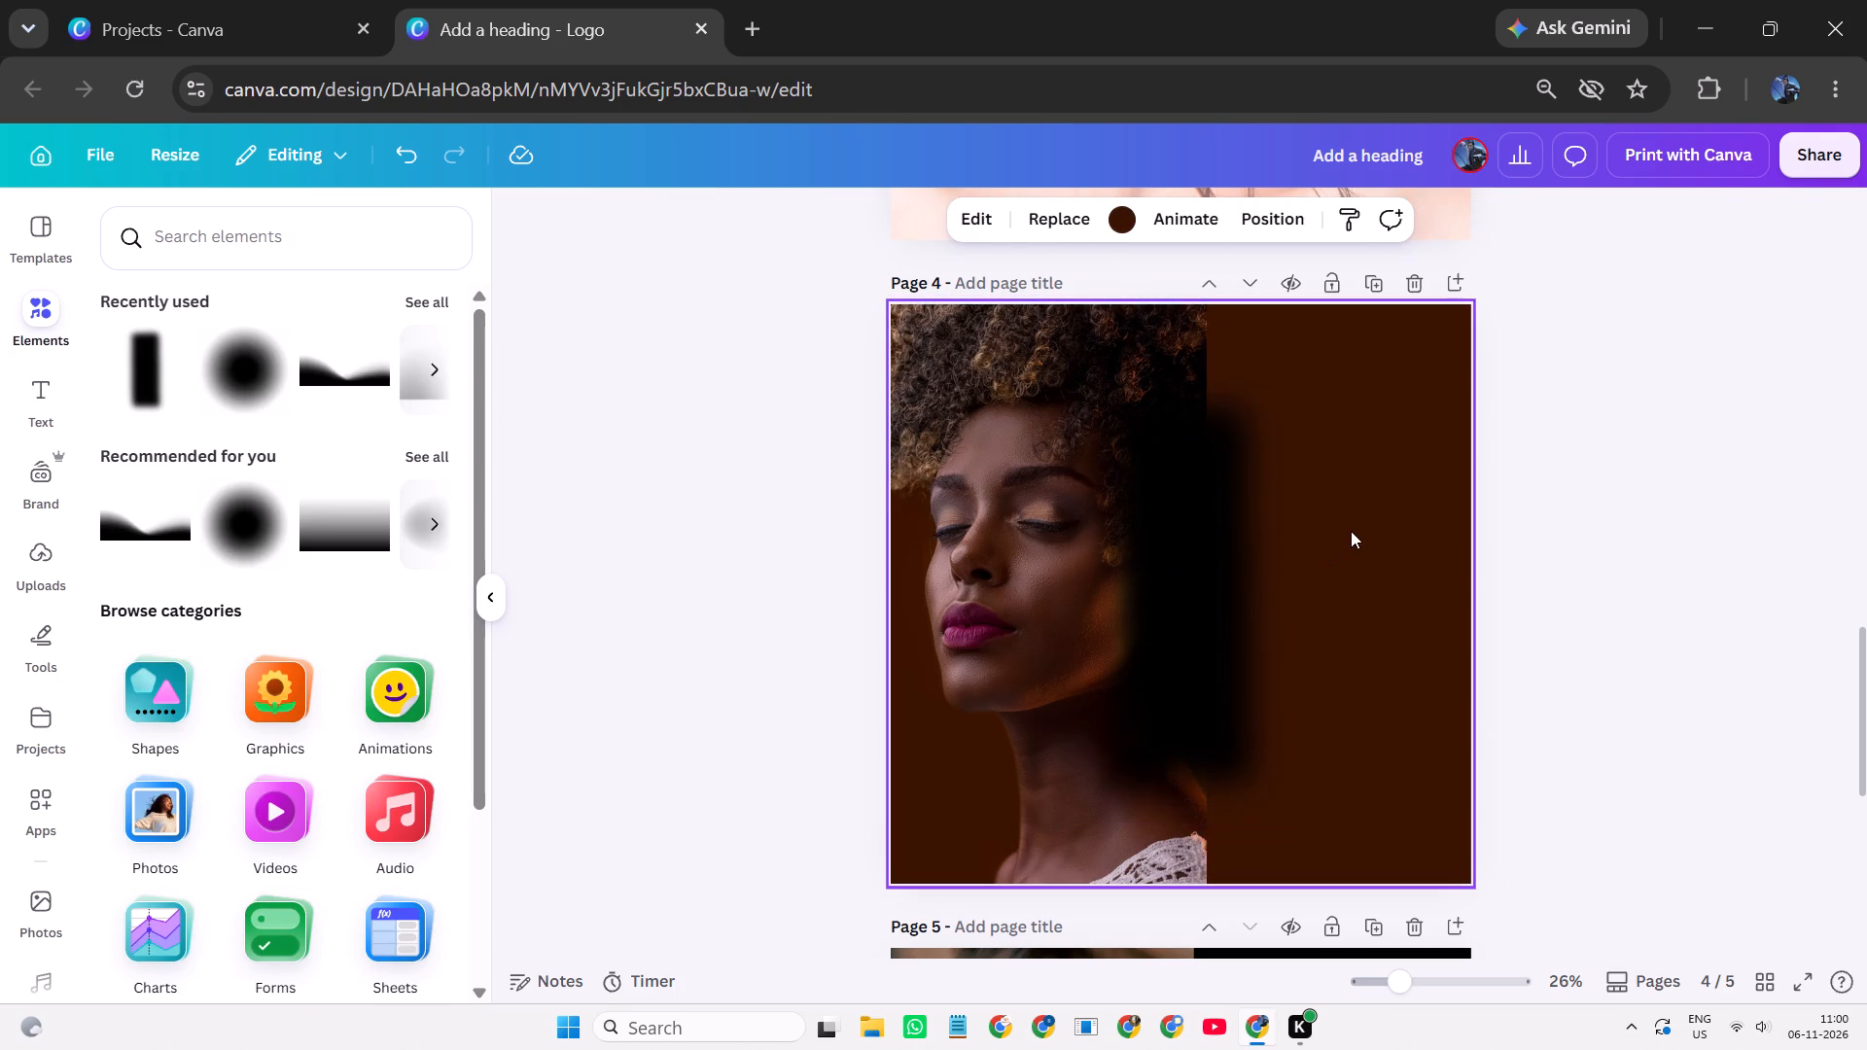
click(1305, 392)
click(1121, 217)
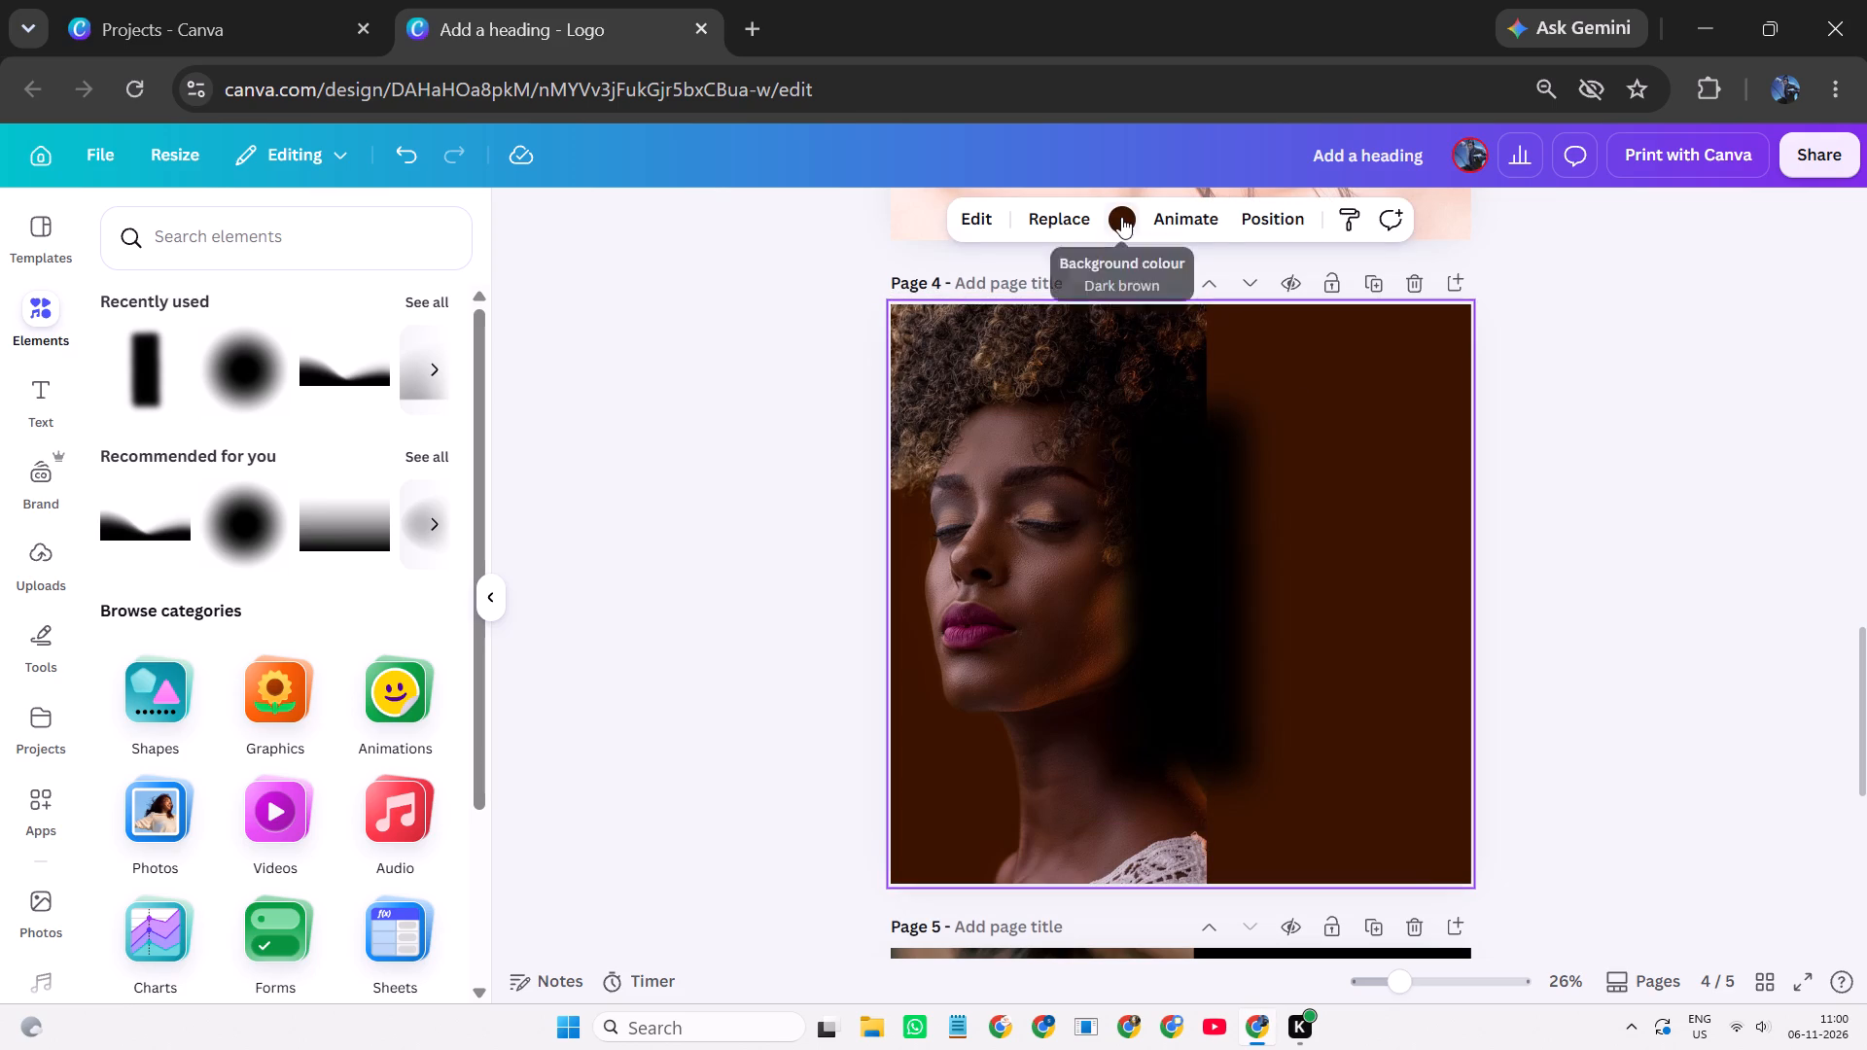
click(378, 390)
click(699, 437)
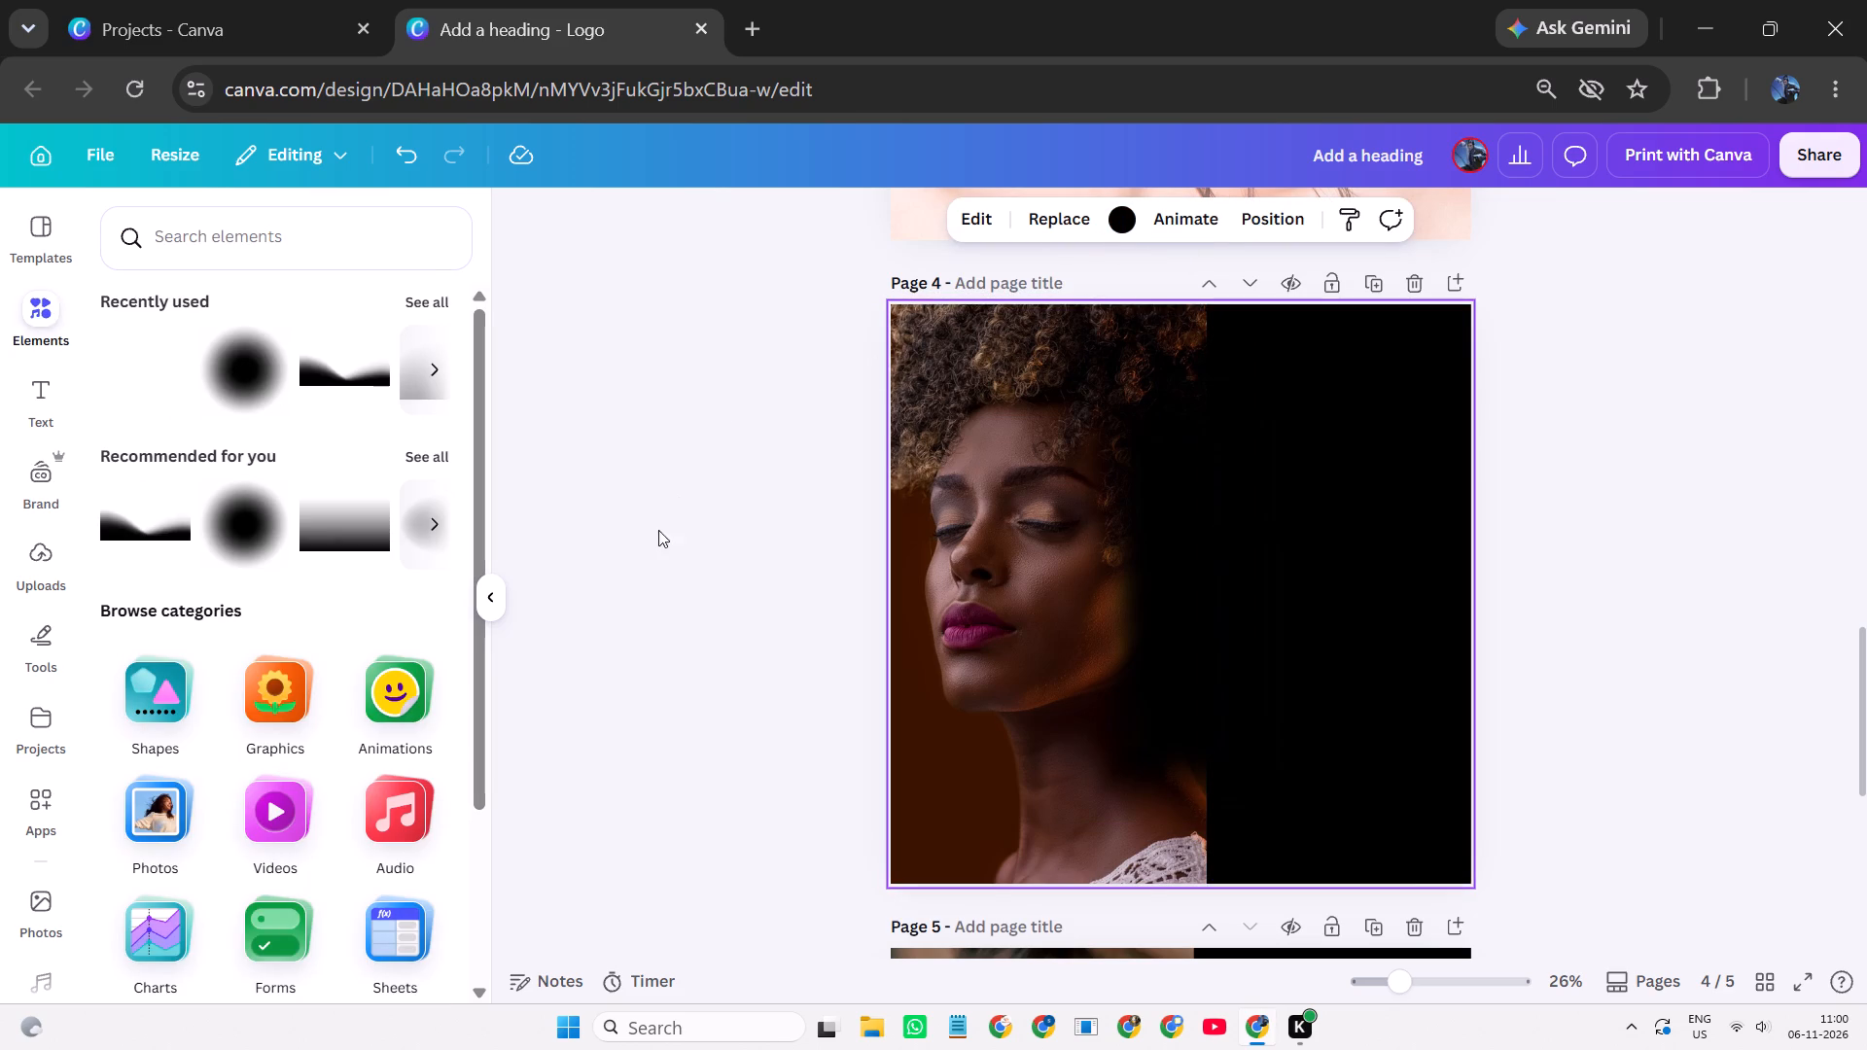
click(491, 610)
click(607, 579)
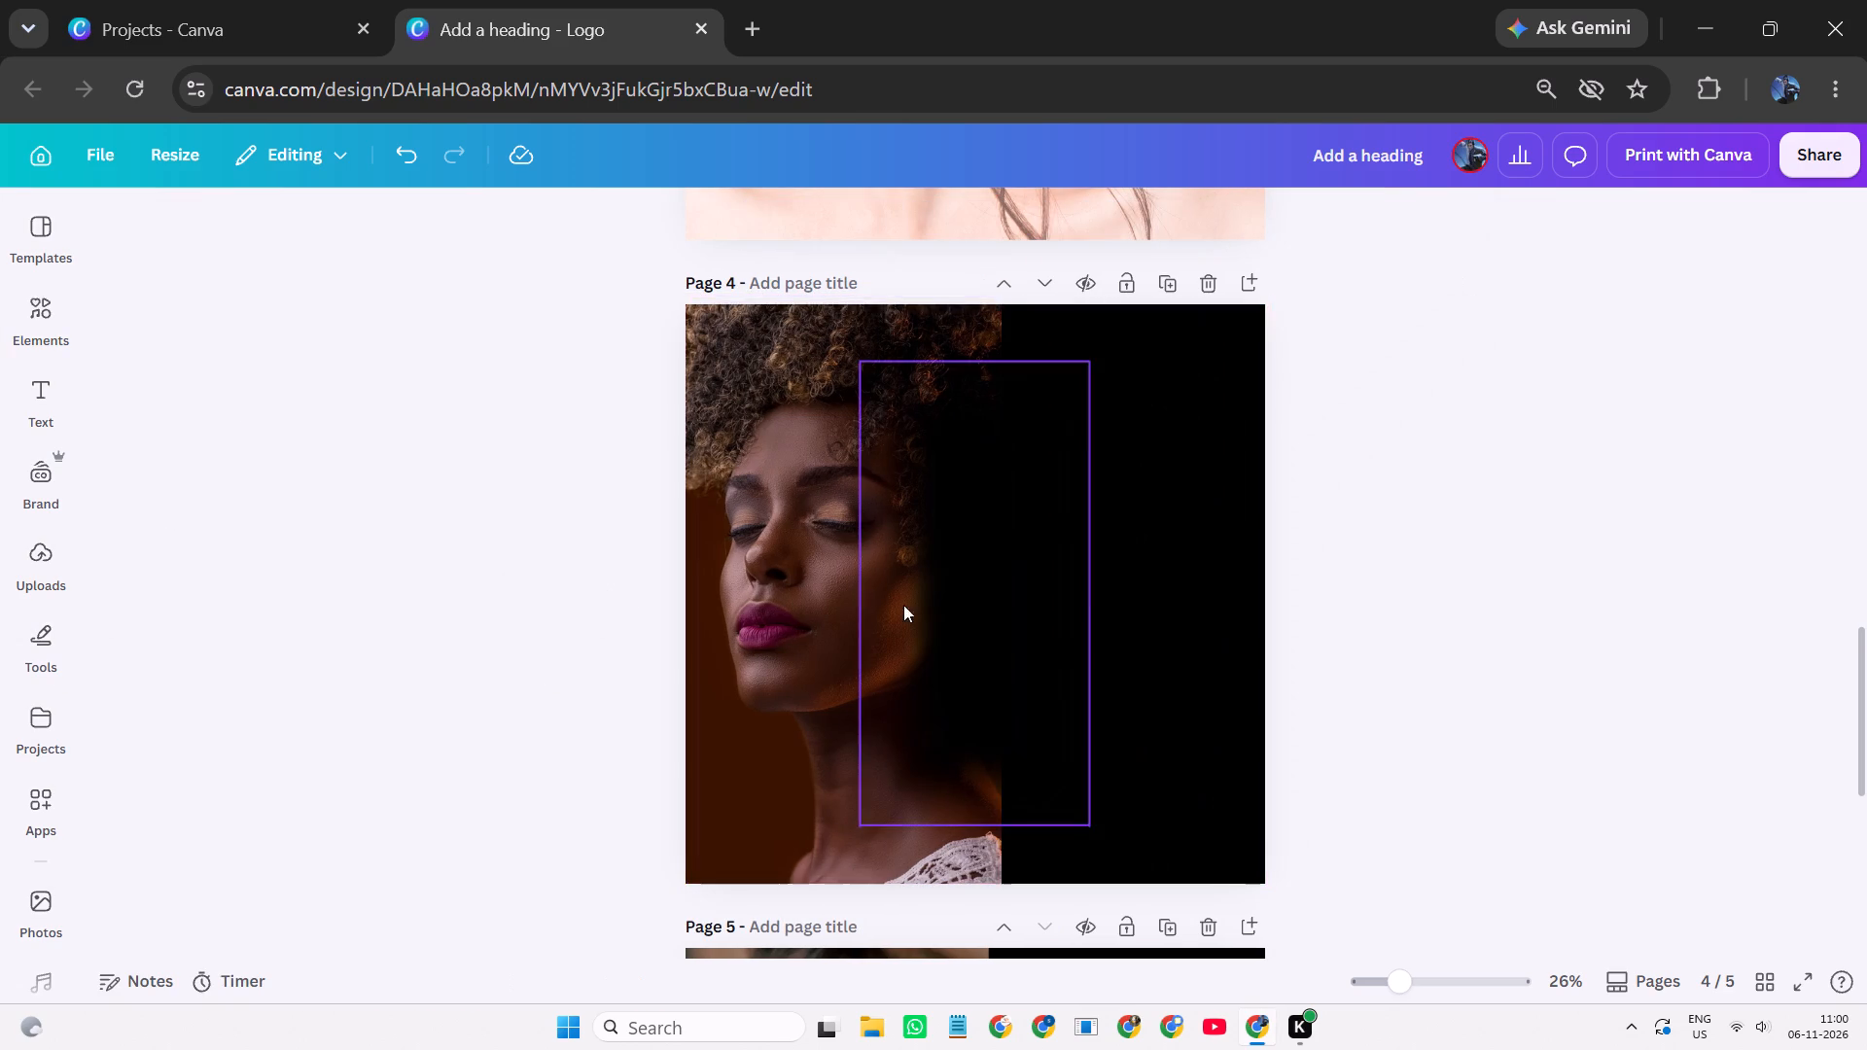
Move the blurred black rectangle over the upper part of the portrait's right edge and place a duplicate over the lower part.
drag(936, 605, 1019, 489)
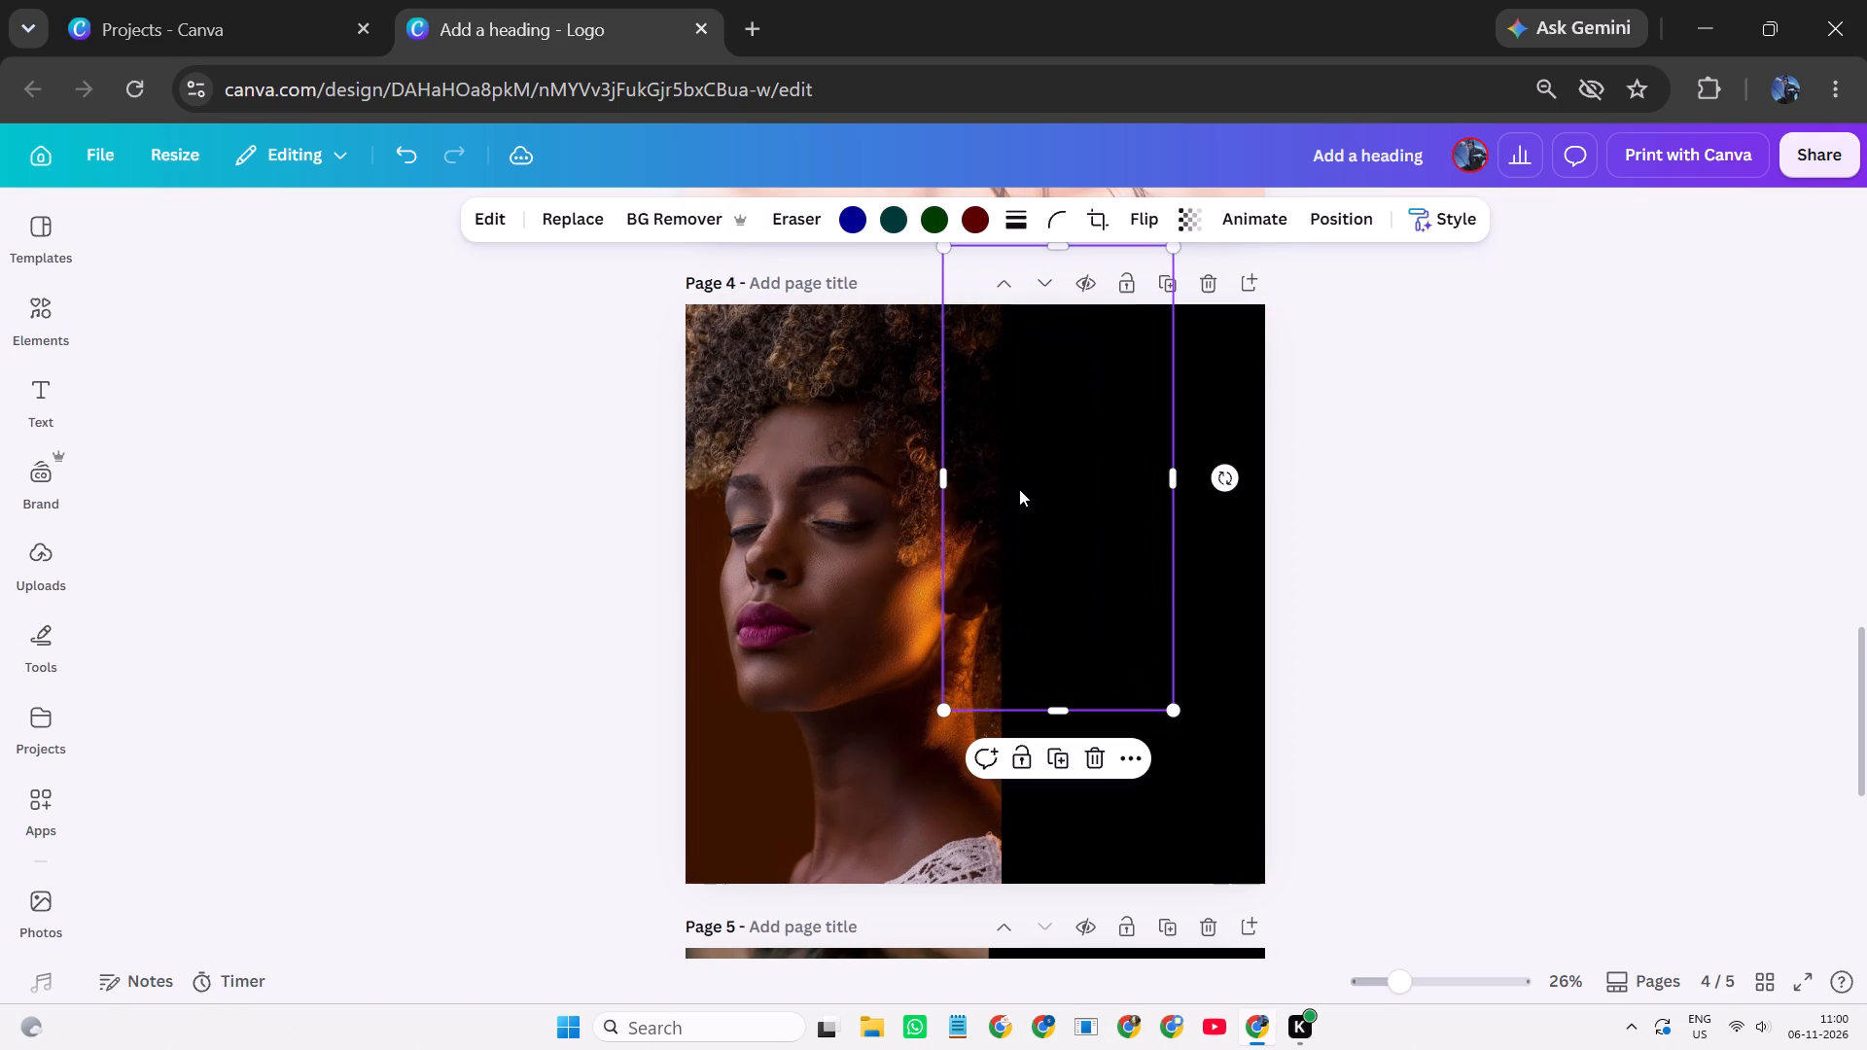
drag(1066, 607, 1048, 616)
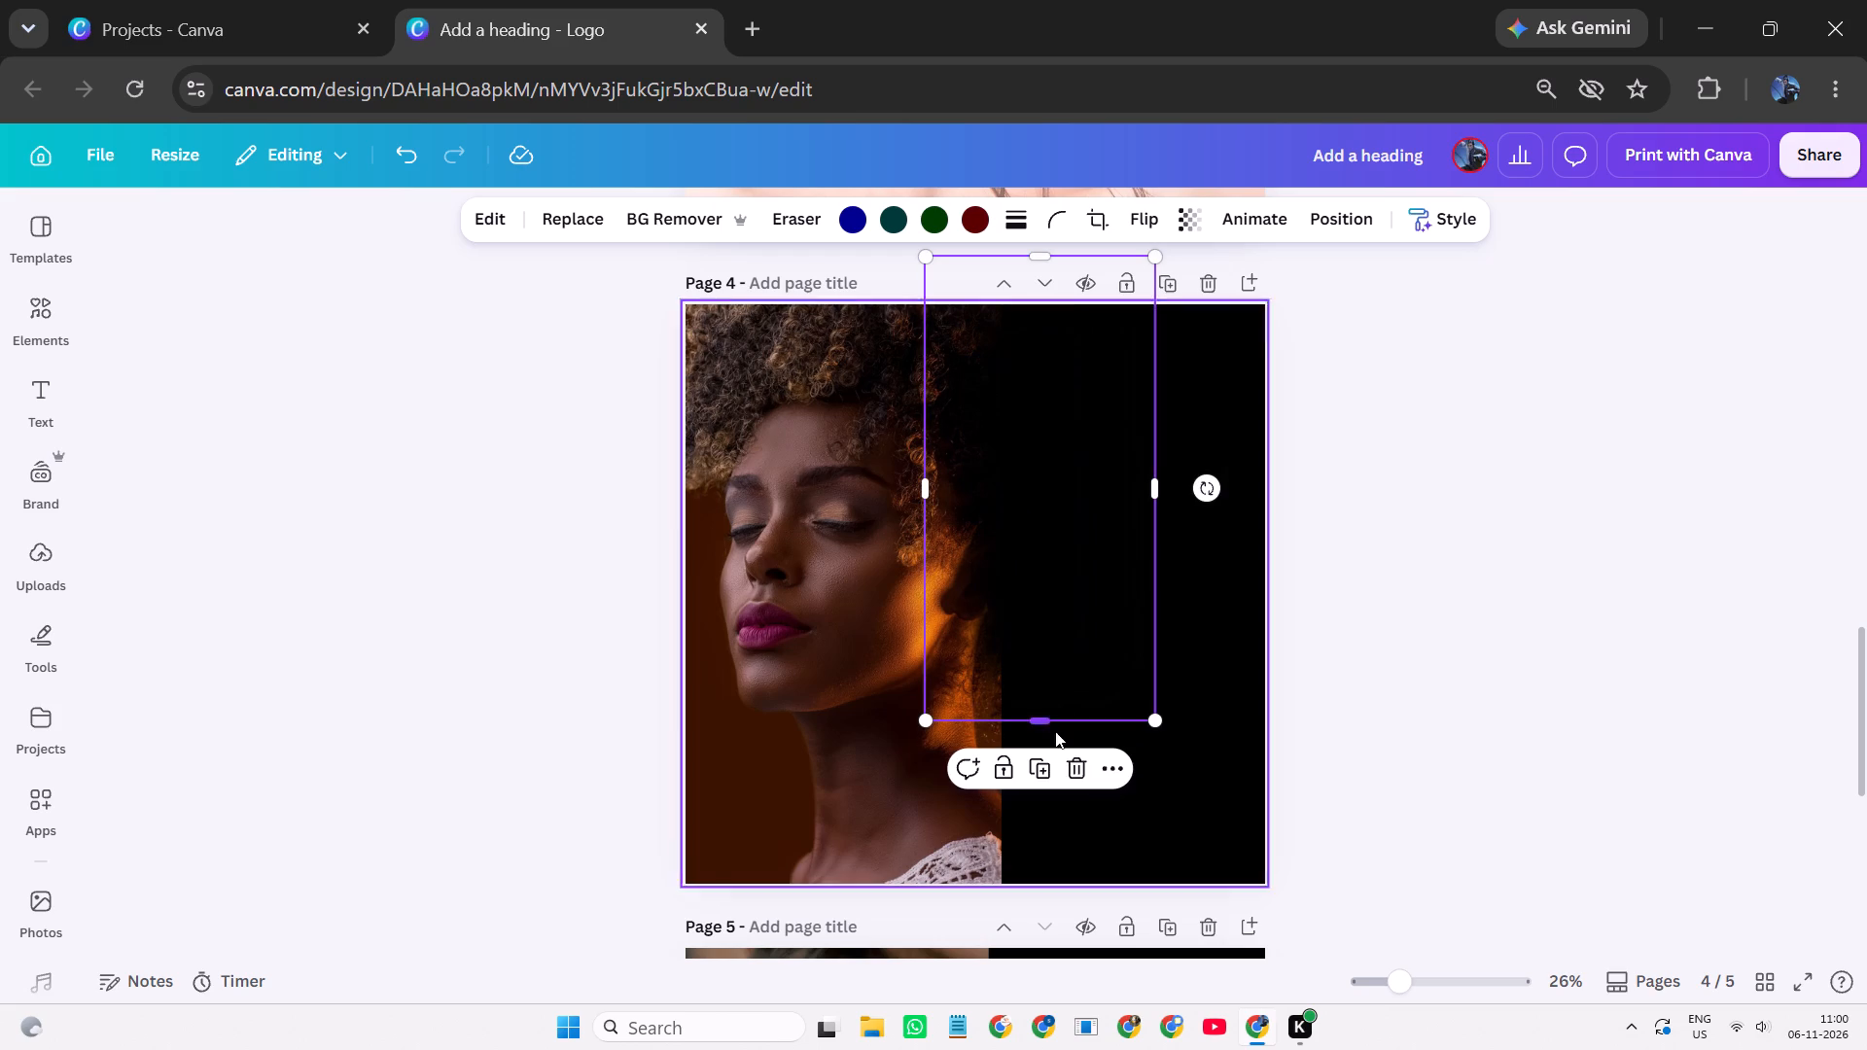
click(1052, 765)
drag(1059, 621, 1053, 826)
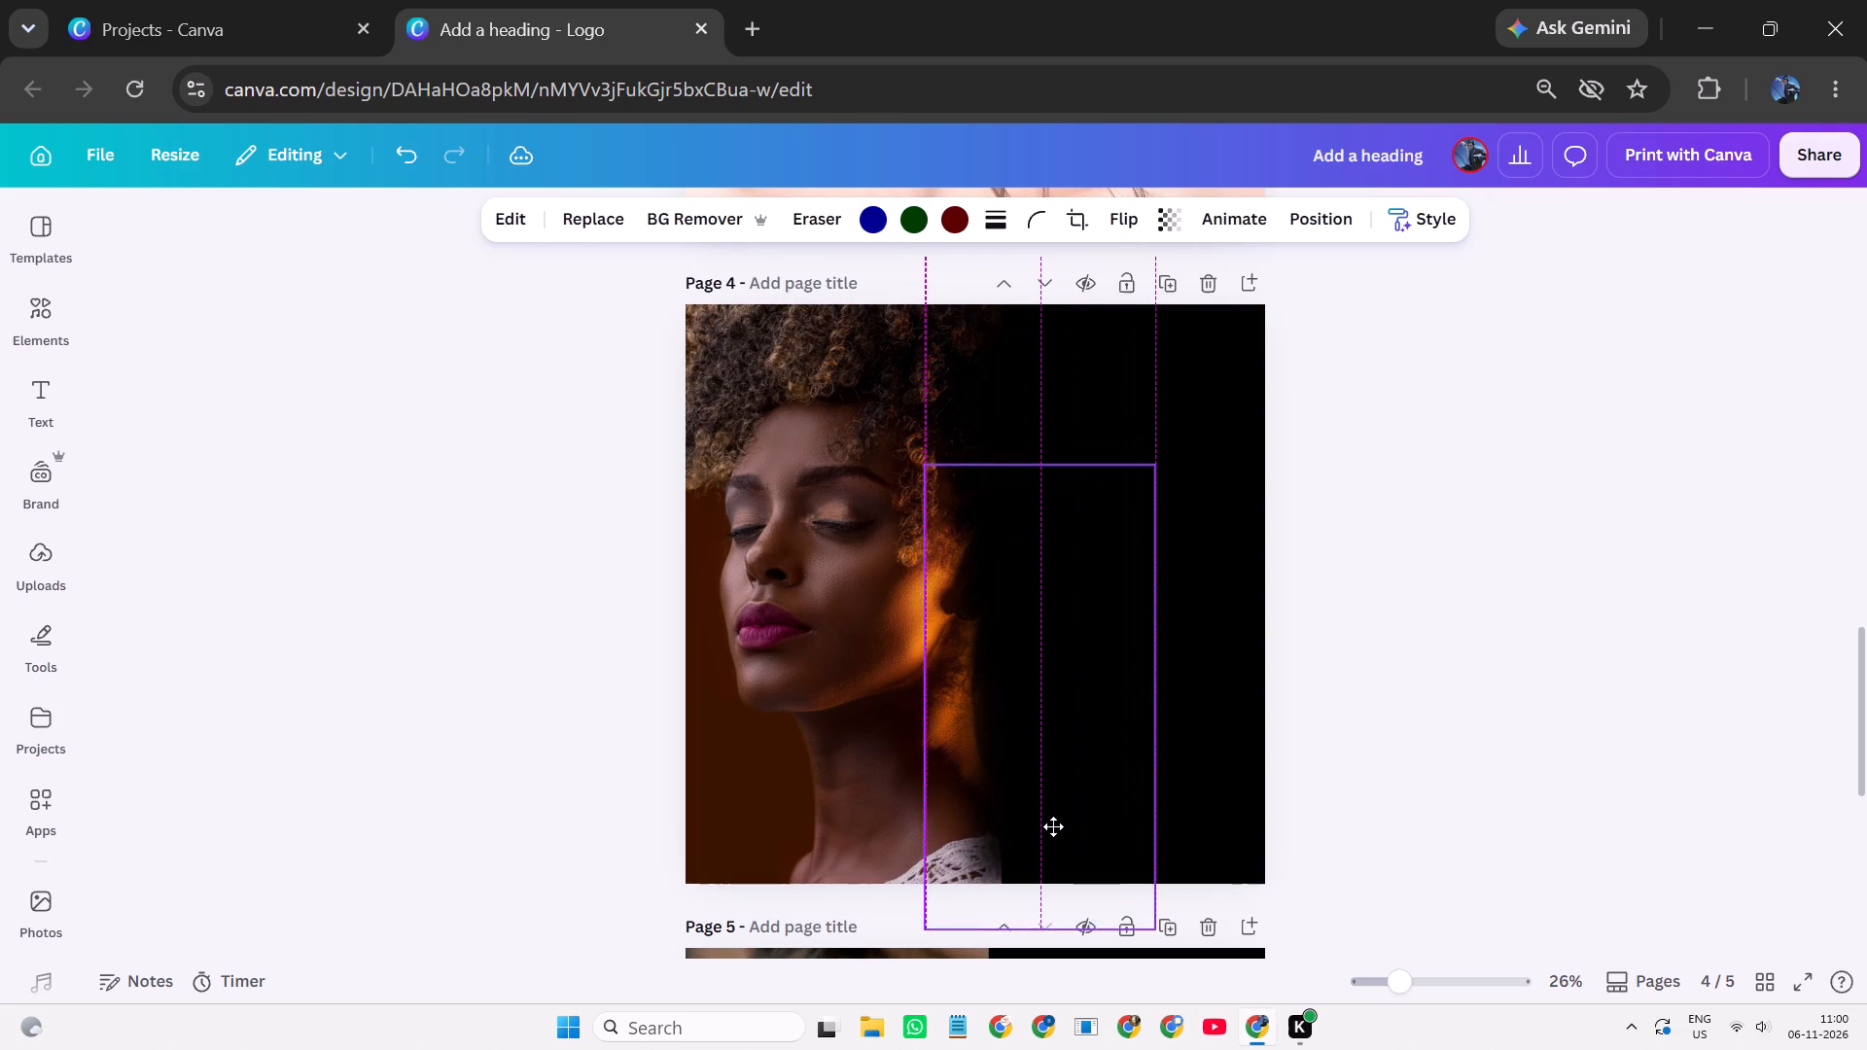
drag(1053, 826, 1046, 844)
click(1283, 727)
click(1317, 705)
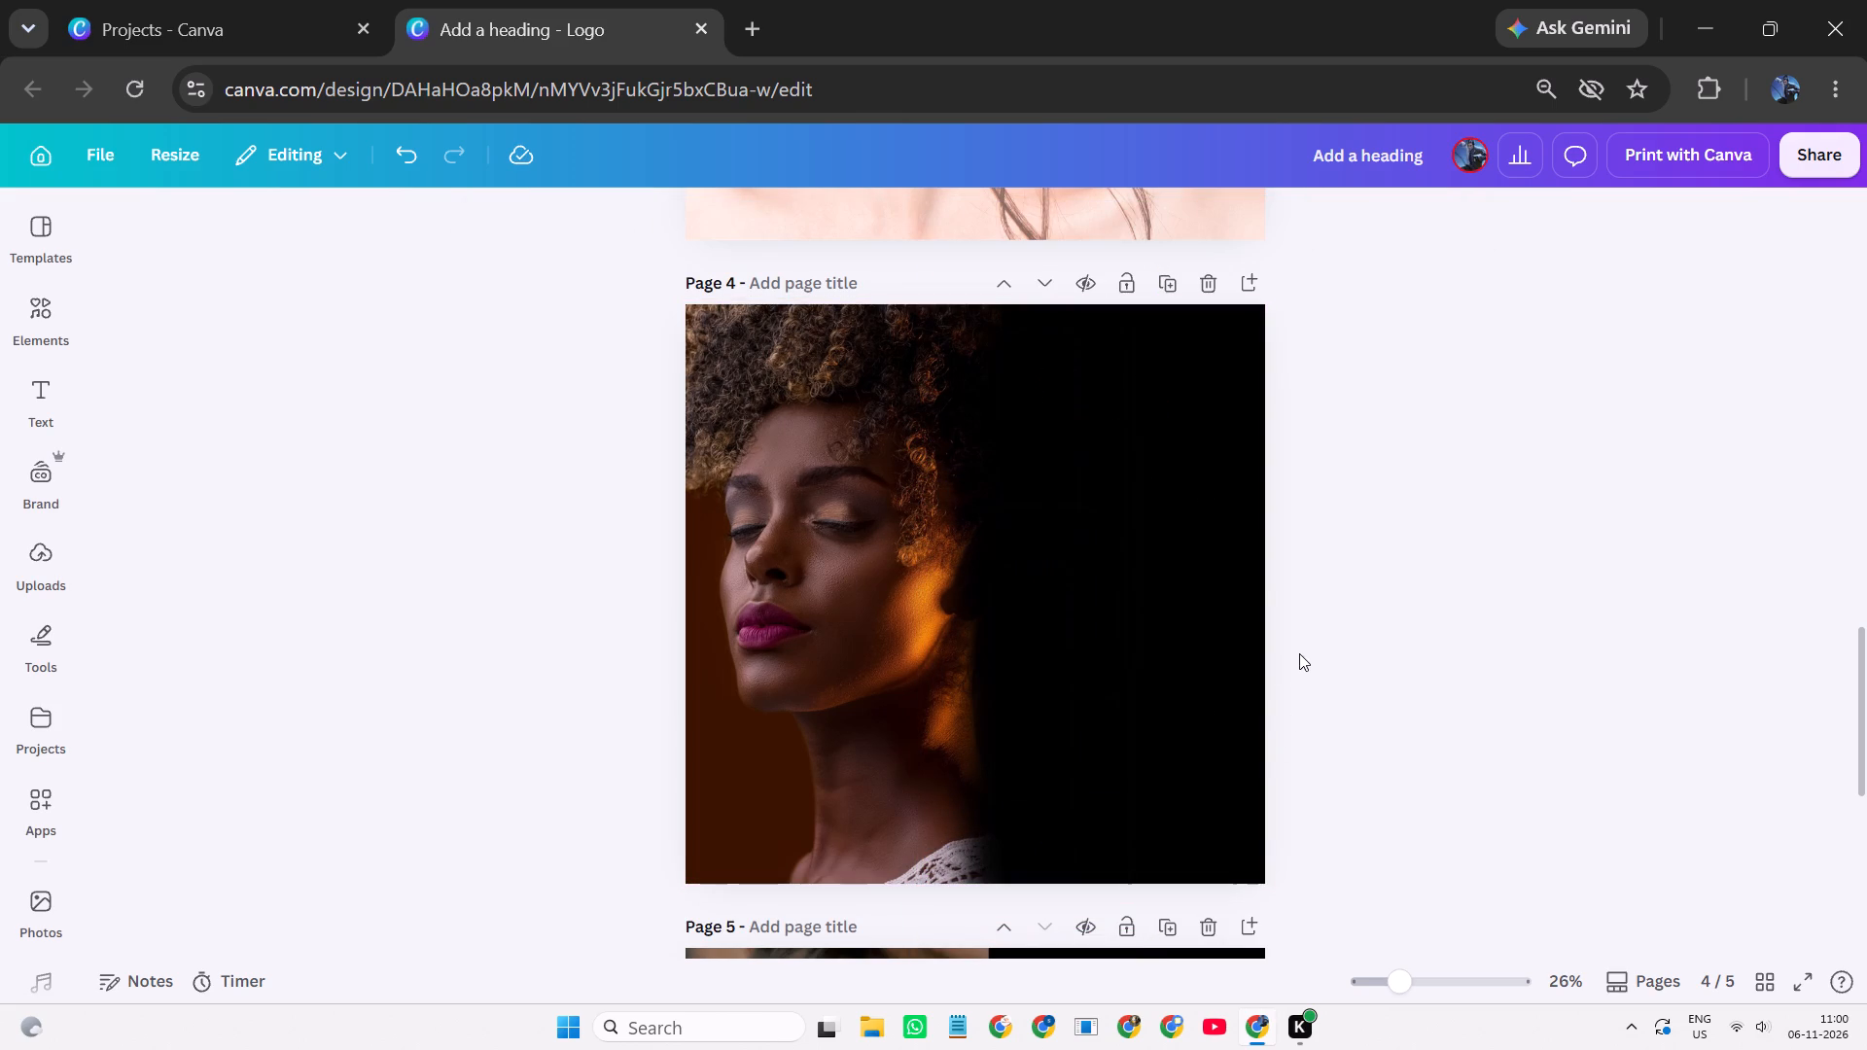
Add a rectangle to page 4 and enlarge it to cover the whole portrait photo.
click(837, 632)
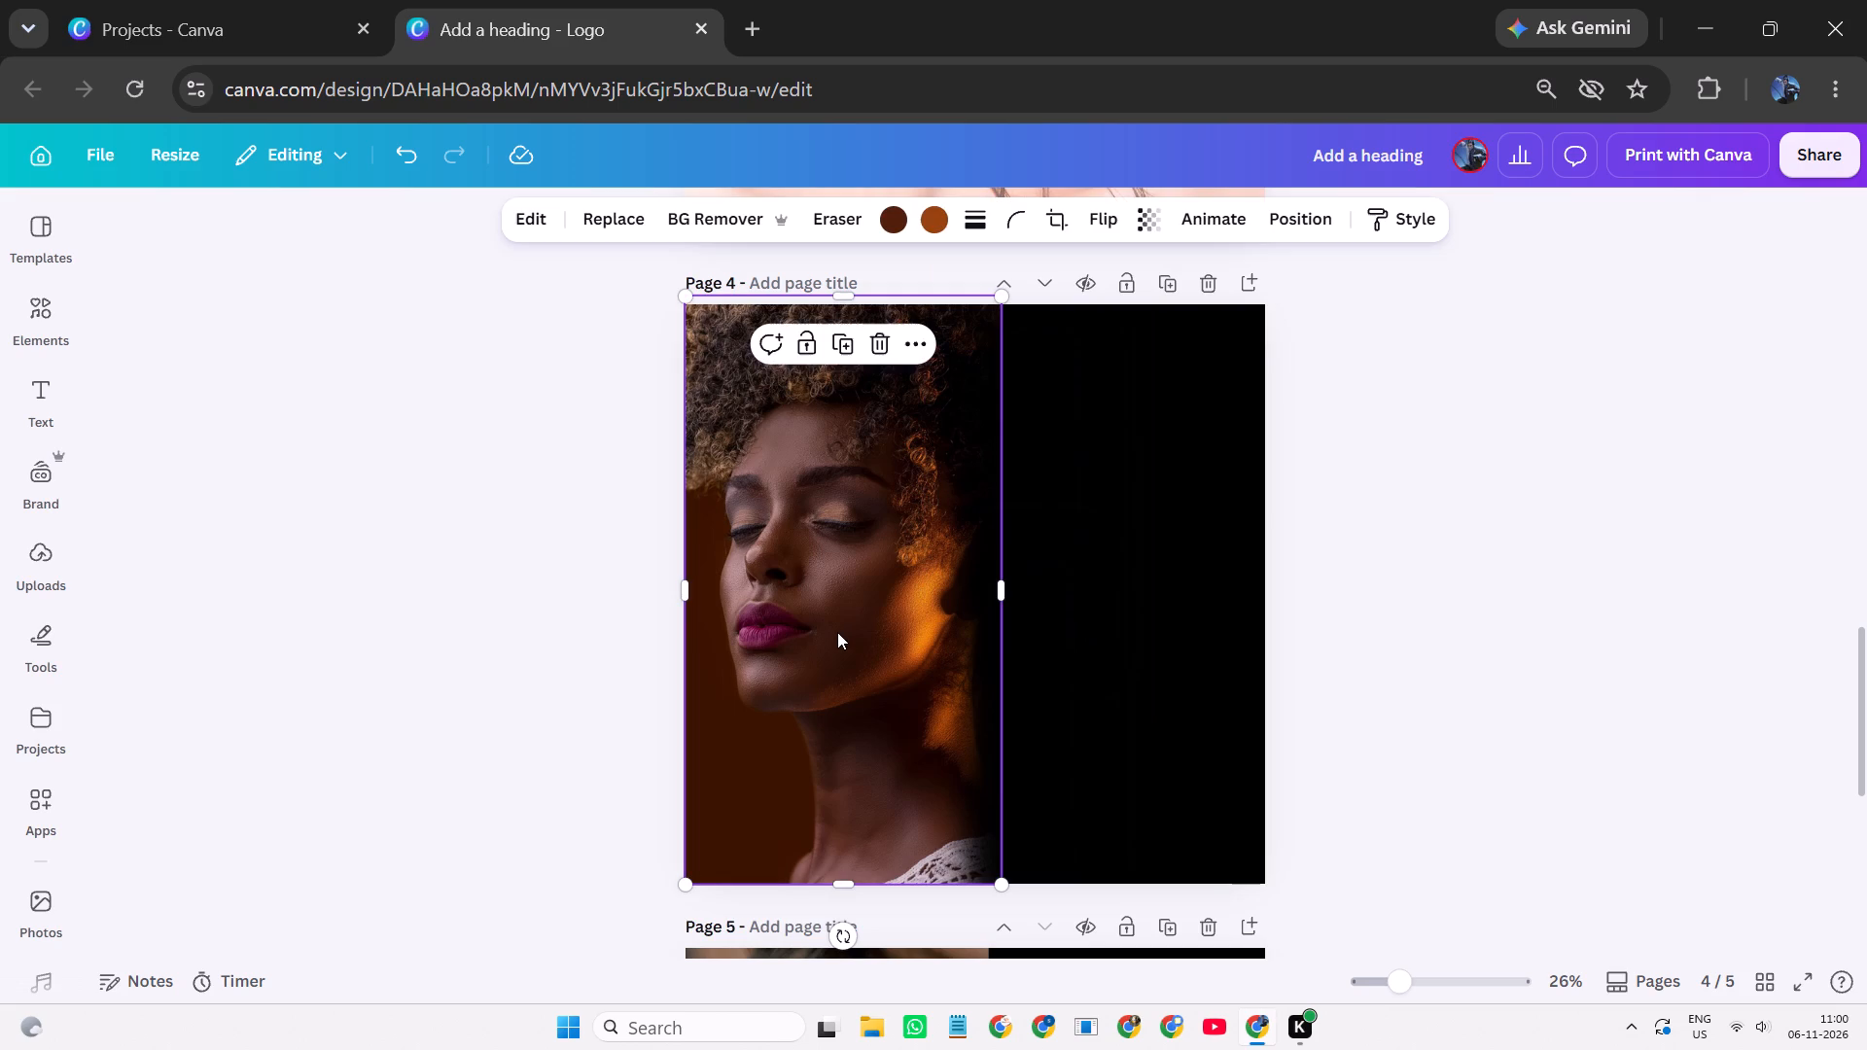
key(r)
drag(1035, 629, 1015, 616)
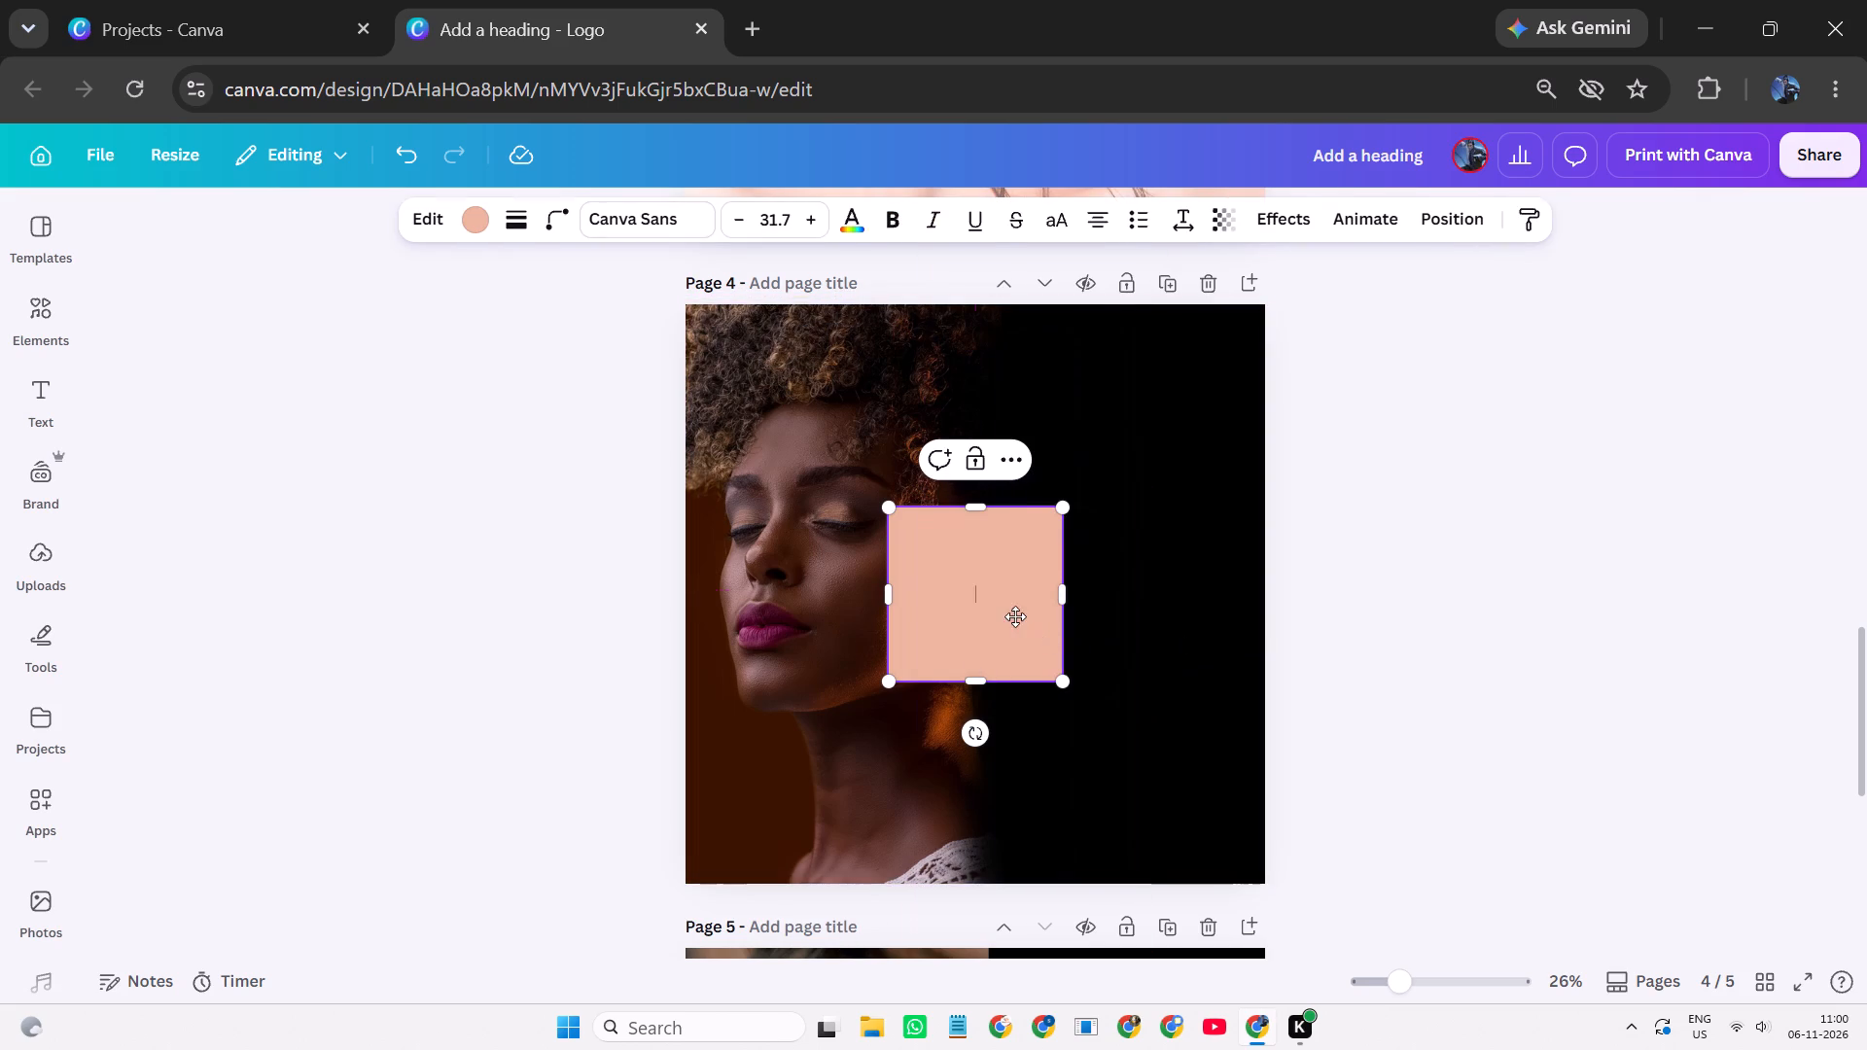
drag(1015, 616, 783, 383)
drag(803, 440, 1001, 880)
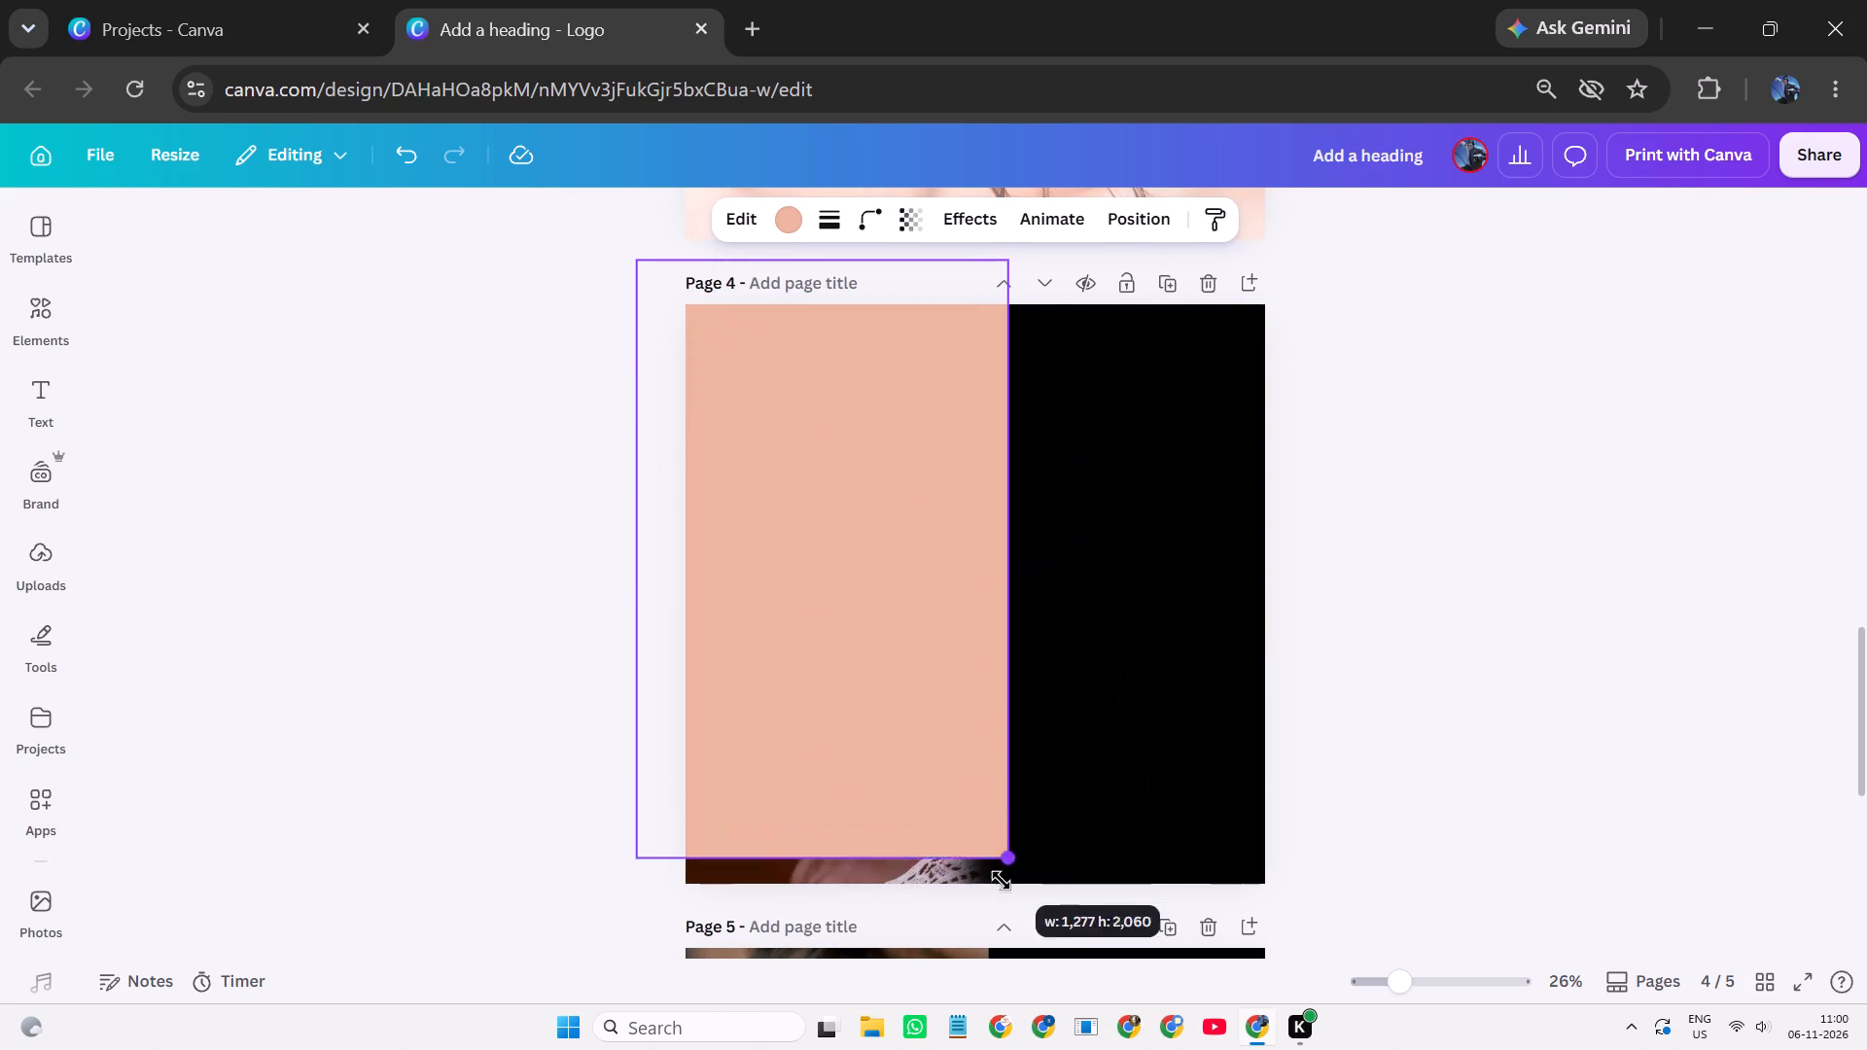
drag(1001, 880, 1002, 906)
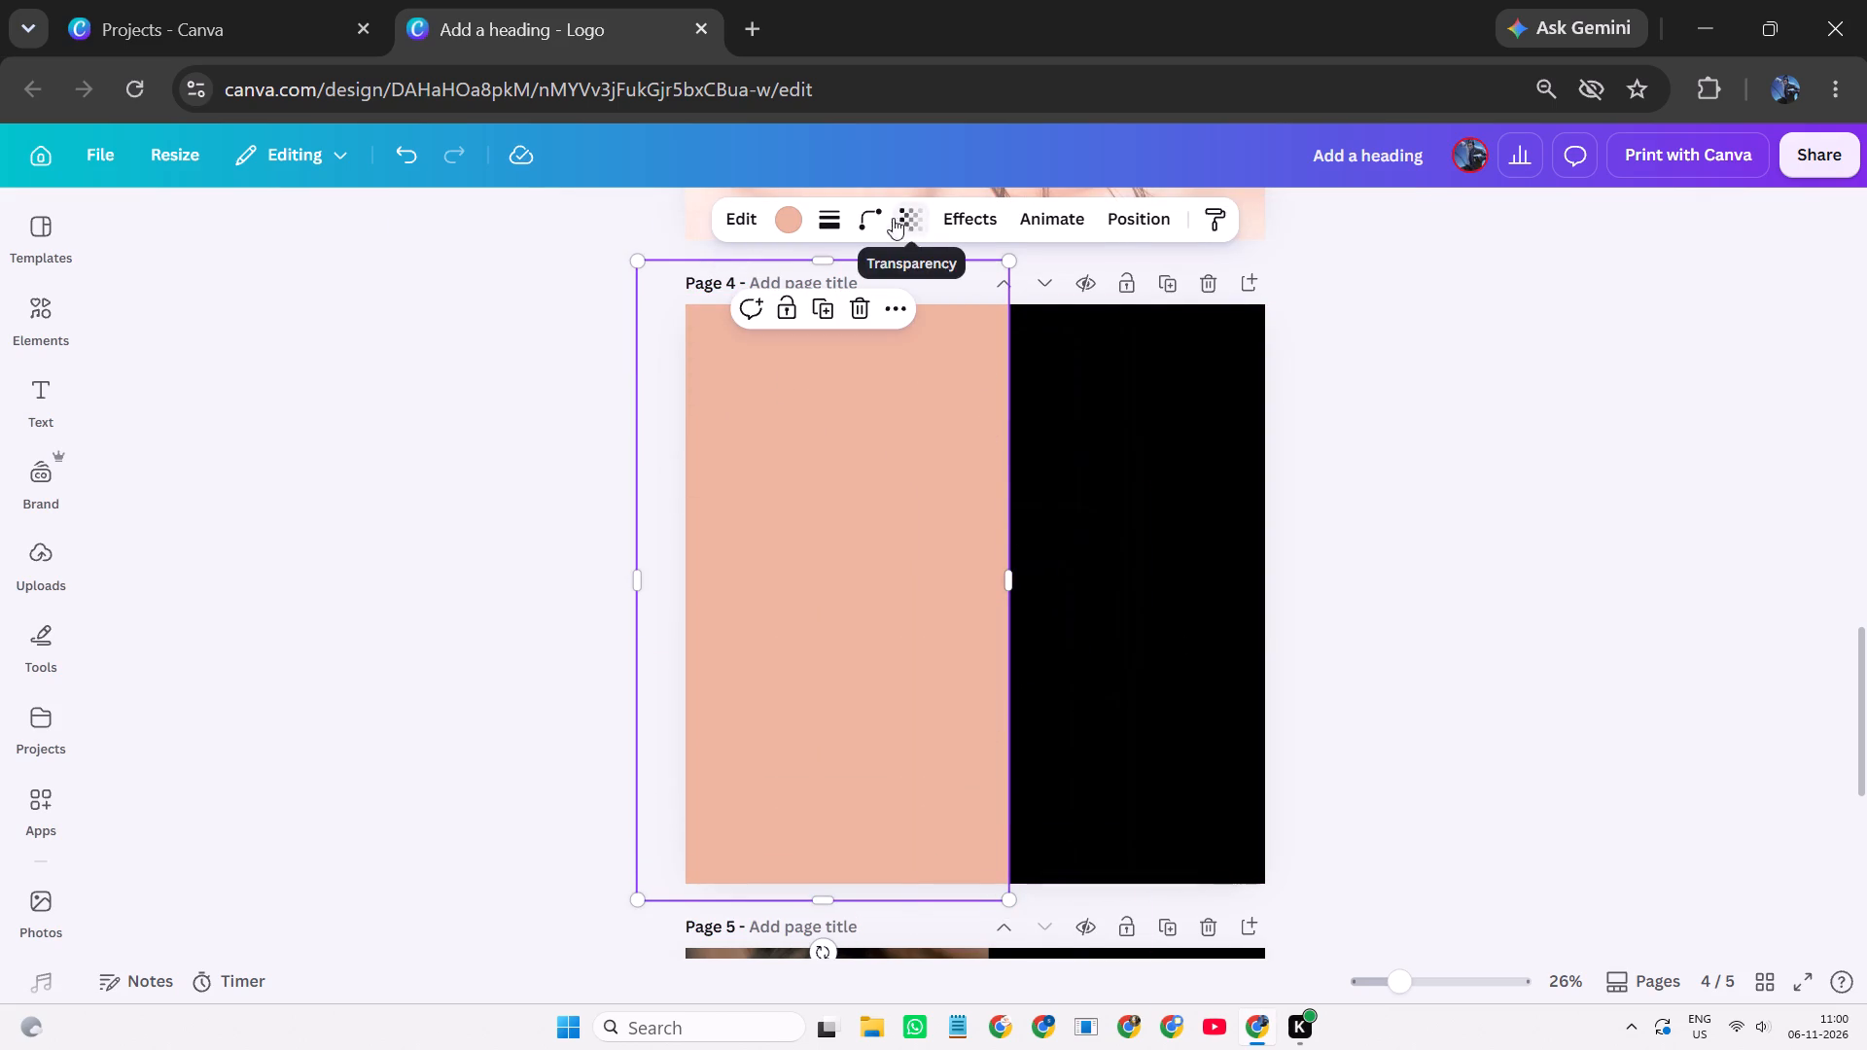
Fill the page 4 rectangle with black and make it semi-transparent so the portrait shows through darkened.
click(793, 216)
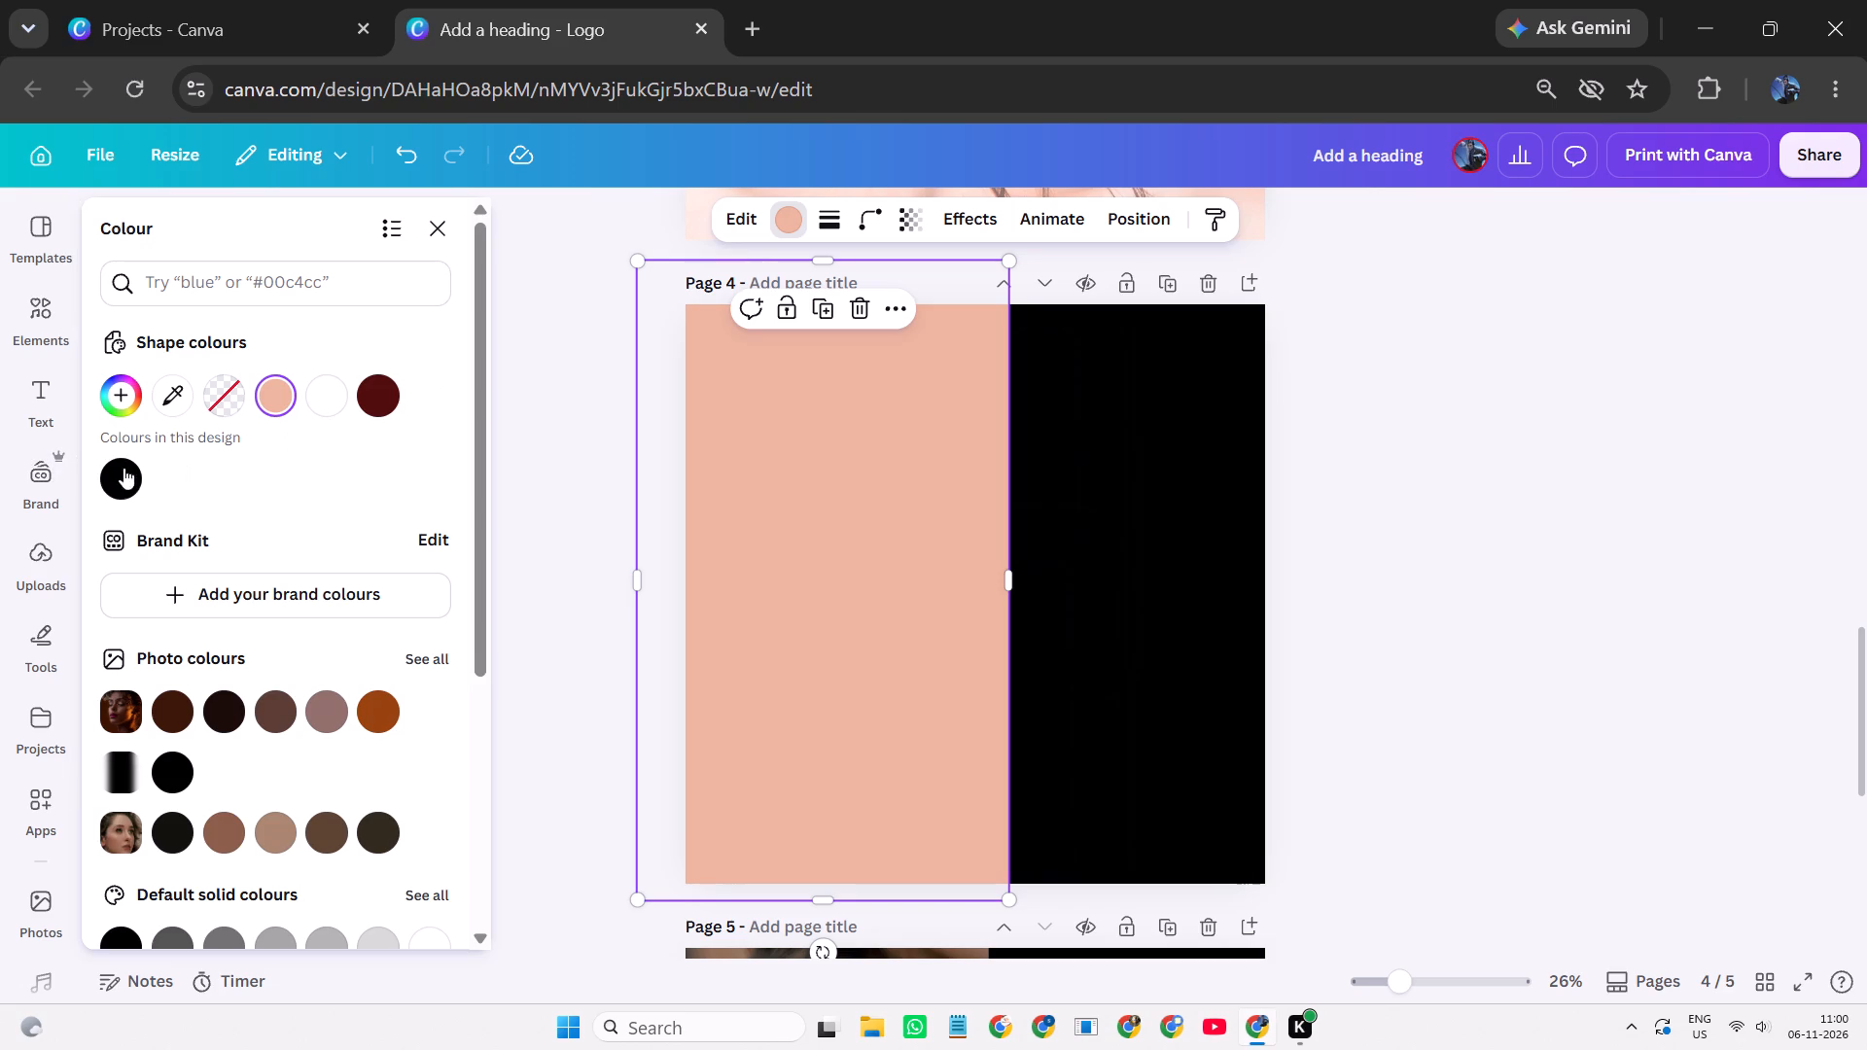
click(127, 468)
click(877, 216)
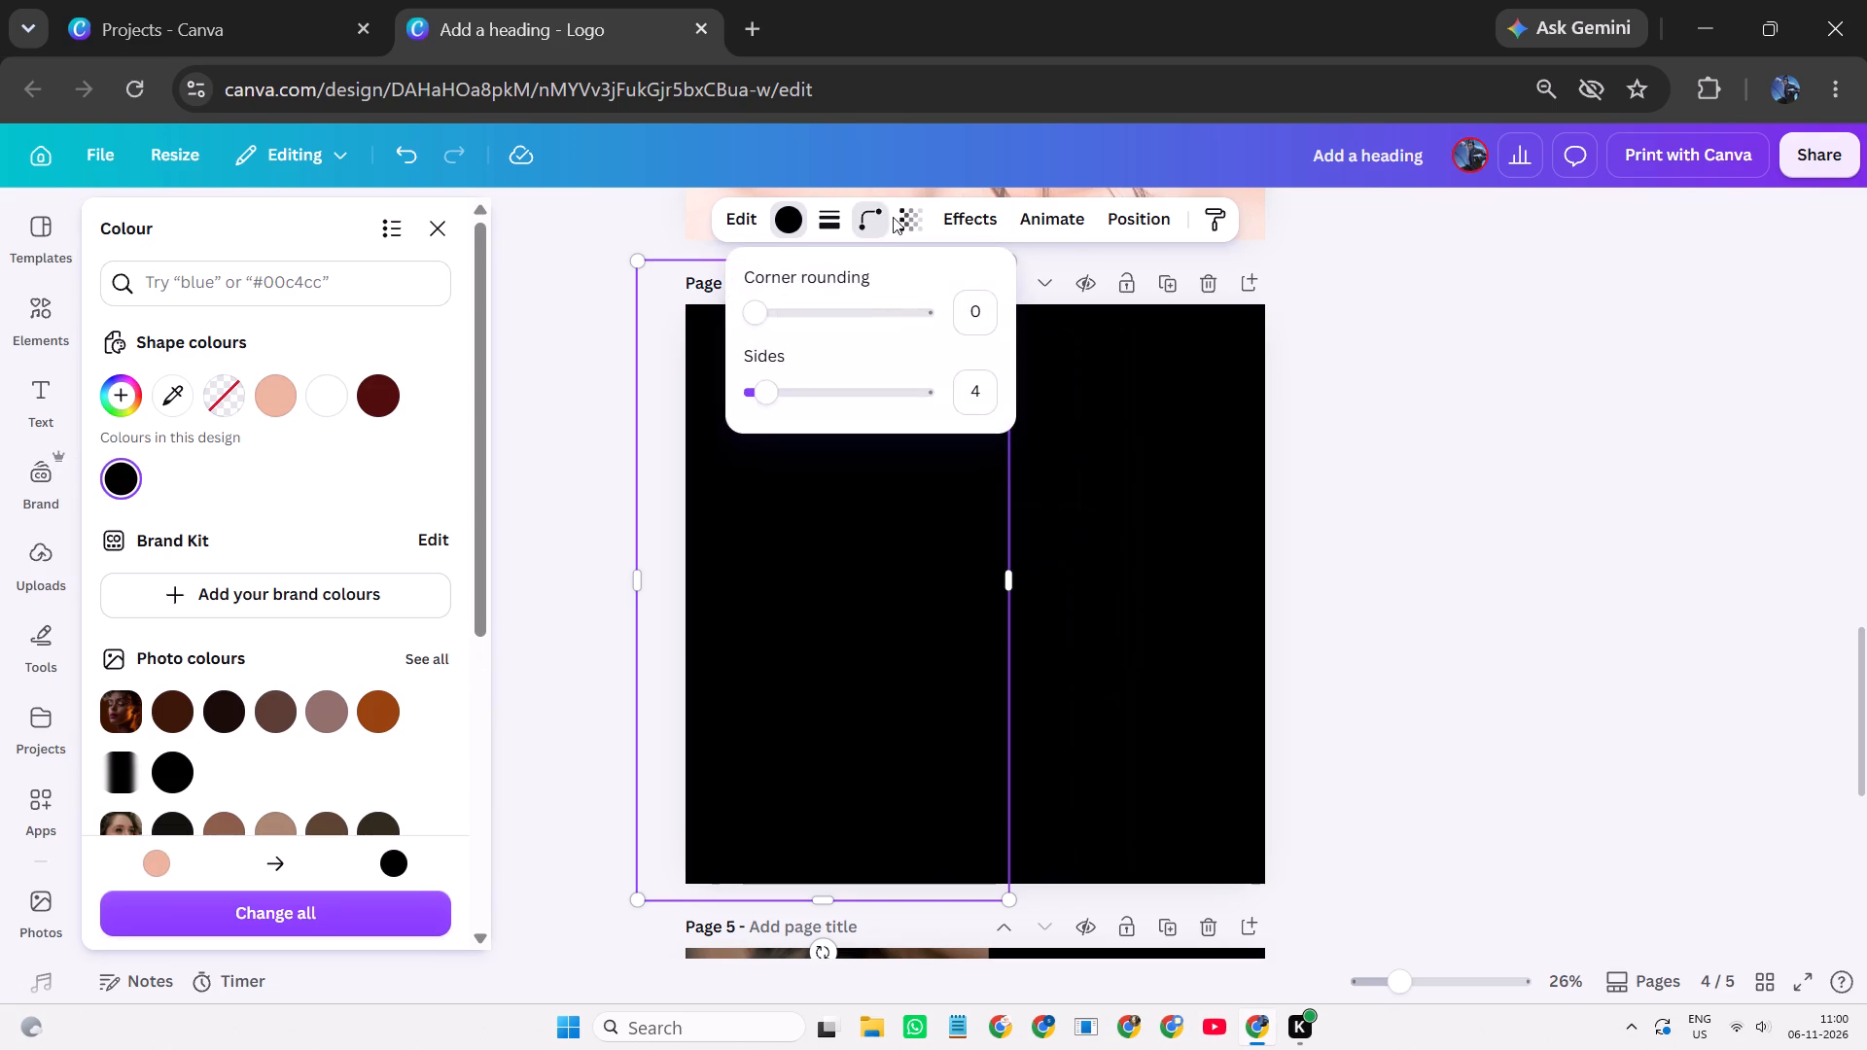
click(900, 218)
drag(918, 299, 893, 341)
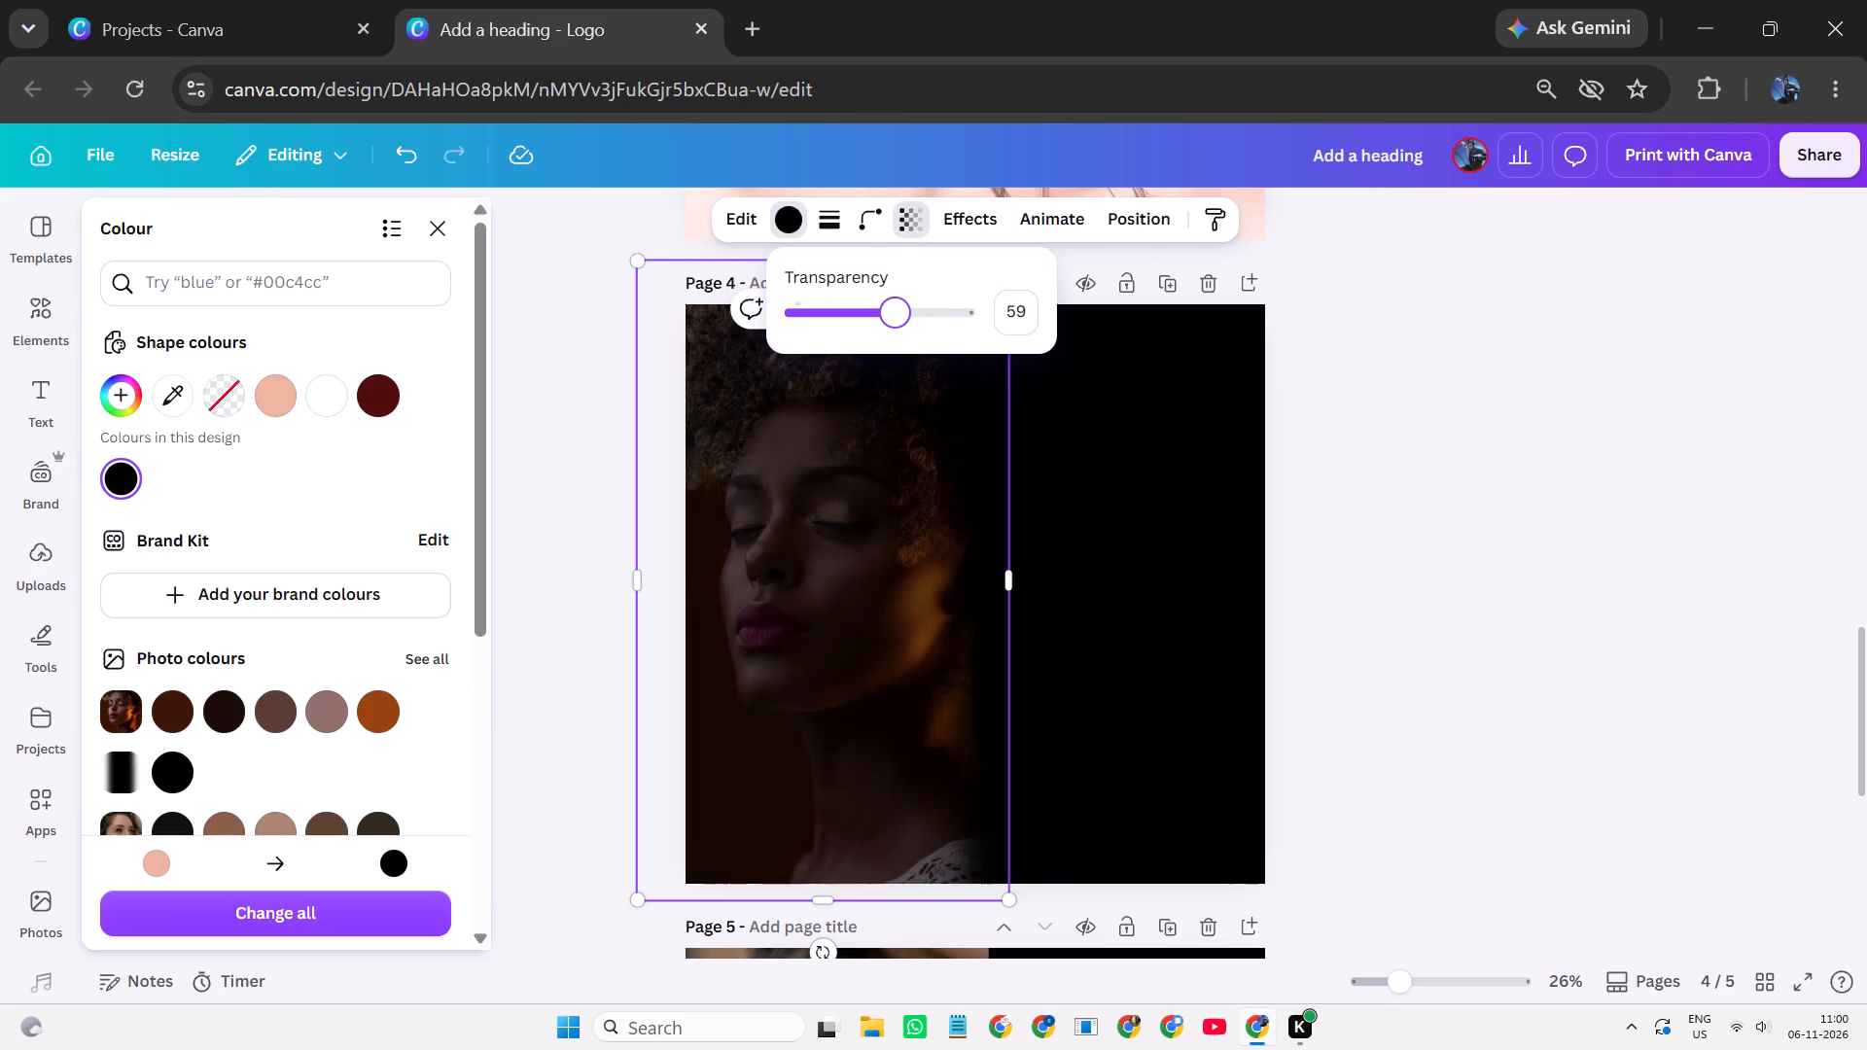
drag(893, 341, 877, 358)
double_click(1369, 409)
click(1336, 444)
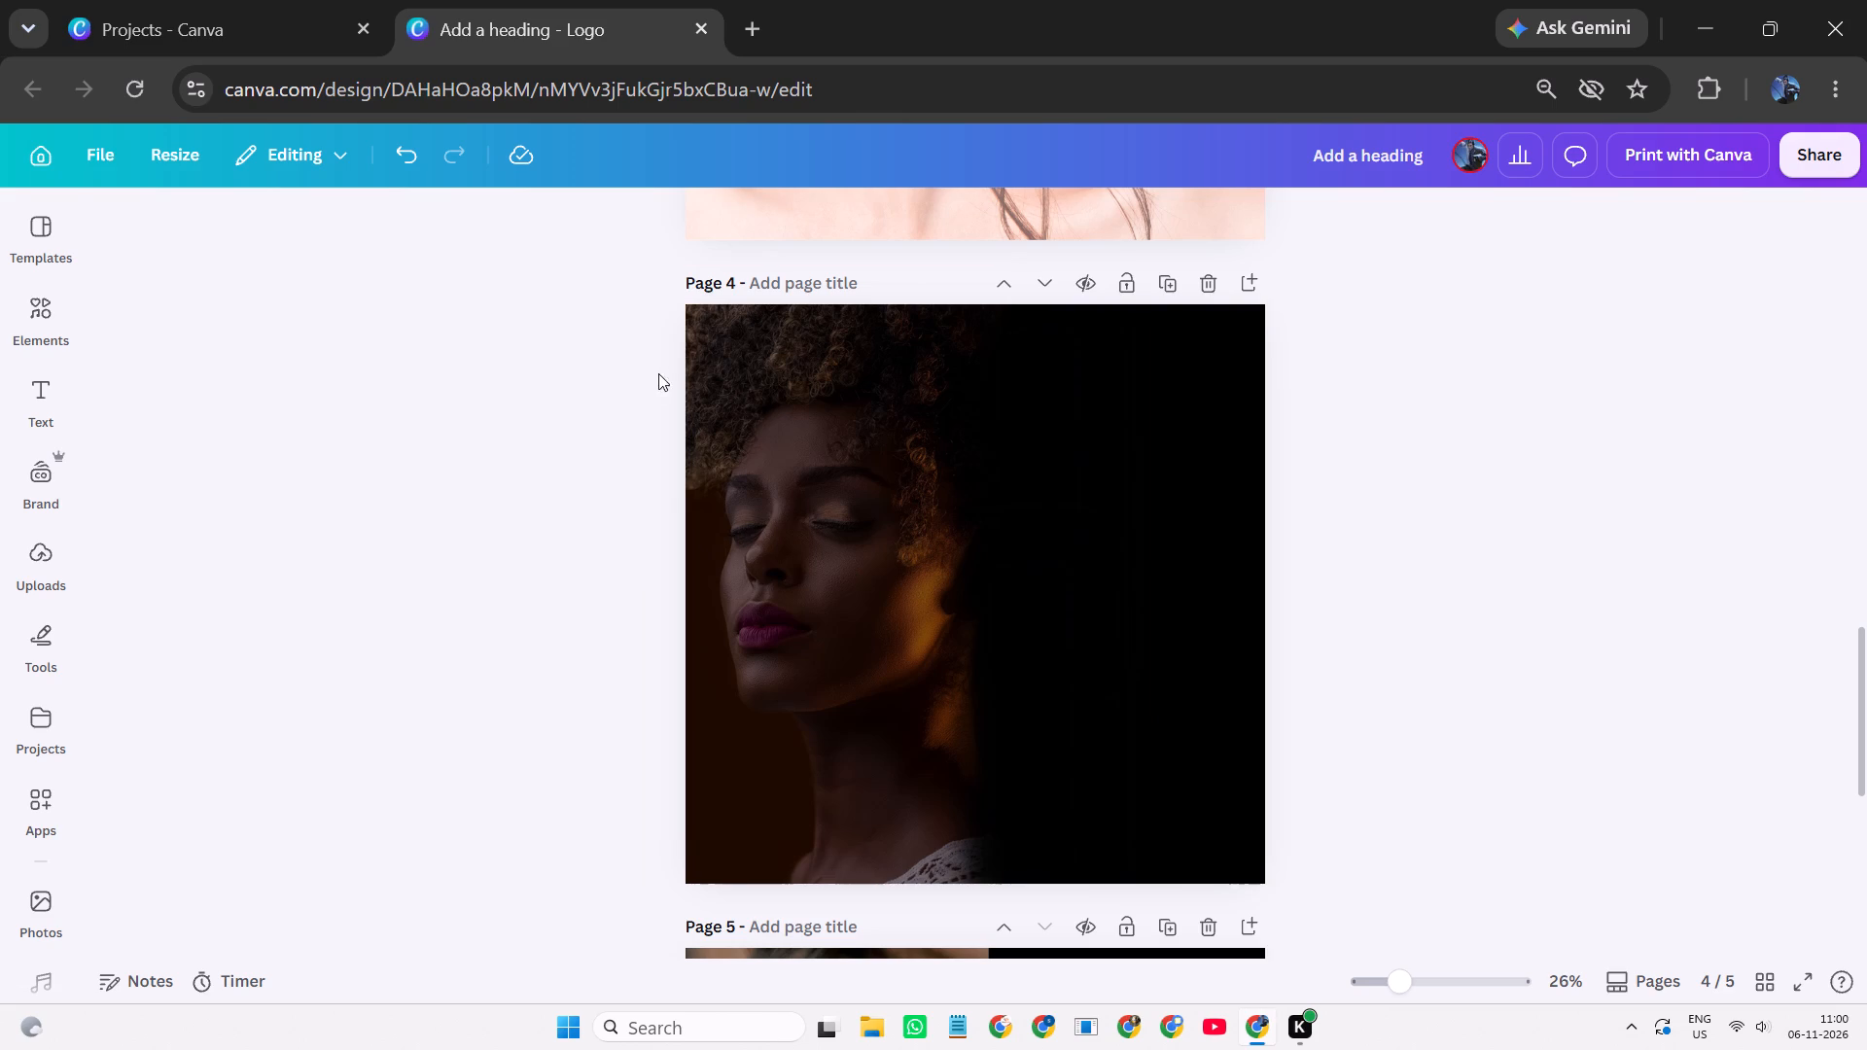
Add the blurred black circle graphic to page 4 and position it over the portrait's lower-left corner.
click(10, 319)
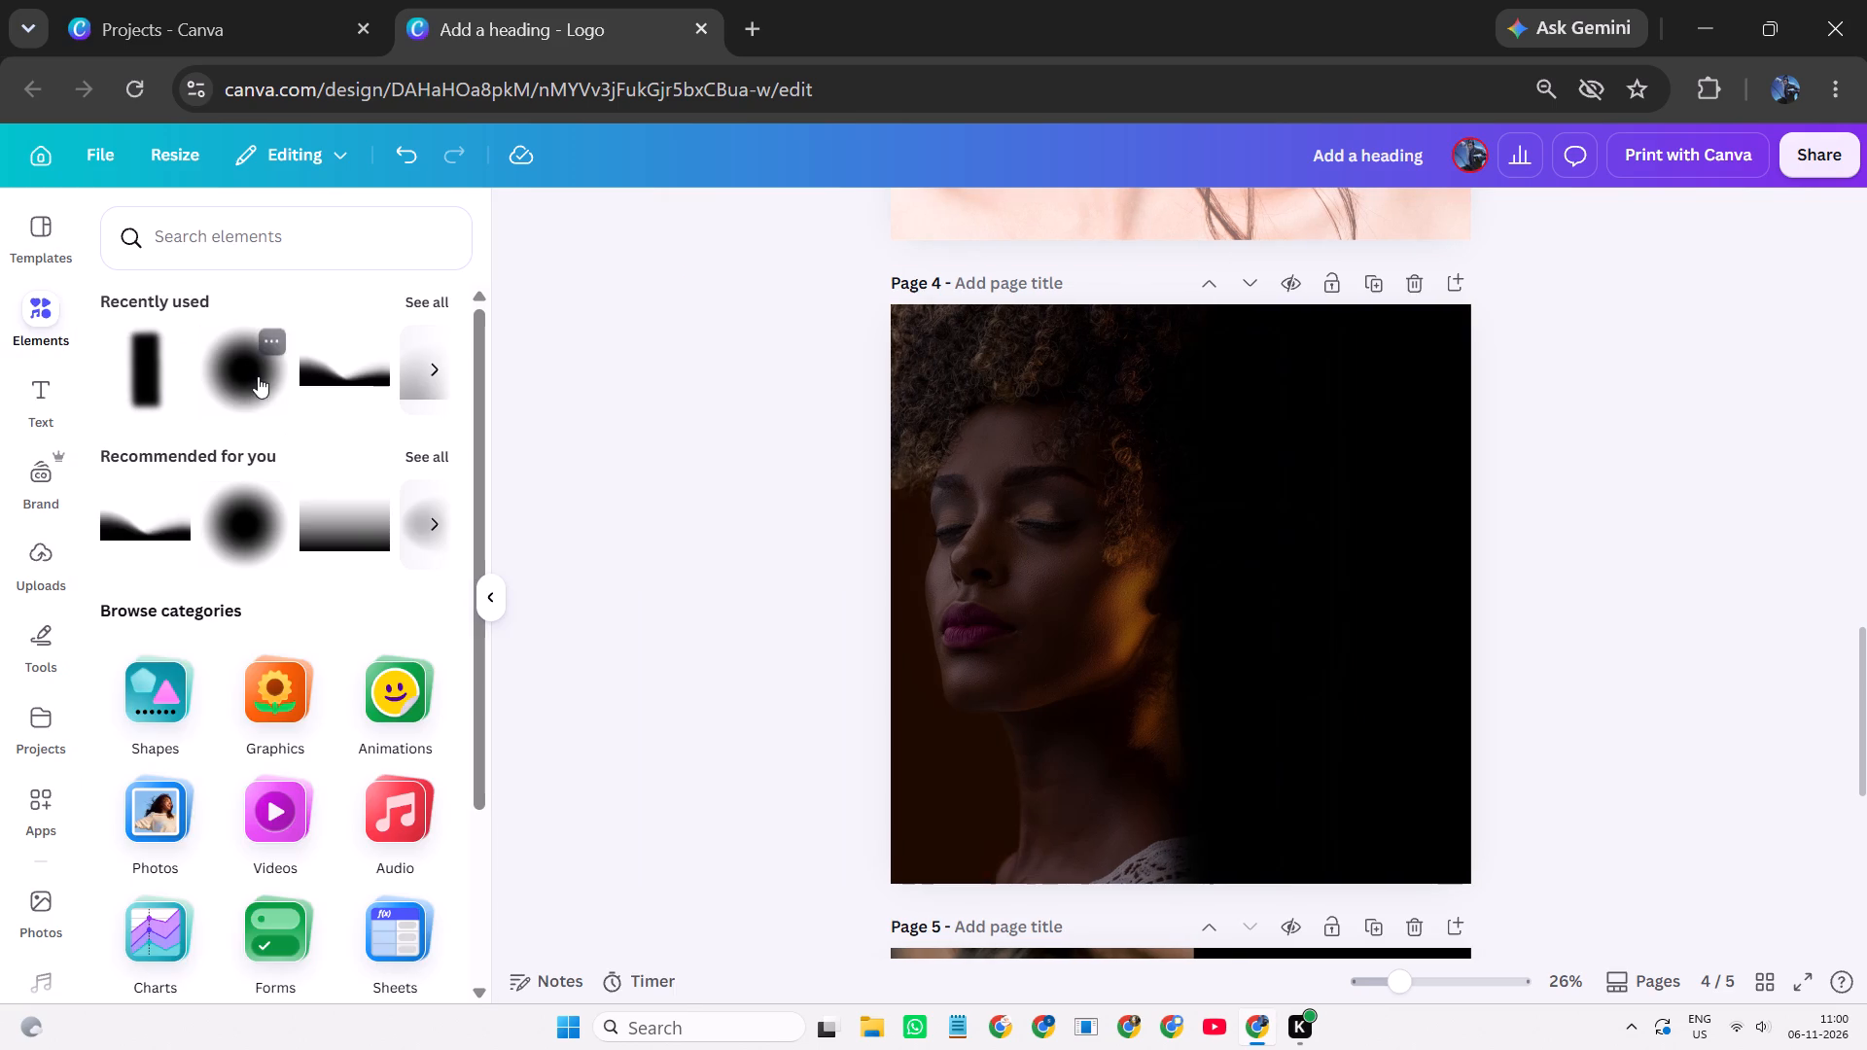
click(264, 400)
drag(1228, 666, 1079, 897)
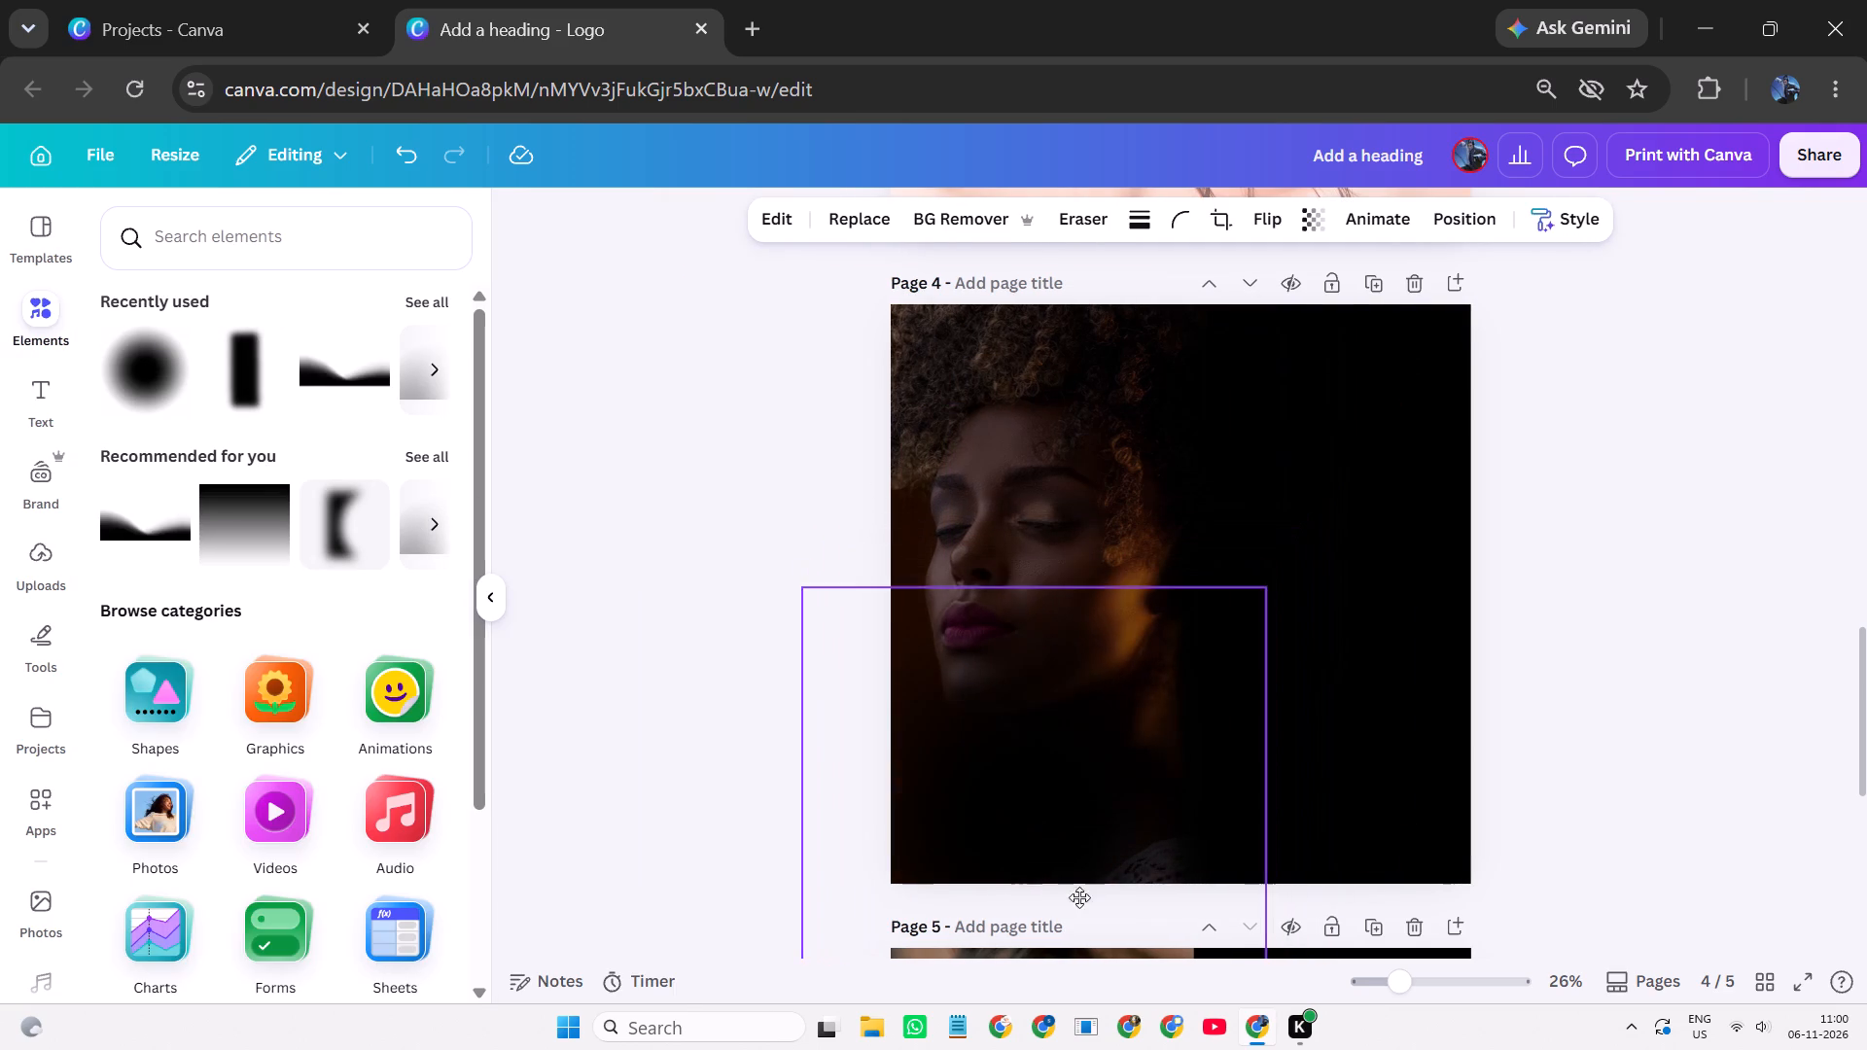
drag(1079, 897, 1012, 933)
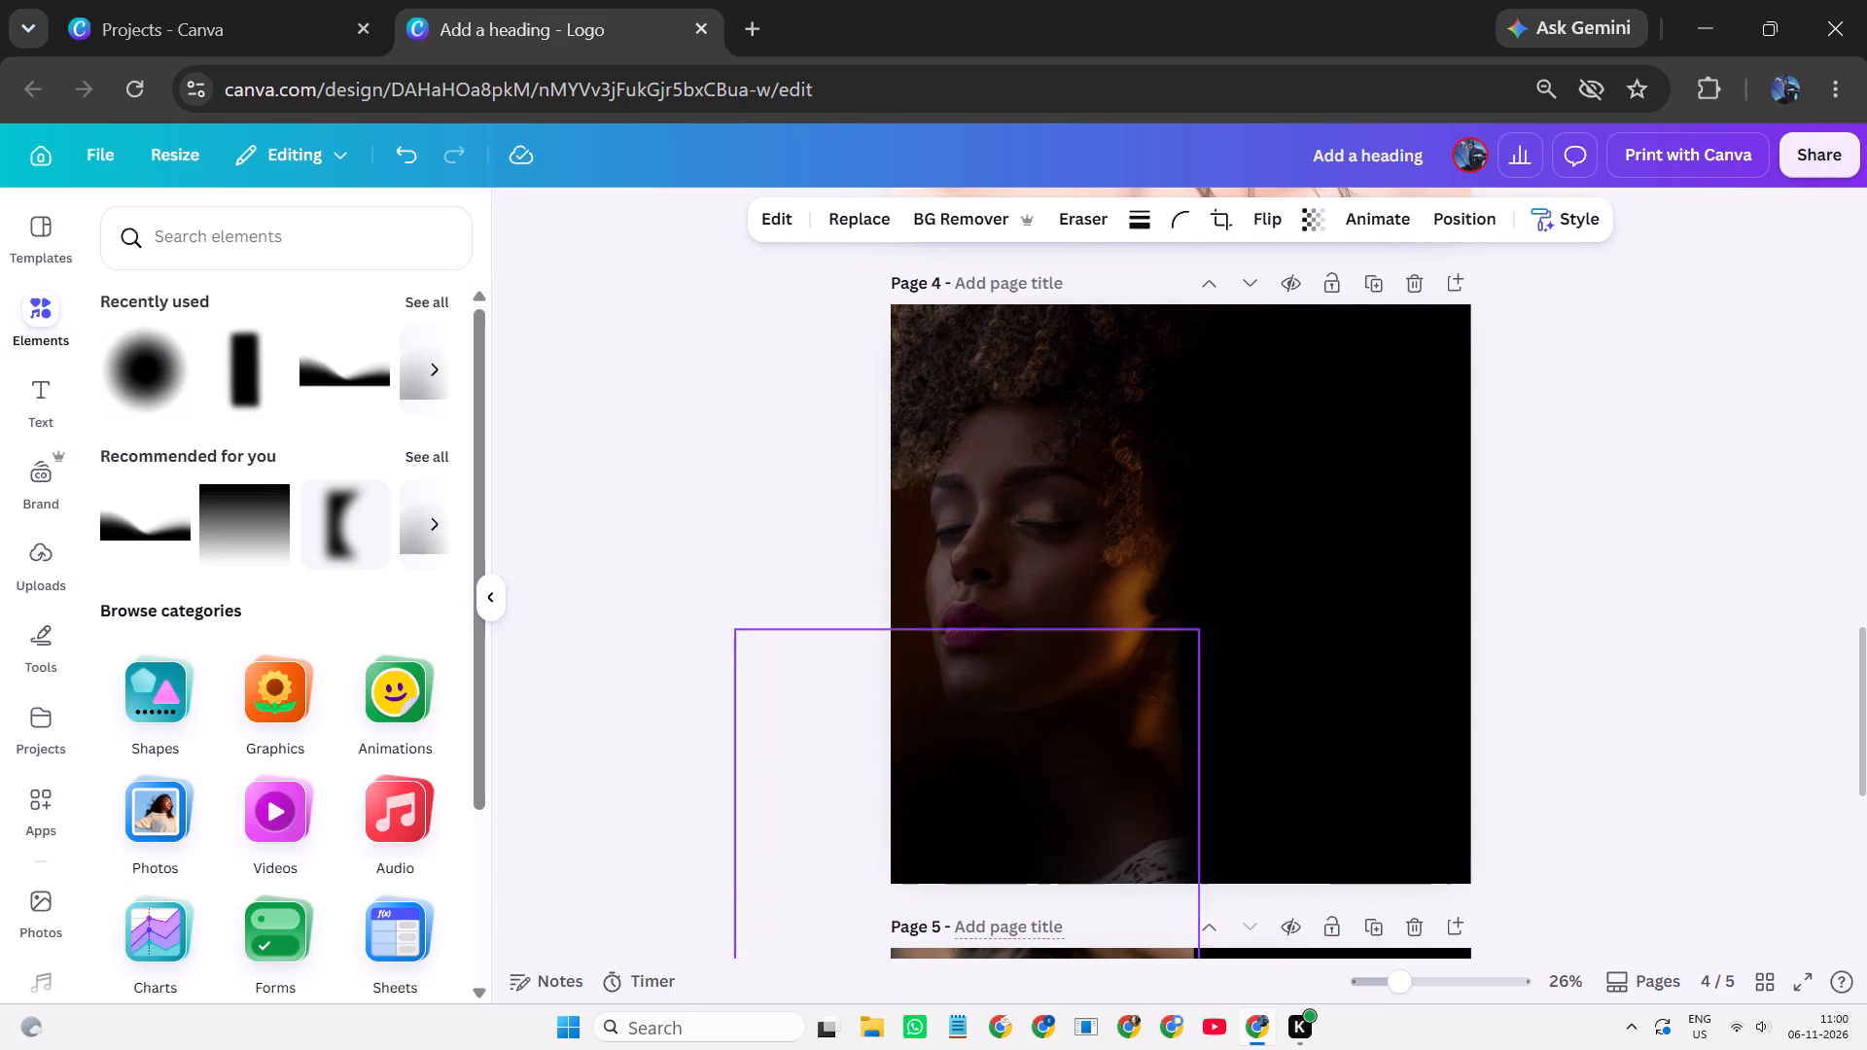
drag(1012, 933, 993, 927)
Duplicate the blurred black circle and move the copy over the portrait's upper-left corner.
click(934, 570)
drag(1009, 809, 940, 380)
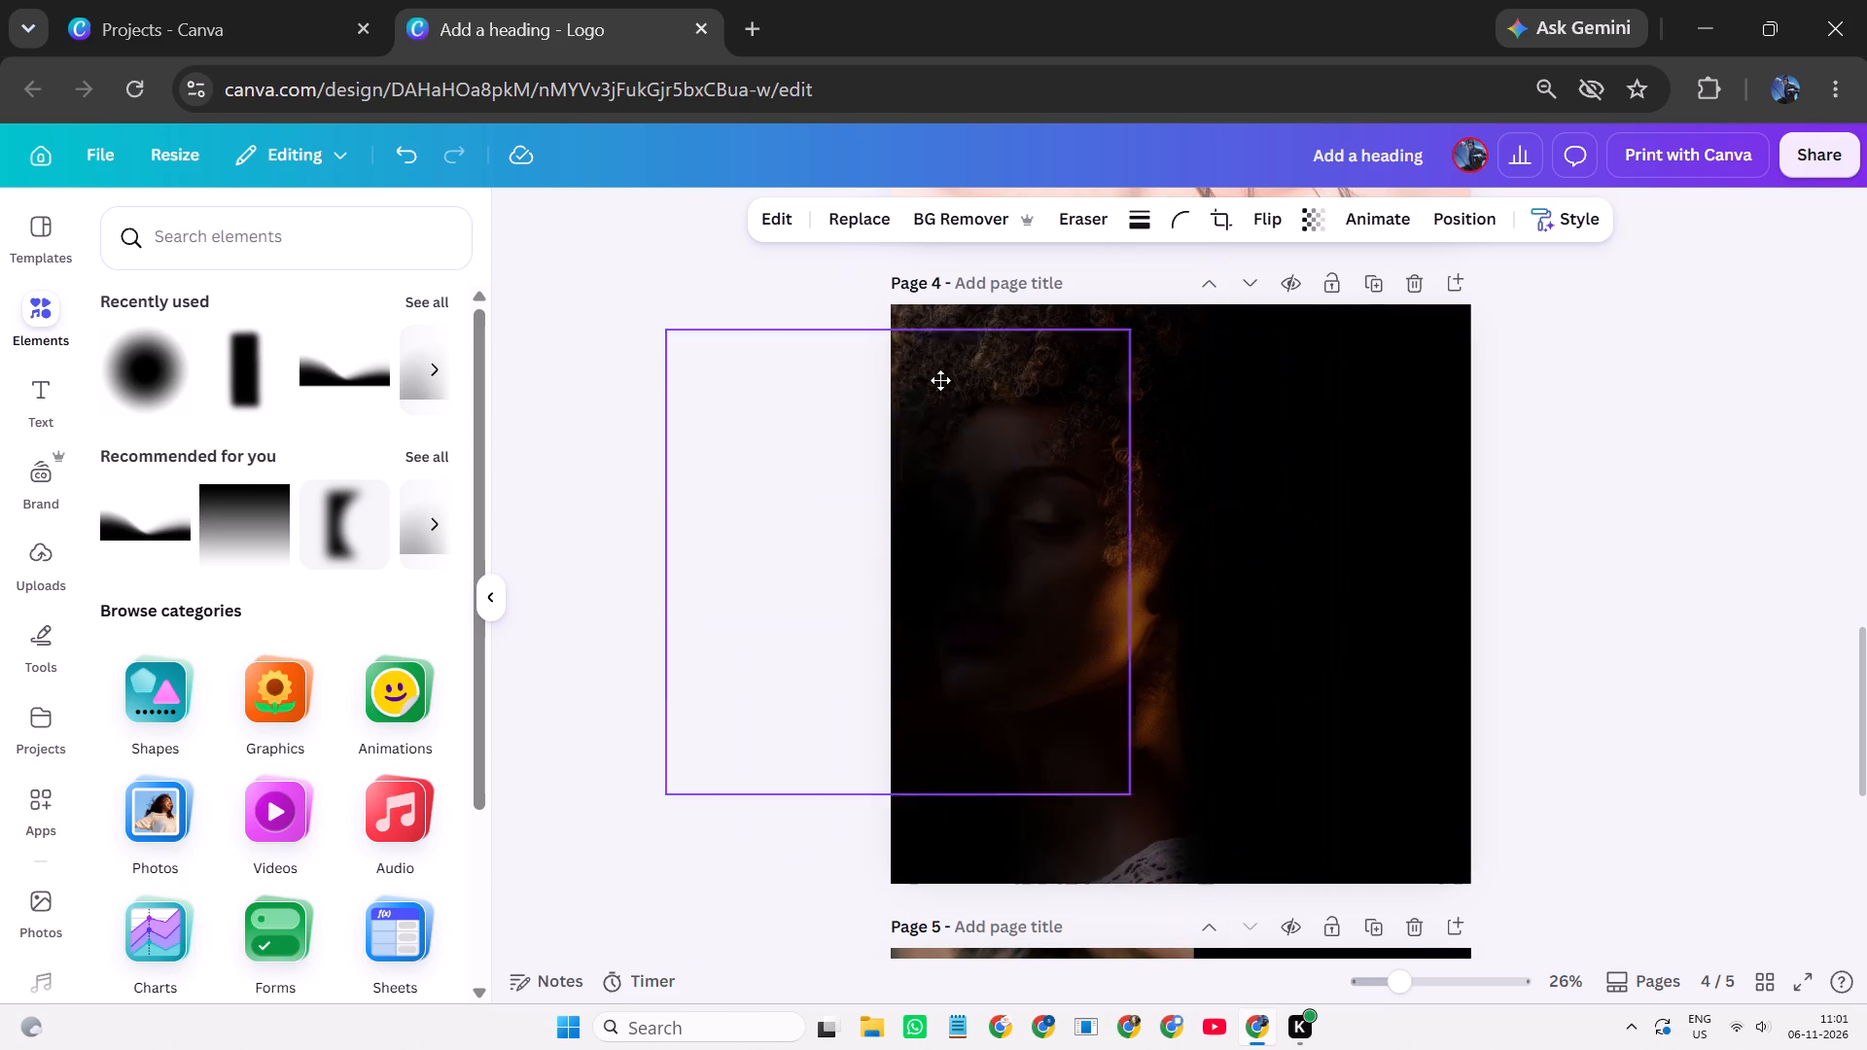
drag(940, 380, 905, 249)
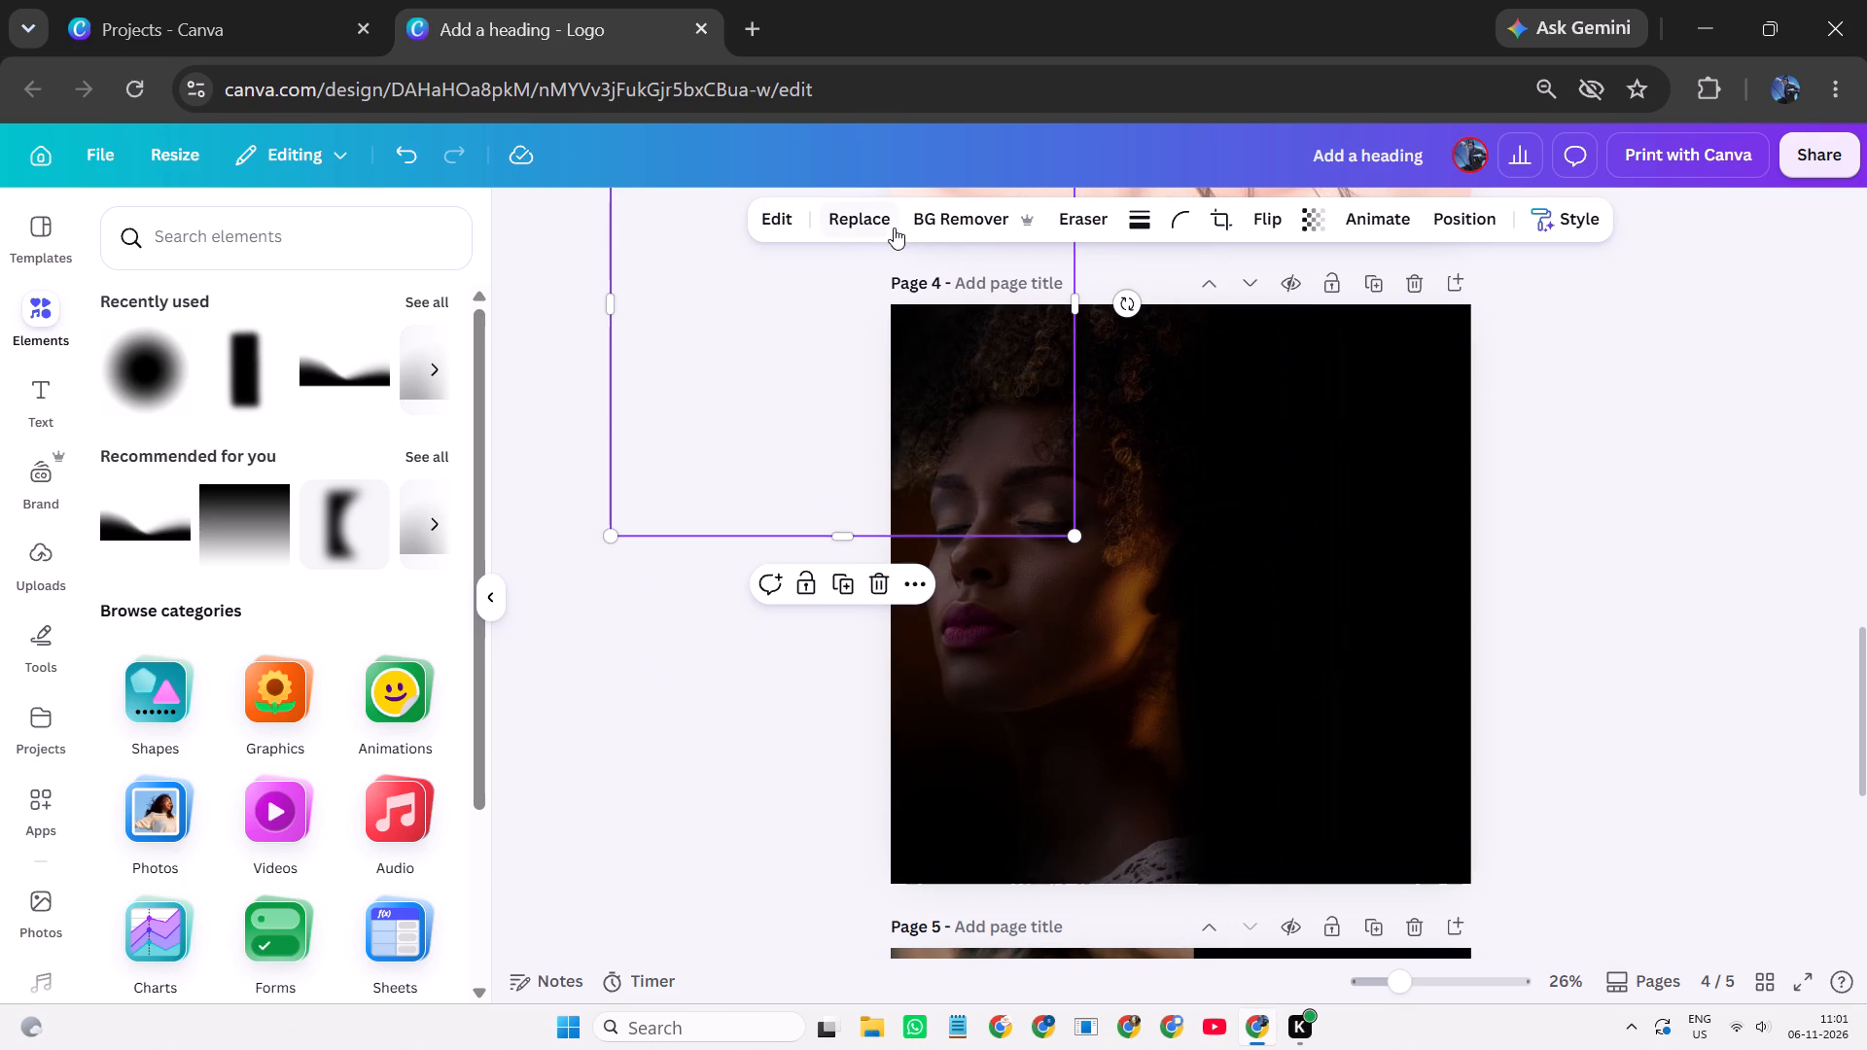
Duplicate the lower-left blurred black circle on page 4 and move the copy over the portrait's bottom edge near the dark area.
click(1043, 781)
click(949, 581)
drag(1000, 750, 1121, 799)
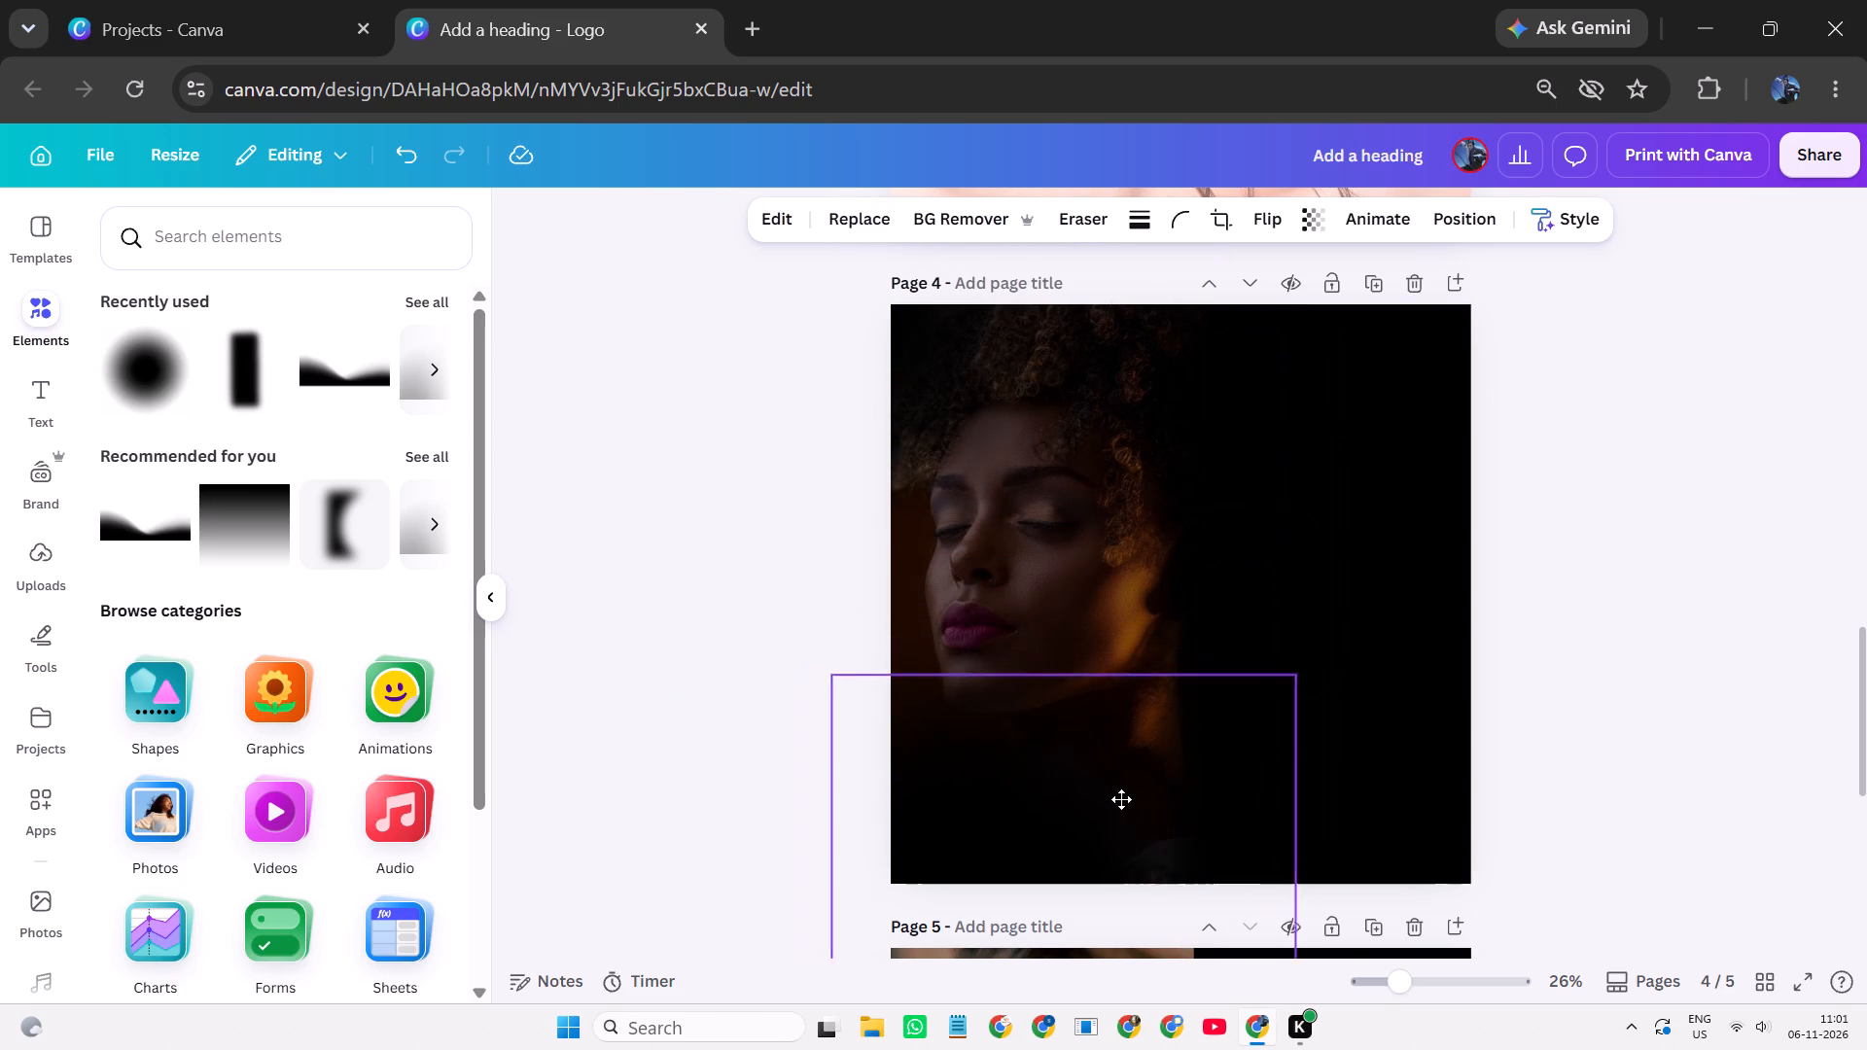
drag(1121, 799, 1190, 860)
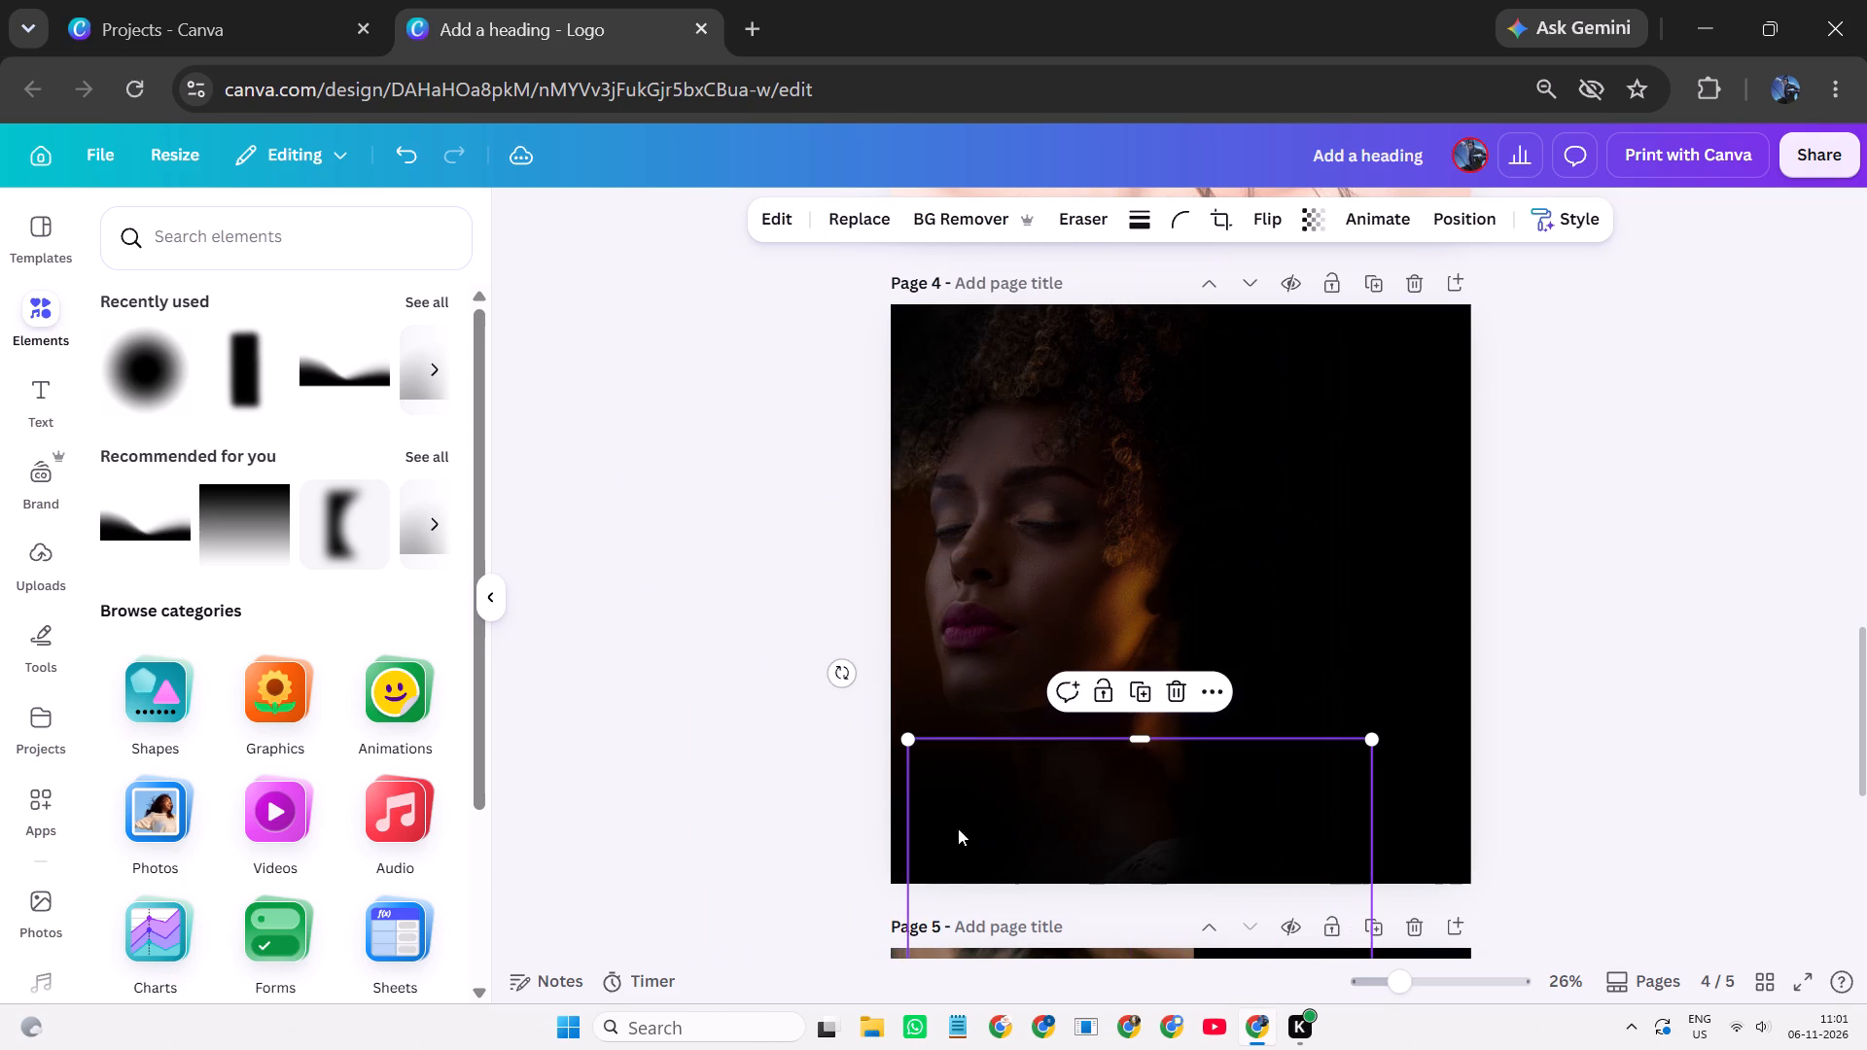
Shift the lower-left blurred circle slightly down and outward, duplicate it, and place the copy along page 4's bottom edge.
click(930, 793)
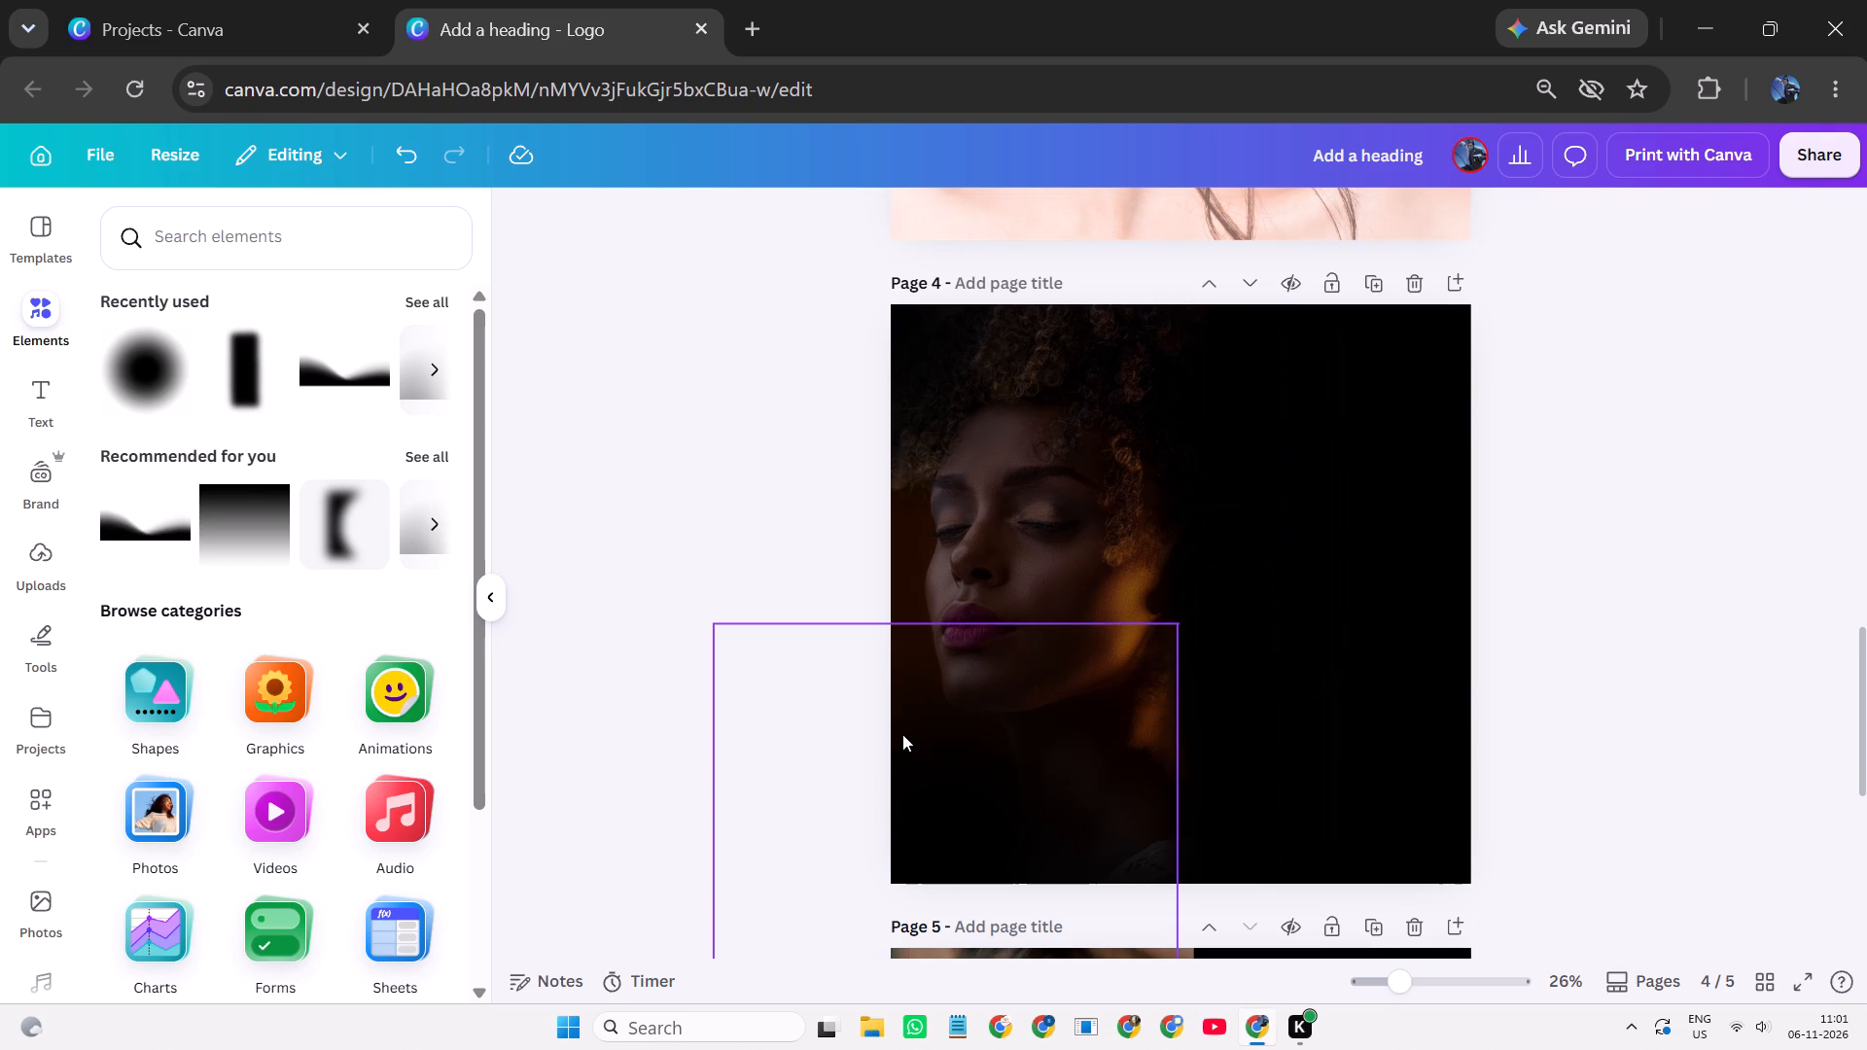
drag(902, 734, 1050, 779)
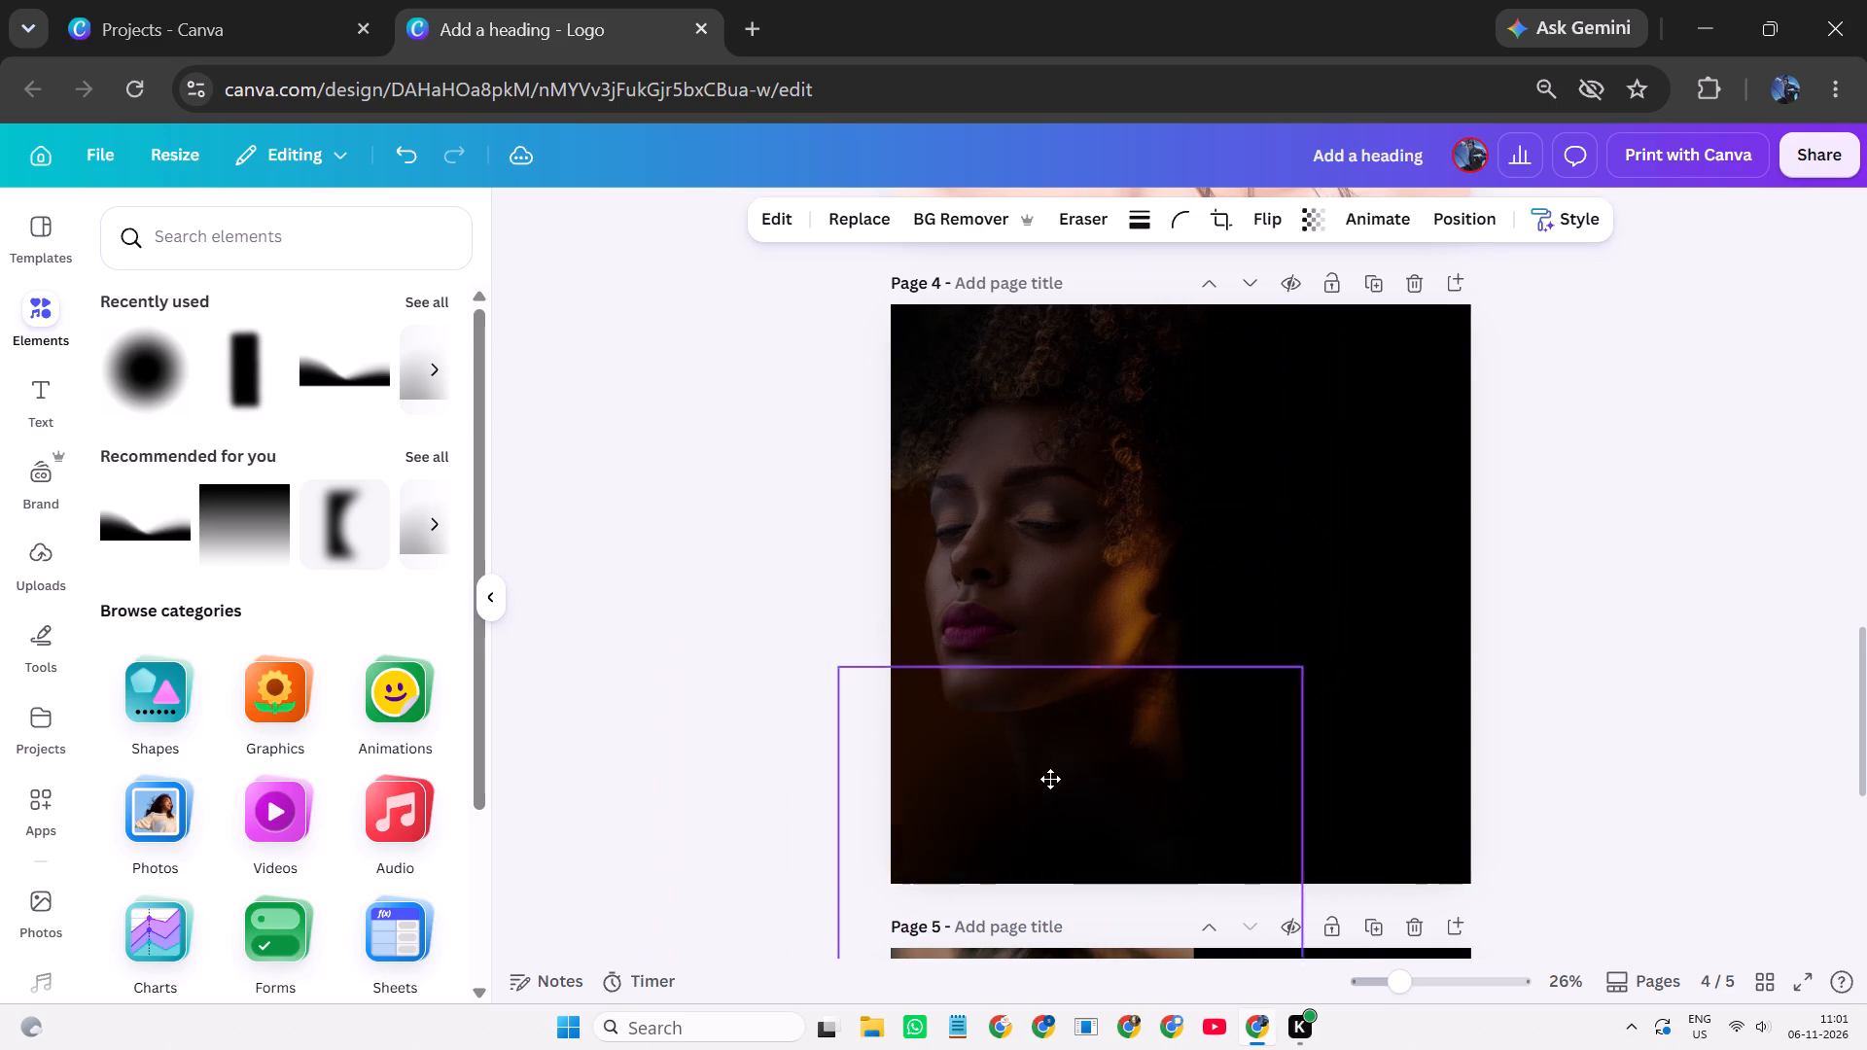
drag(1050, 779, 875, 814)
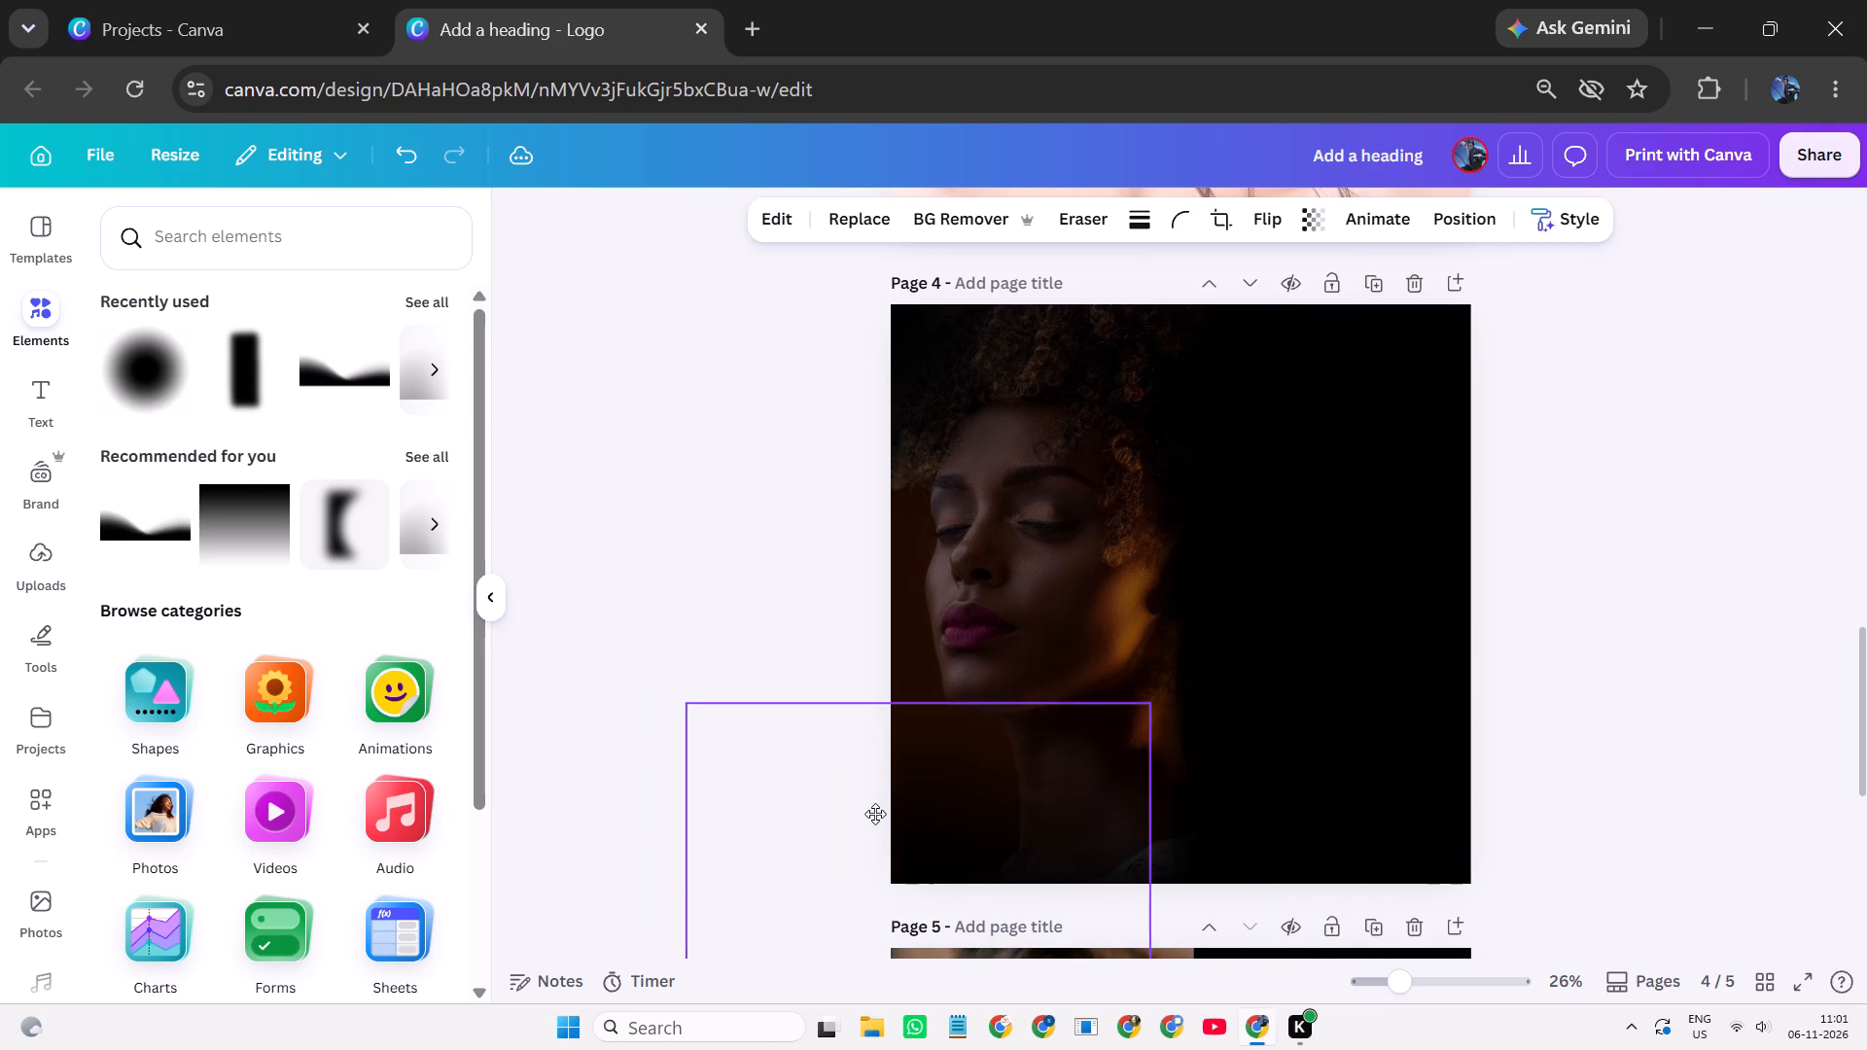
drag(875, 814, 869, 797)
click(917, 638)
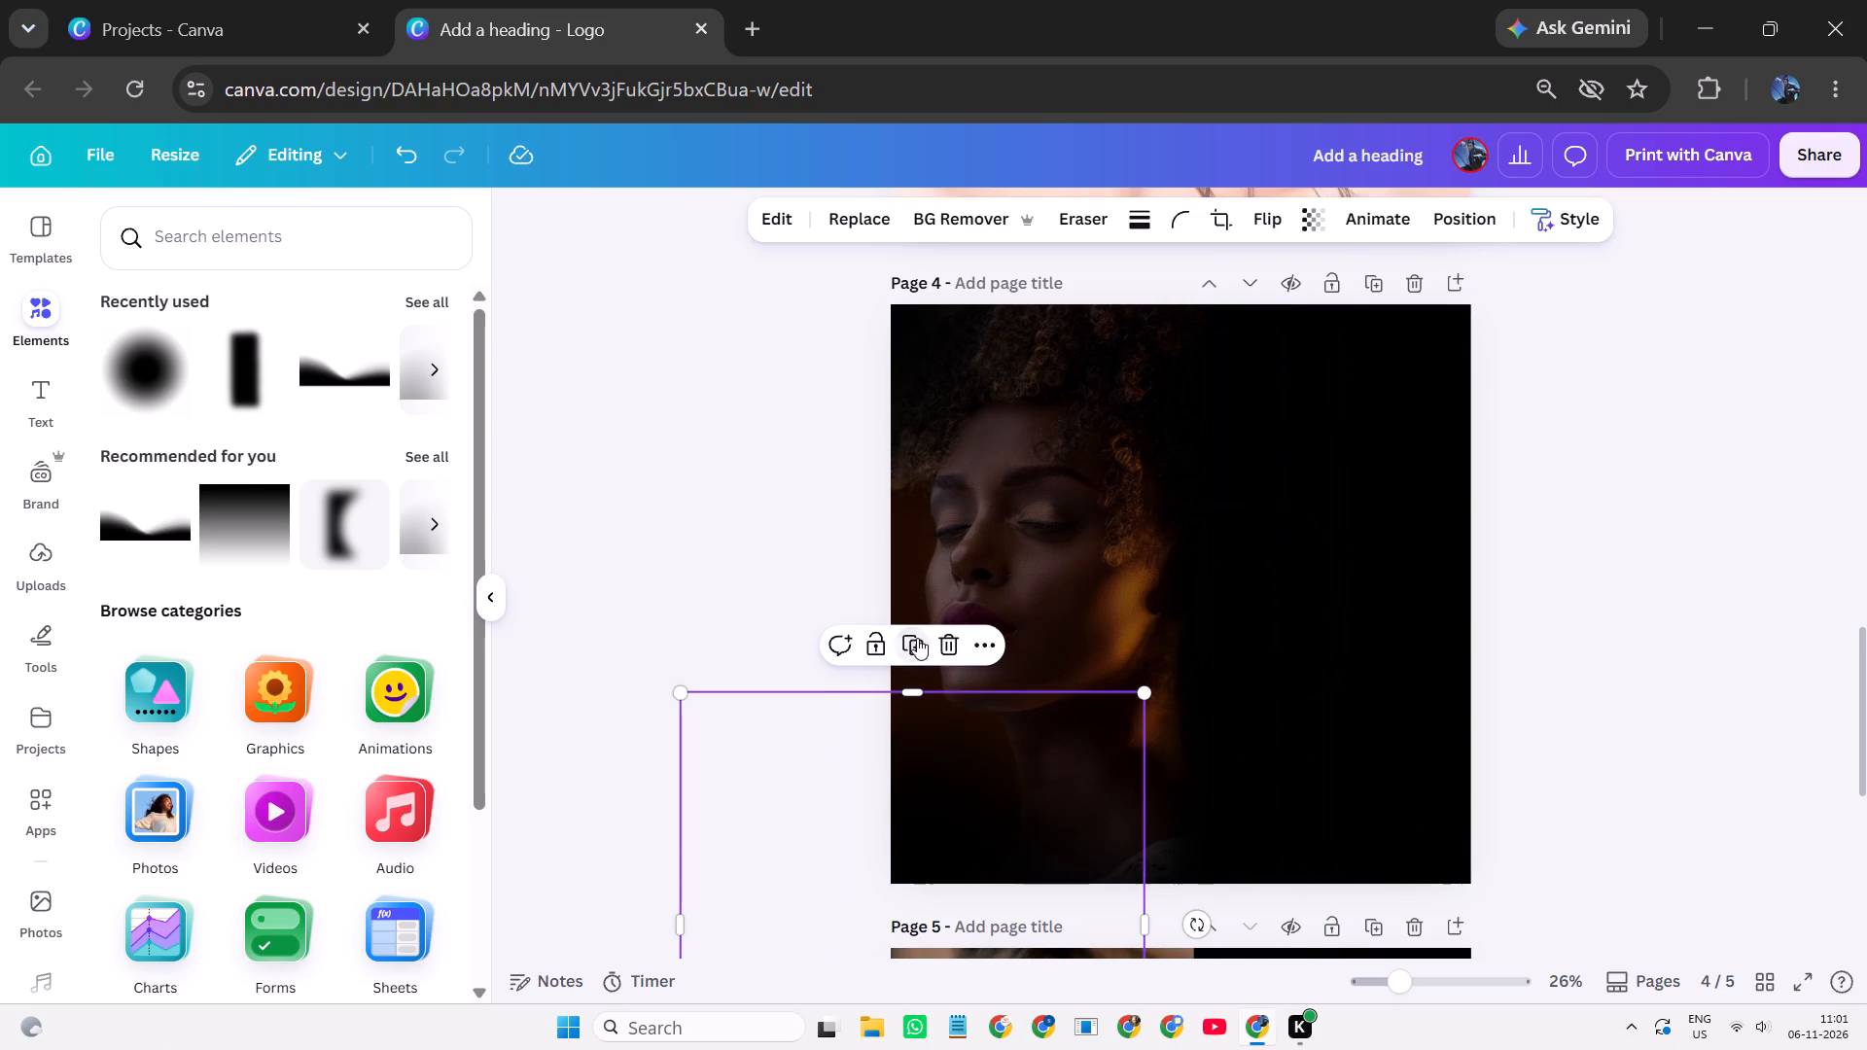
drag(1006, 812, 1219, 891)
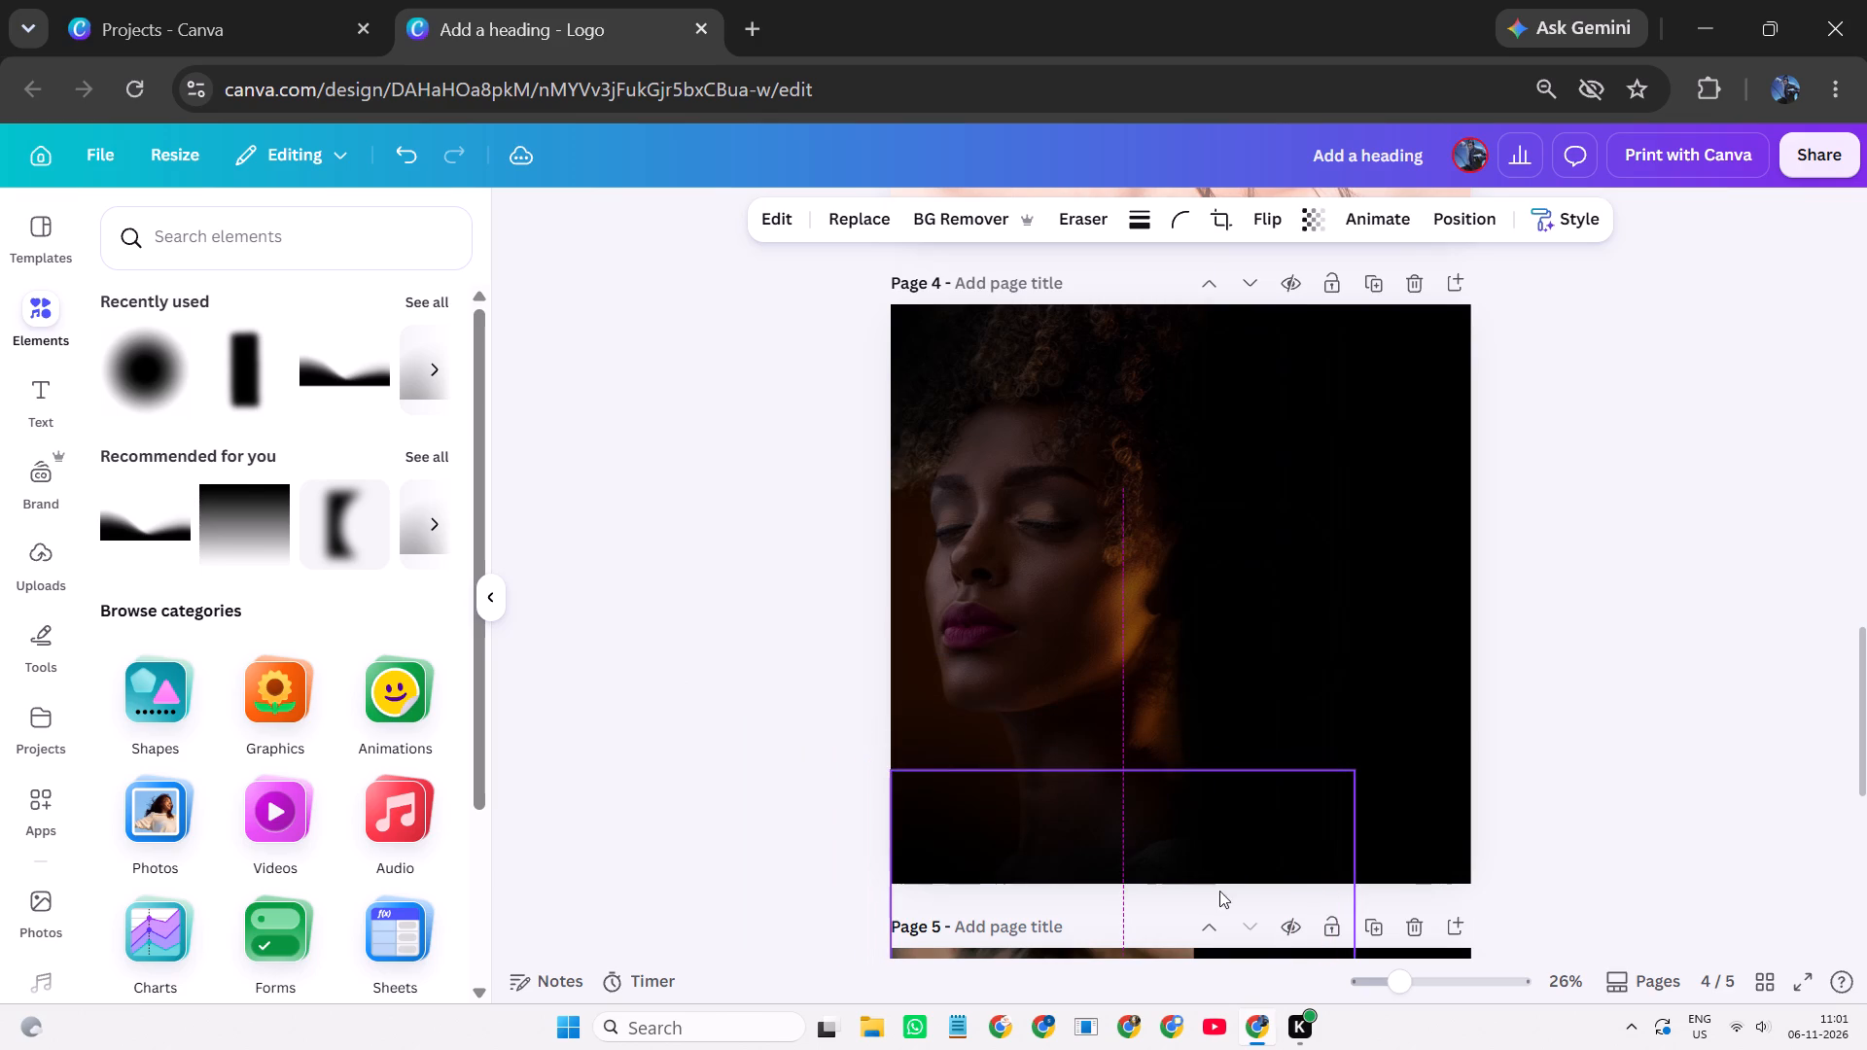
click(1866, 735)
click(1779, 673)
Duplicate the dark red Loewe logo group from page 3 and place the copy on the black area beside page 4's portrait.
scroll(1676, 648, up, 2)
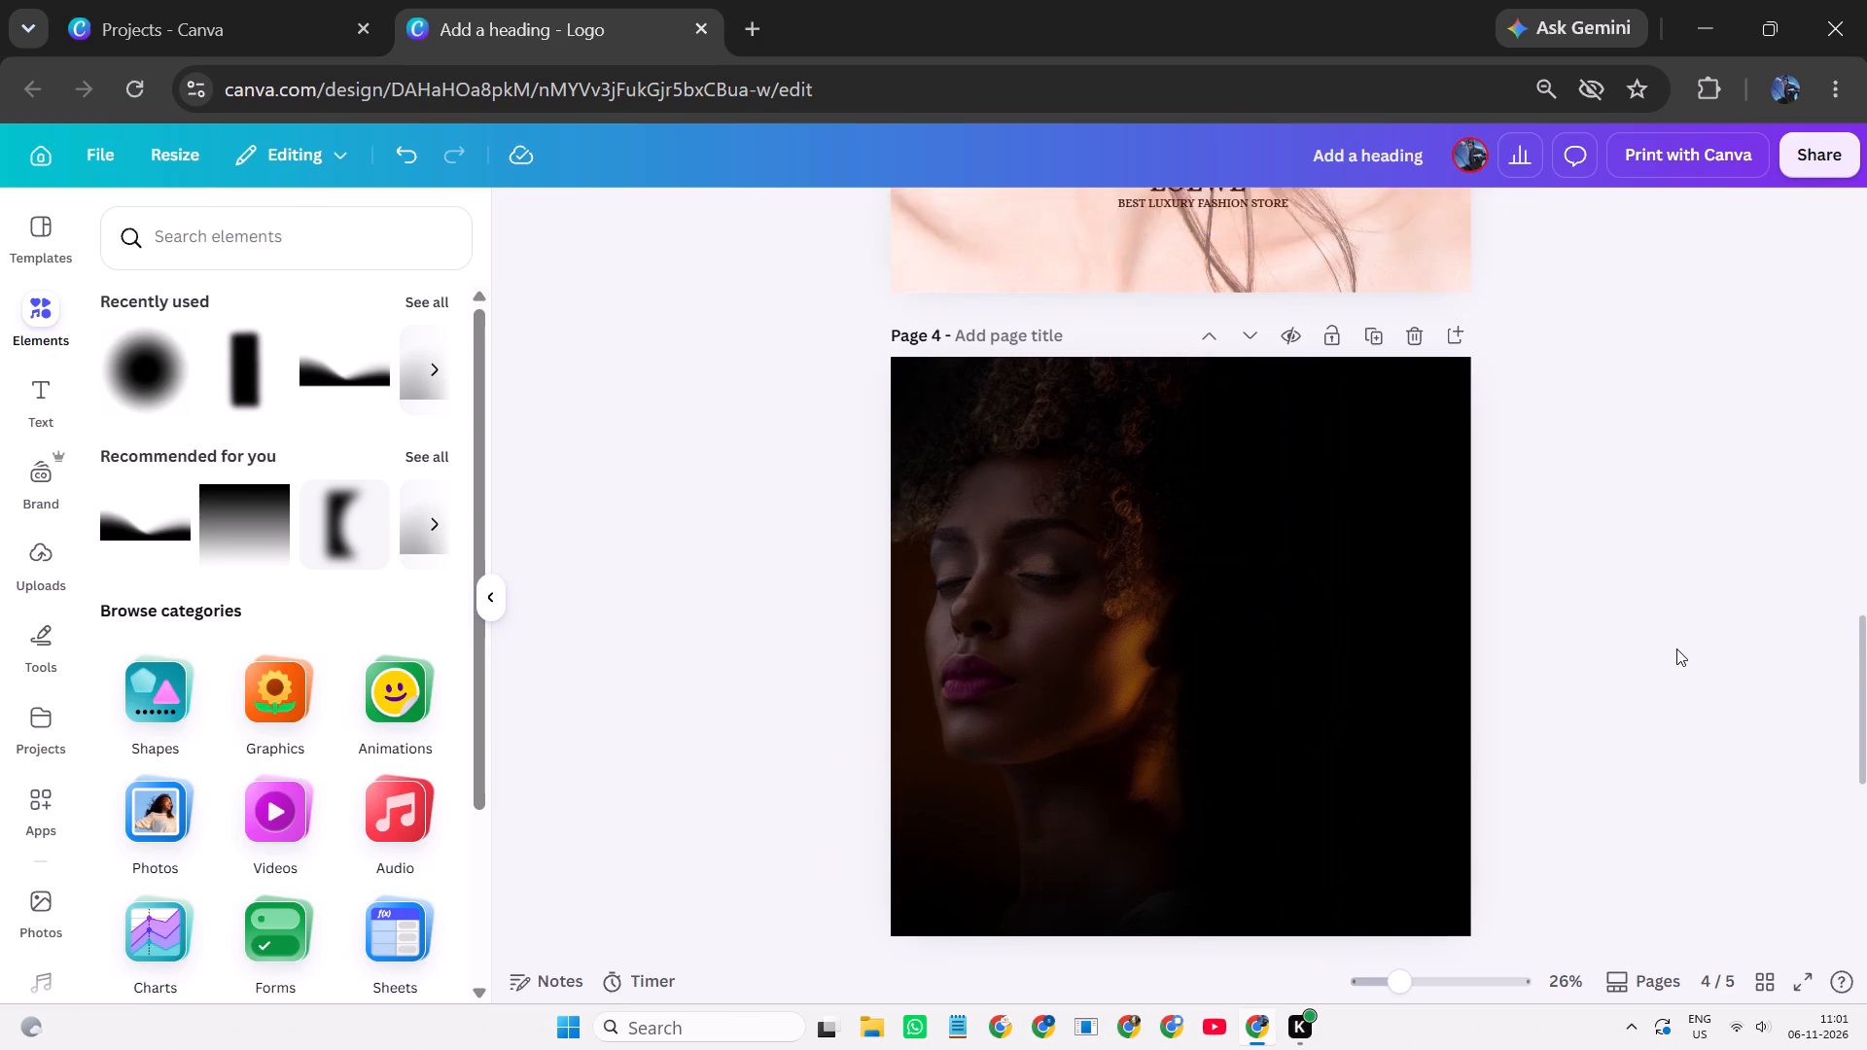
scroll(1676, 647, up, 1)
scroll(1676, 647, down, 4)
scroll(1670, 671, up, 4)
scroll(1670, 671, down, 1)
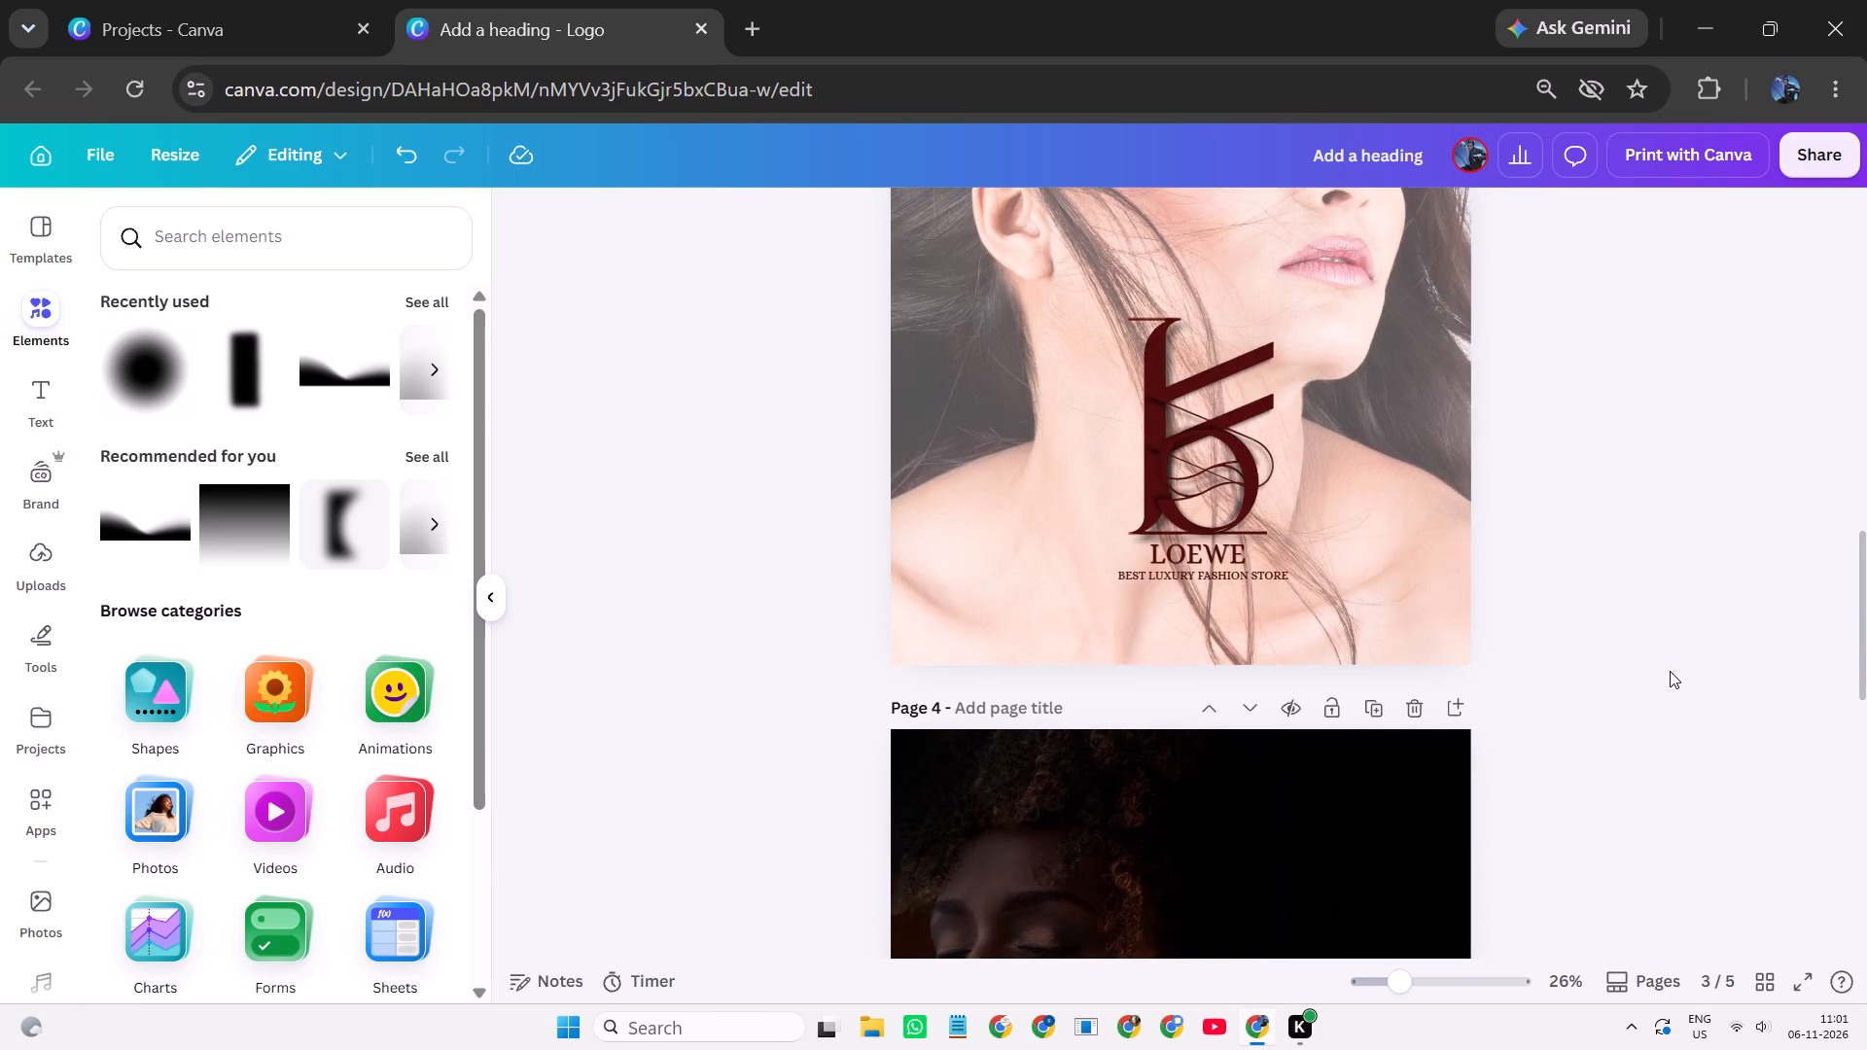
scroll(1670, 671, down, 1)
scroll(1670, 673, up, 2)
click(1235, 451)
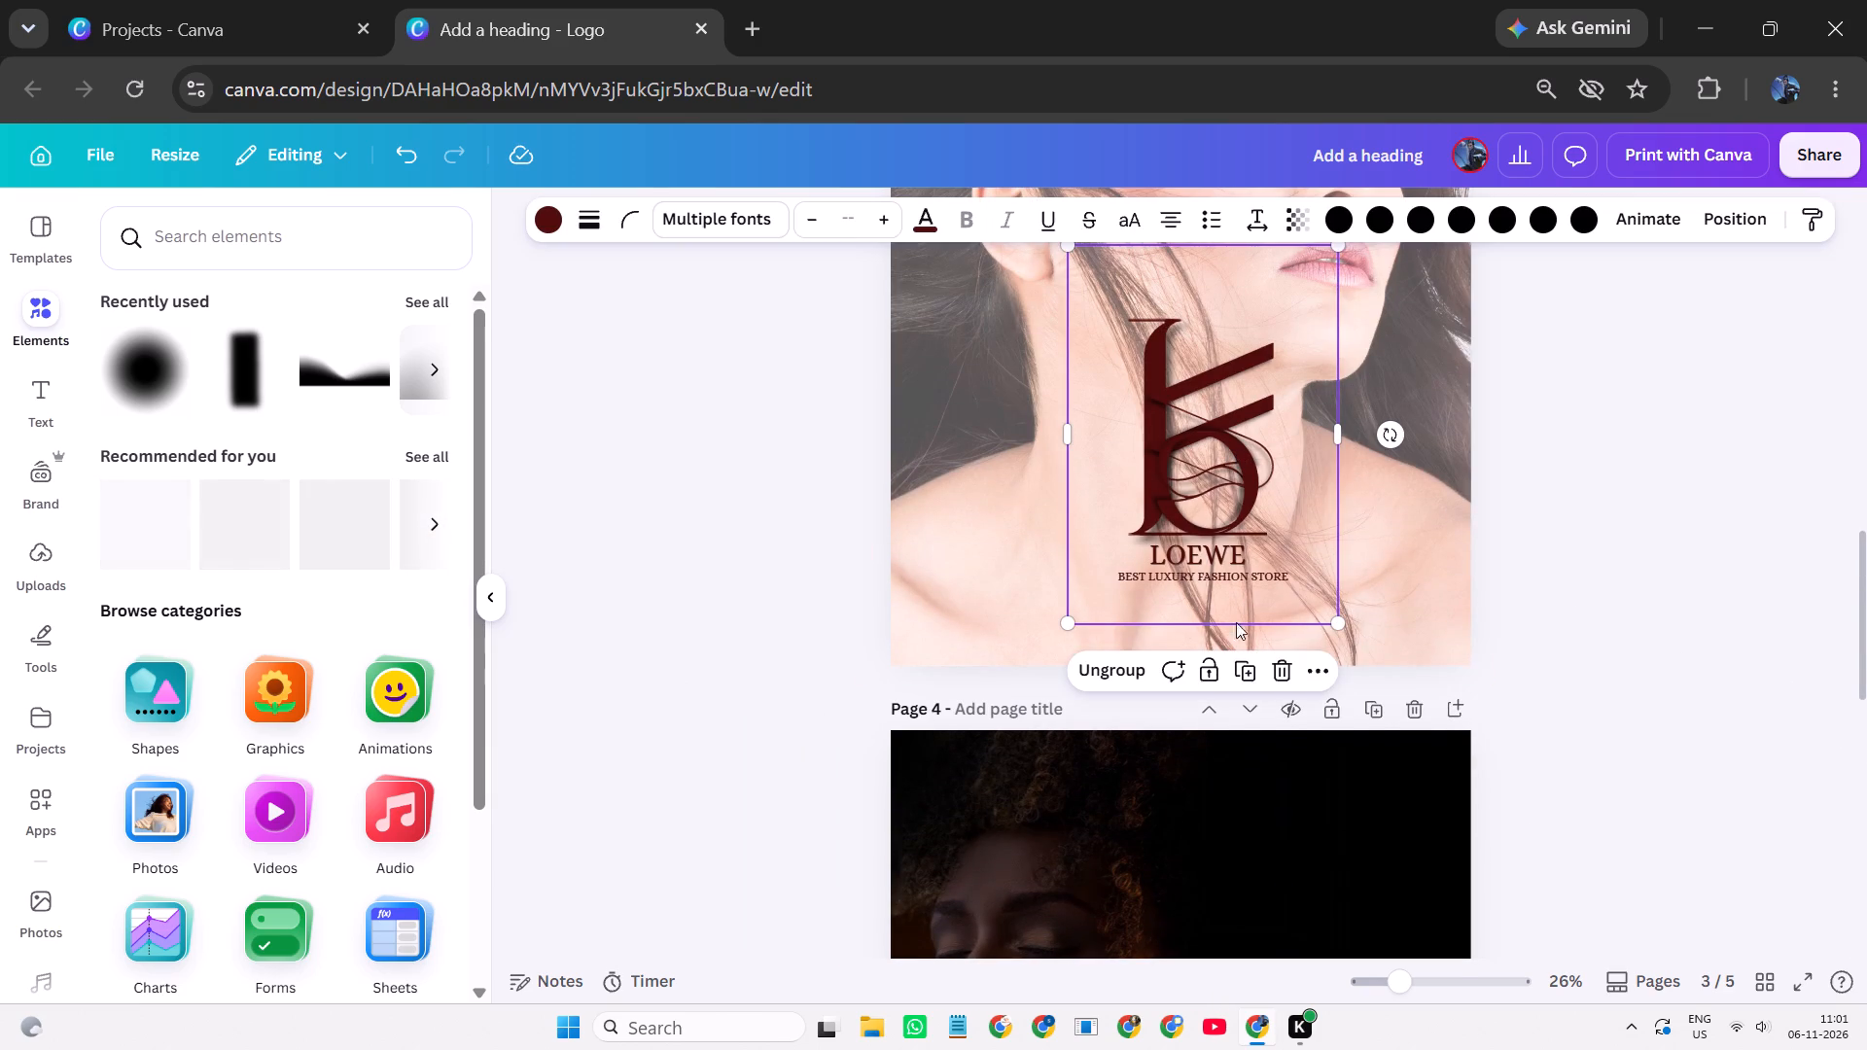
click(1243, 666)
drag(1213, 505, 1256, 607)
scroll(1256, 607, down, 3)
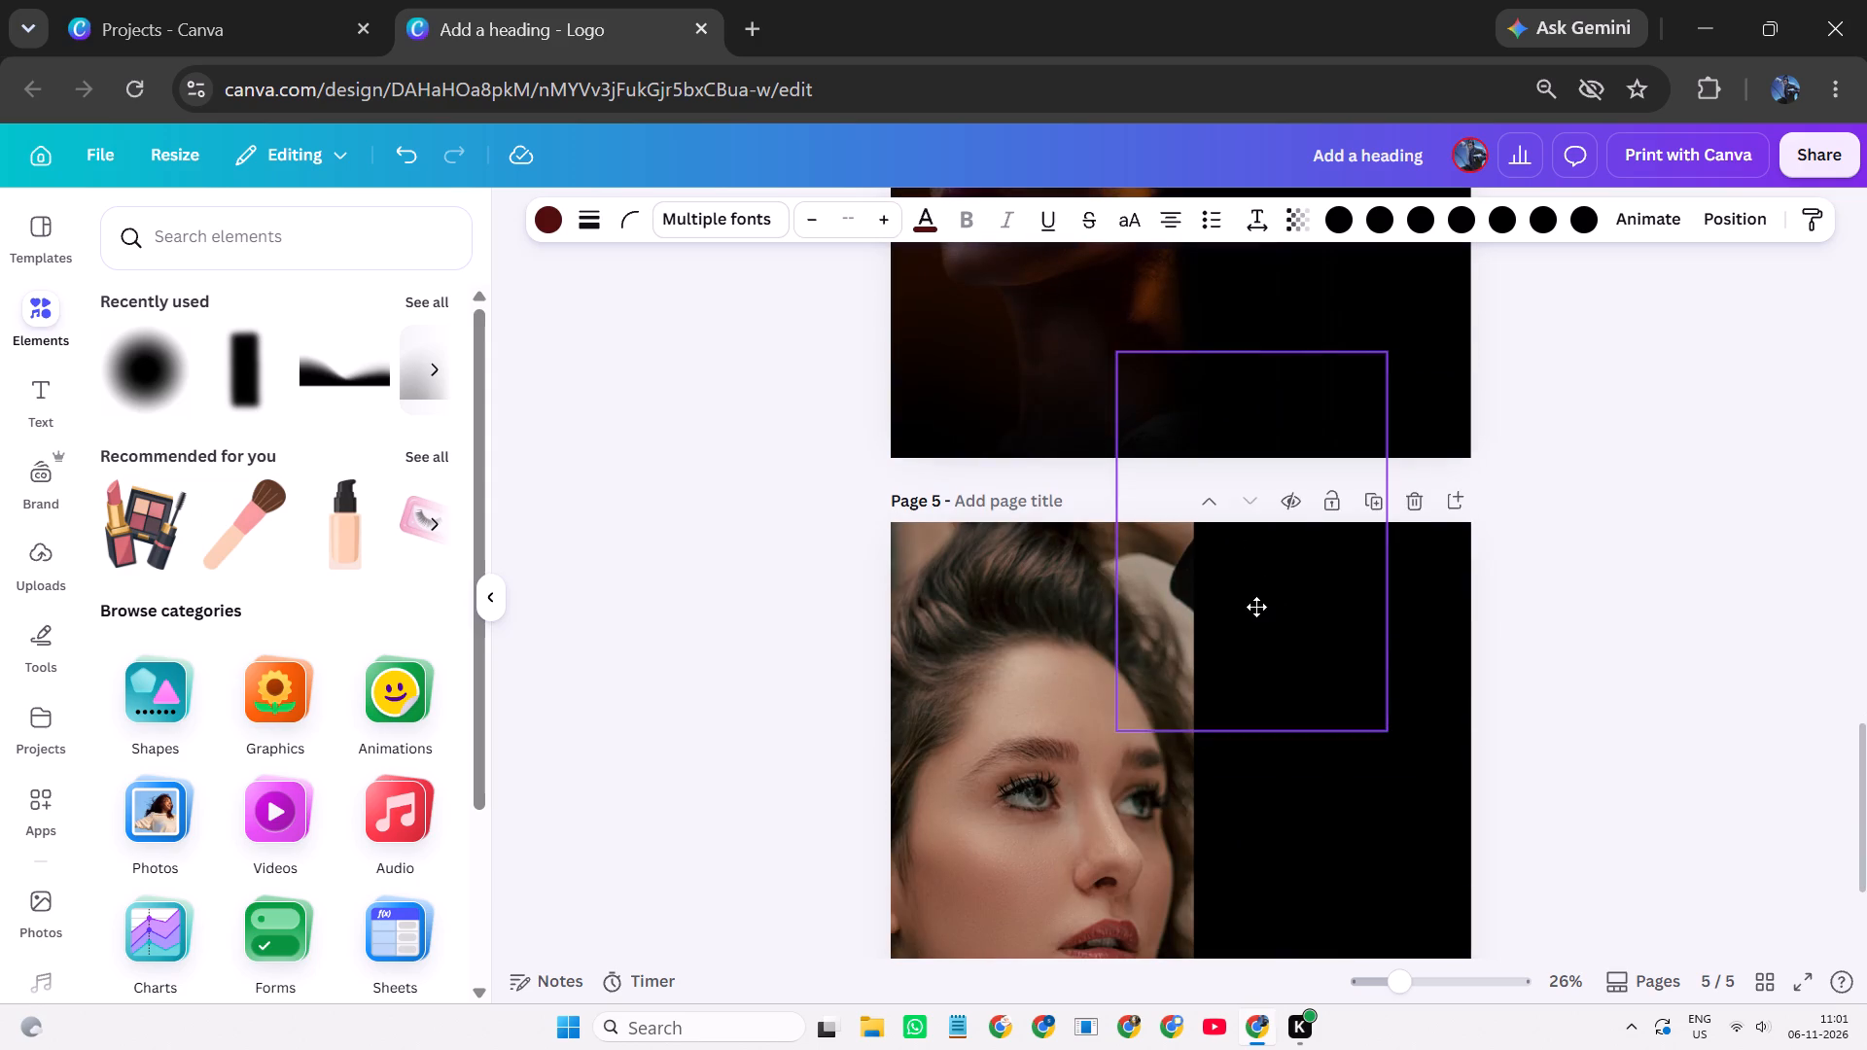
drag(1256, 607, 1255, 600)
scroll(1256, 601, up, 3)
drag(1256, 600, 1278, 621)
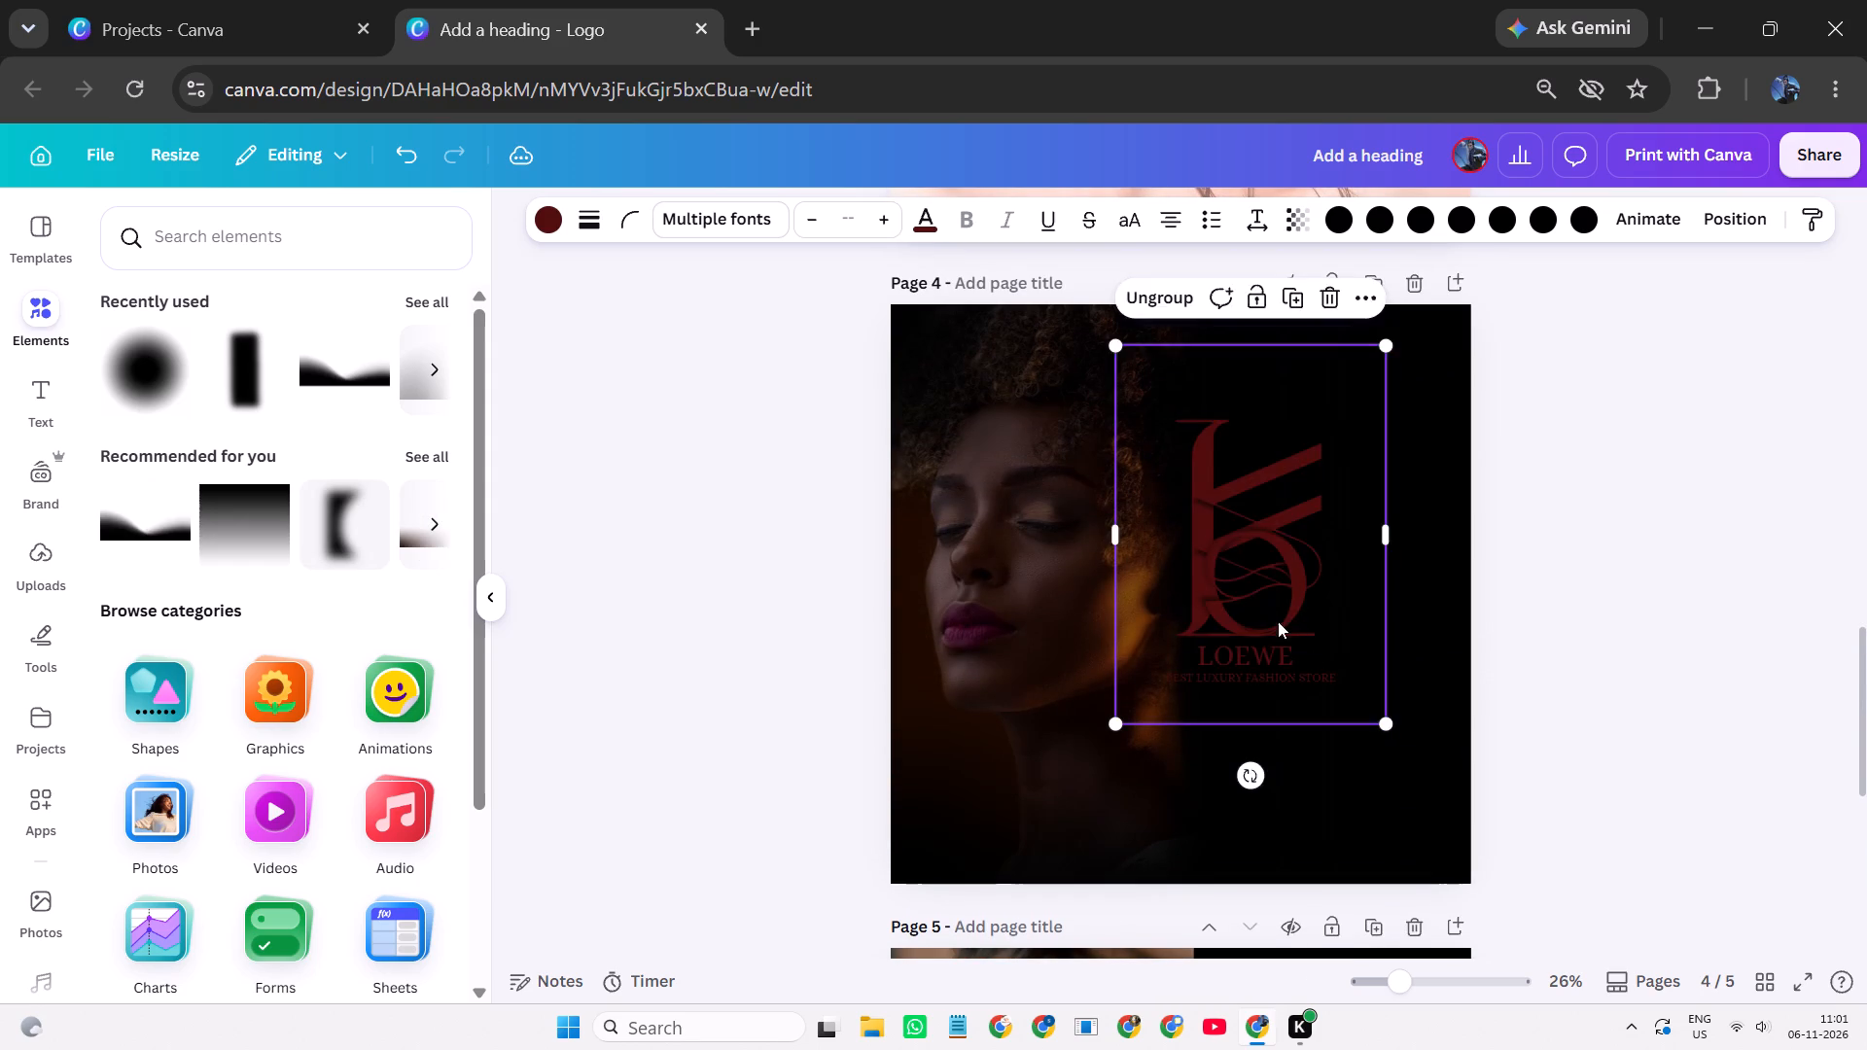
drag(1278, 621, 1321, 668)
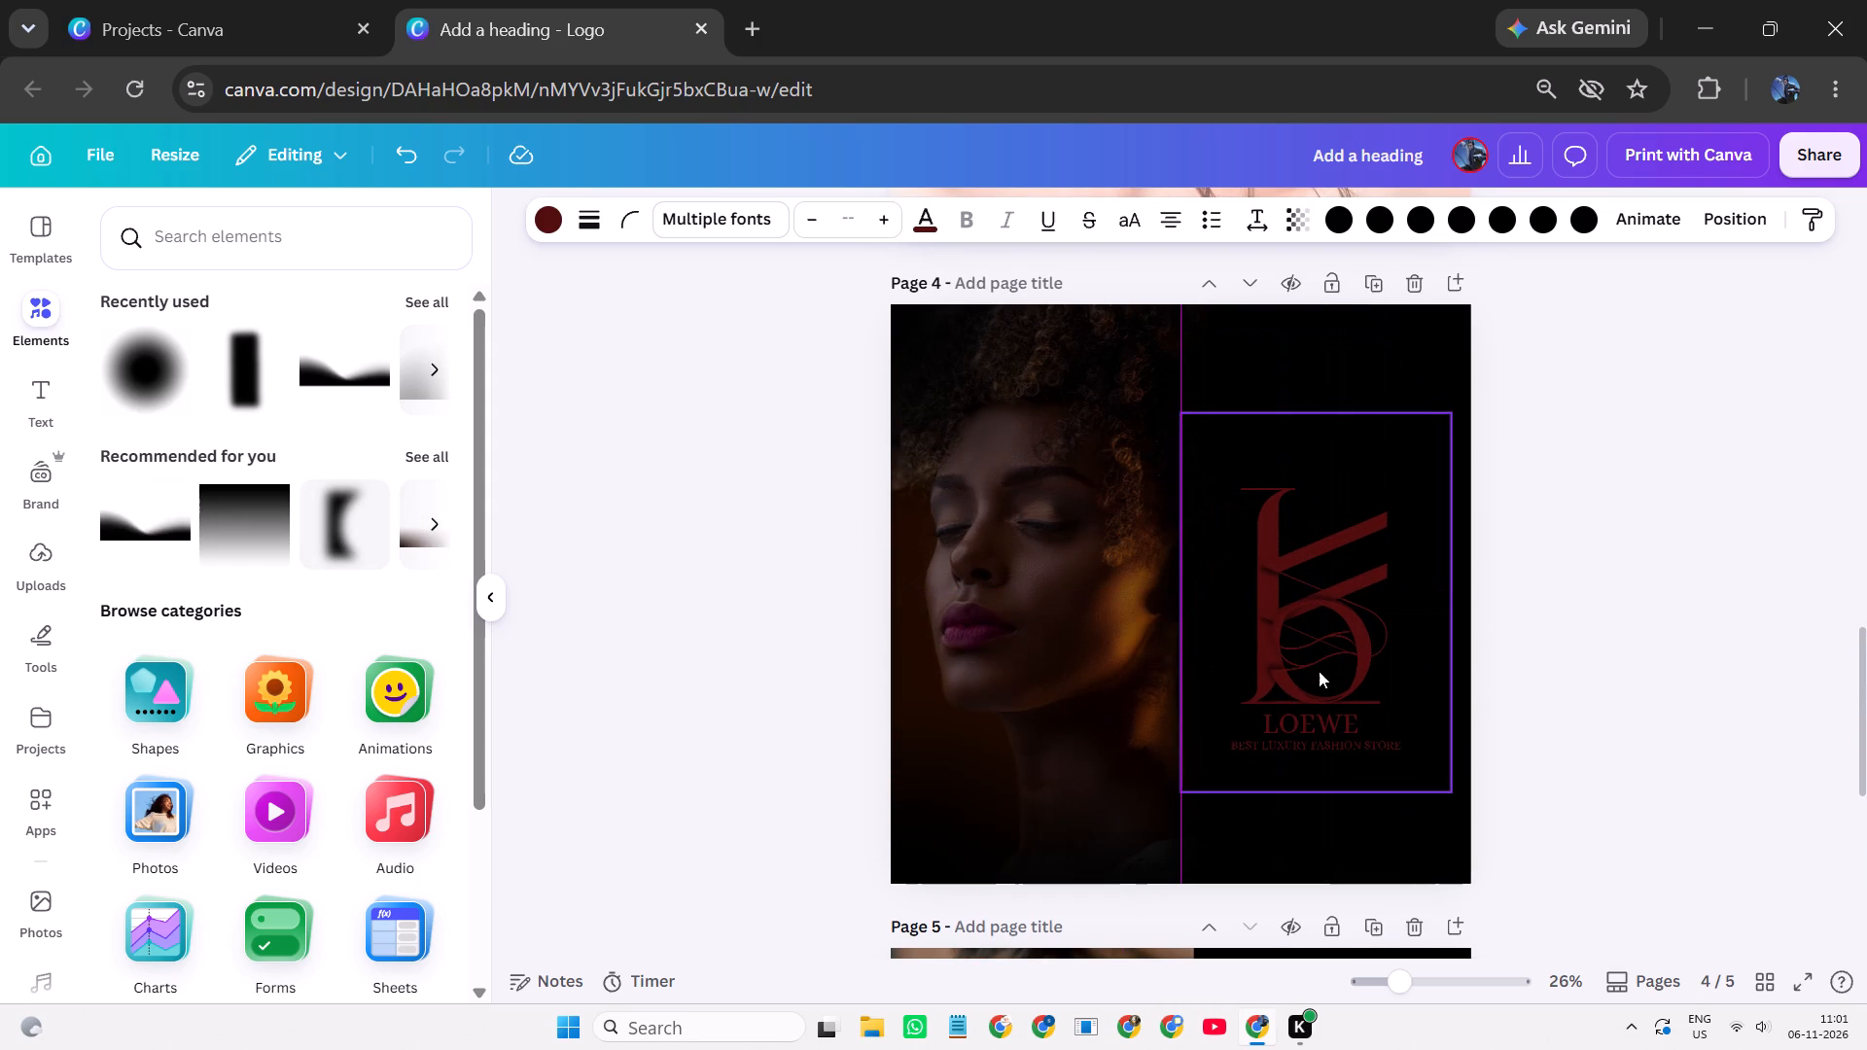
Recolour the page 4 logo's line and all its text white.
click(552, 206)
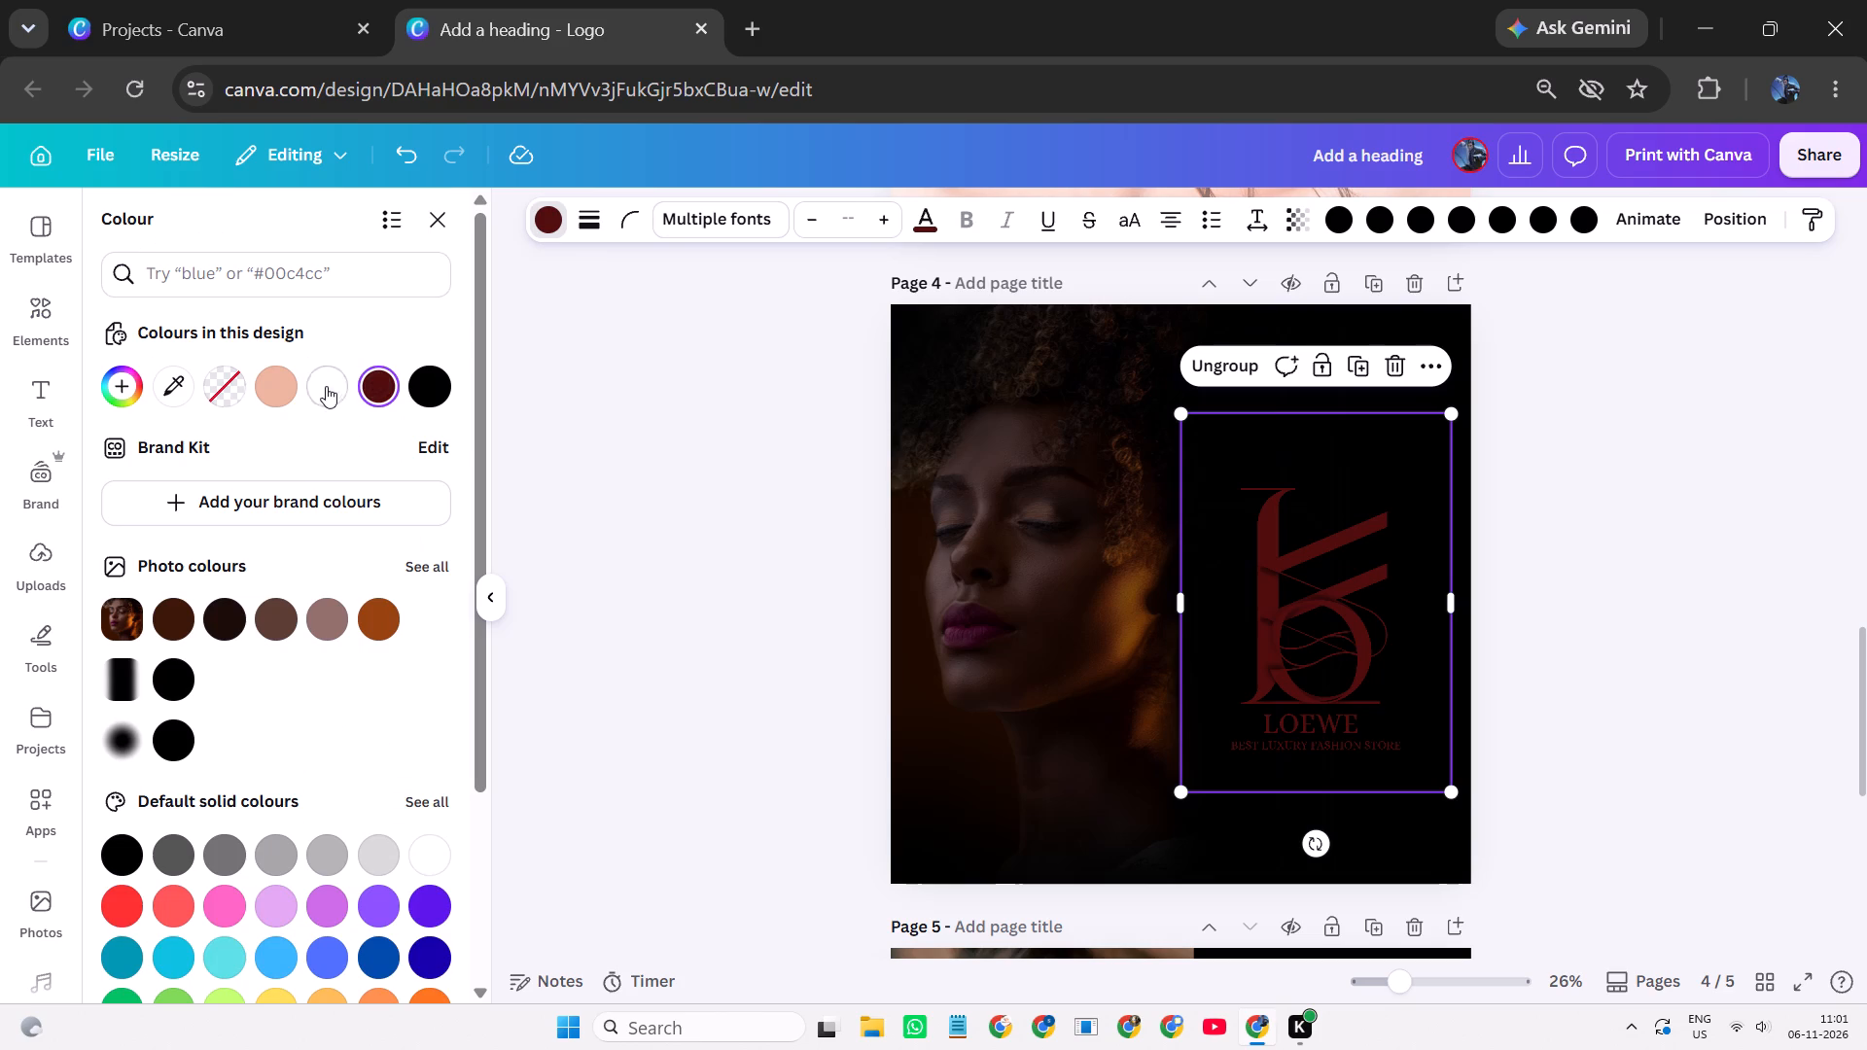
click(326, 385)
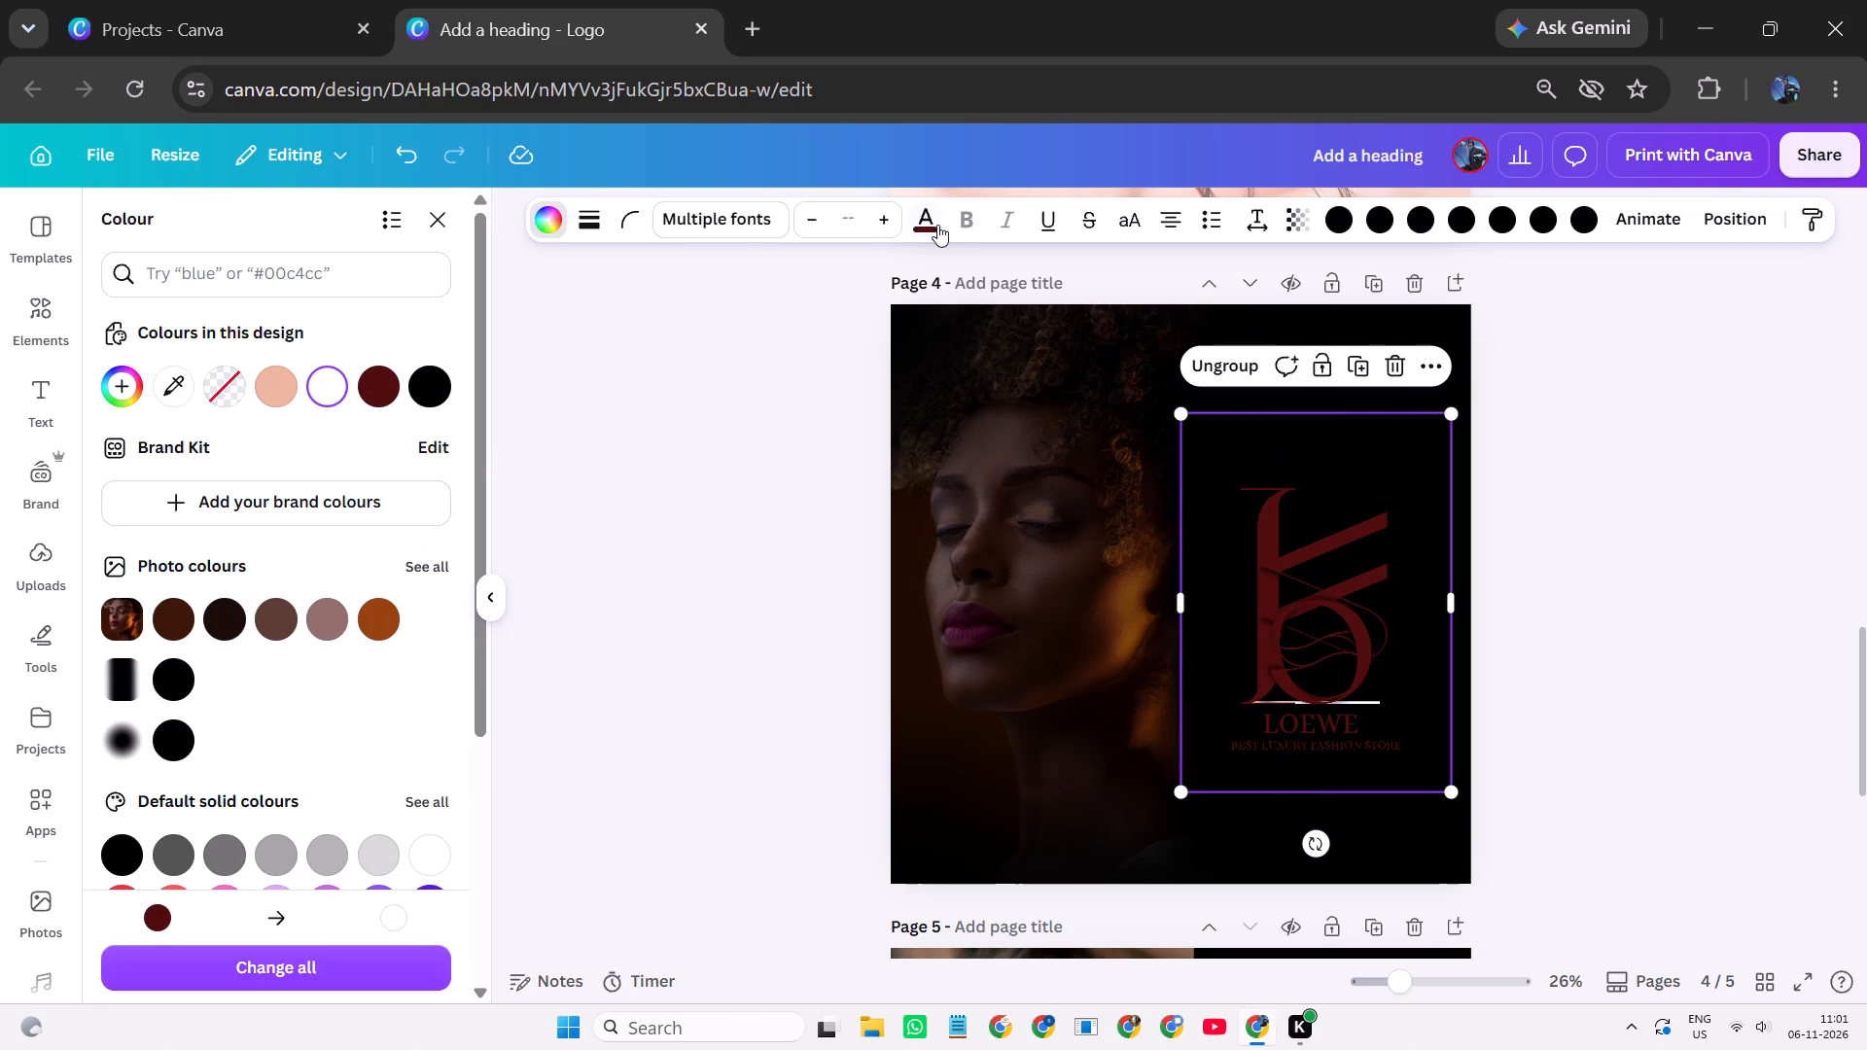
click(926, 218)
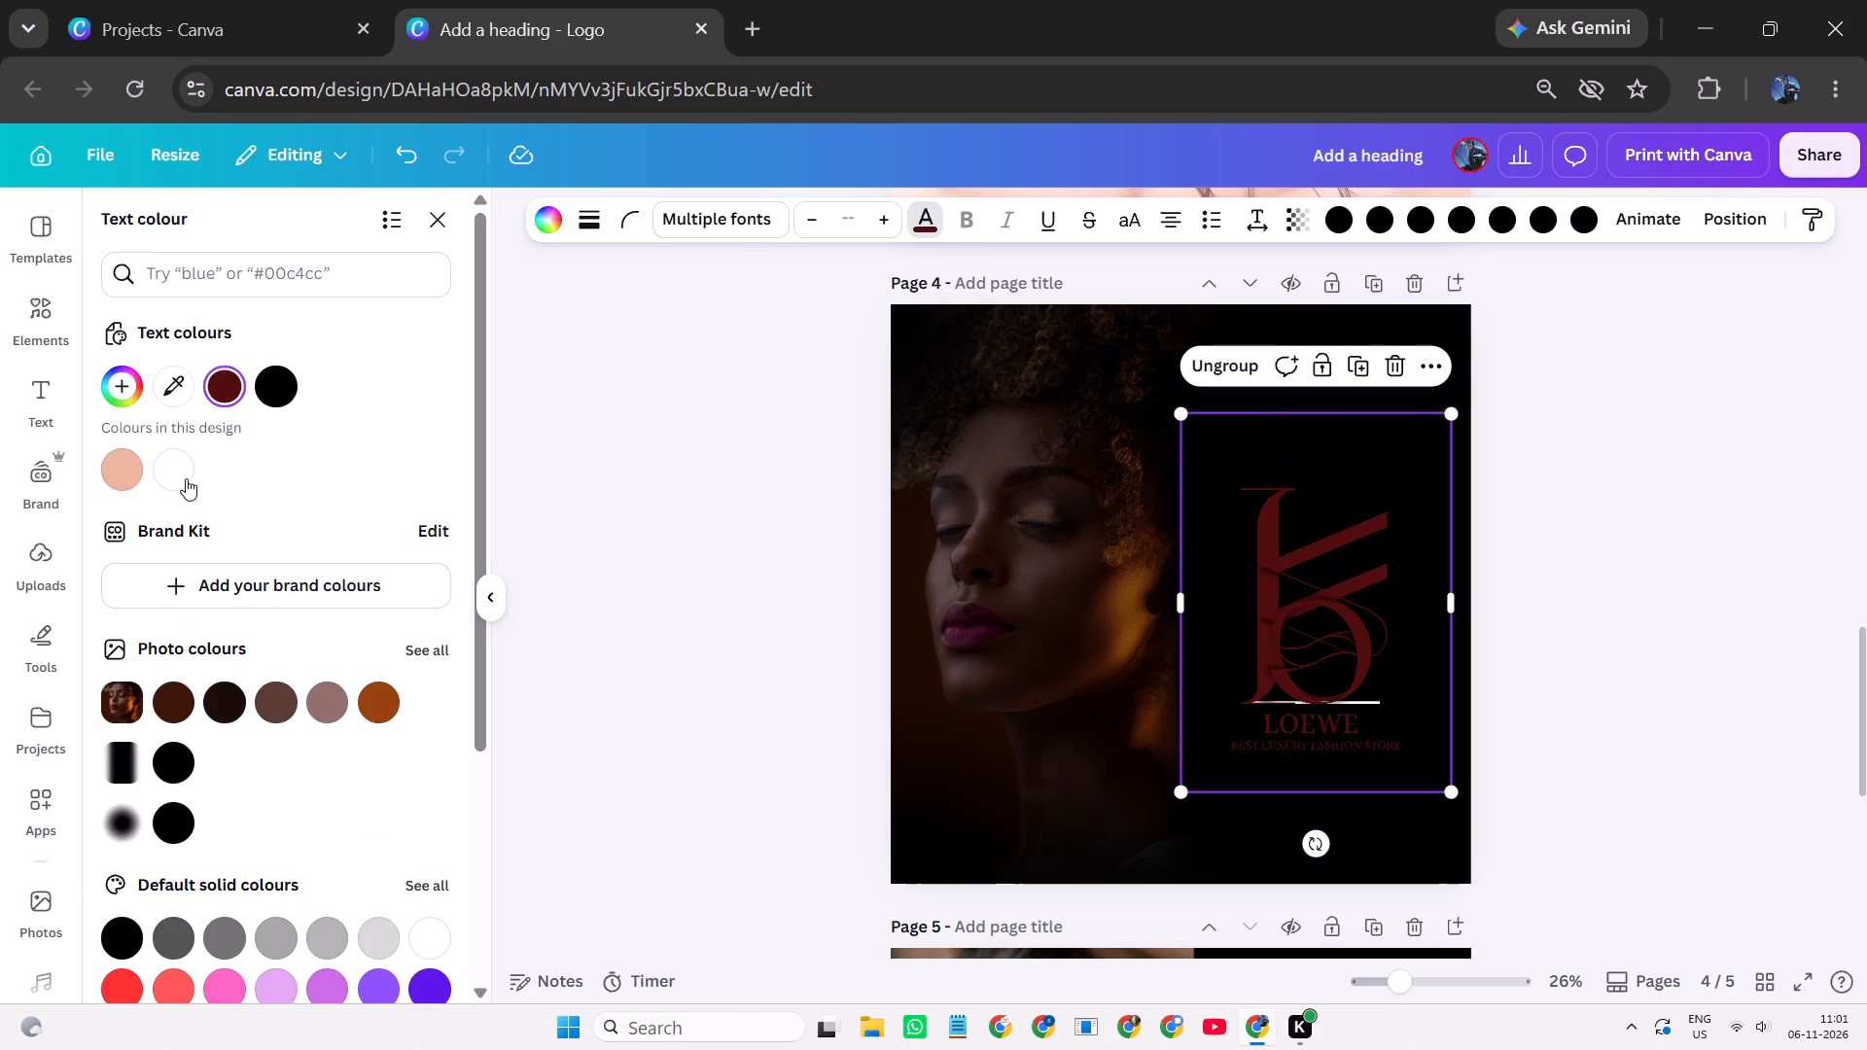
click(185, 478)
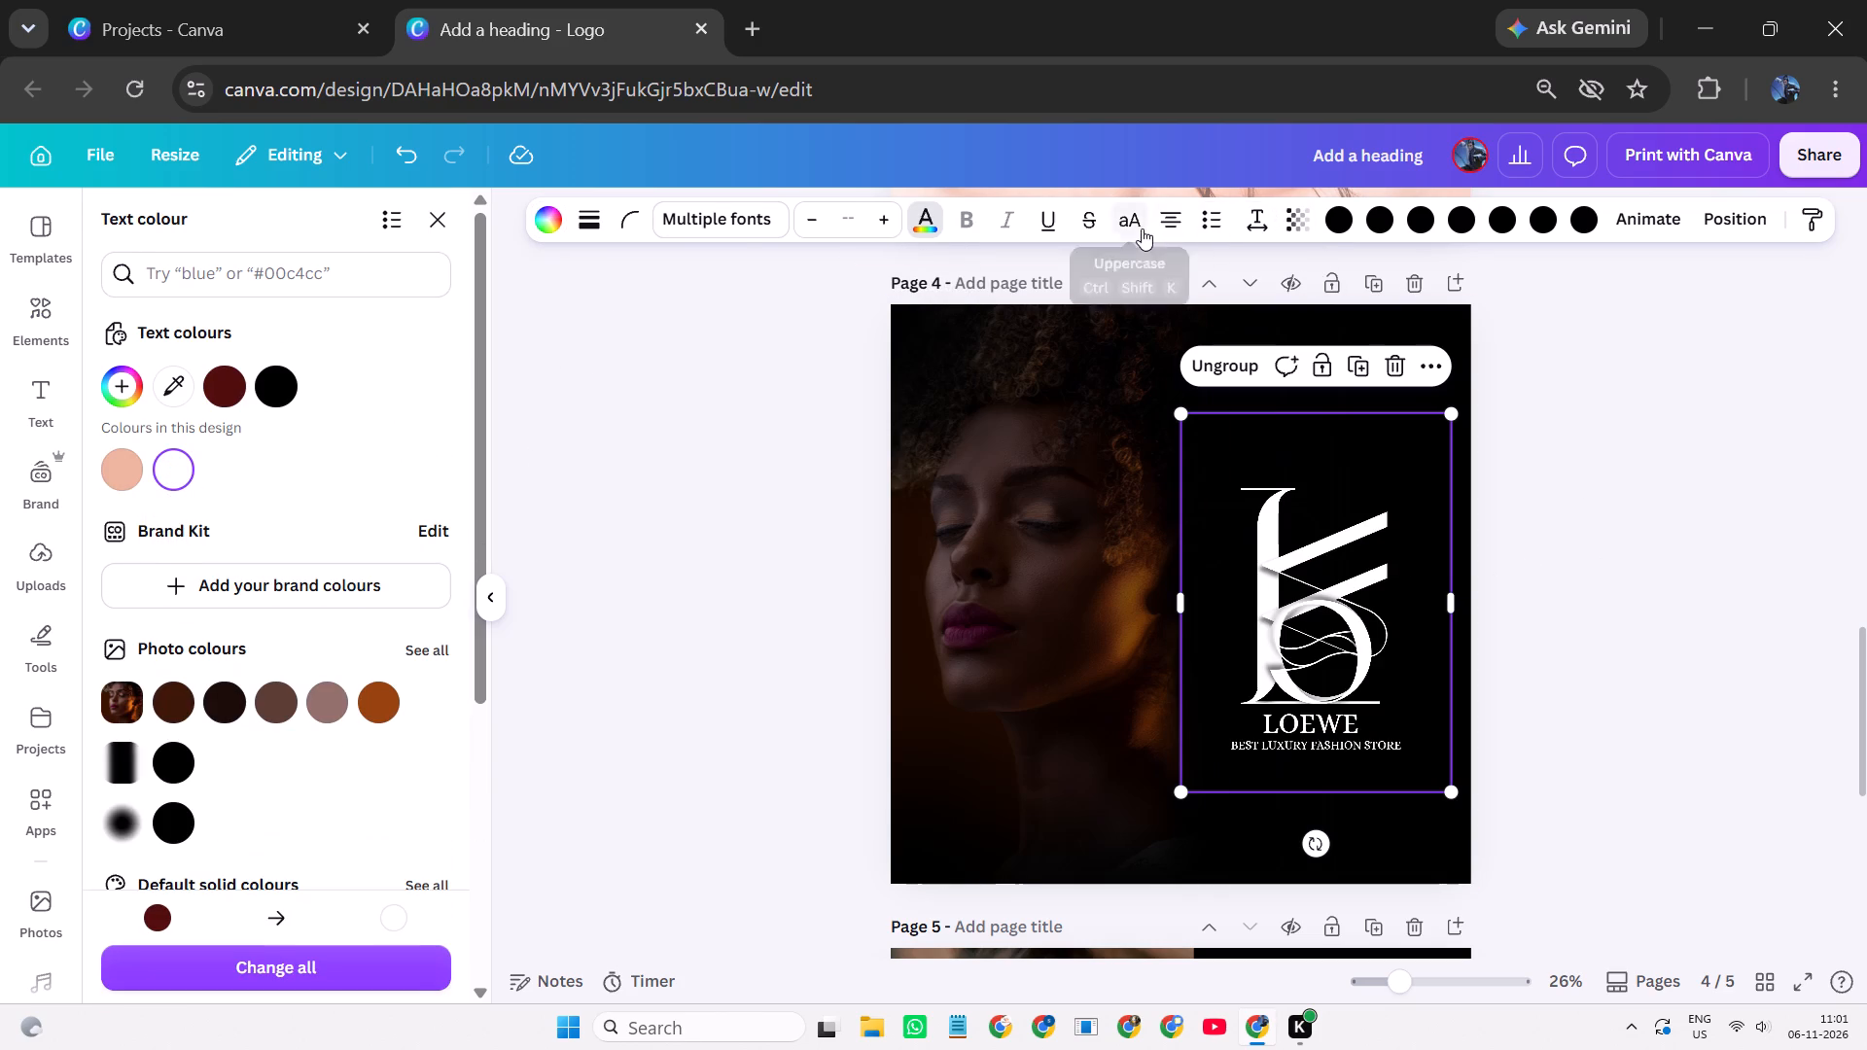
Set the page 4 logo's transparency value to about 96.
click(1302, 208)
drag(1278, 295, 1297, 310)
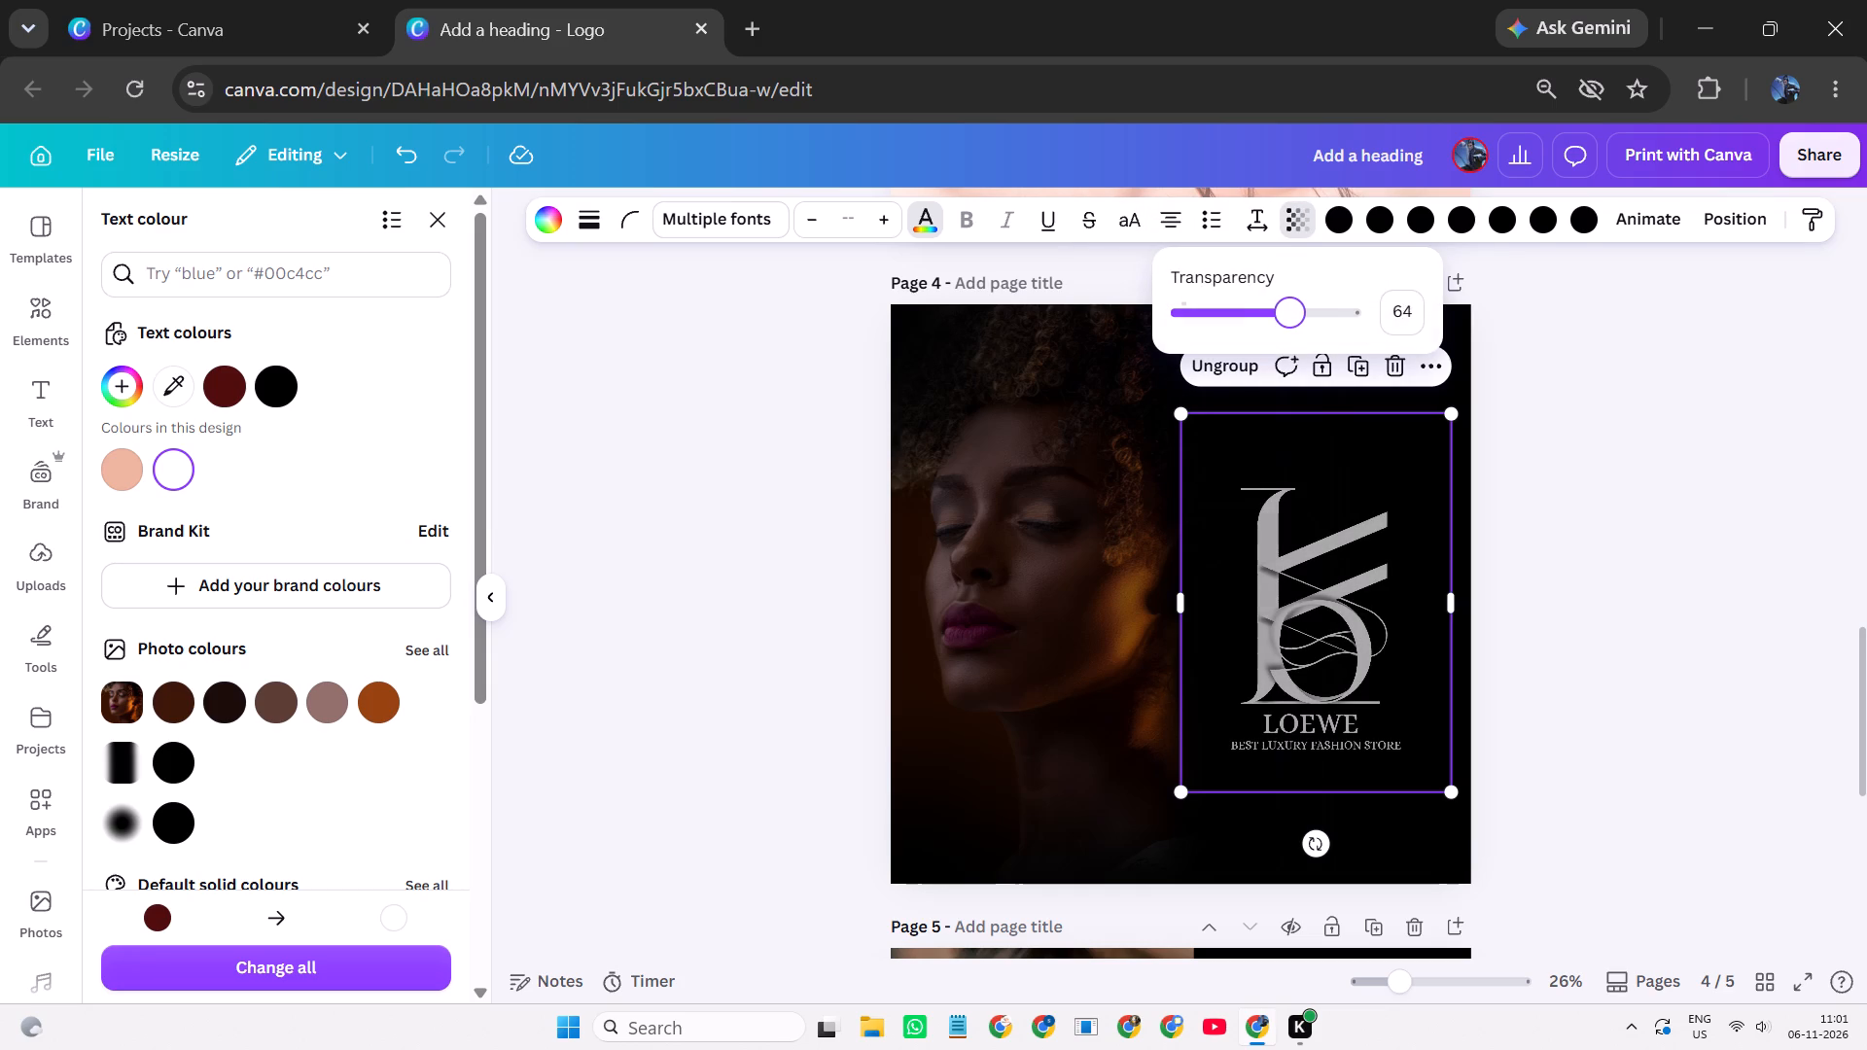
drag(1297, 310, 1347, 354)
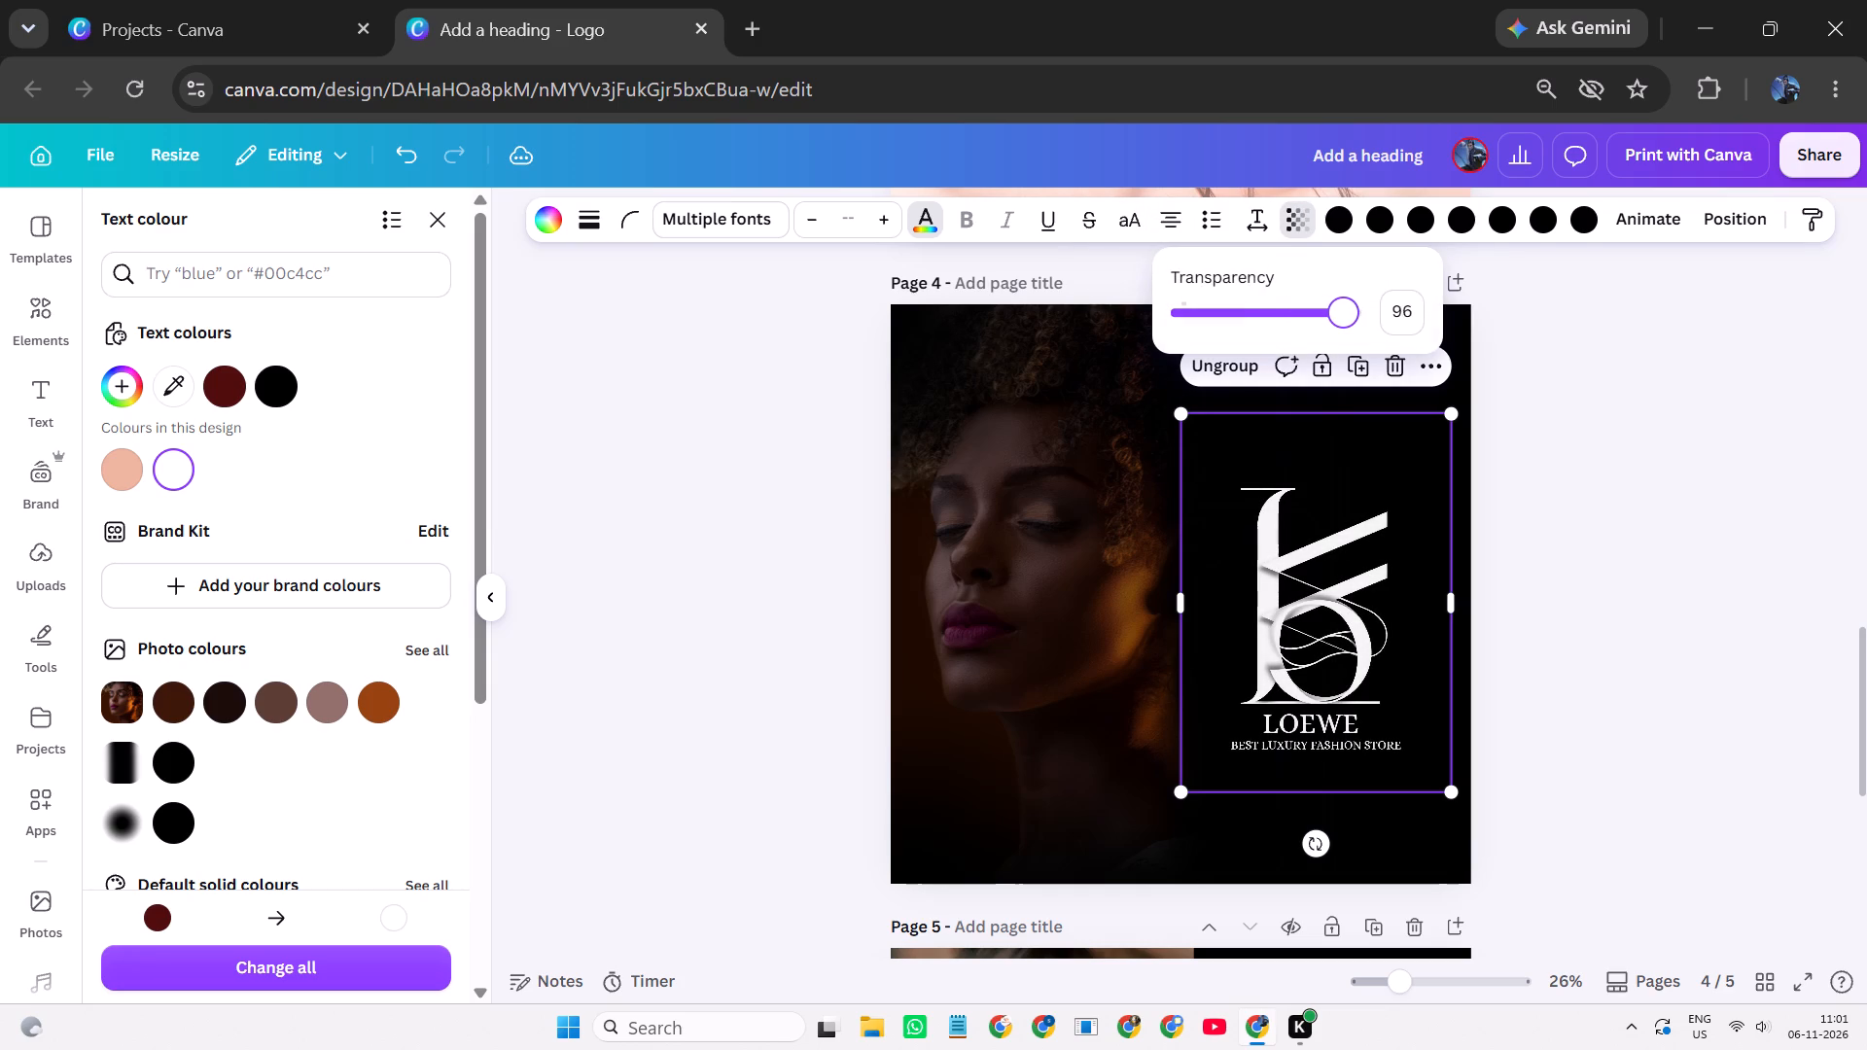
drag(1347, 354, 1349, 357)
double_click(1567, 453)
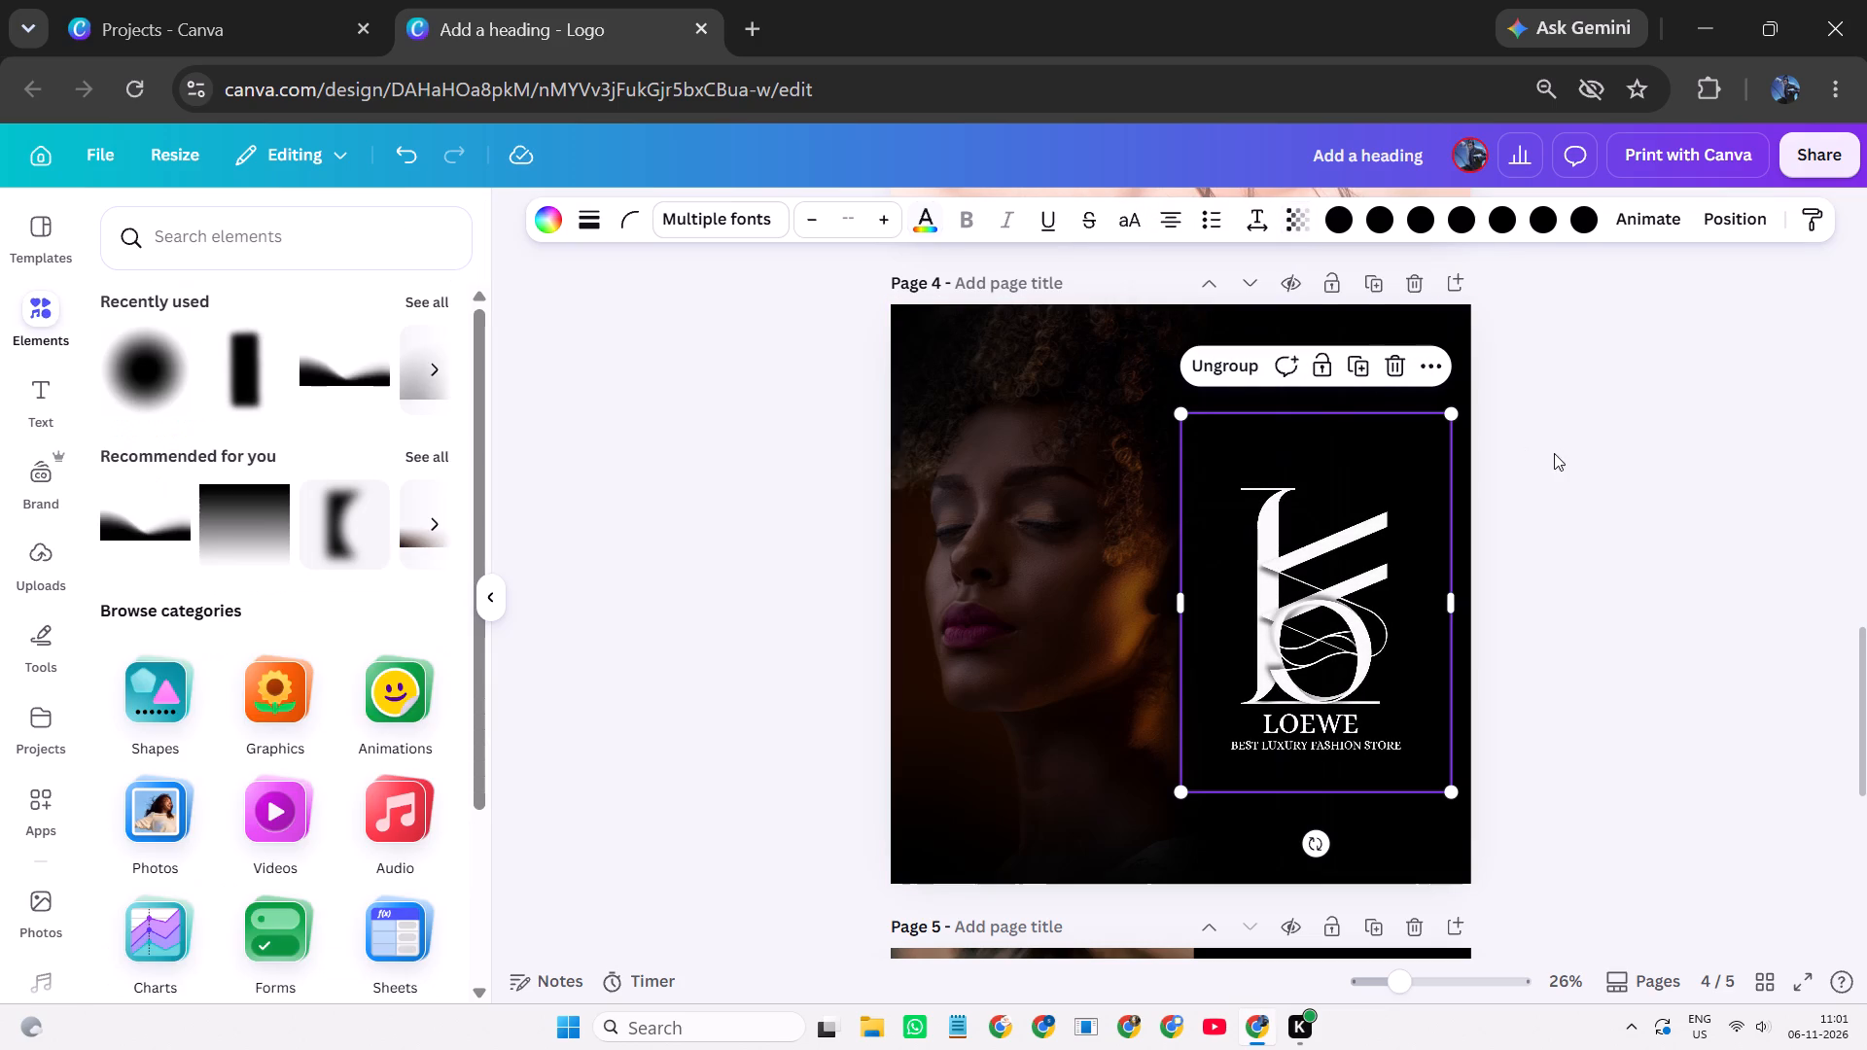
click(1553, 456)
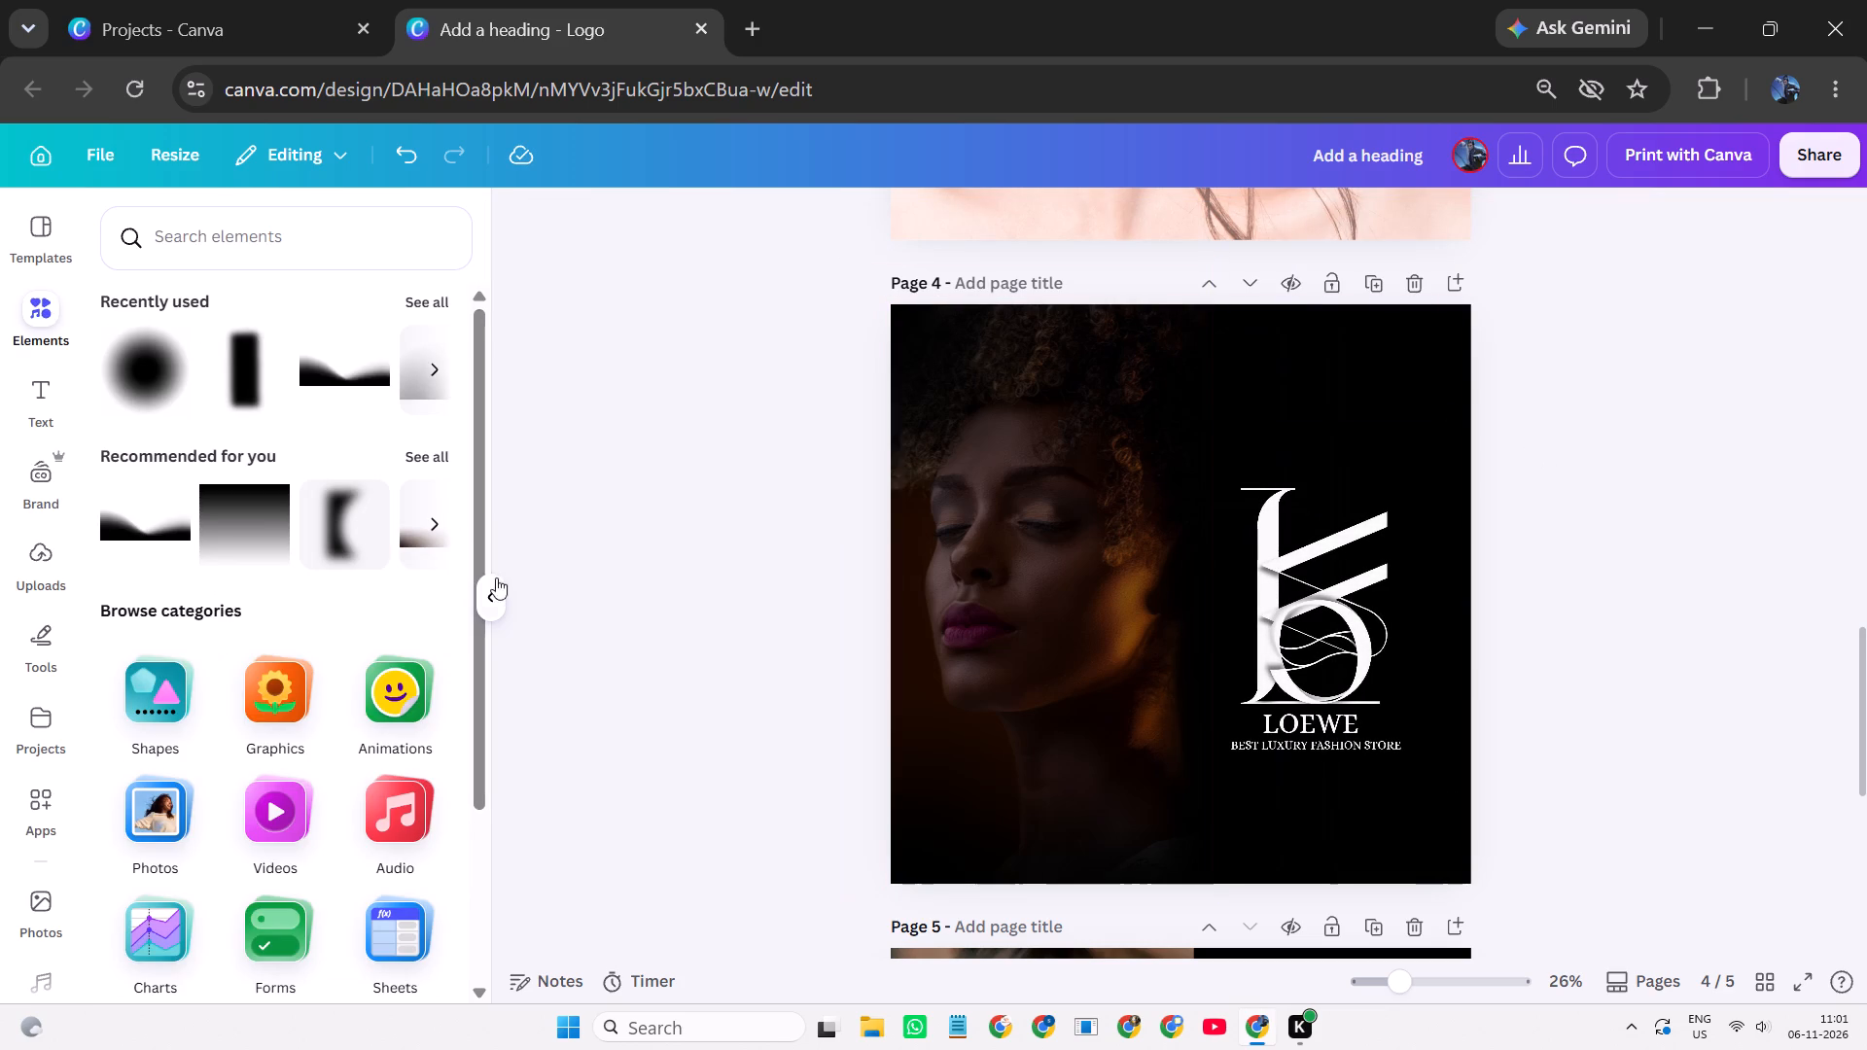
Add another blurred black circle to page 4 and position it over the lower-right part of the logo and page.
click(144, 401)
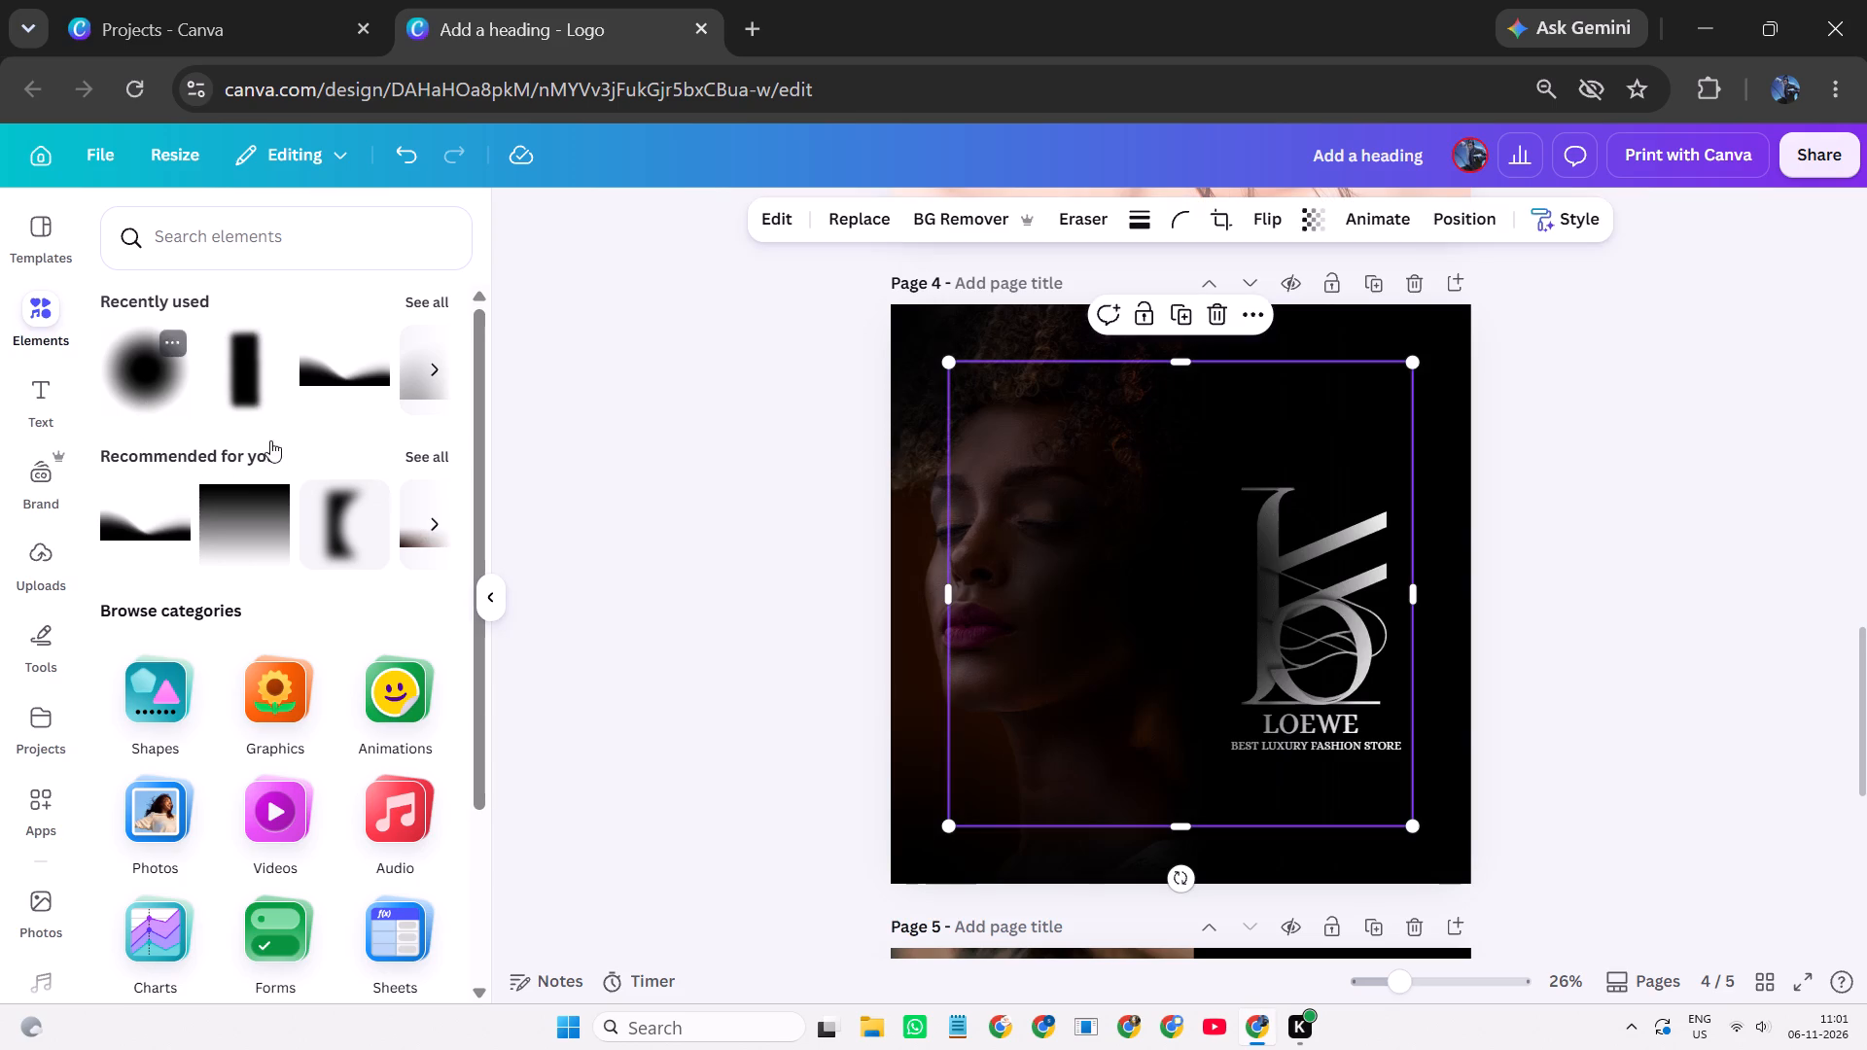
click(496, 585)
drag(1036, 688, 1289, 939)
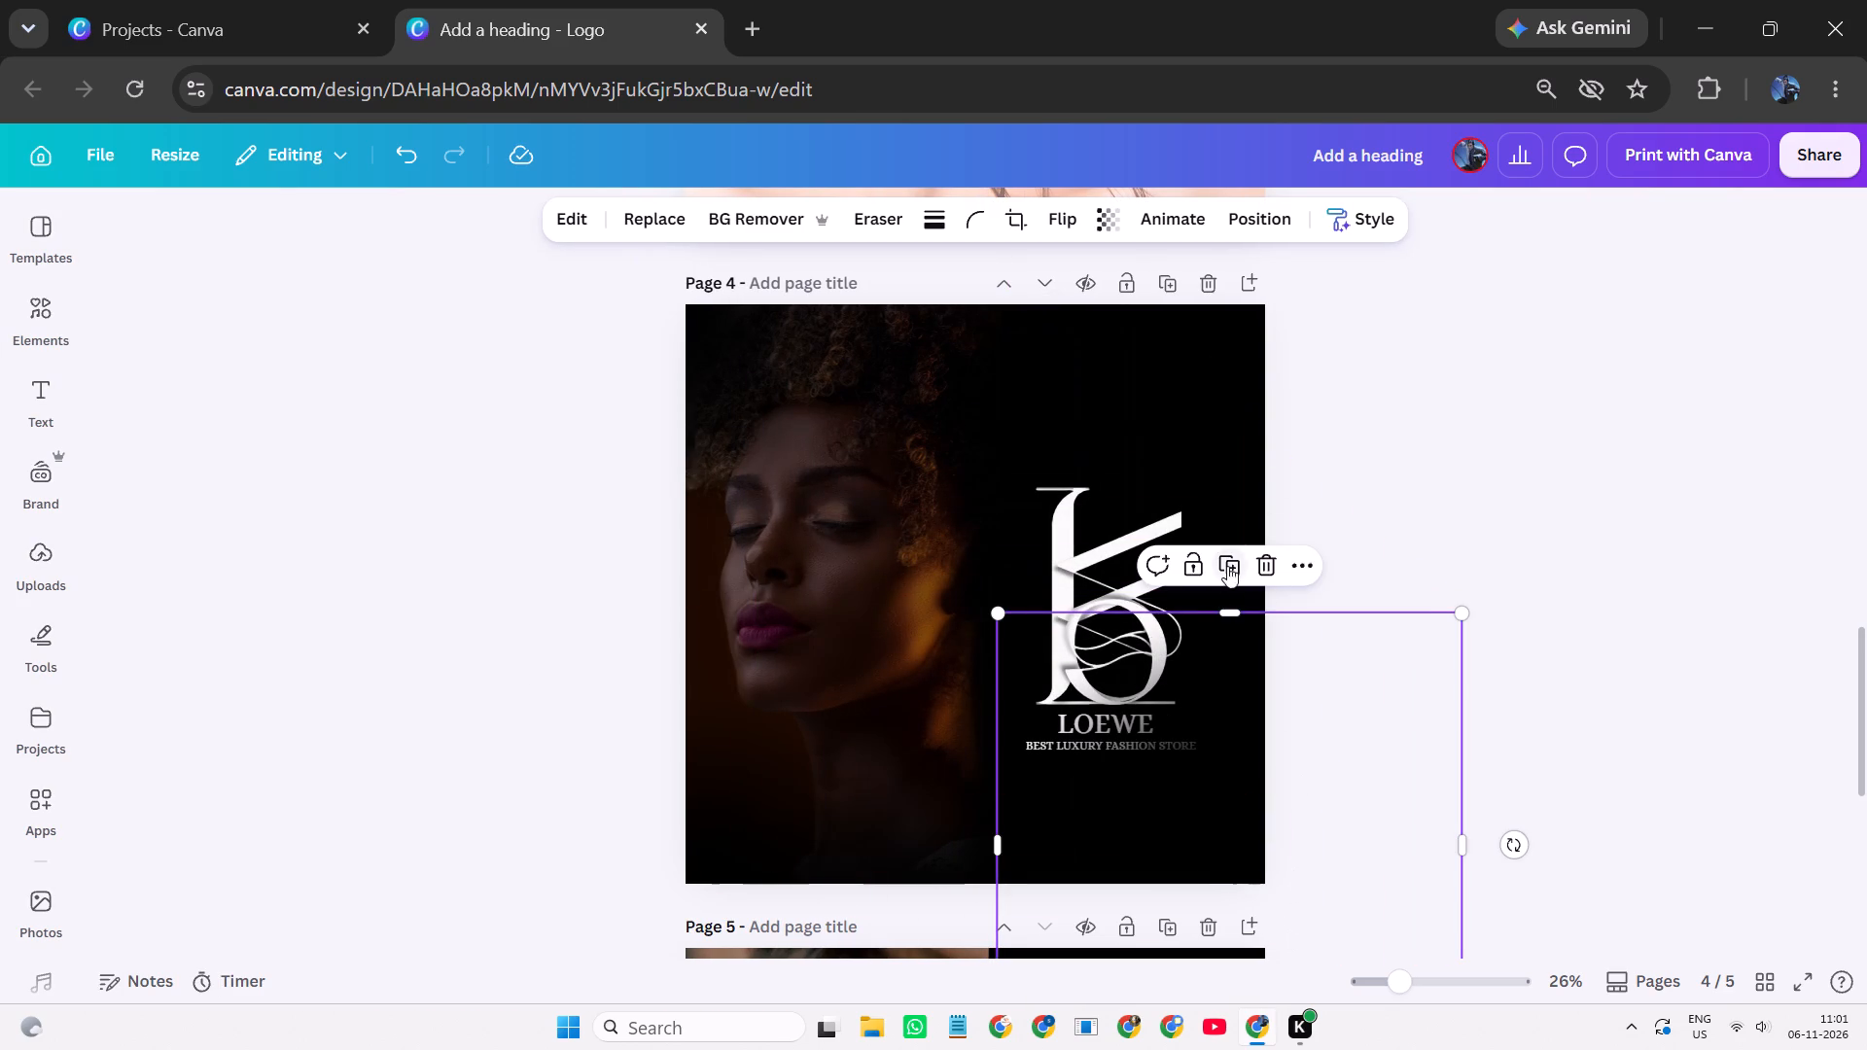
Duplicate the blurred circle twice, placing one copy over the top of the logo and the other beyond its right side.
click(1227, 566)
drag(1262, 769, 1101, 295)
click(1072, 652)
drag(1088, 520, 1289, 511)
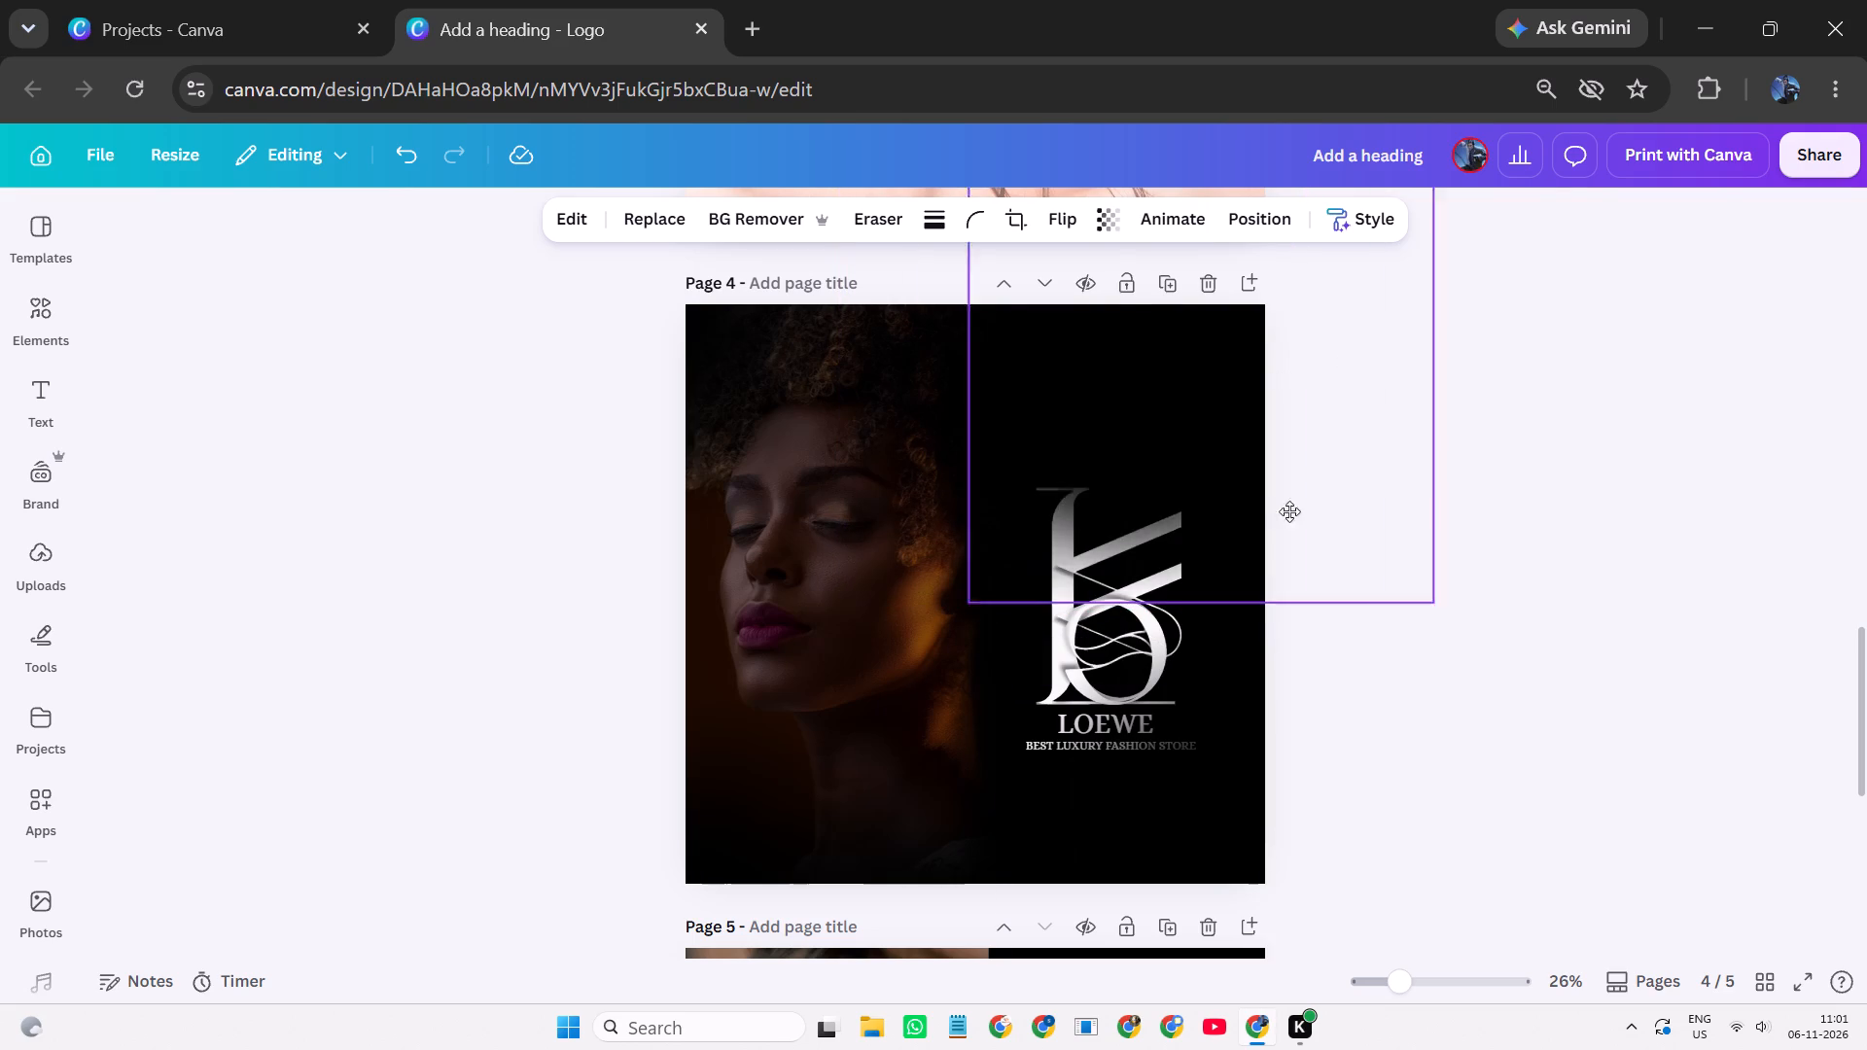
drag(1289, 511, 1338, 625)
double_click(1483, 775)
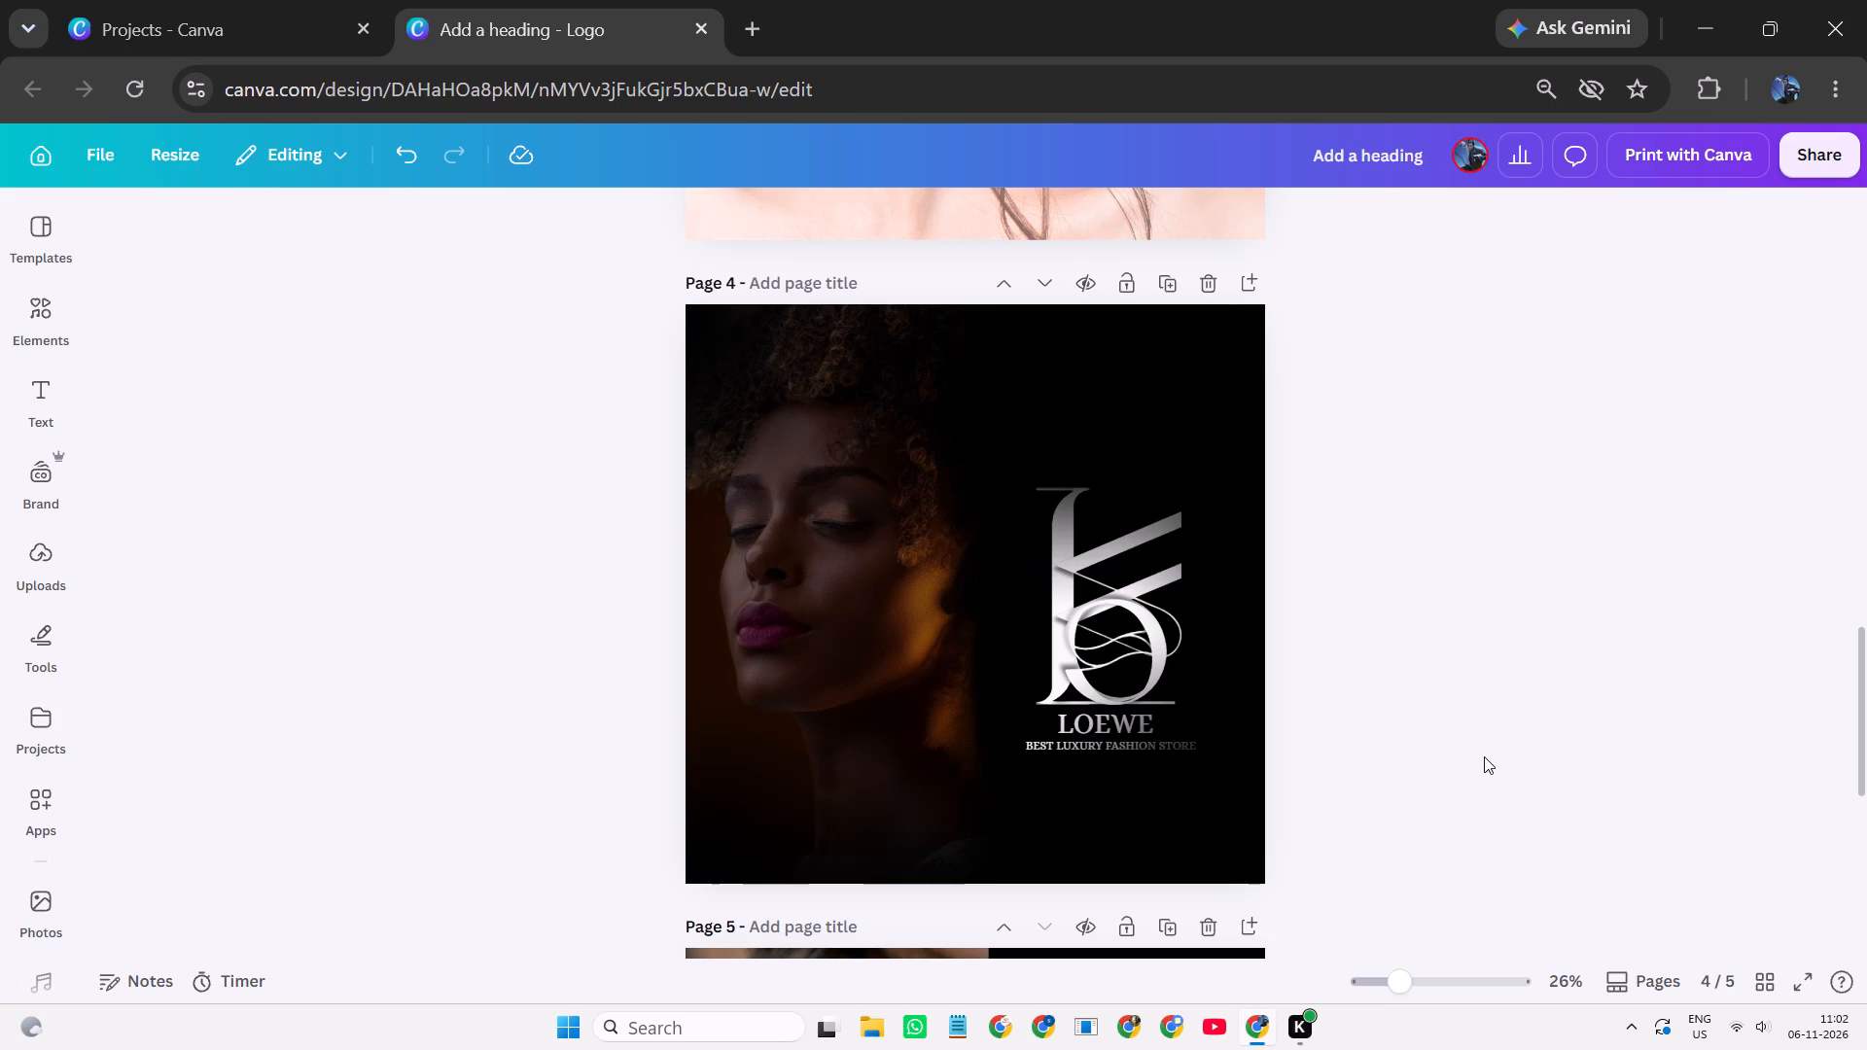
Duplicate the blurred circle beside the logo, shrink the copy, and move it to page 4's bottom edge below the logo.
click(1154, 443)
click(1323, 768)
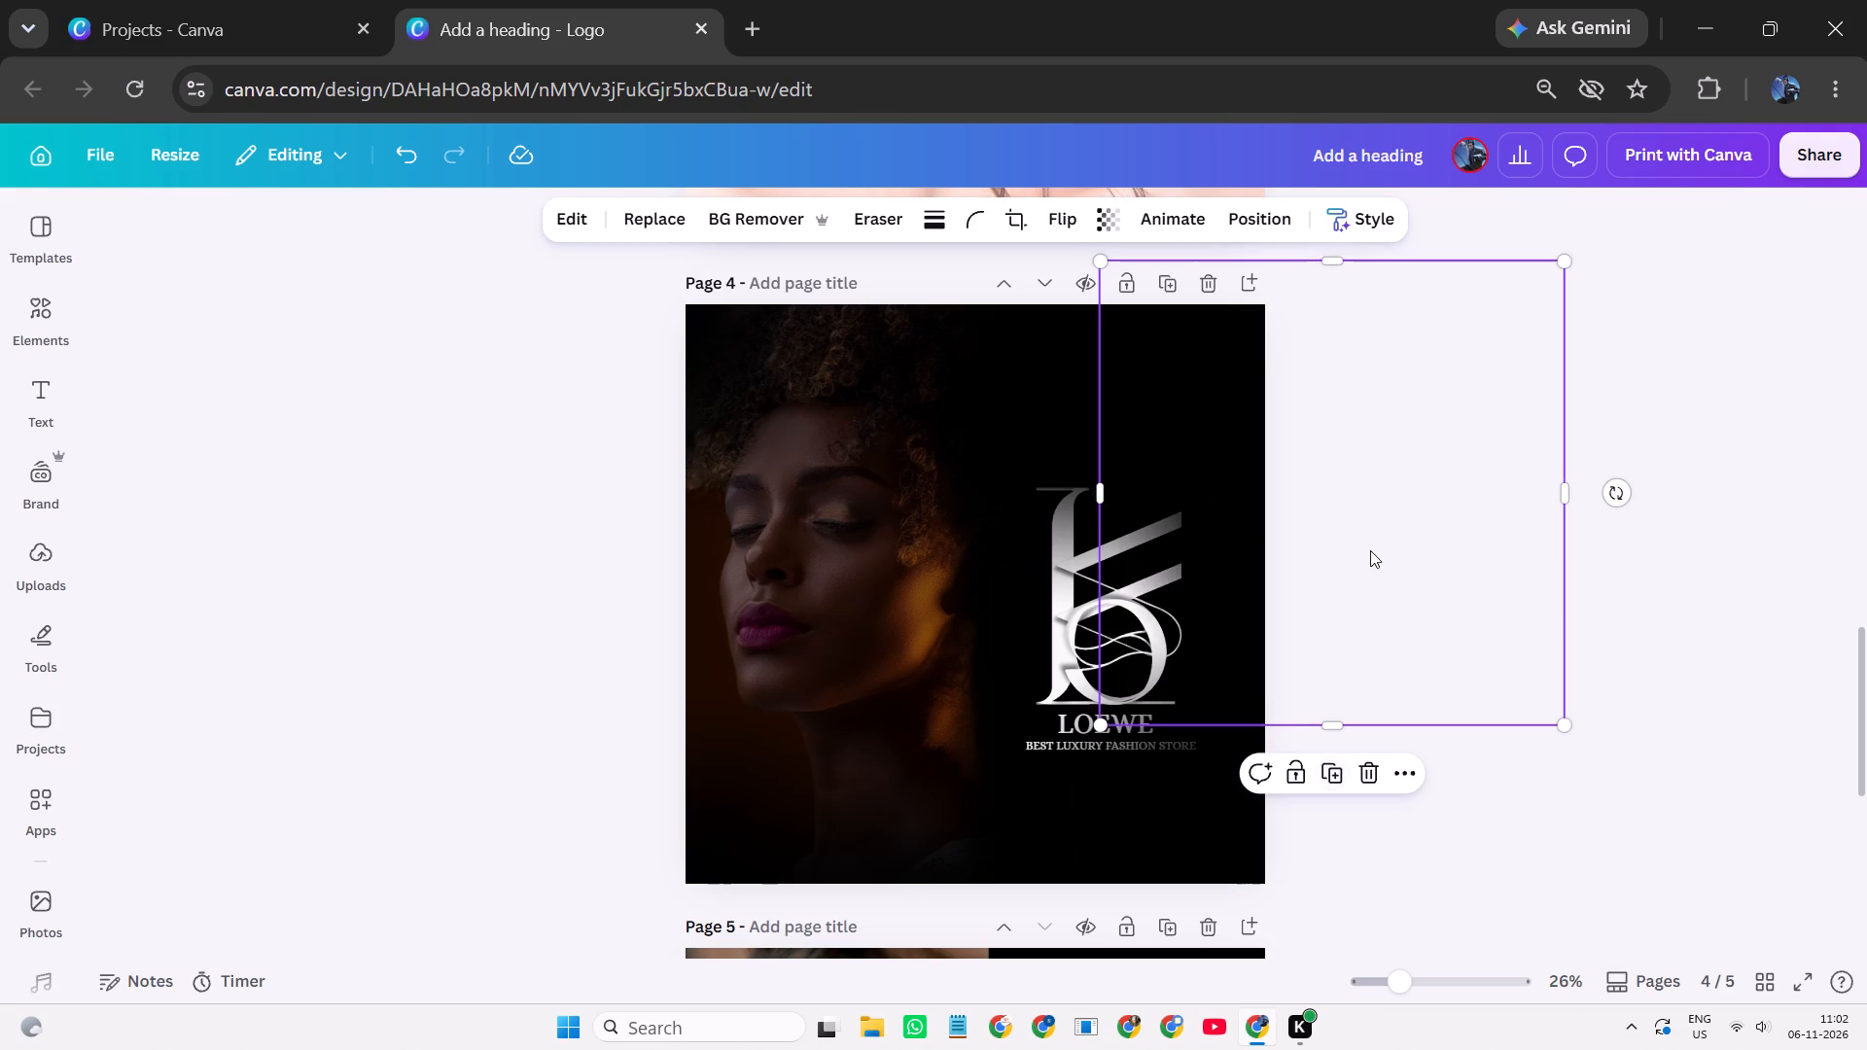
drag(1375, 531, 947, 601)
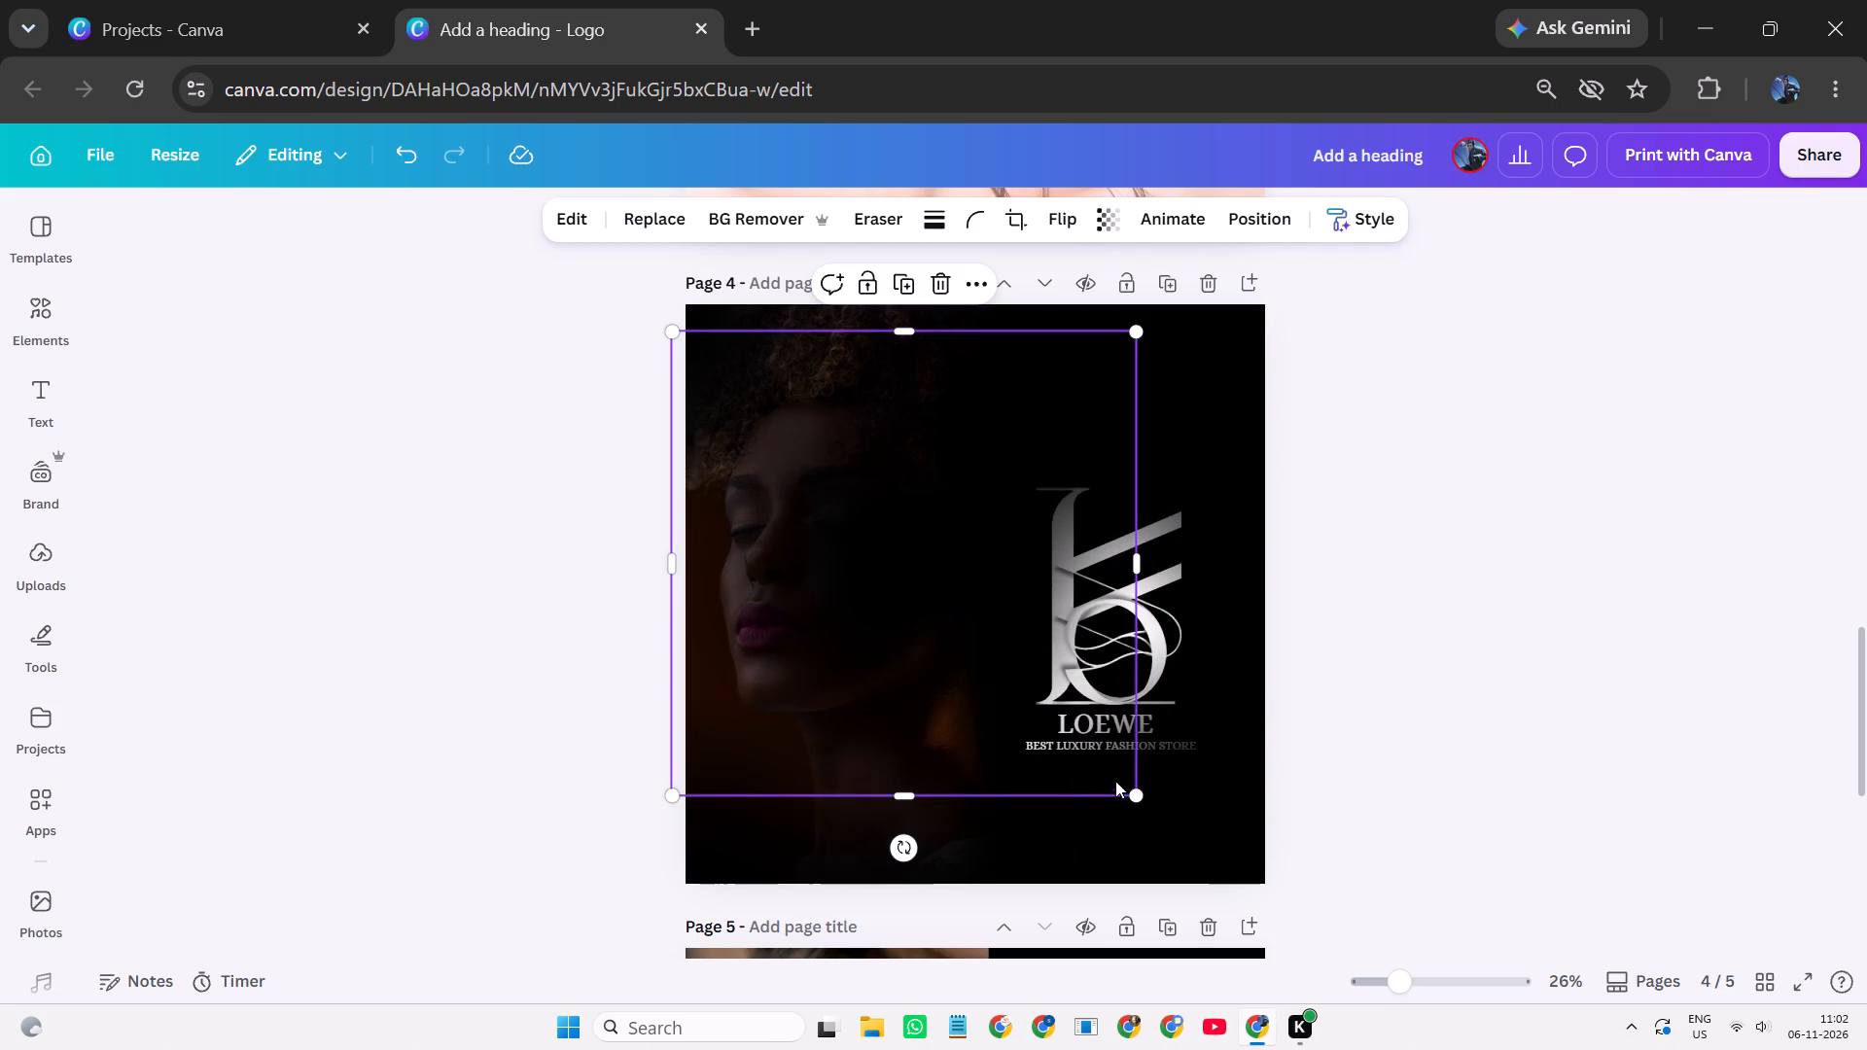
drag(1136, 800, 976, 585)
drag(881, 476, 1032, 659)
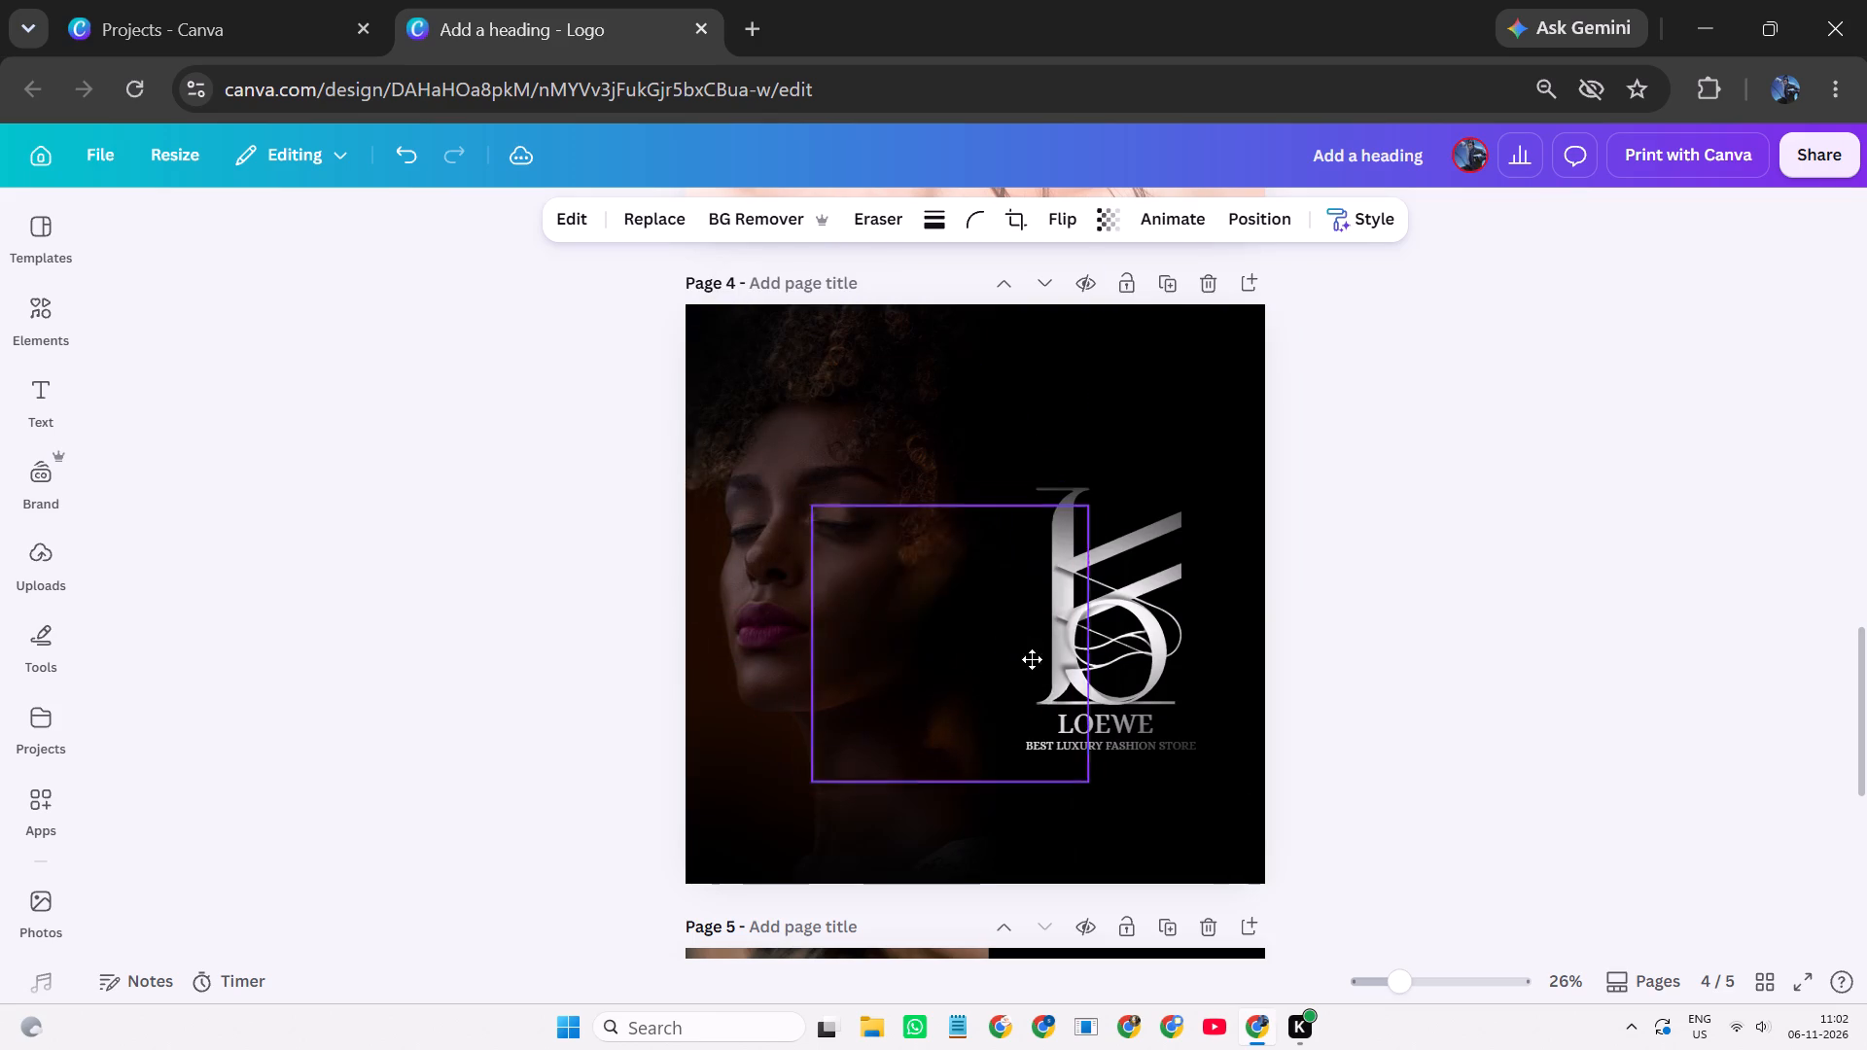
drag(1032, 659, 1083, 827)
drag(1066, 806, 1117, 963)
Select the upper blurred black rectangle in page 4's layers, widen it toward the face, and adjust its position over the photo's edge.
click(981, 637)
click(938, 638)
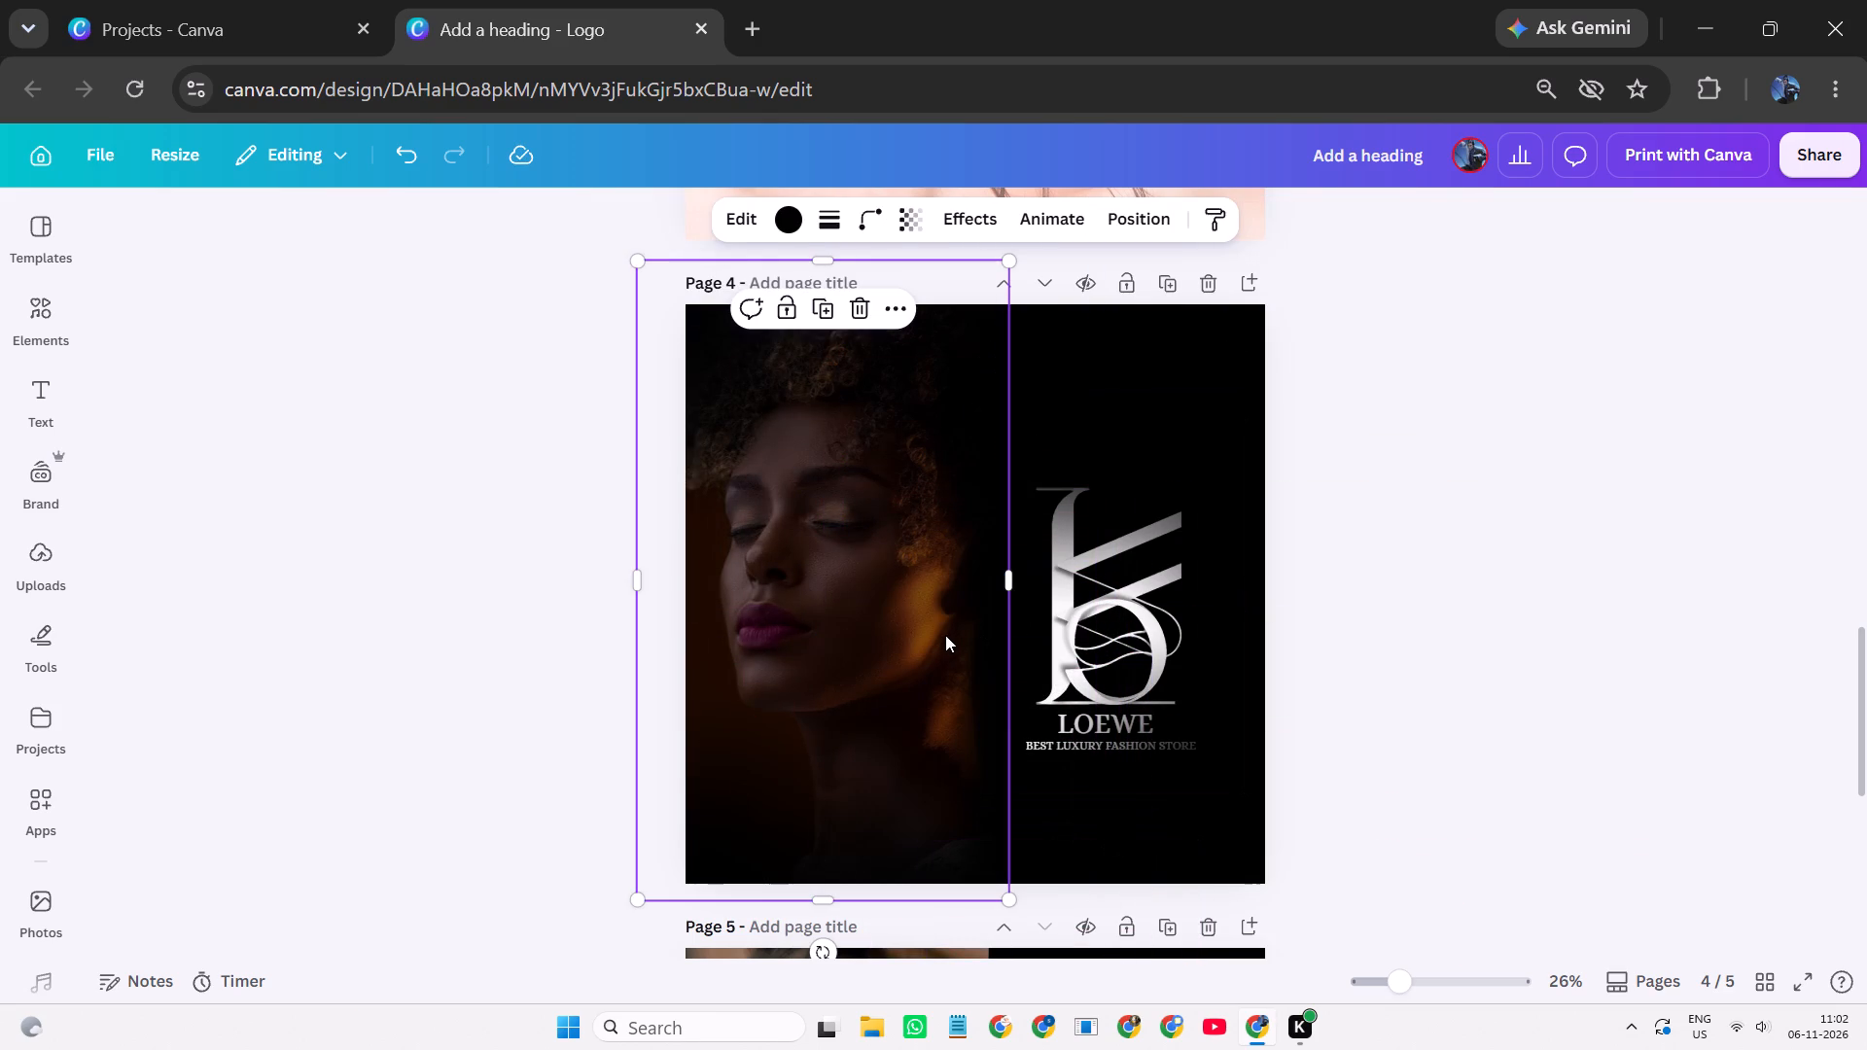
click(1124, 224)
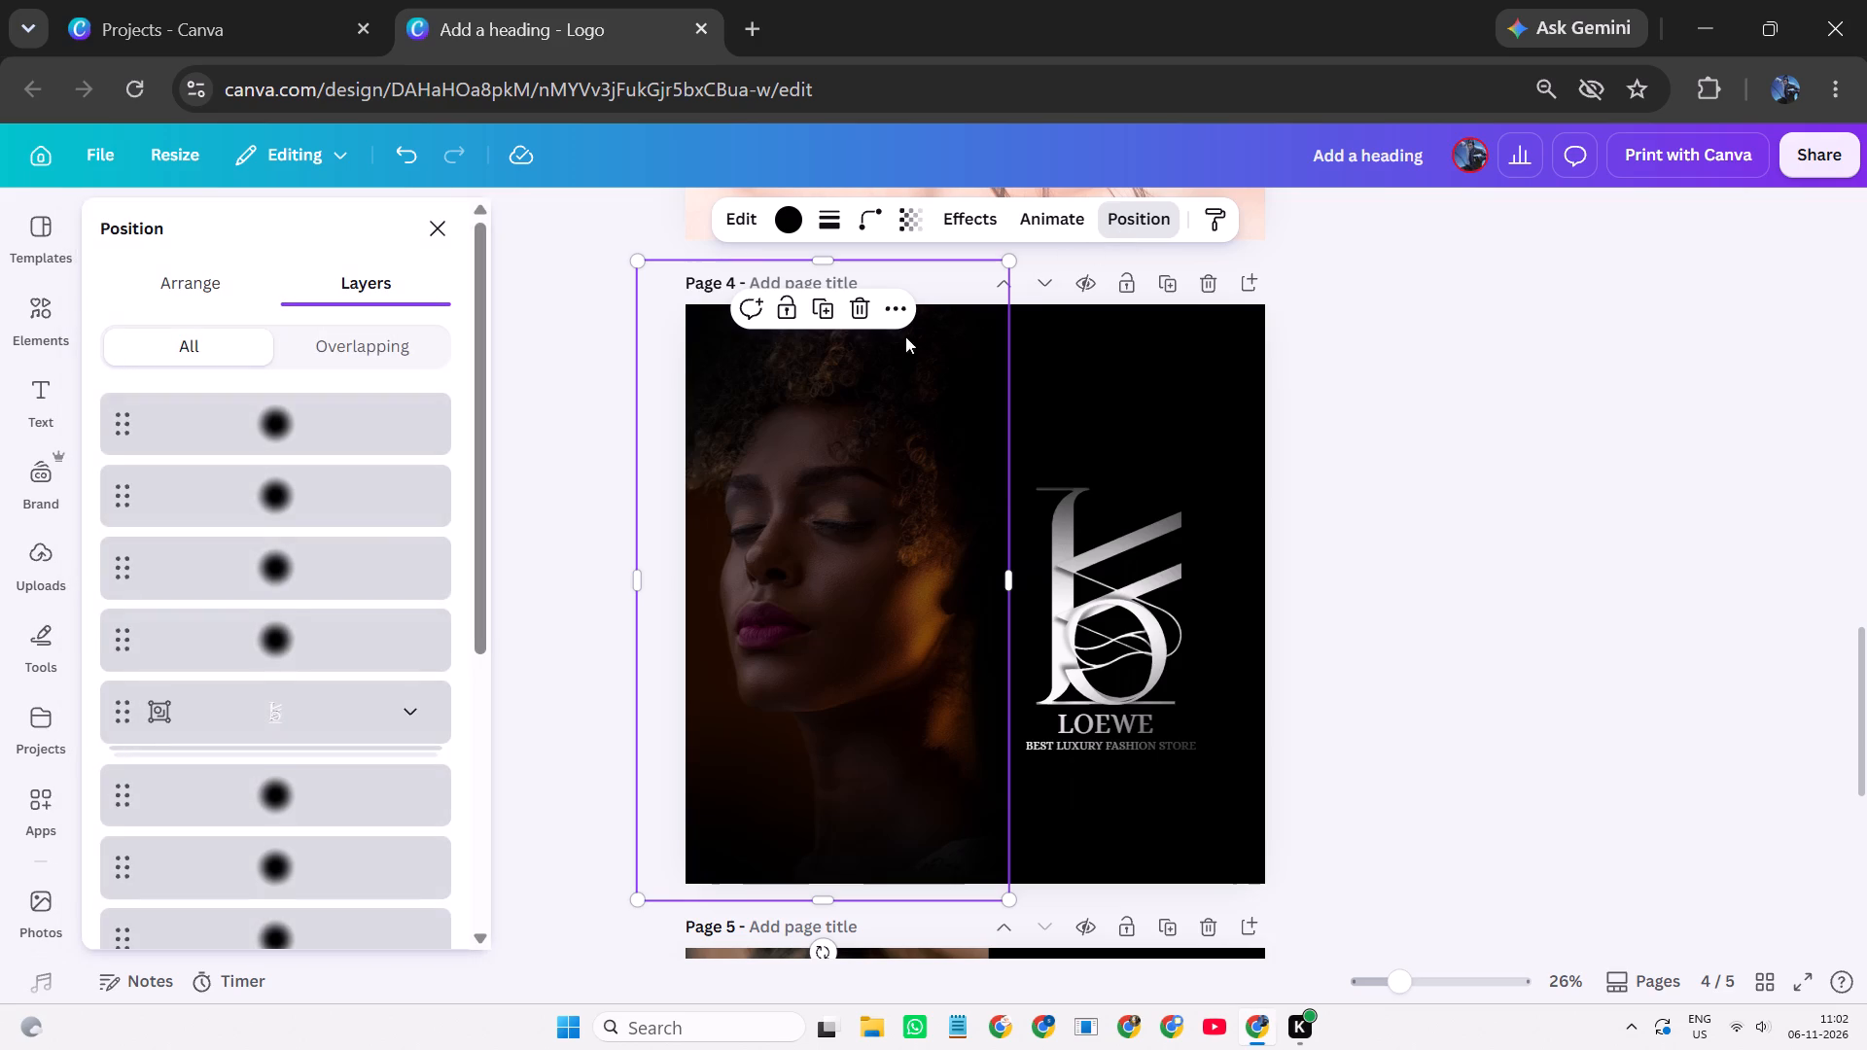
scroll(328, 734, down, 2)
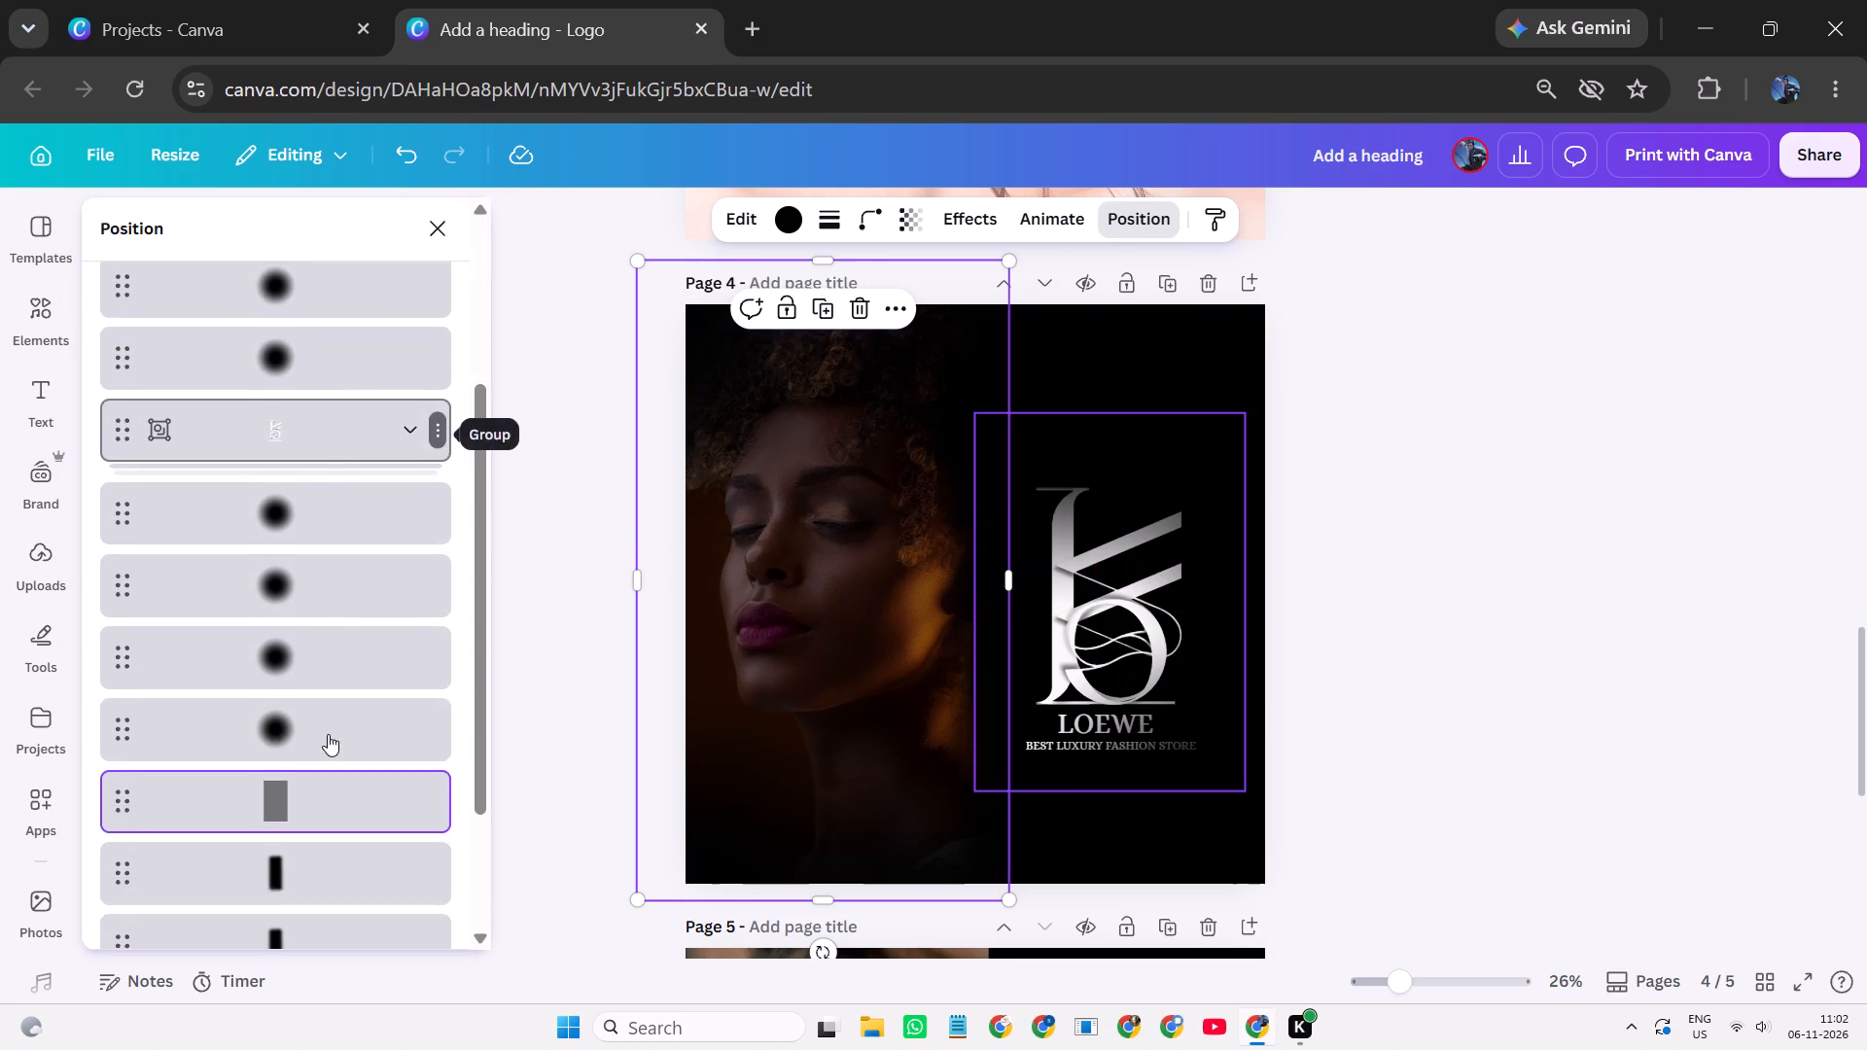
scroll(328, 734, down, 1)
click(328, 735)
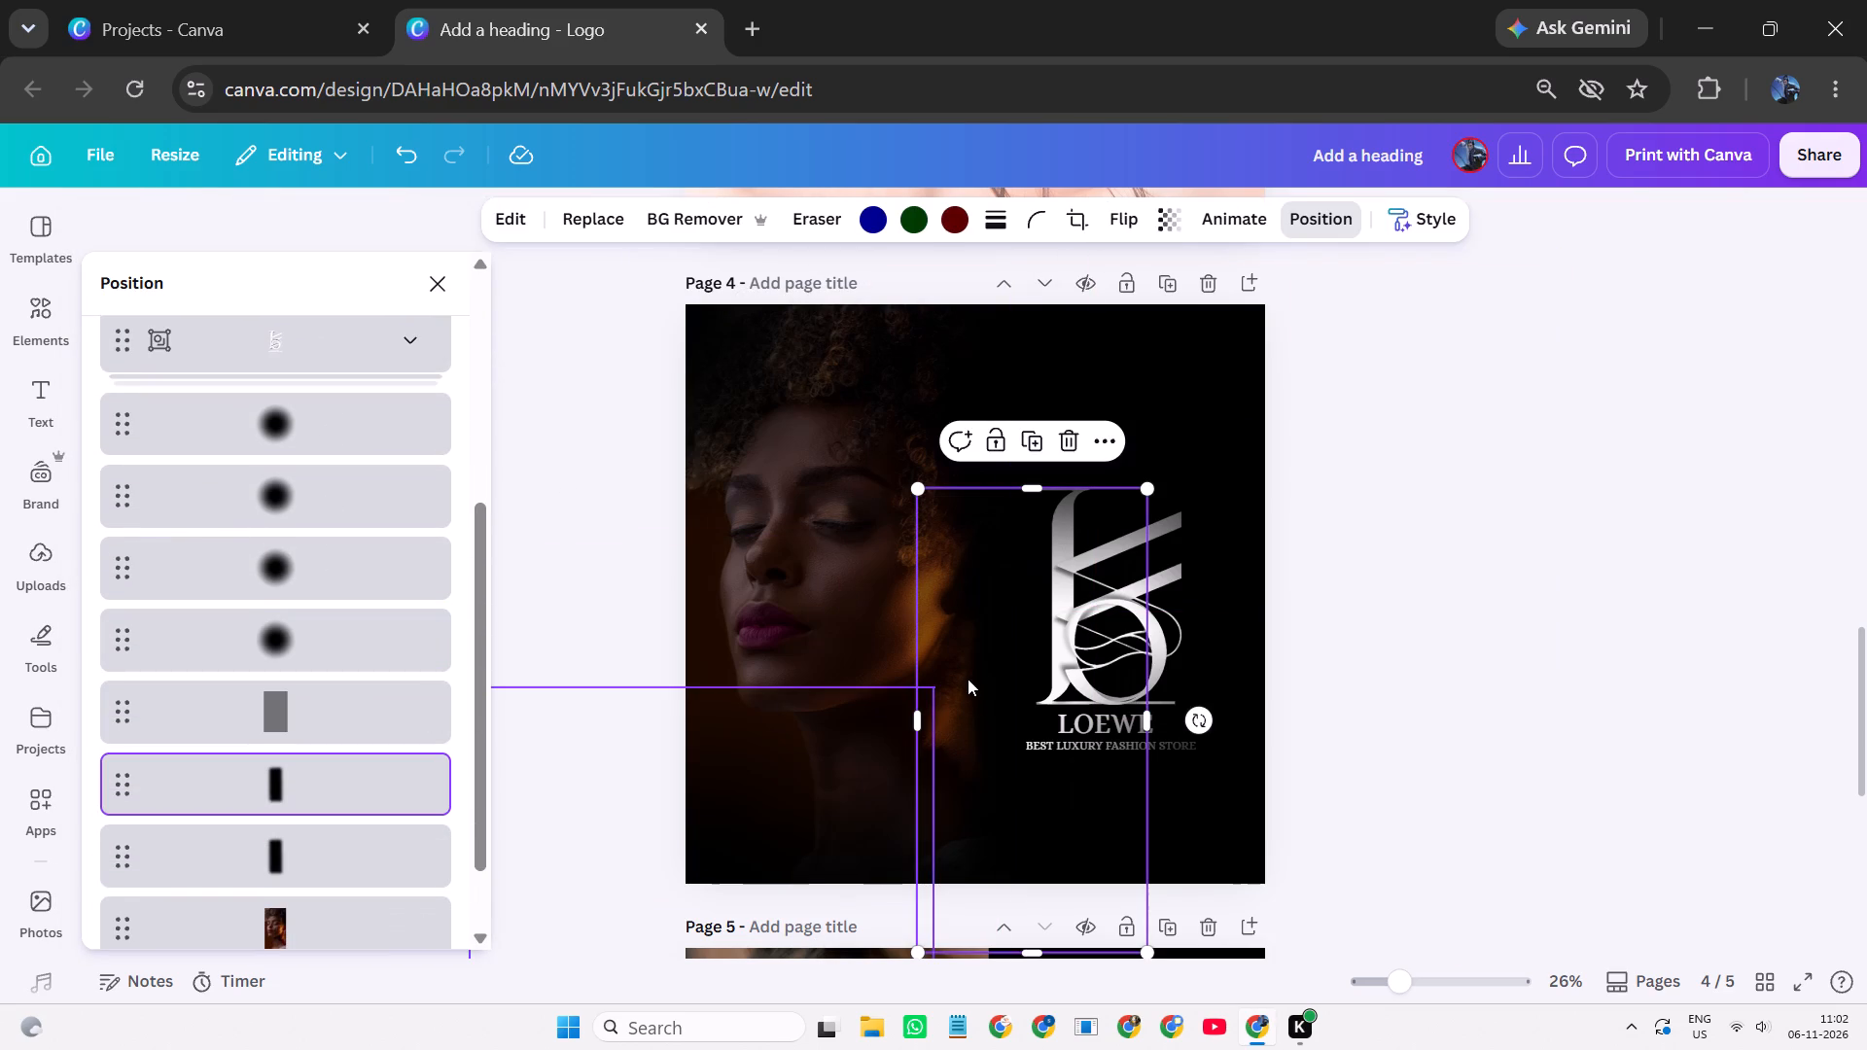
drag(968, 678, 952, 682)
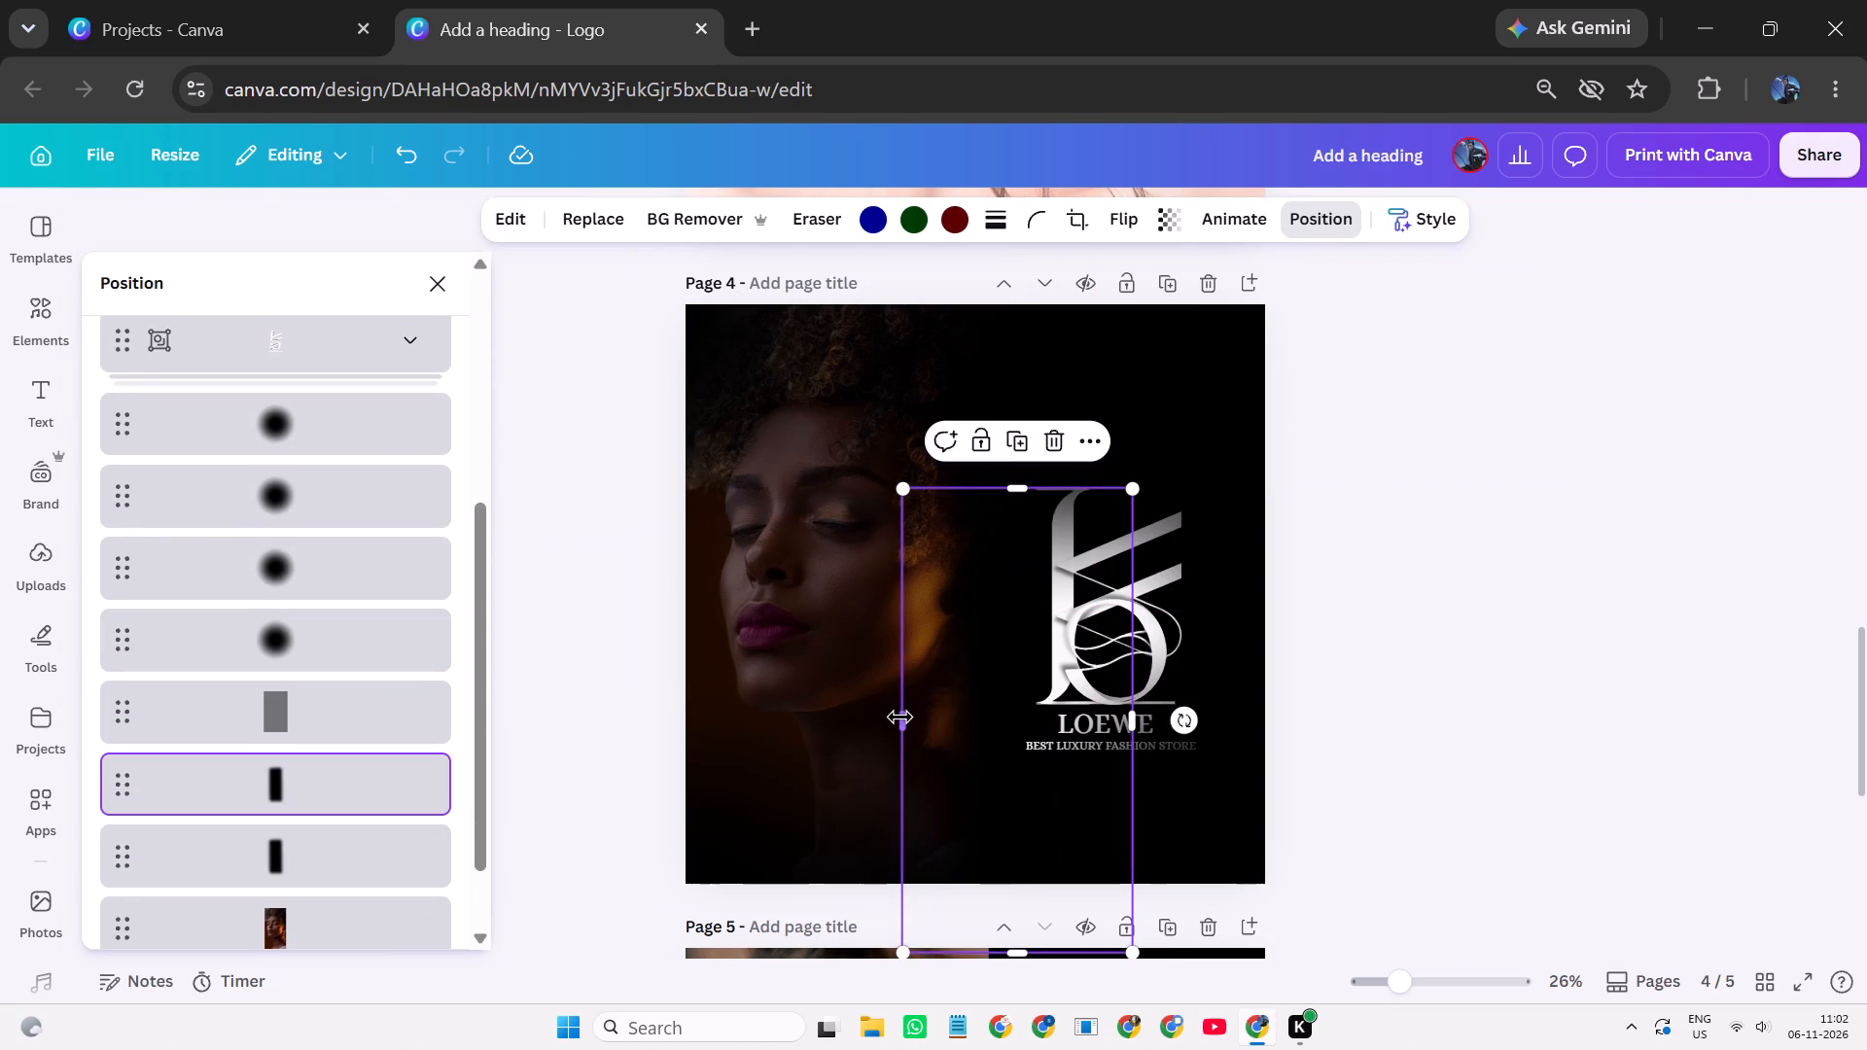
drag(898, 717, 873, 725)
drag(971, 703, 987, 727)
double_click(1334, 675)
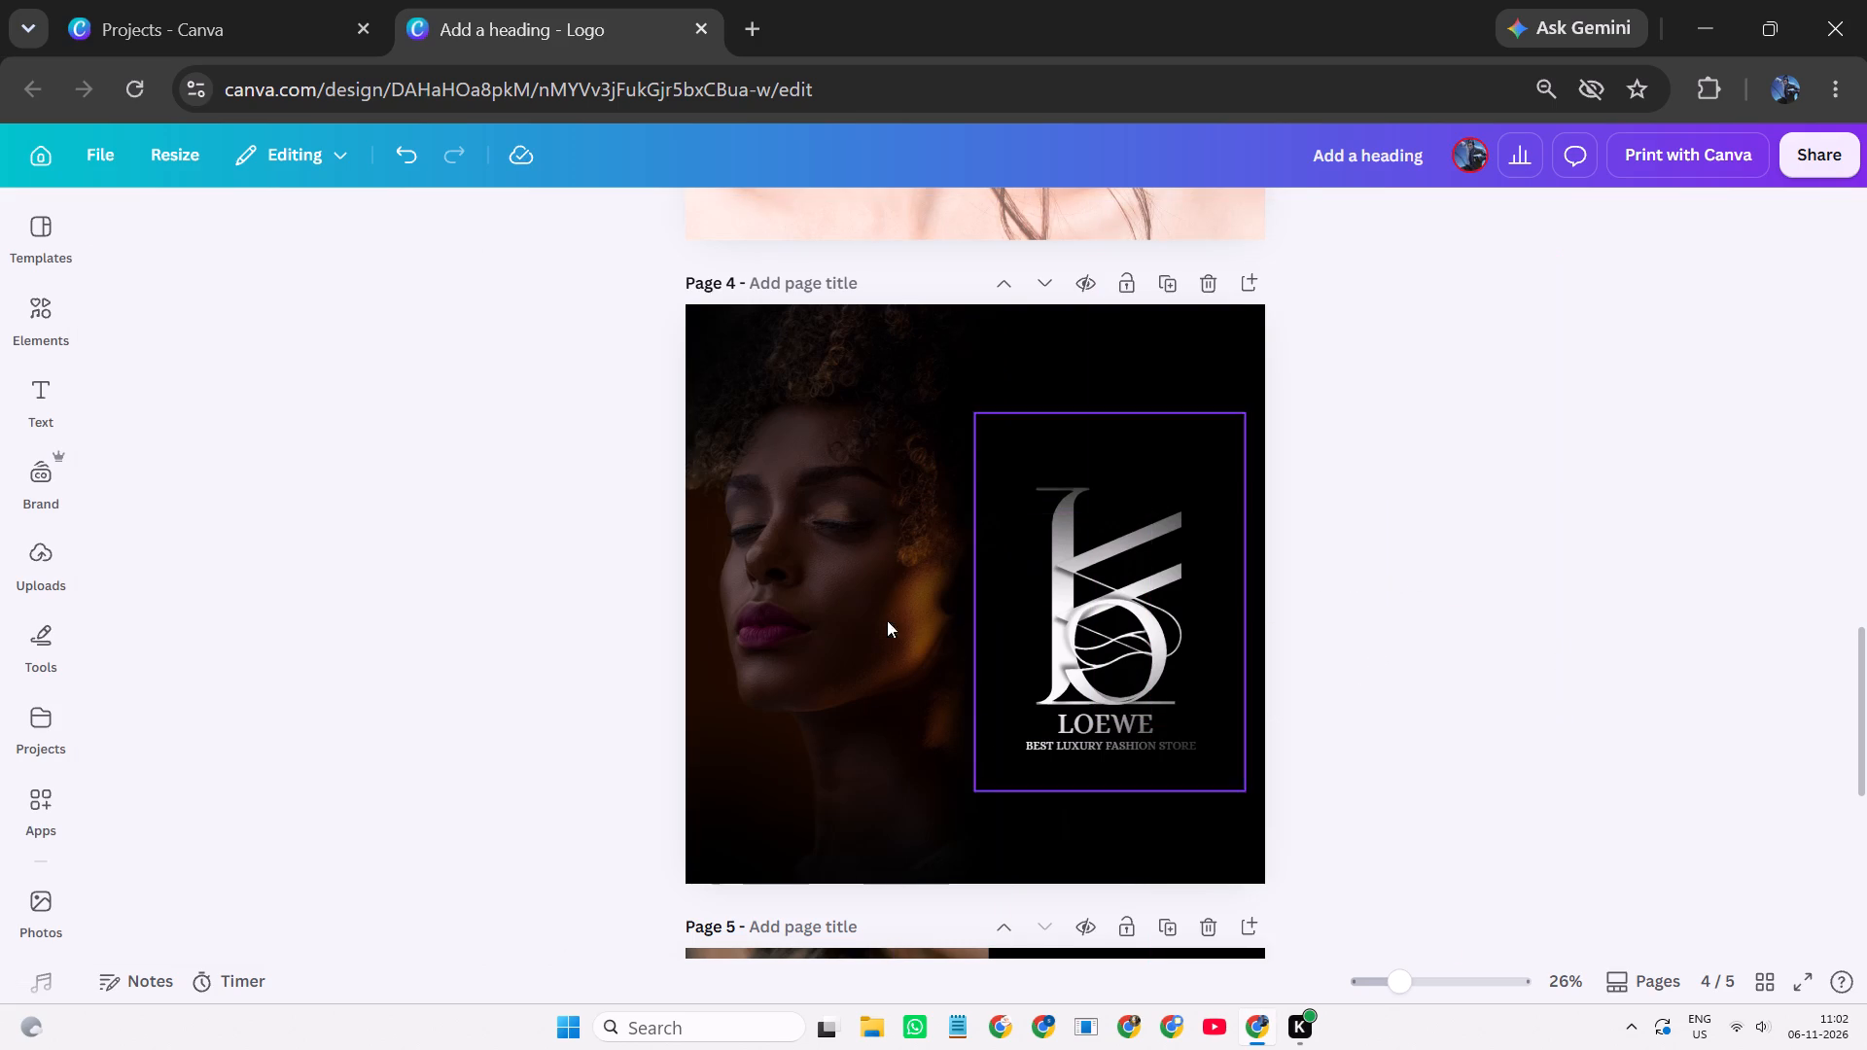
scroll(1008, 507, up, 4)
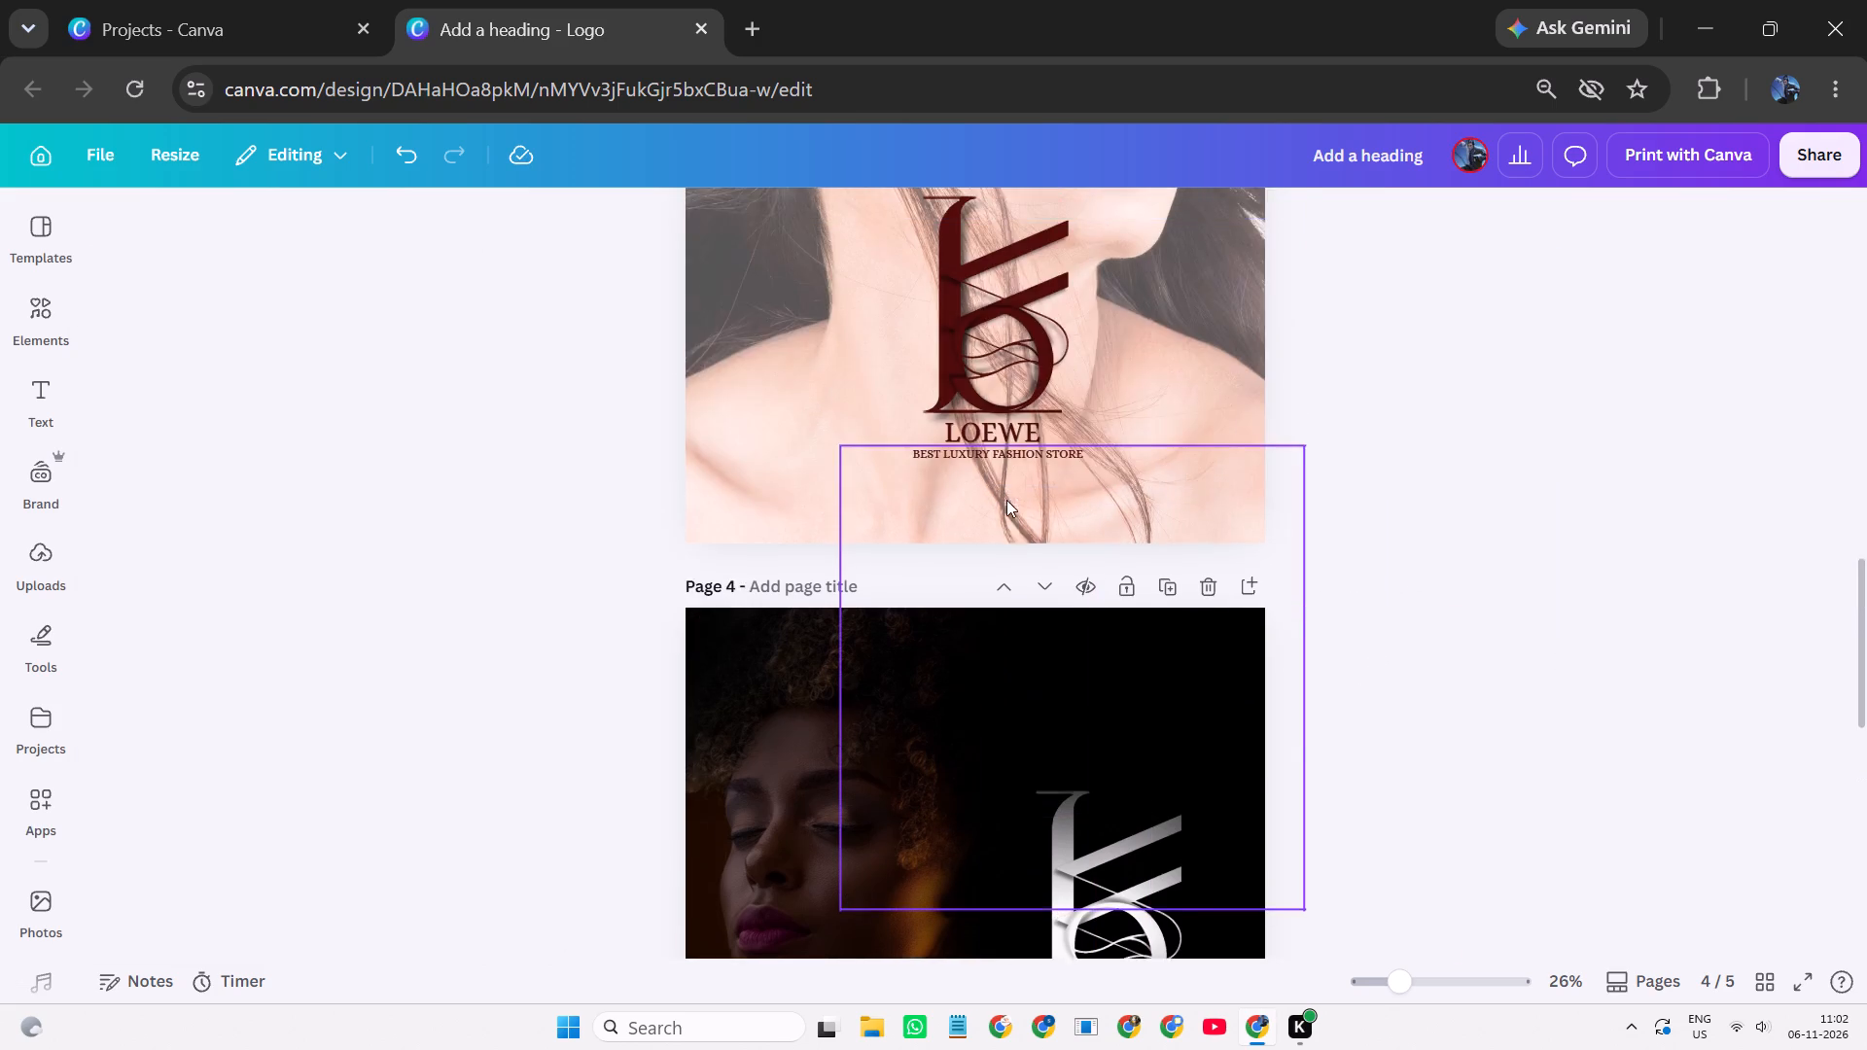
Duplicate the dark red logo symbol group on page 2 and move the copy onto page 4, beside the white logo.
scroll(1006, 500, up, 6)
click(974, 726)
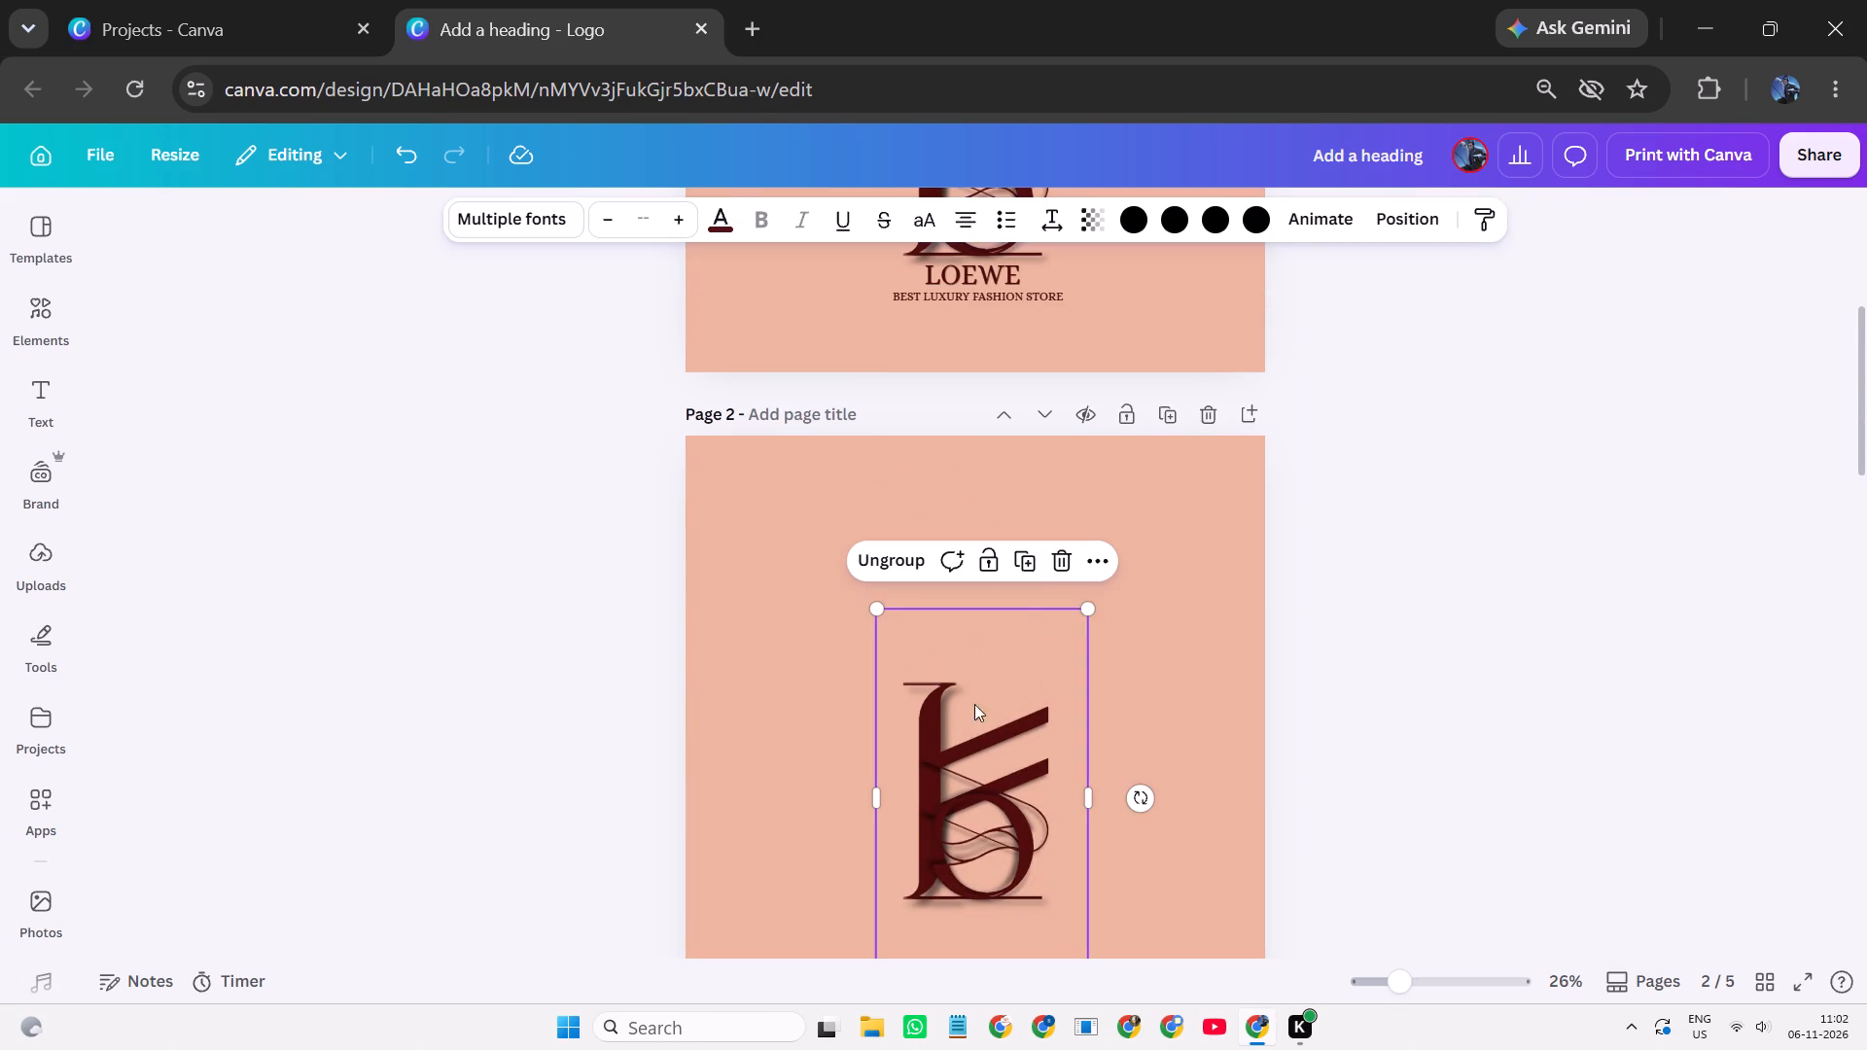
click(1030, 562)
drag(990, 669, 996, 709)
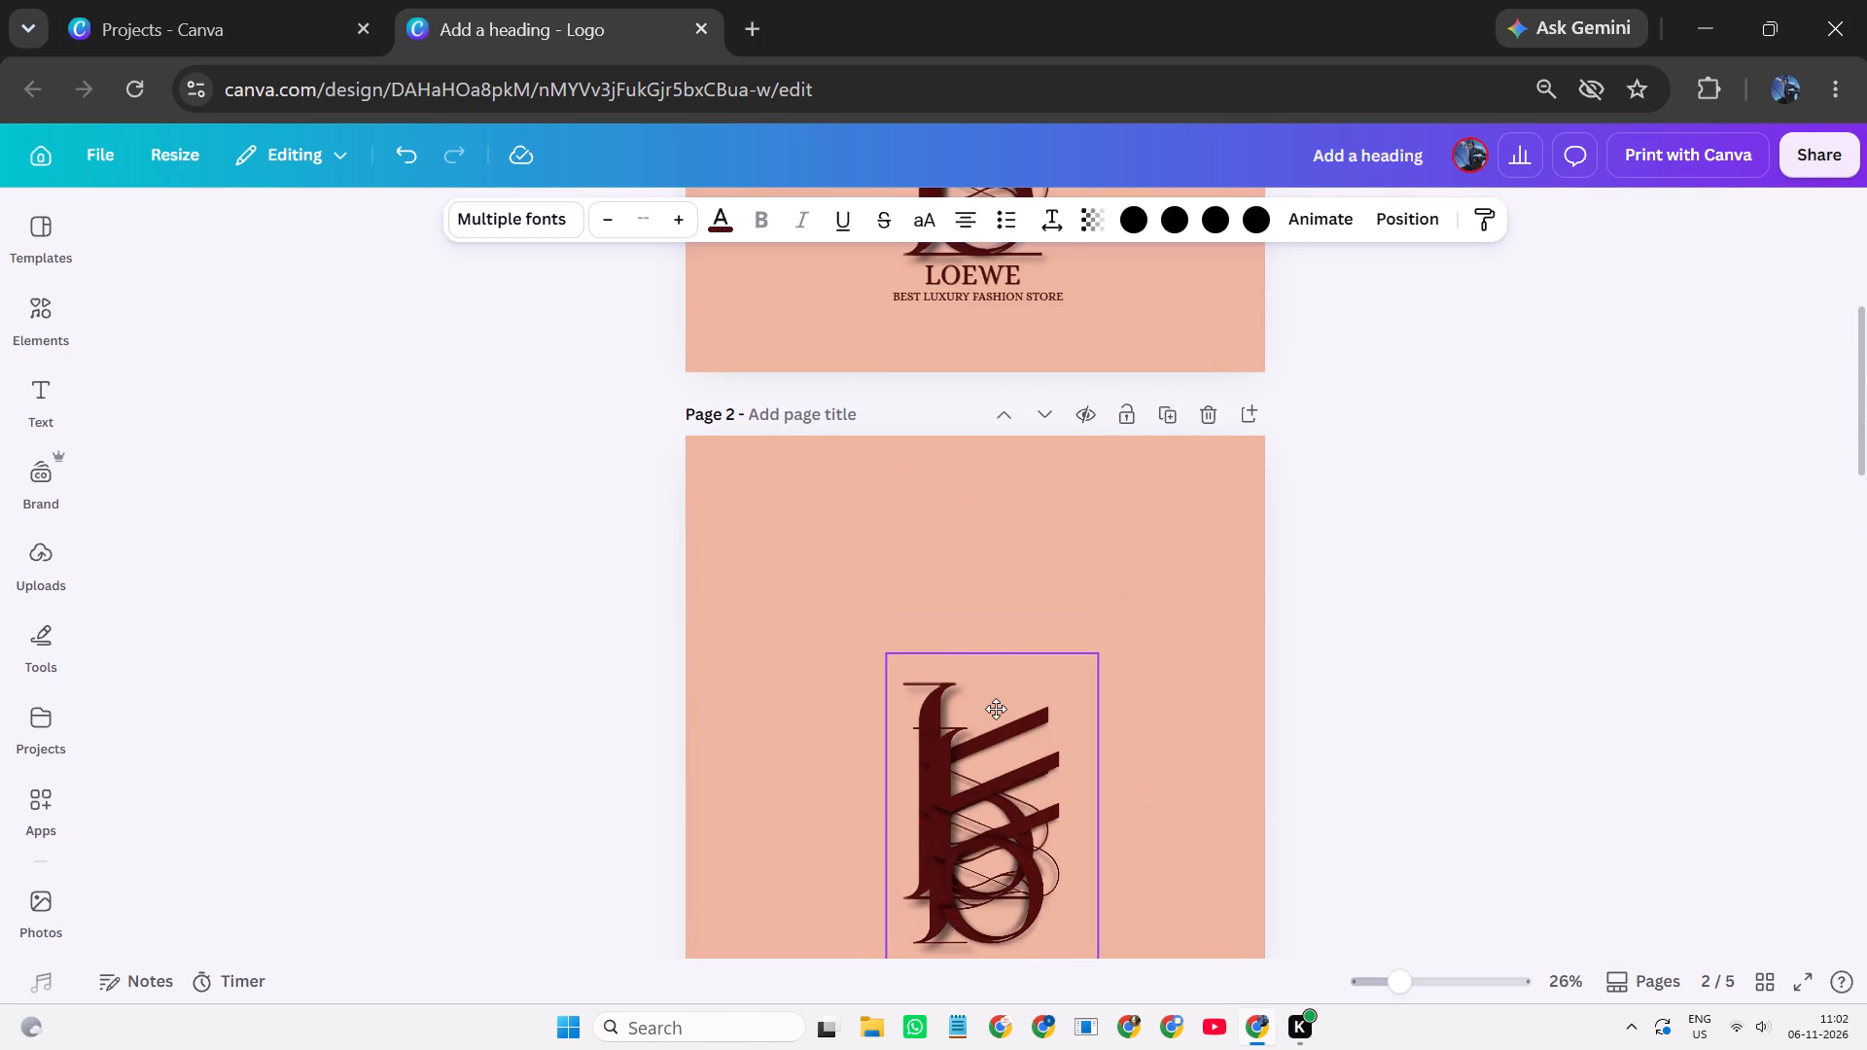
drag(996, 709, 995, 710)
scroll(996, 709, down, 8)
drag(995, 710, 959, 690)
drag(931, 670, 923, 651)
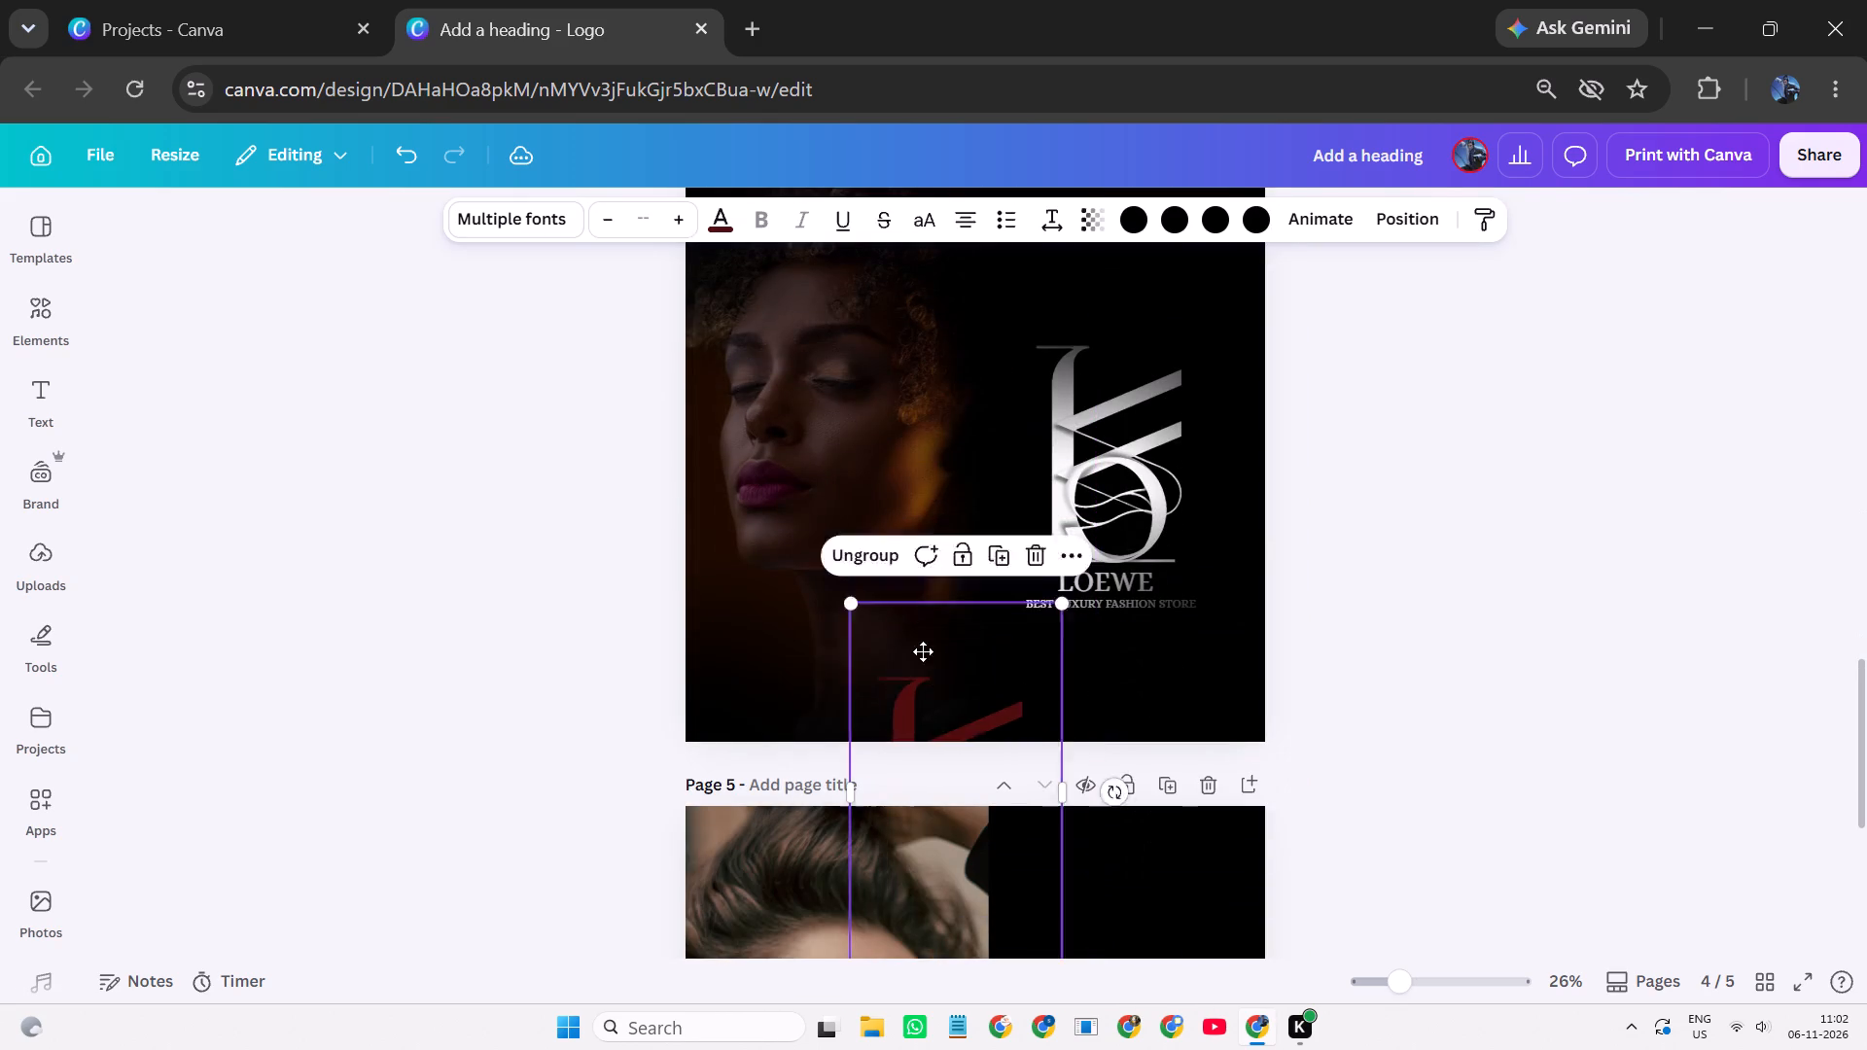
drag(923, 651, 882, 431)
scroll(871, 436, up, 1)
scroll(871, 436, down, 1)
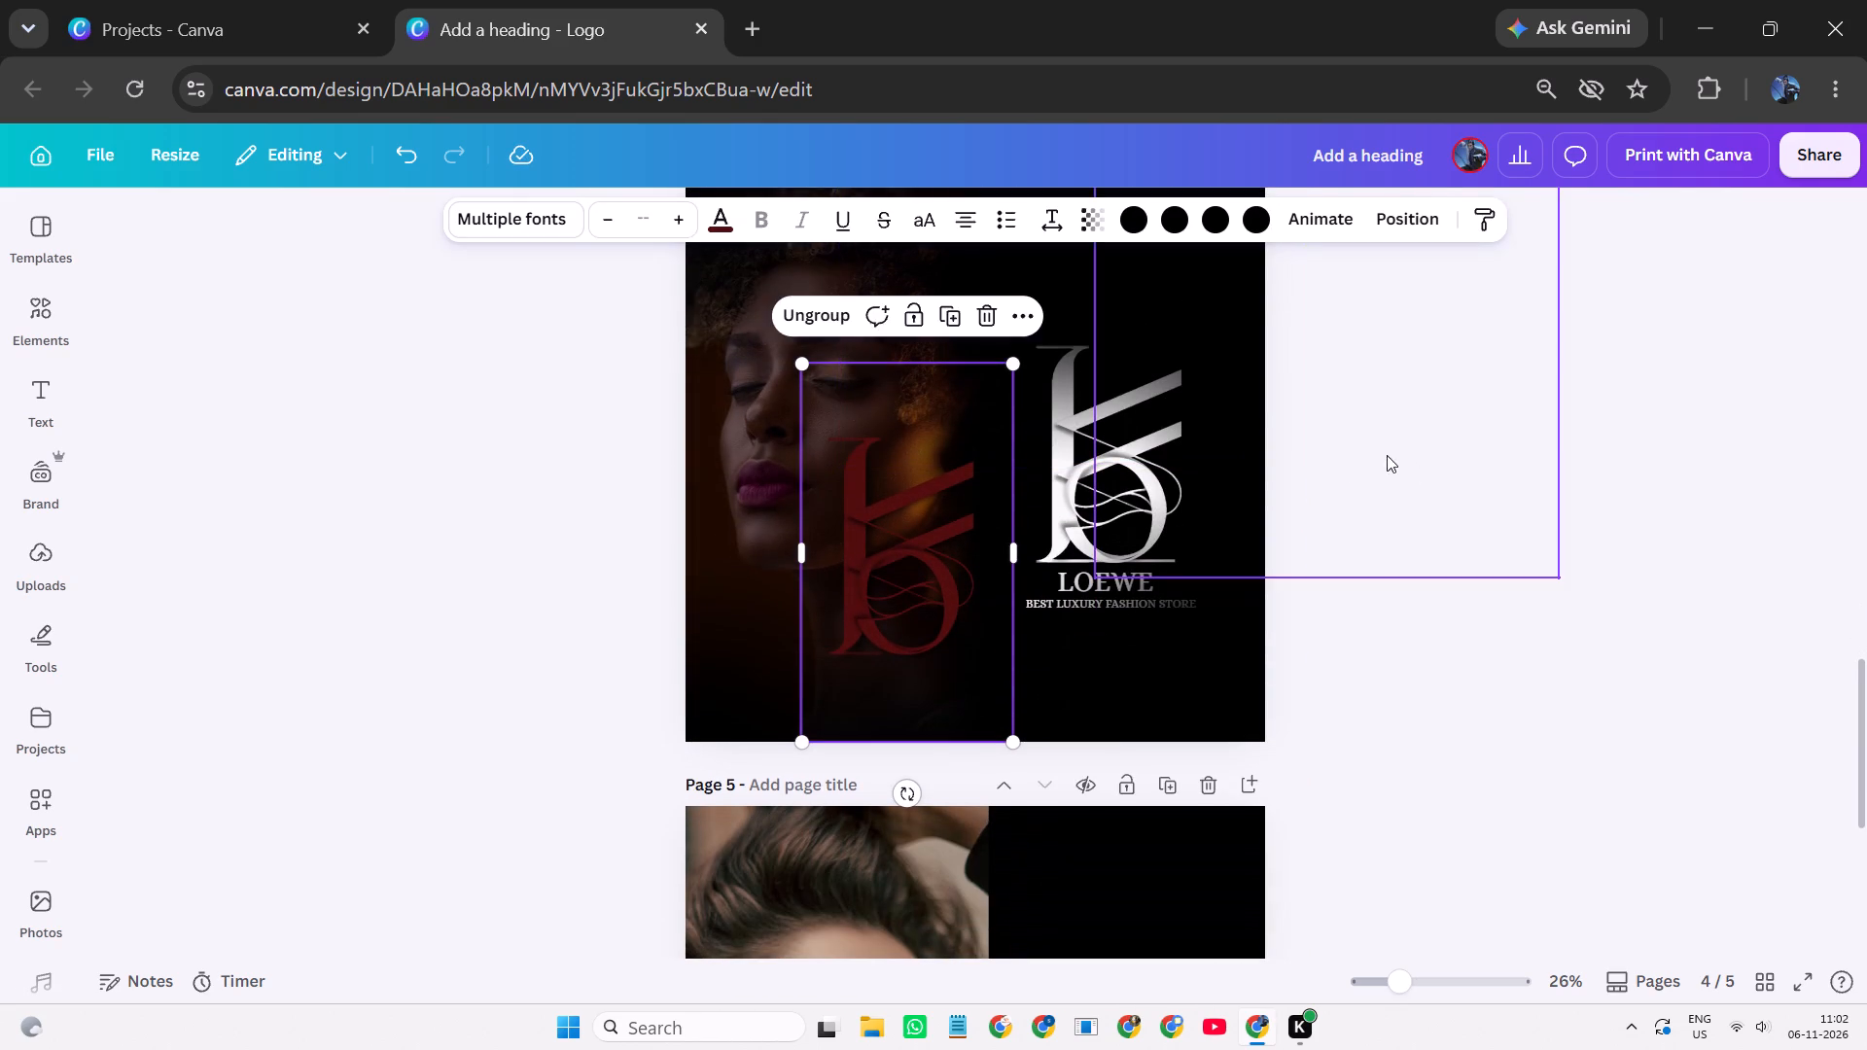
click(1448, 471)
Shrink the copied logo symbol and position it over the model's face on page 4.
drag(935, 562, 907, 526)
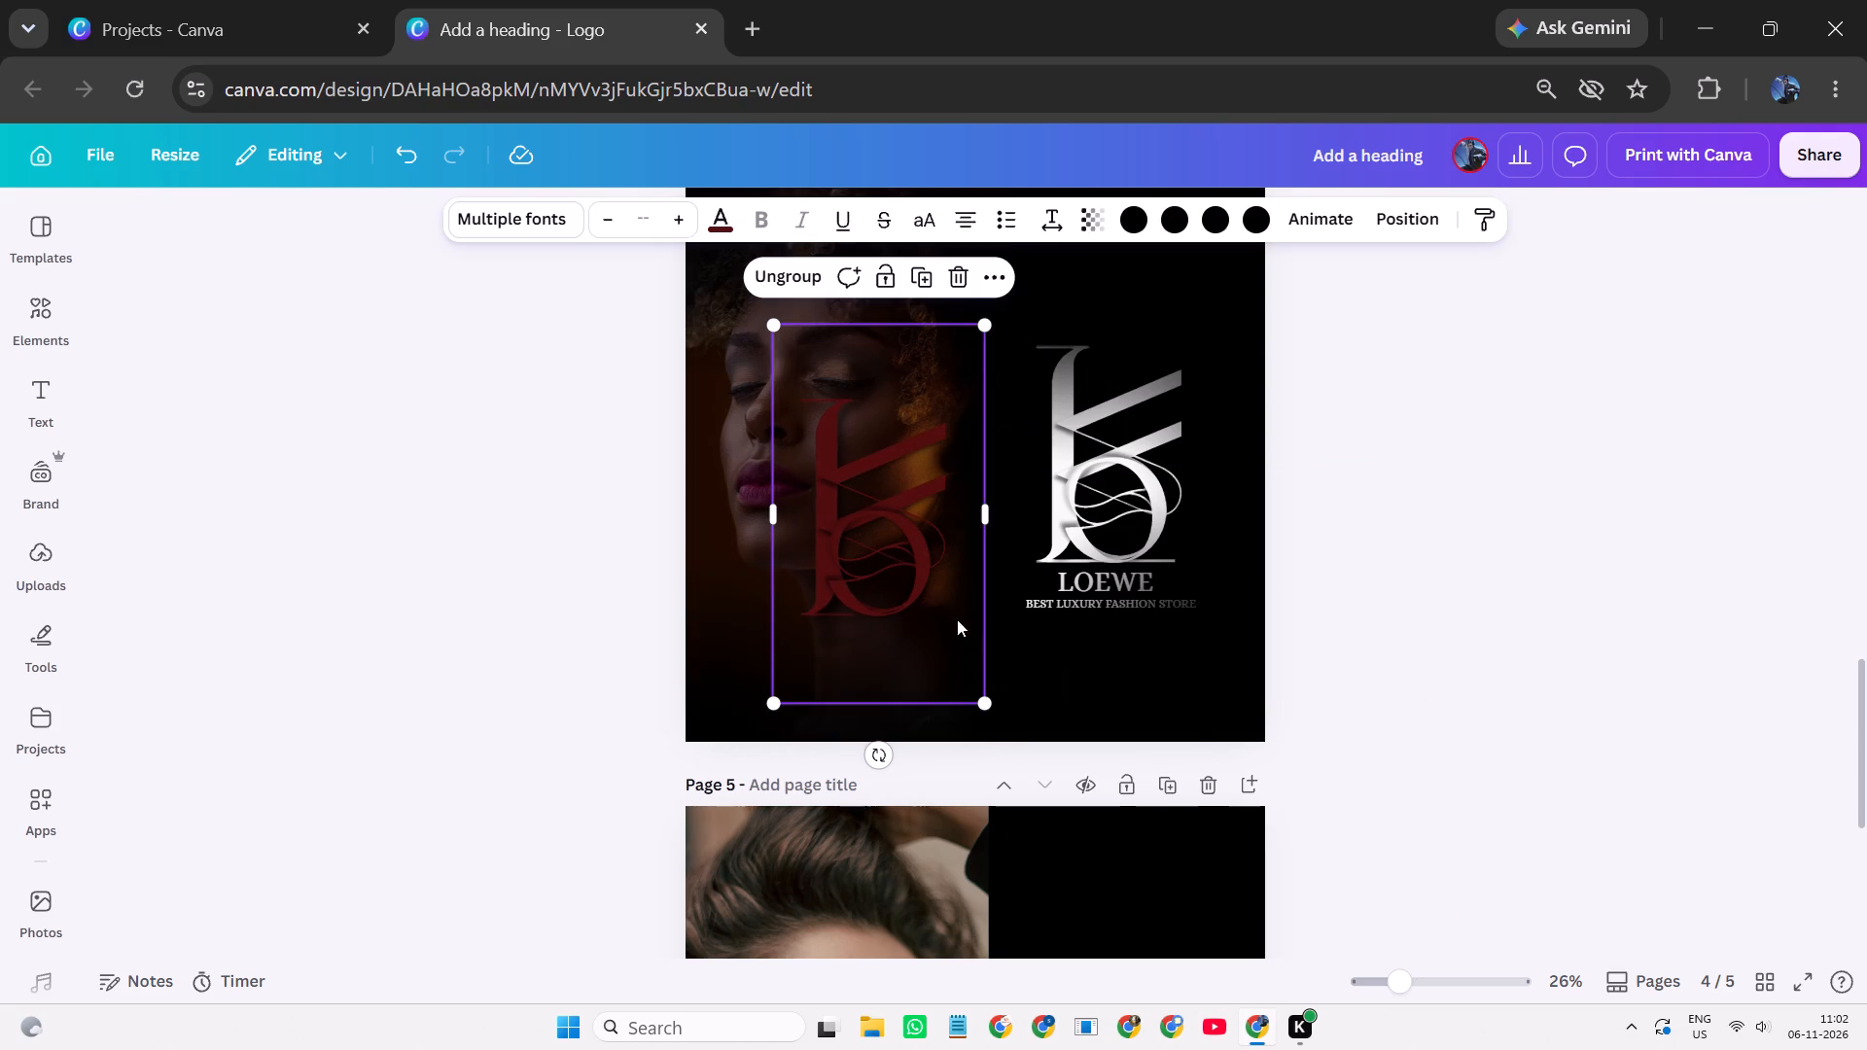
drag(988, 700, 947, 623)
drag(909, 559, 906, 577)
Recolour the copied logo symbol on page 4 white and set its transparency to 13.
click(730, 235)
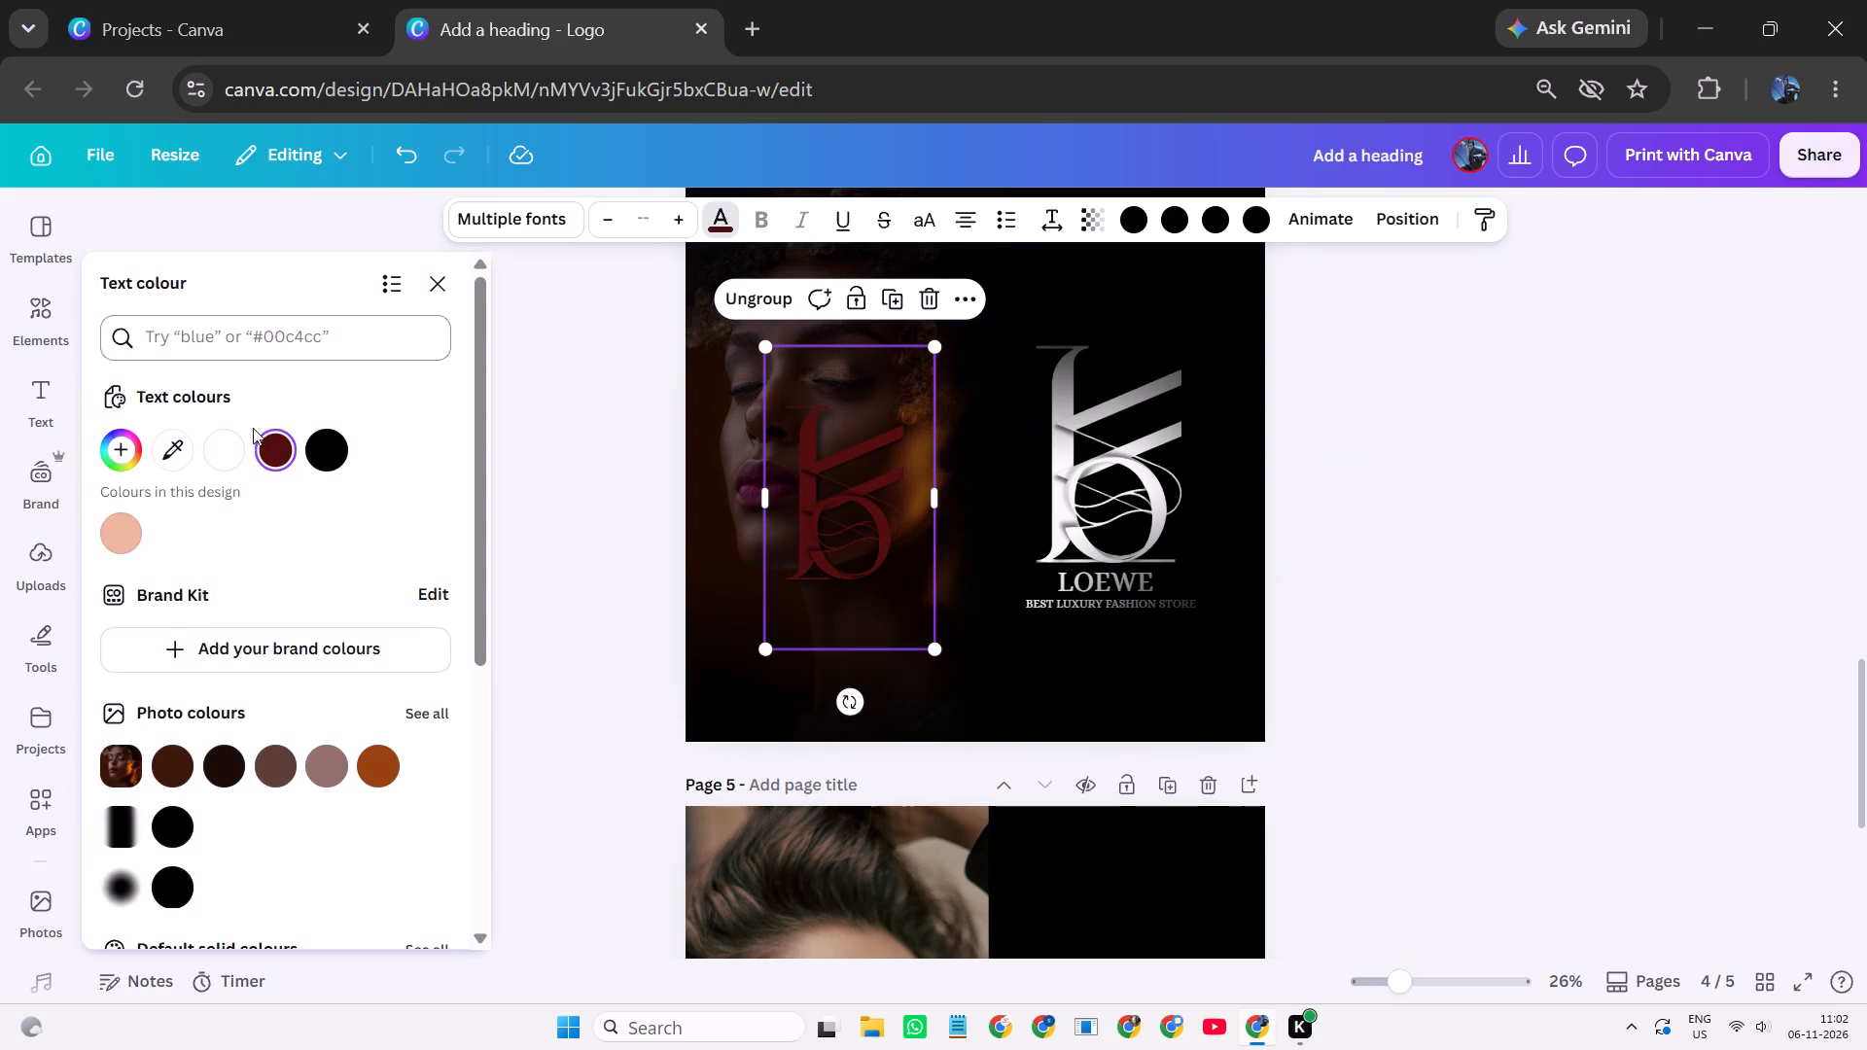
click(215, 445)
click(1840, 534)
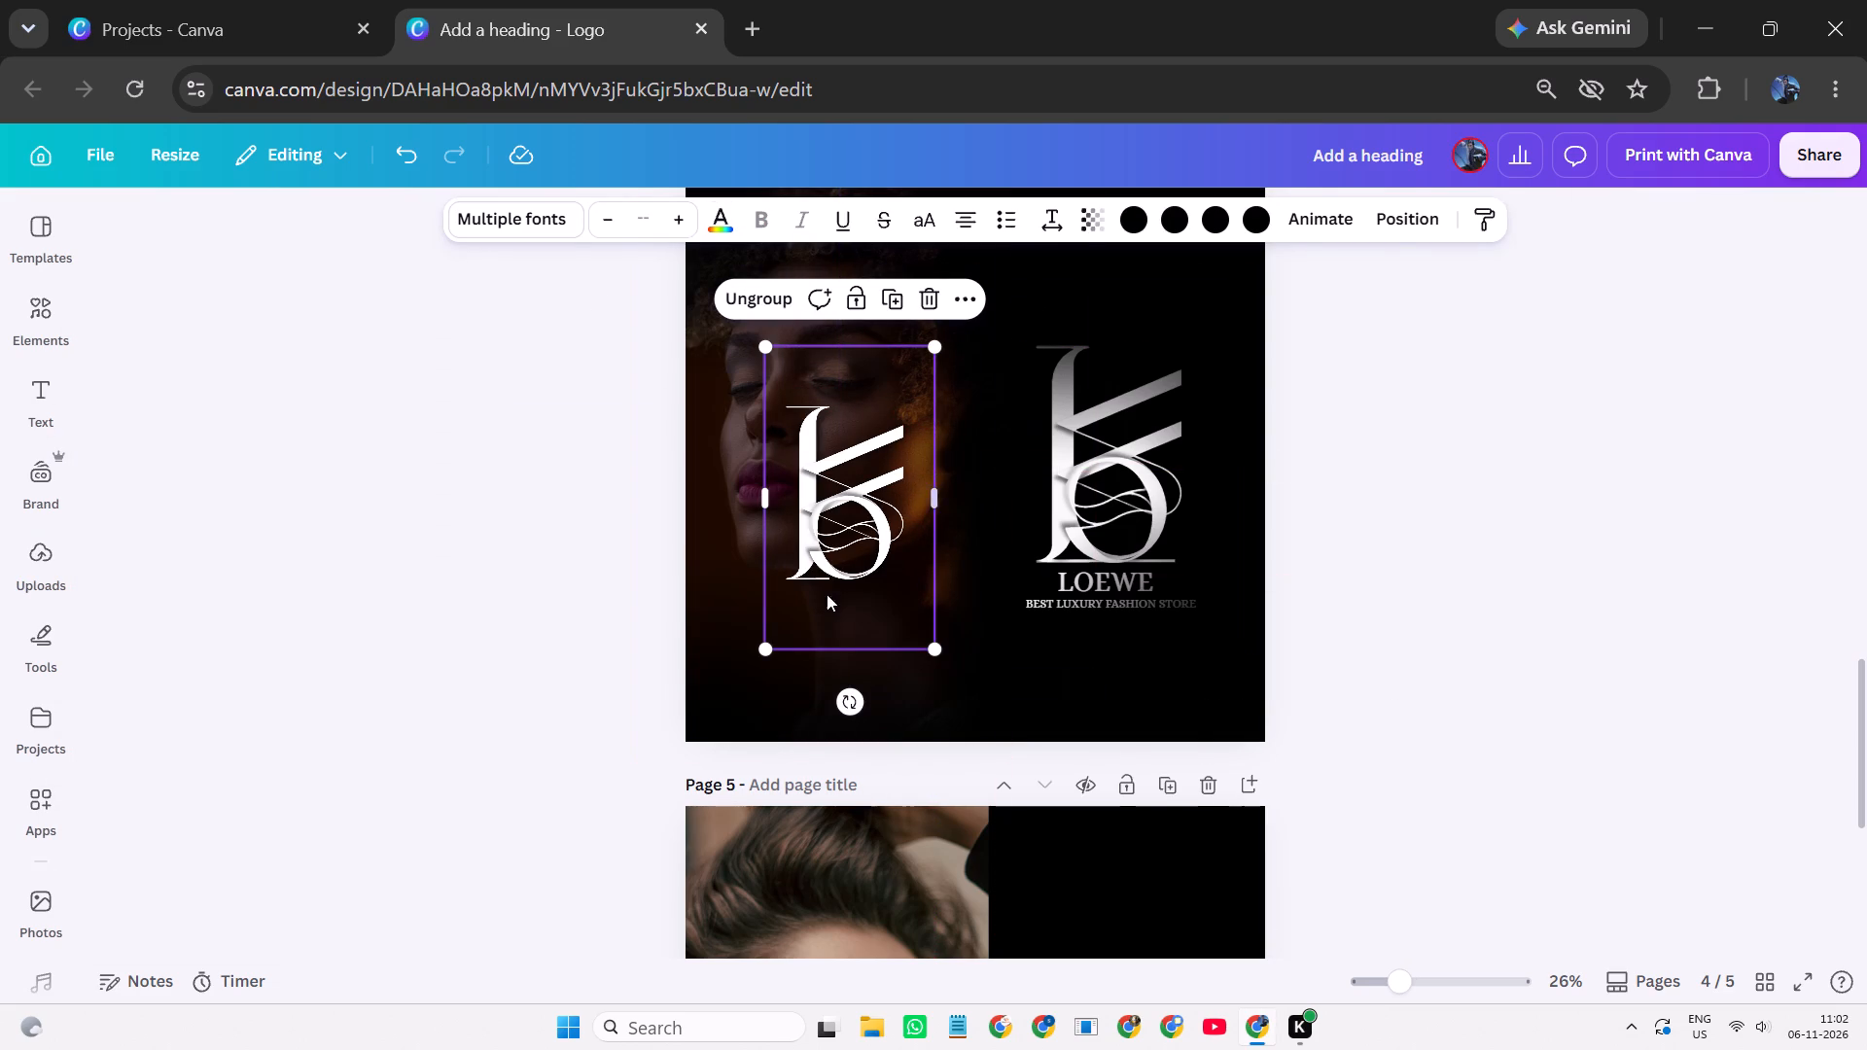
click(1106, 224)
drag(1100, 297, 1085, 325)
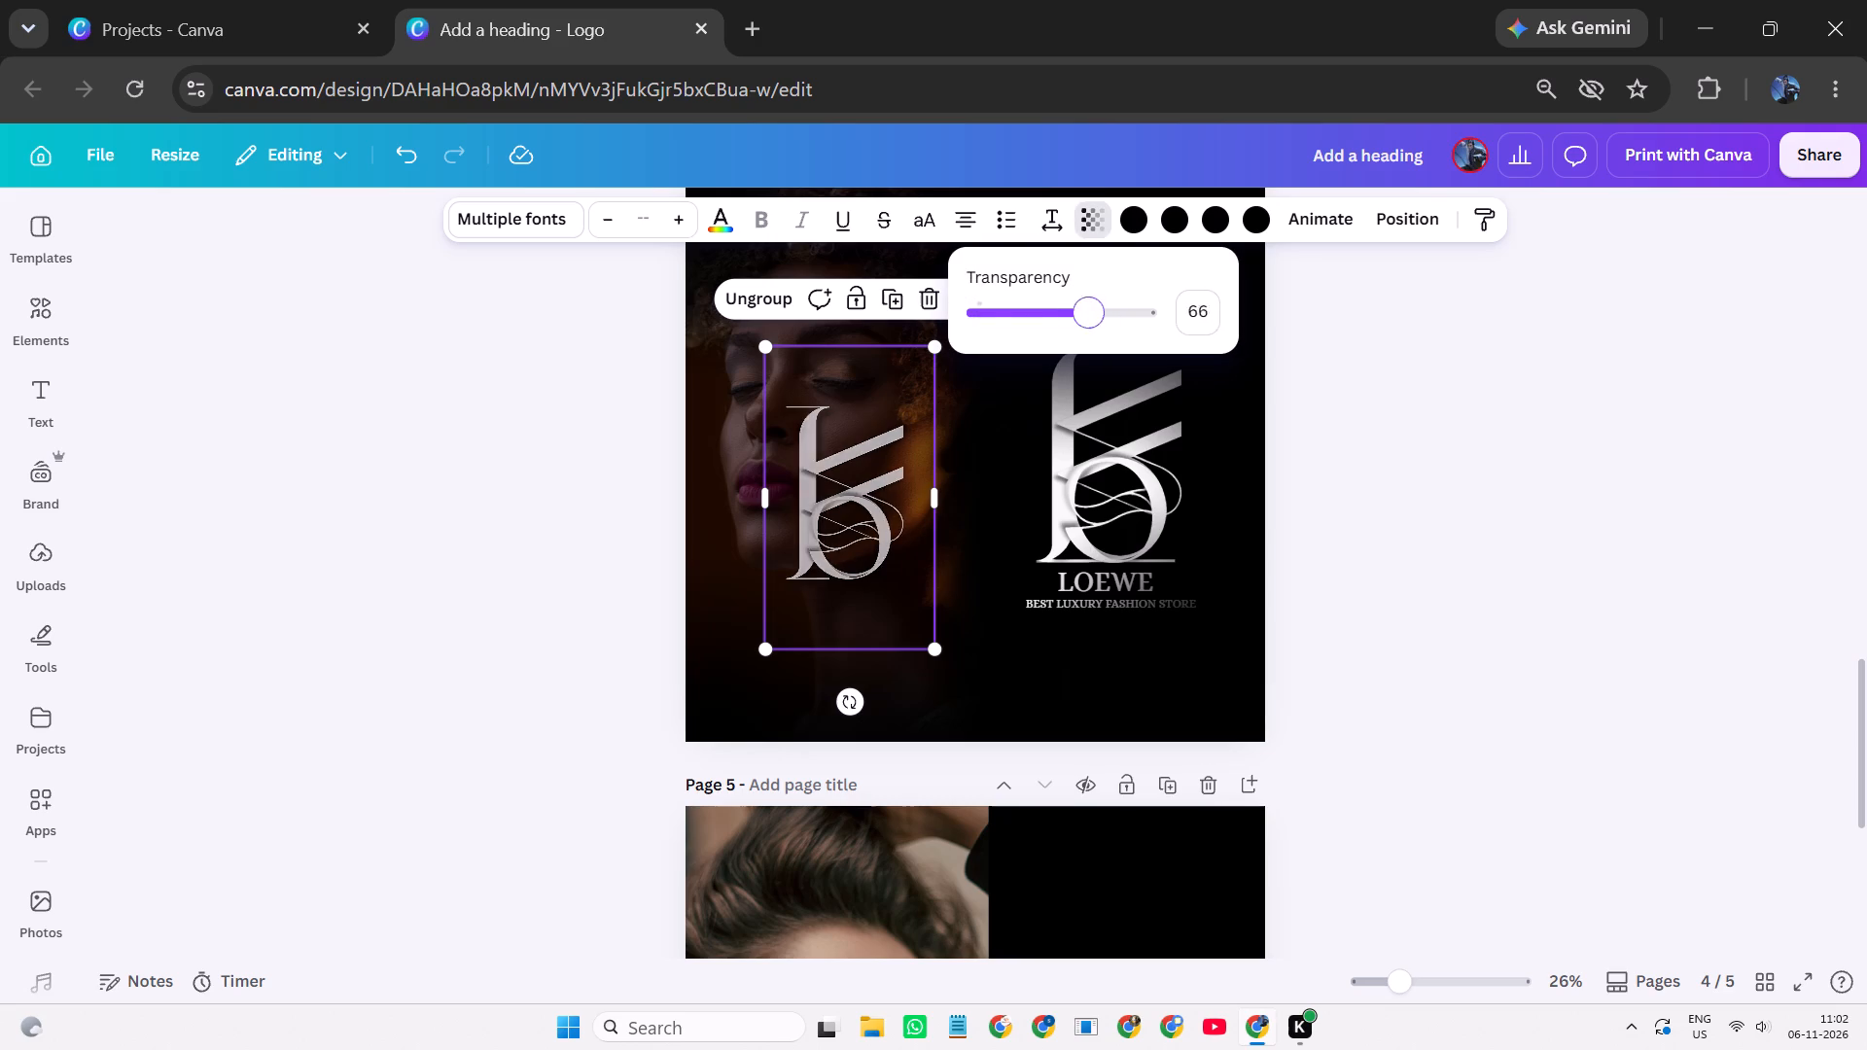
drag(1085, 325, 999, 365)
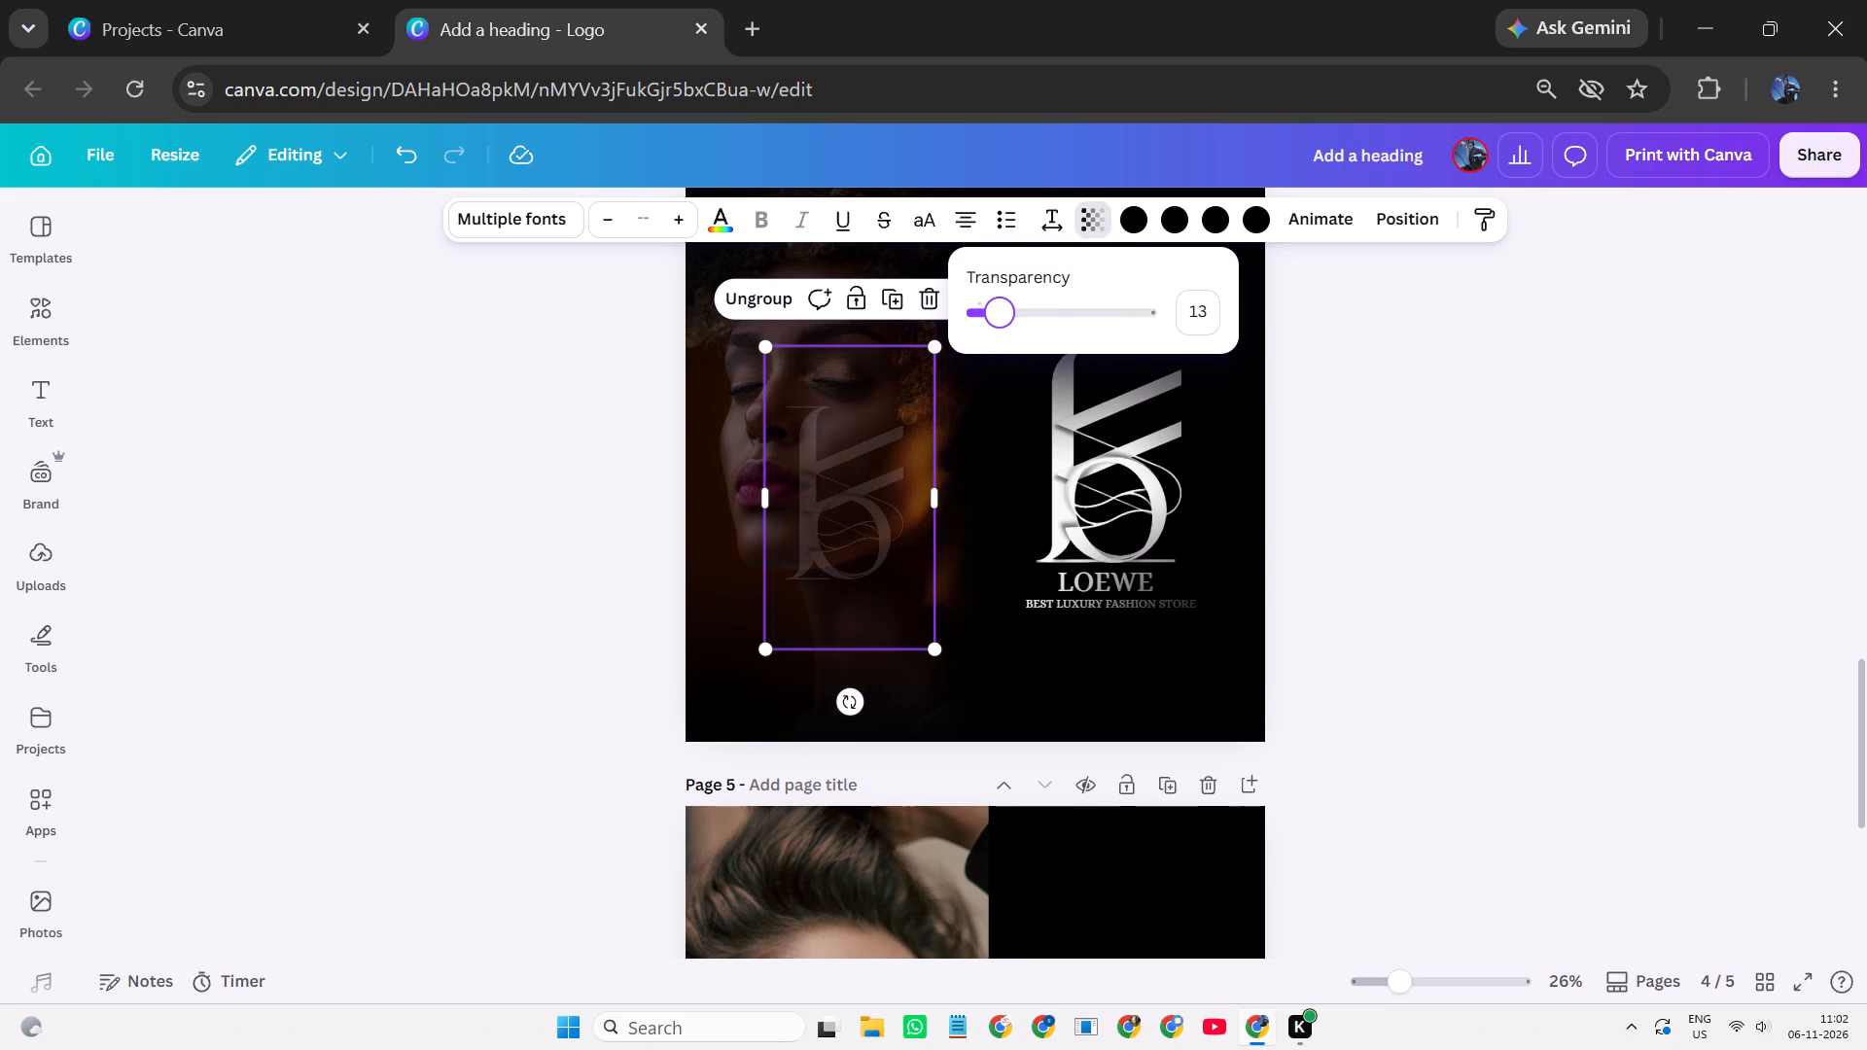
drag(999, 365, 999, 367)
click(1500, 398)
Enlarge the faint logo symbol slightly and place it over the model's chin and neck on page 4.
drag(877, 524, 857, 537)
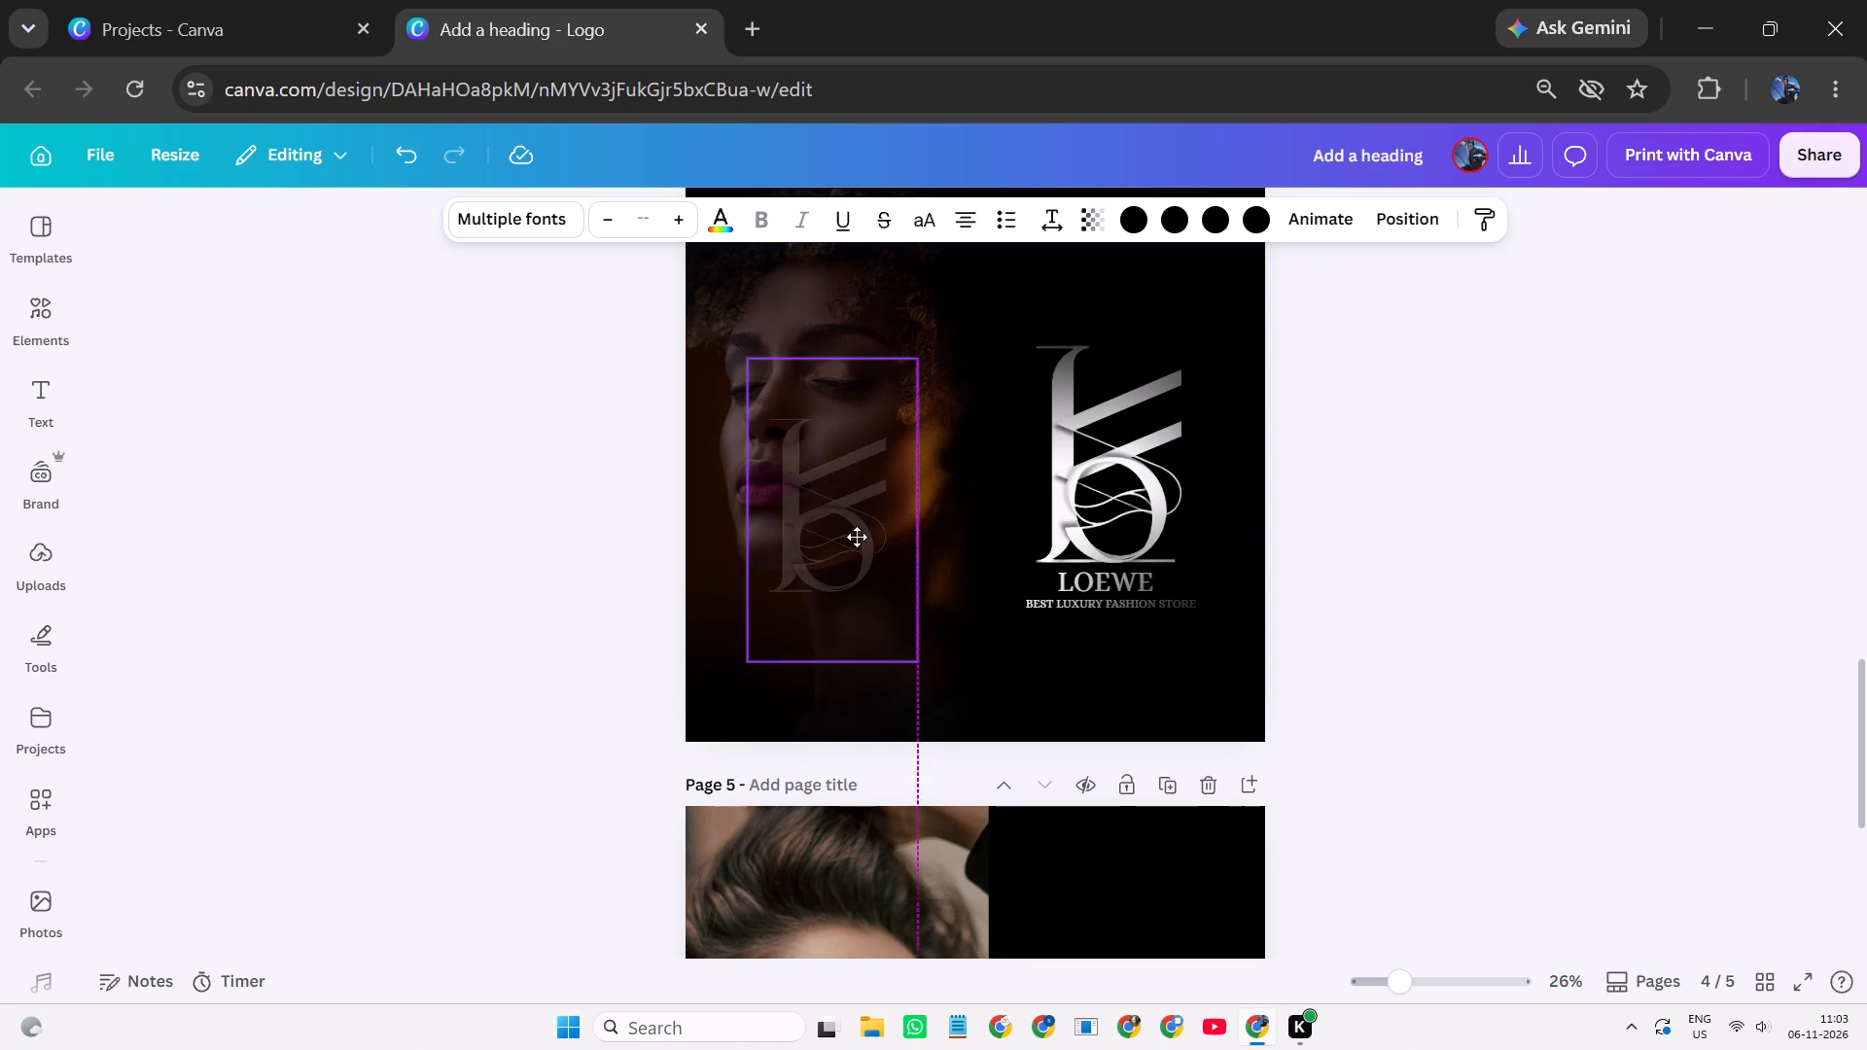
drag(857, 537, 850, 509)
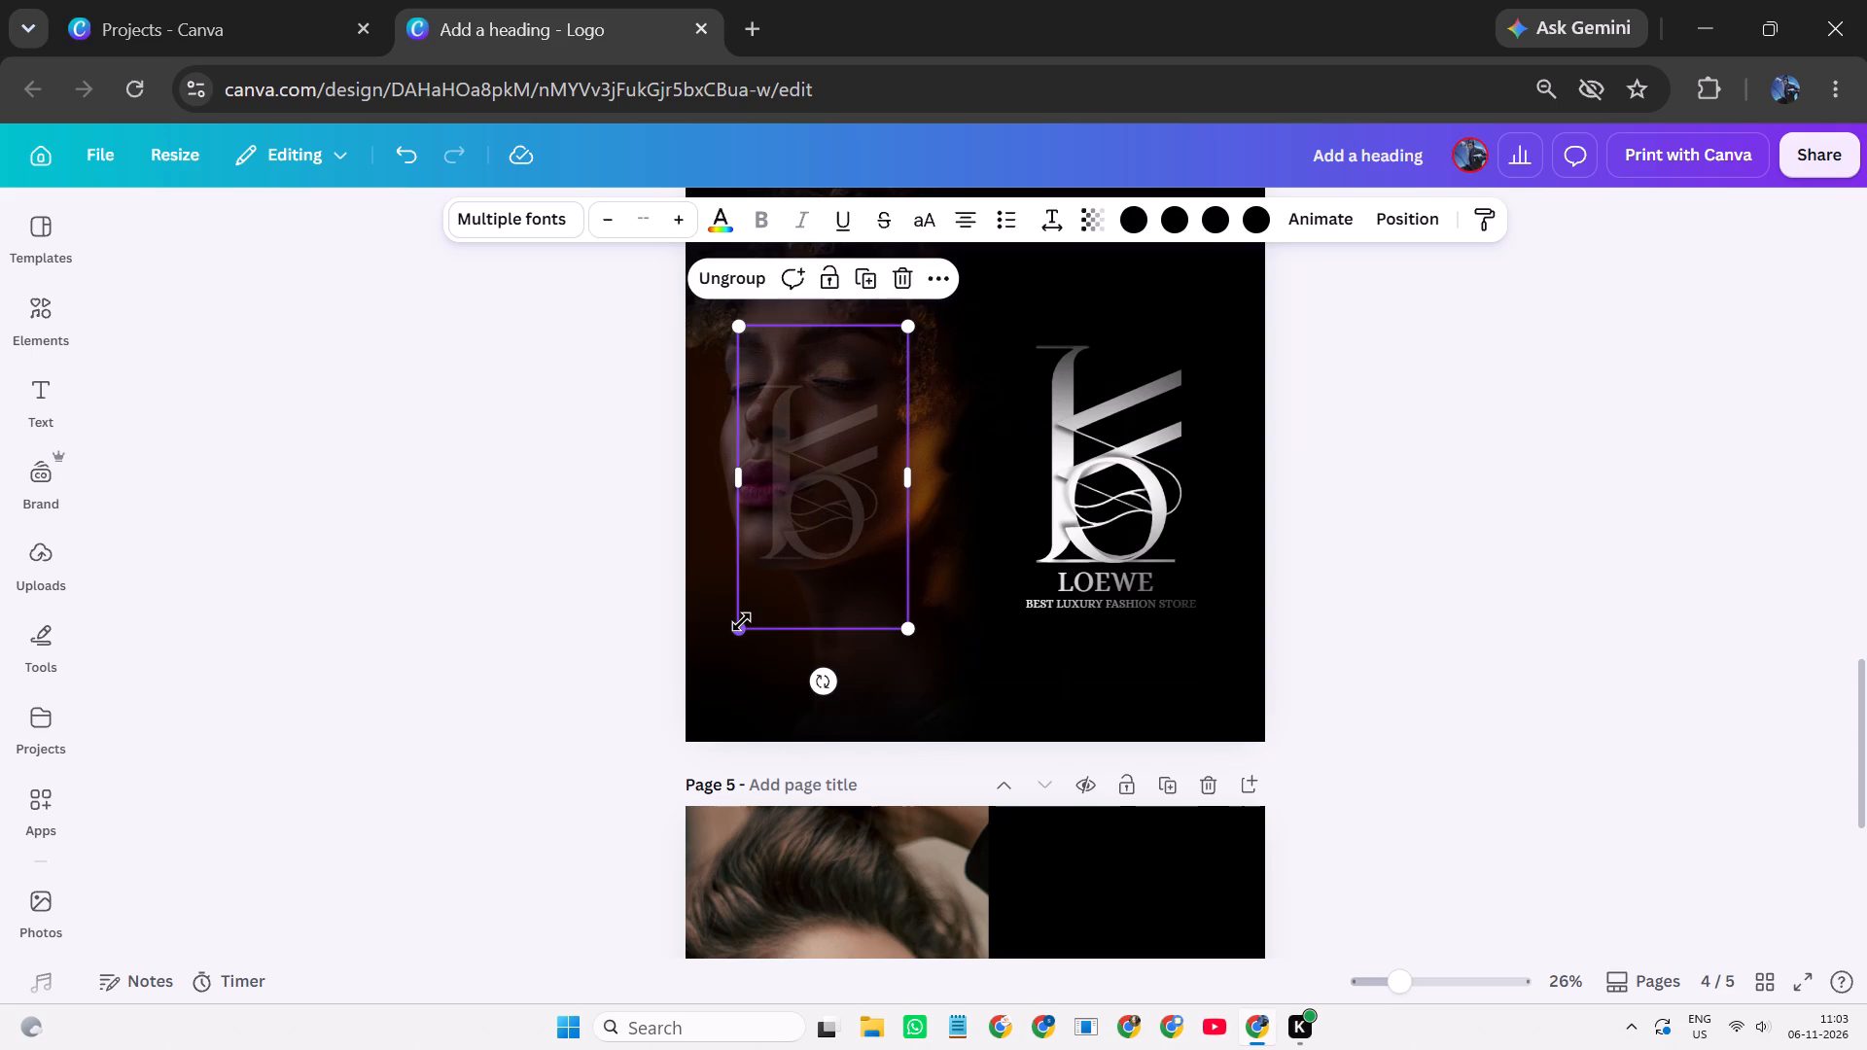
drag(741, 621, 734, 681)
drag(781, 579, 784, 580)
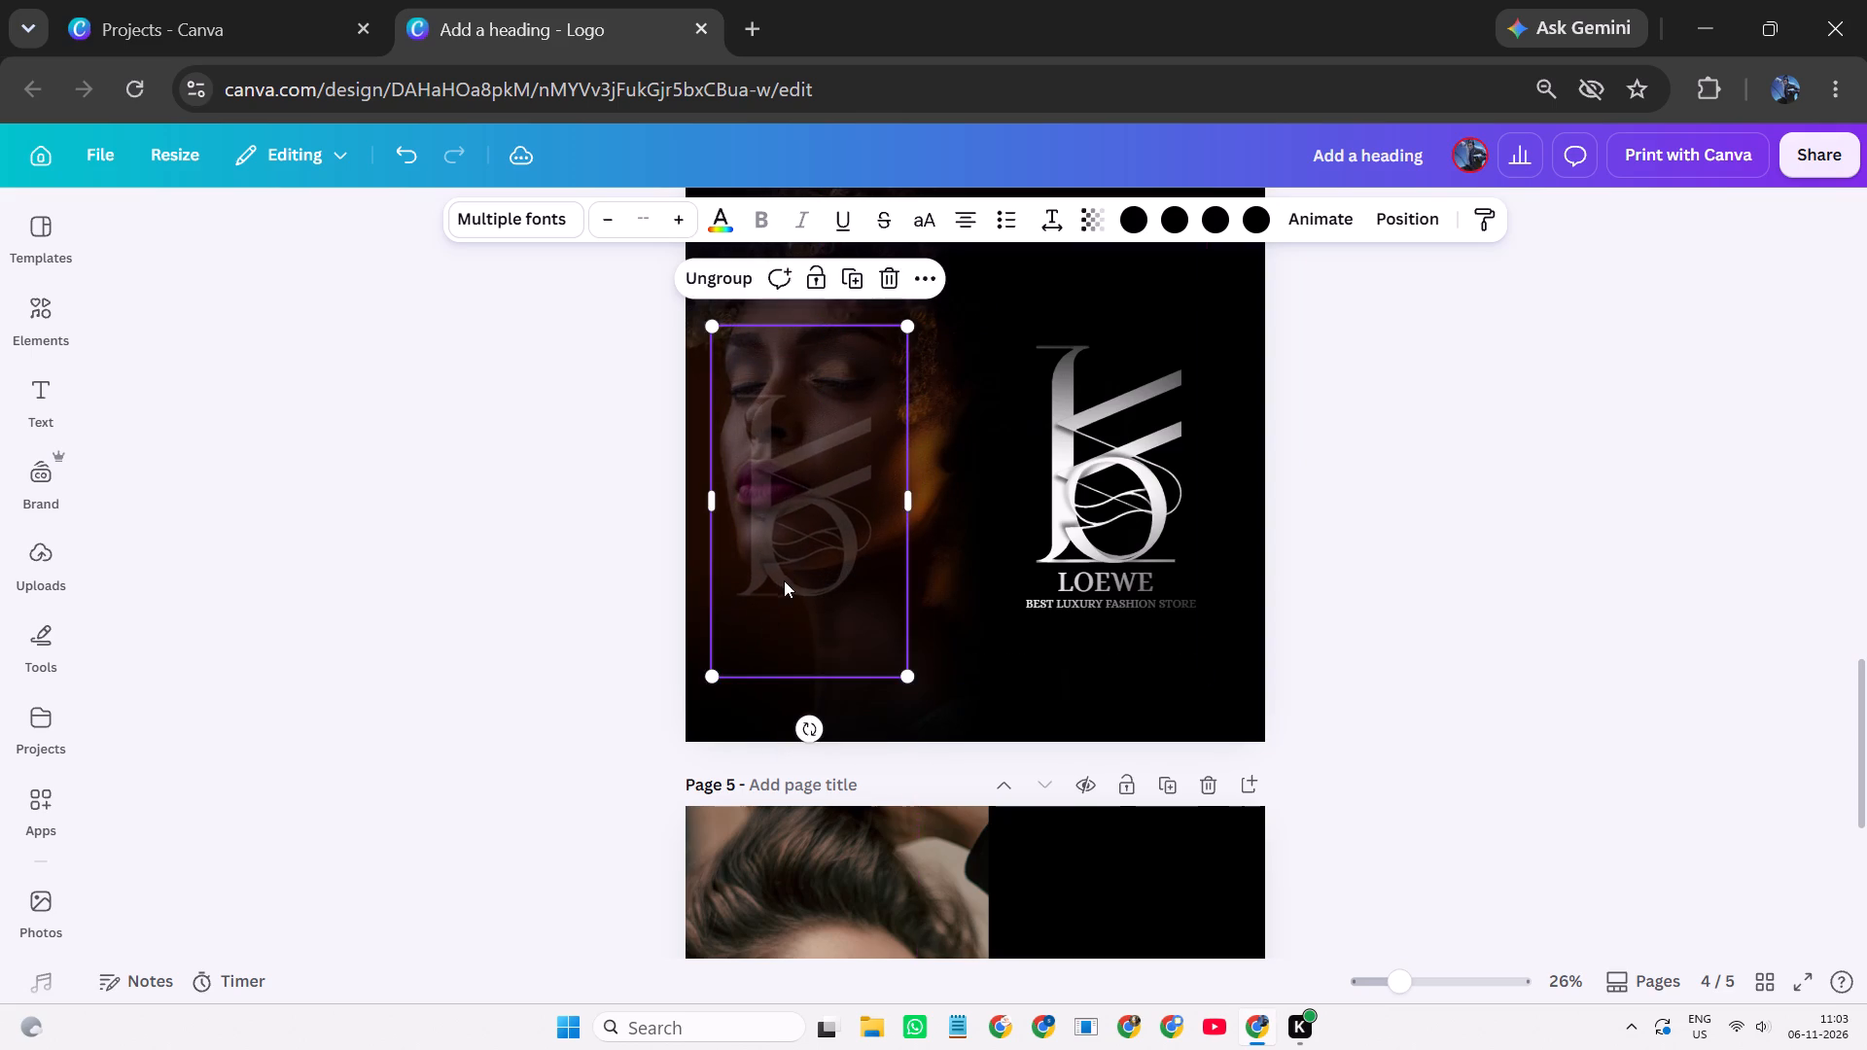
drag(784, 580, 799, 653)
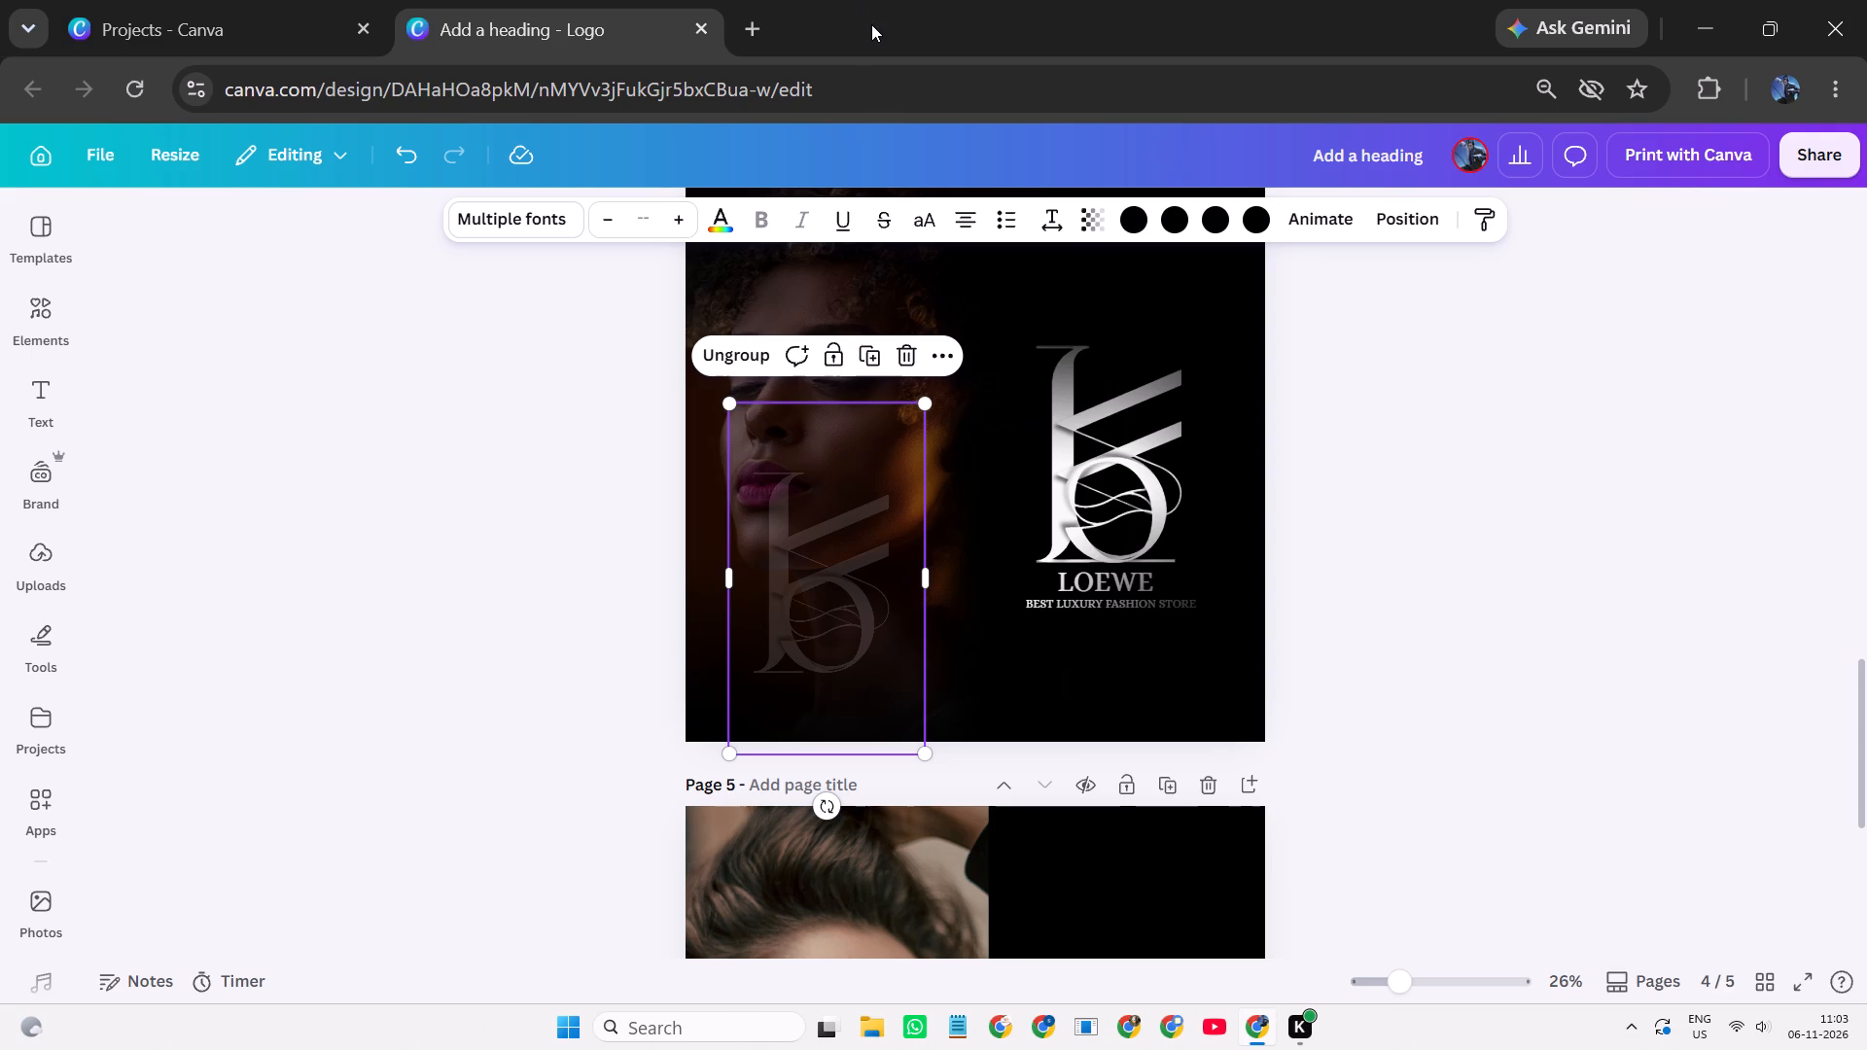
click(1527, 629)
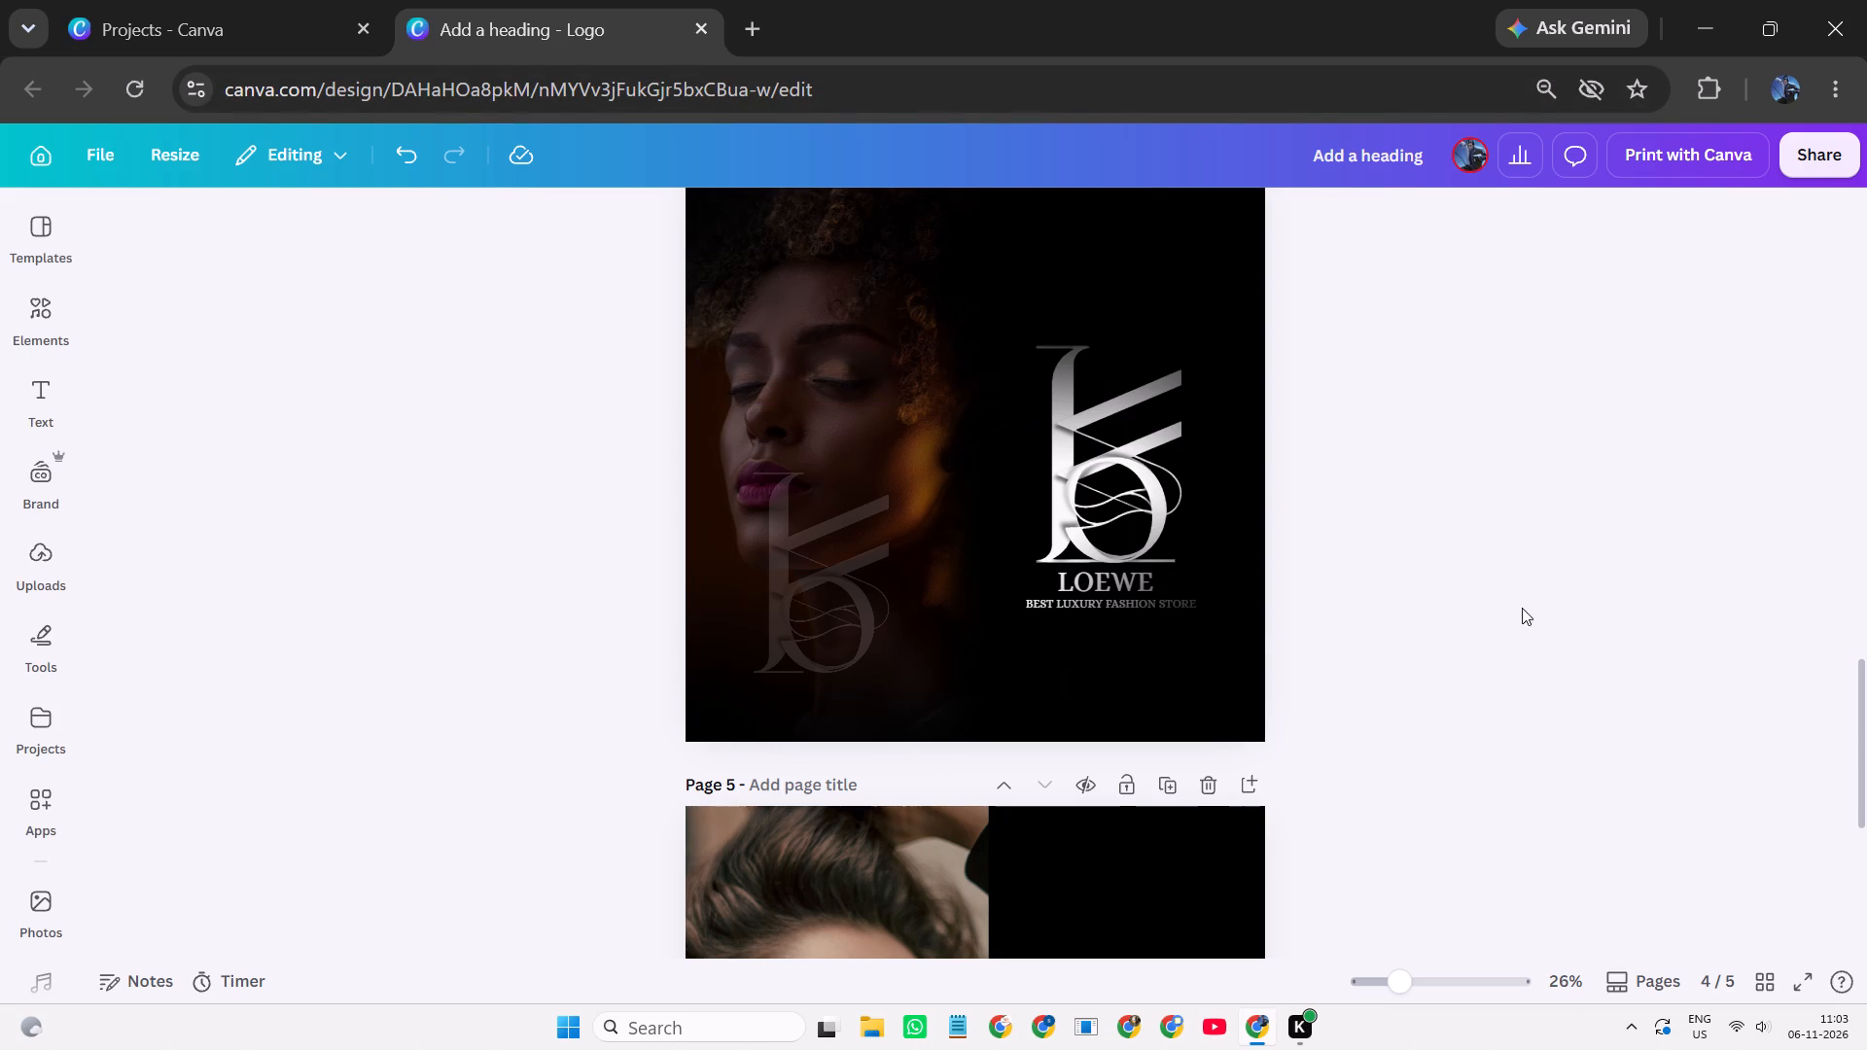
Review the logo and portrait pages, comparing the page 4 composition with the unblended photo on page 5.
scroll(1520, 603, up, 1)
scroll(1520, 603, down, 2)
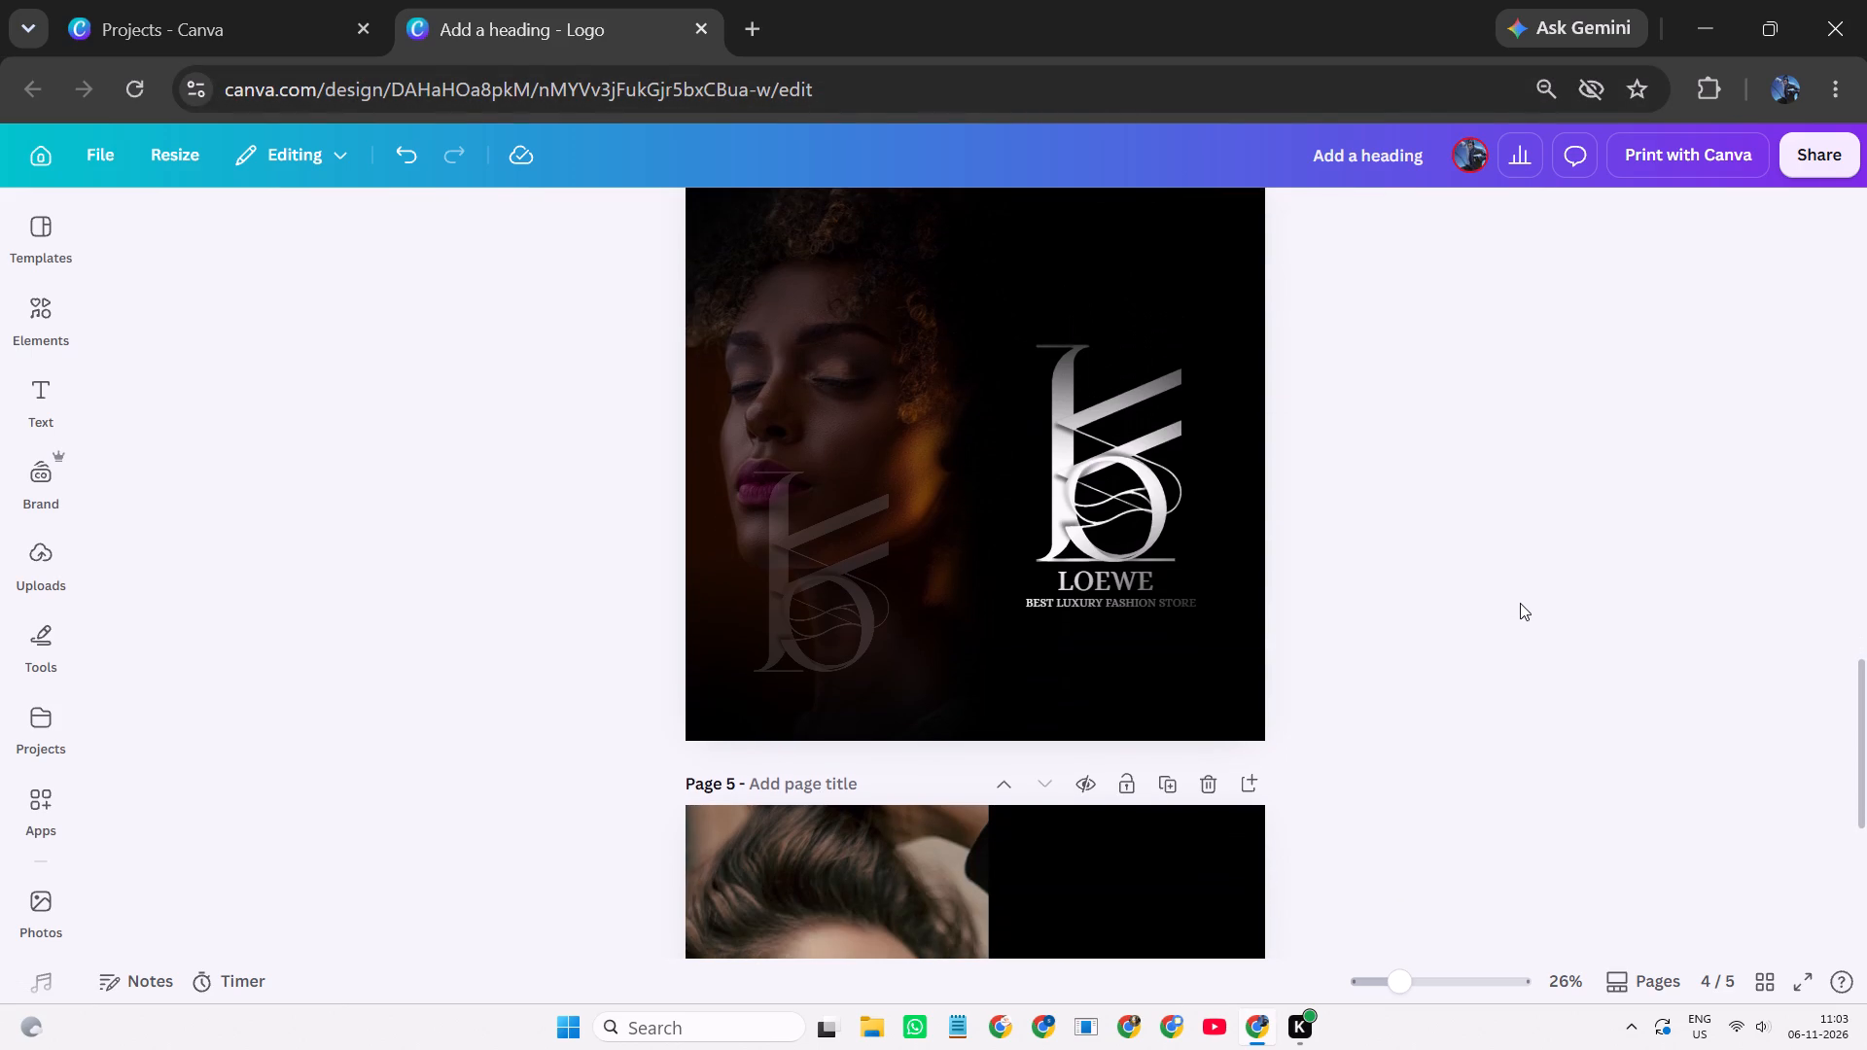
scroll(1520, 603, up, 5)
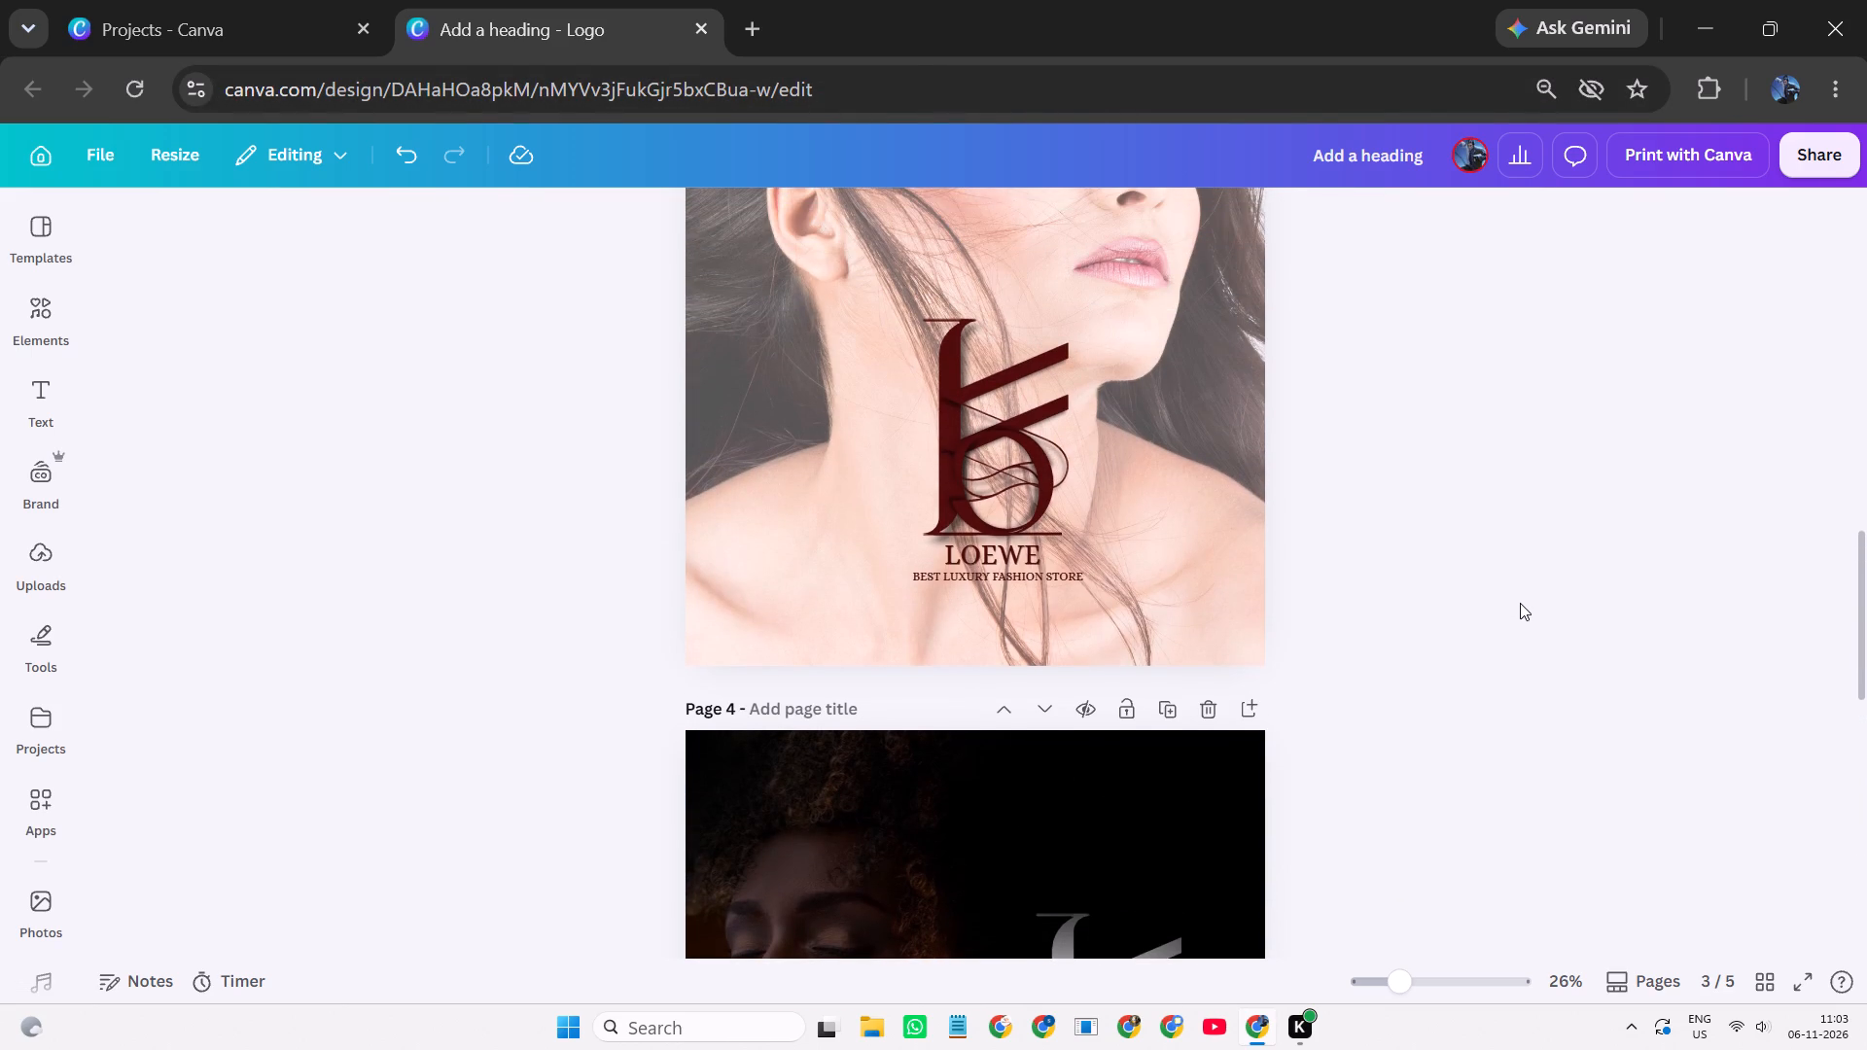
scroll(1520, 603, up, 8)
scroll(1520, 603, down, 1)
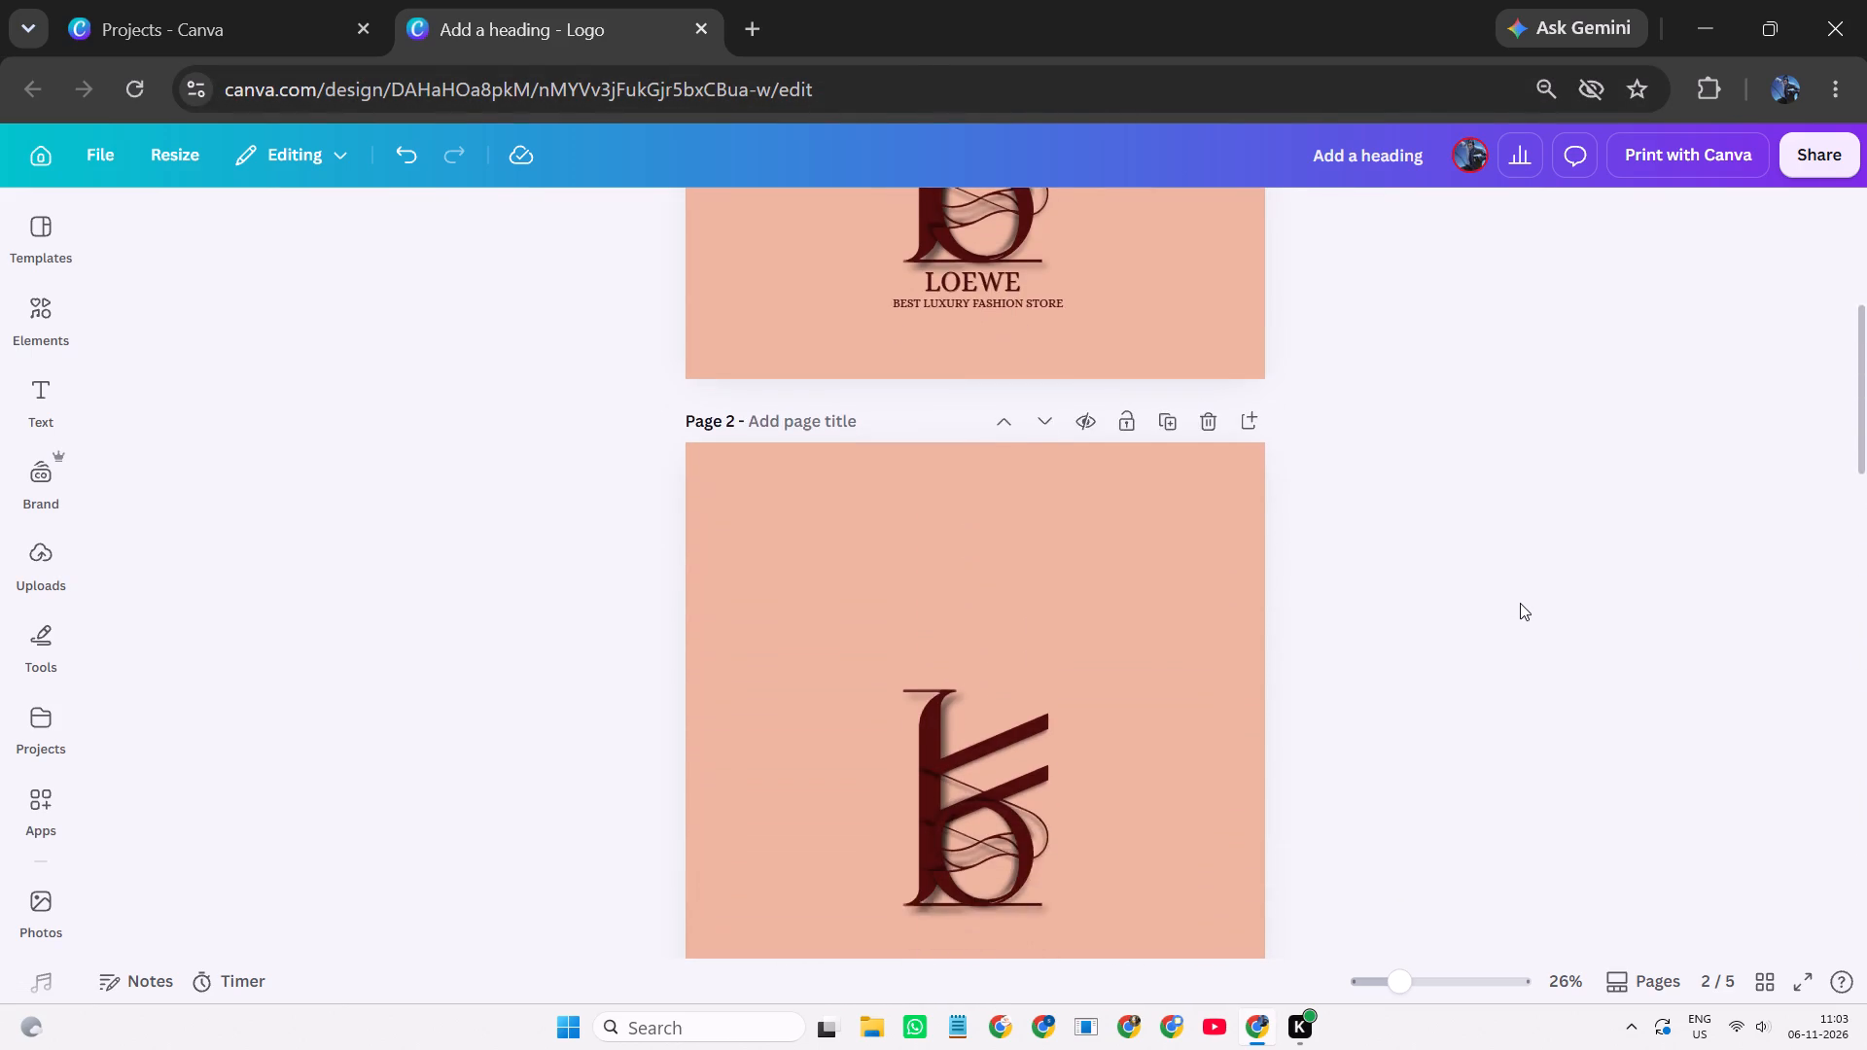
scroll(1520, 603, down, 12)
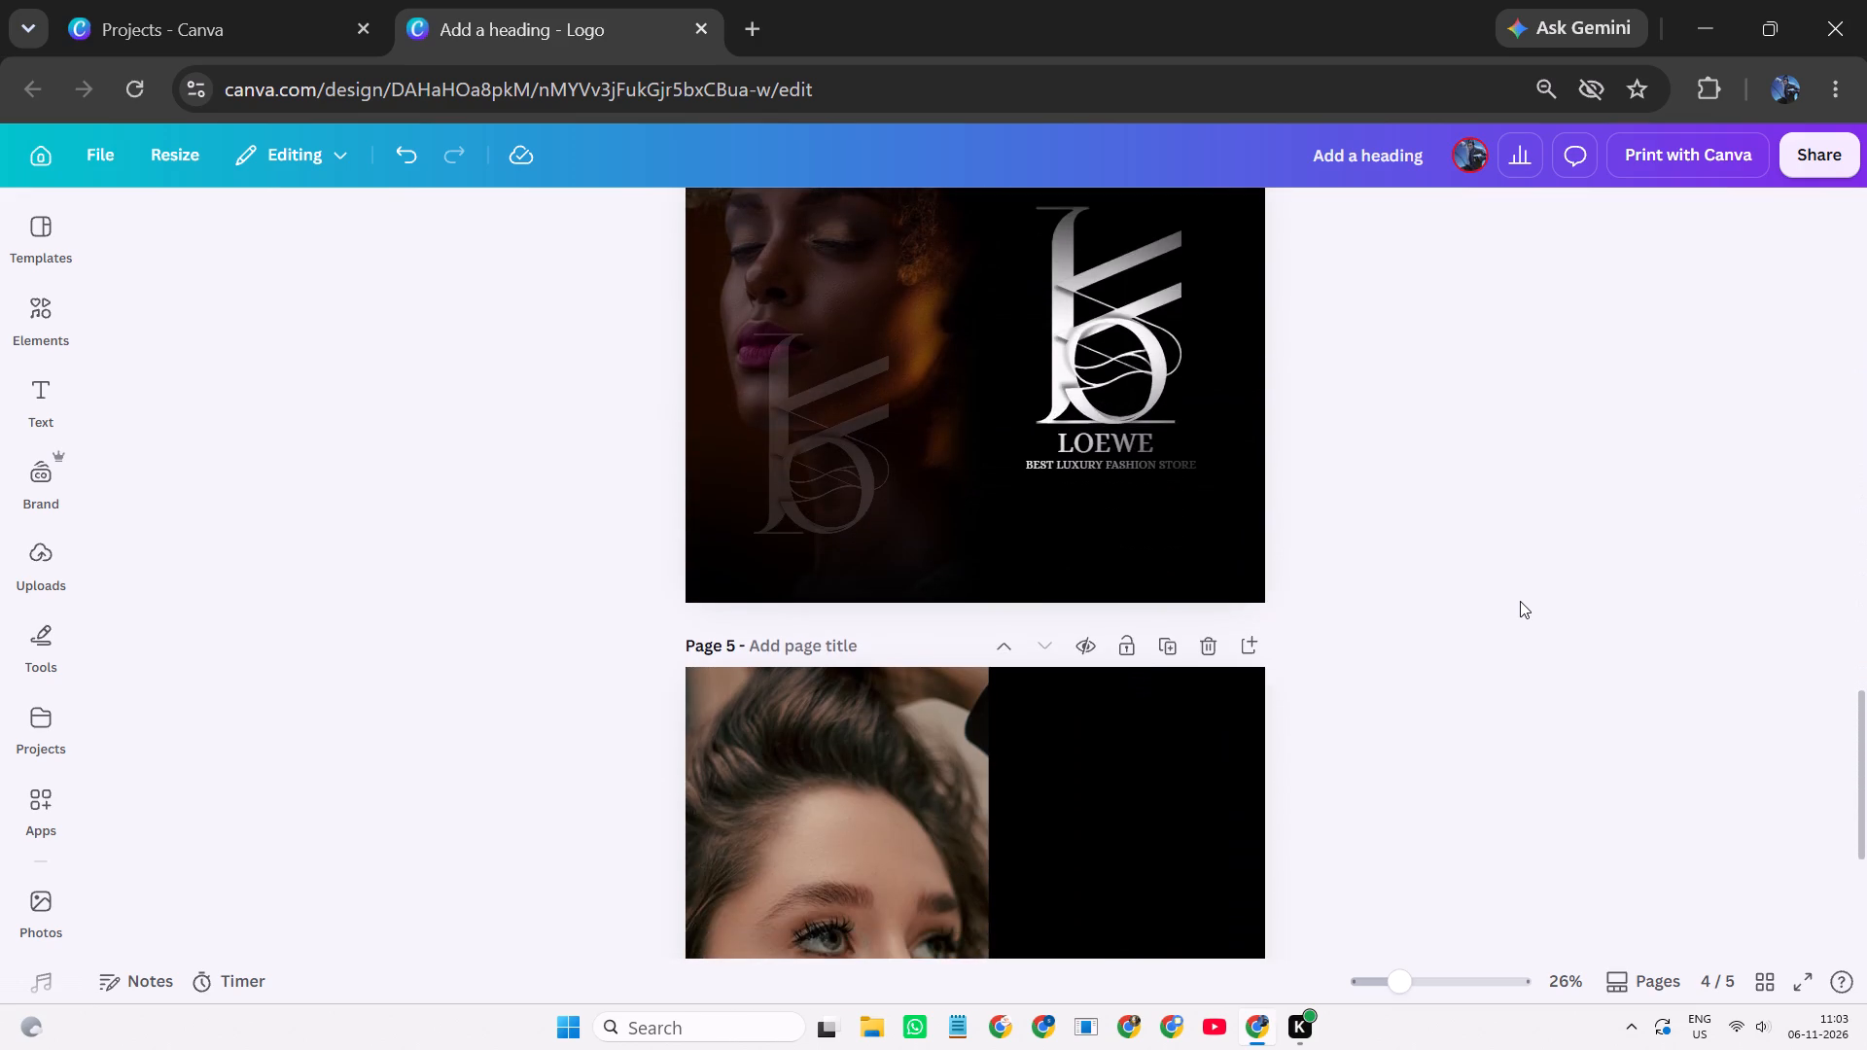
scroll(1520, 601, up, 1)
scroll(1520, 601, down, 3)
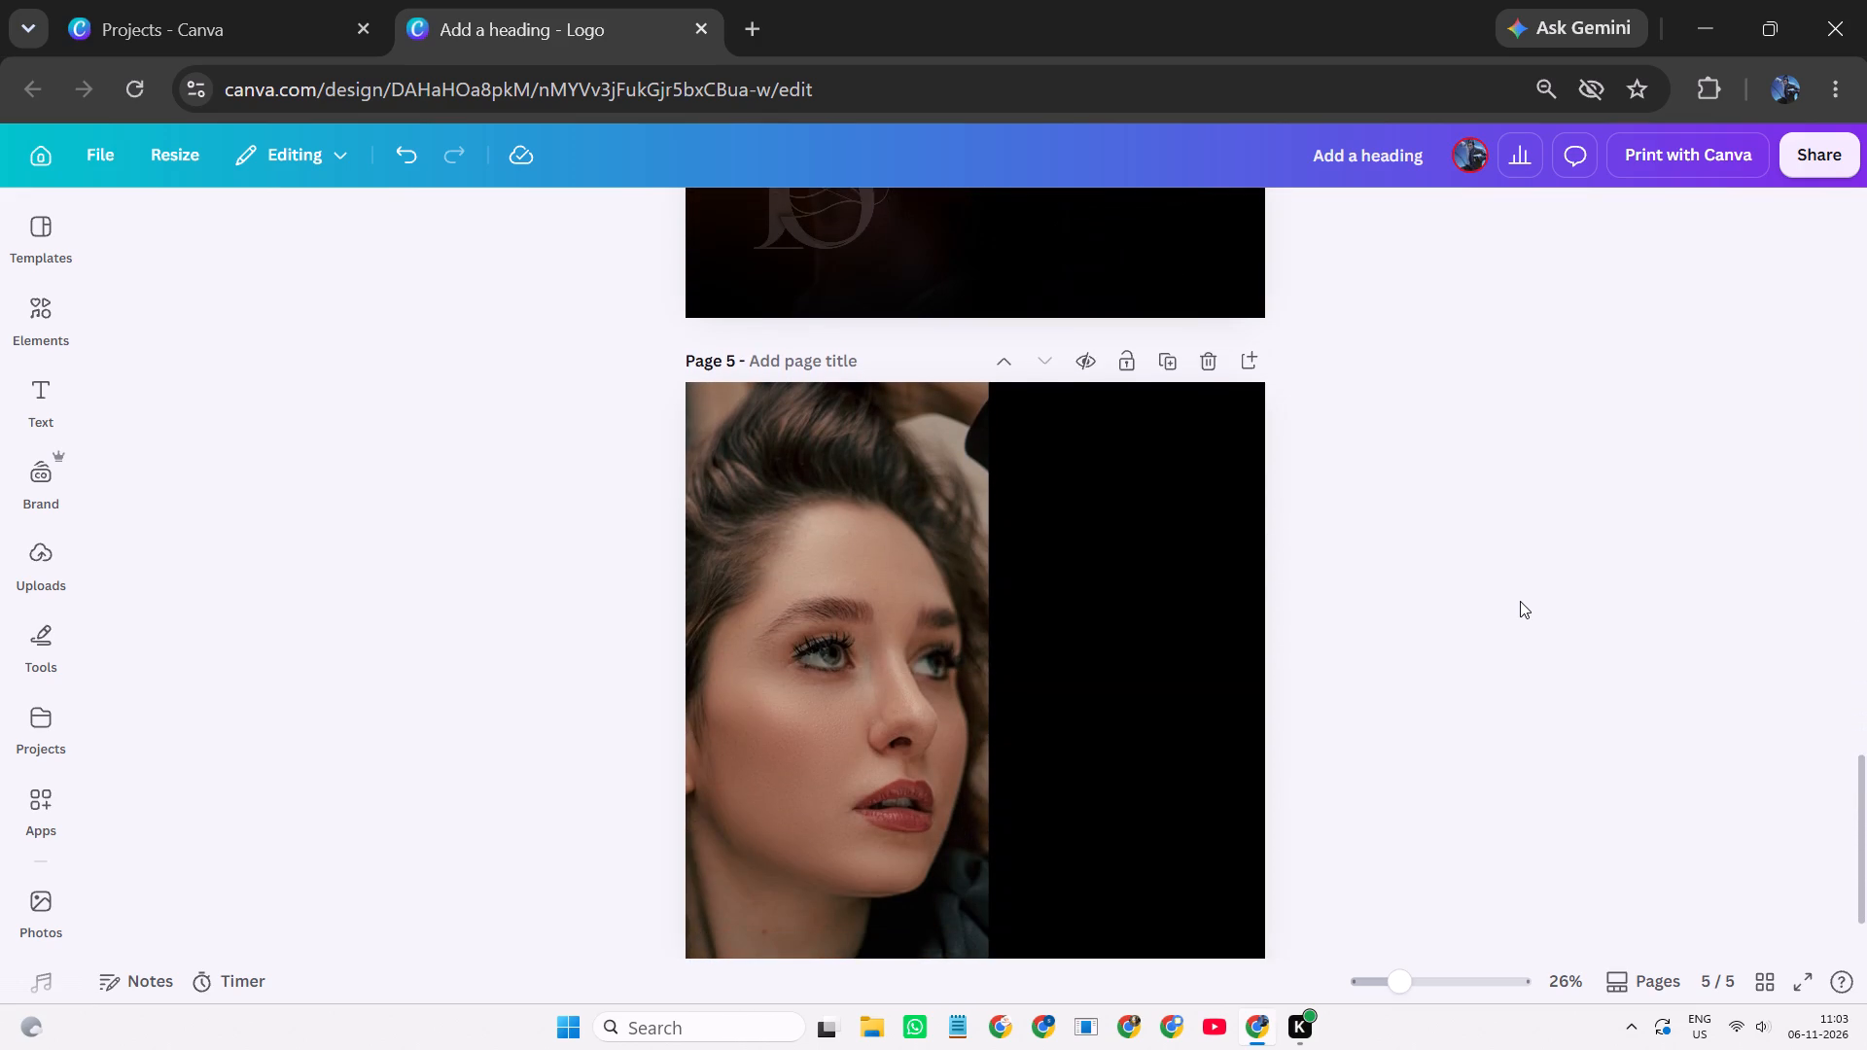
scroll(1520, 601, down, 3)
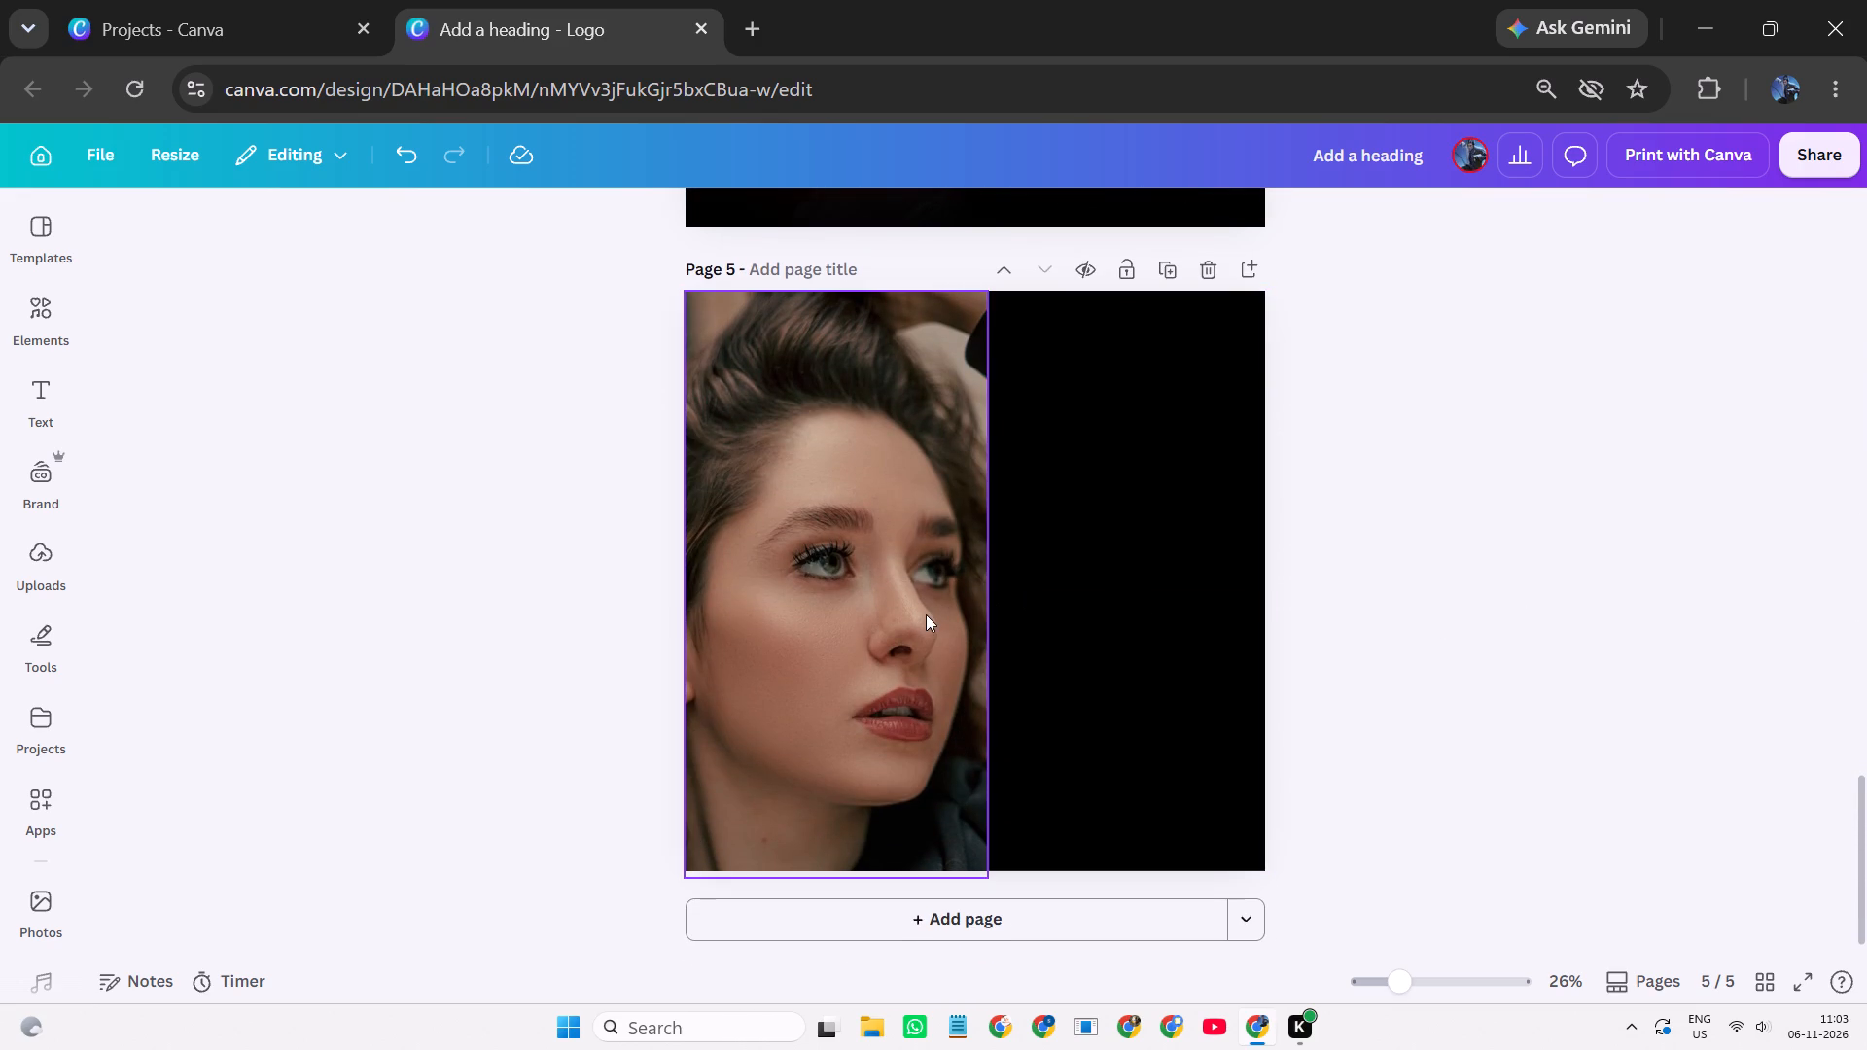
click(1477, 544)
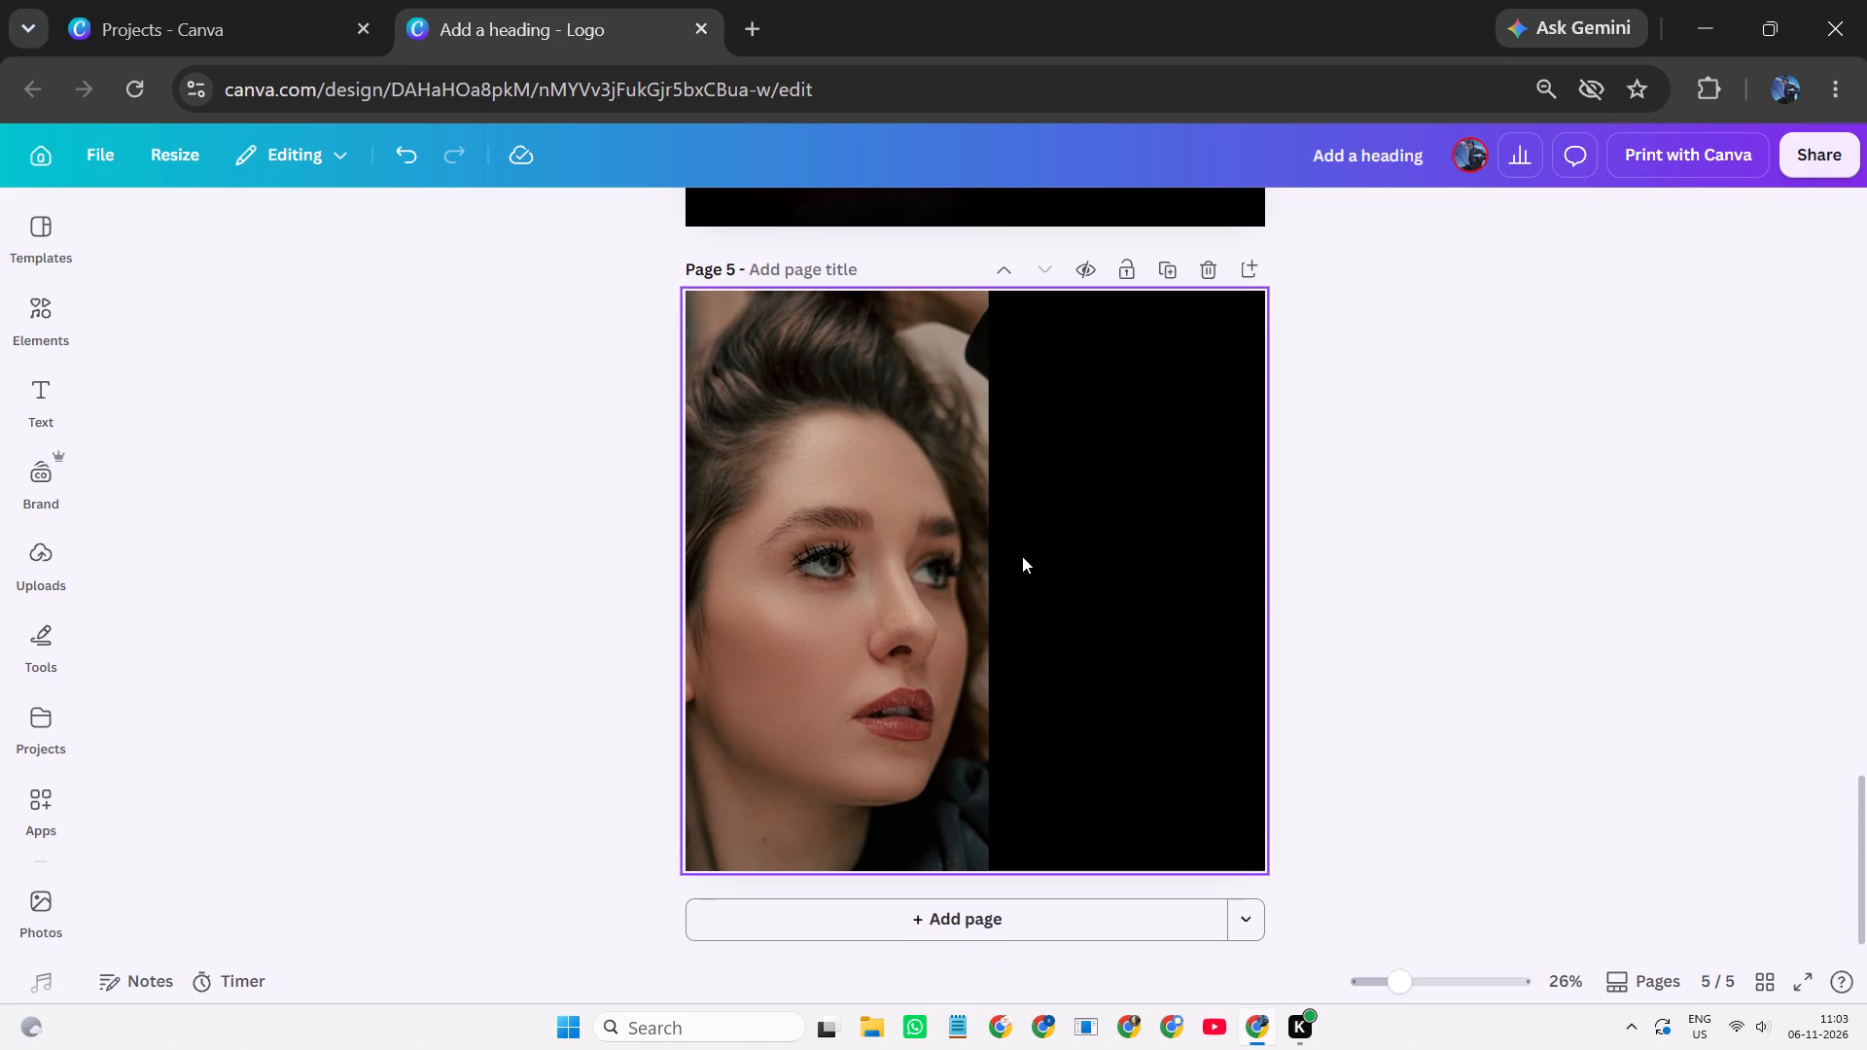
scroll(1040, 543, up, 4)
scroll(1040, 543, down, 4)
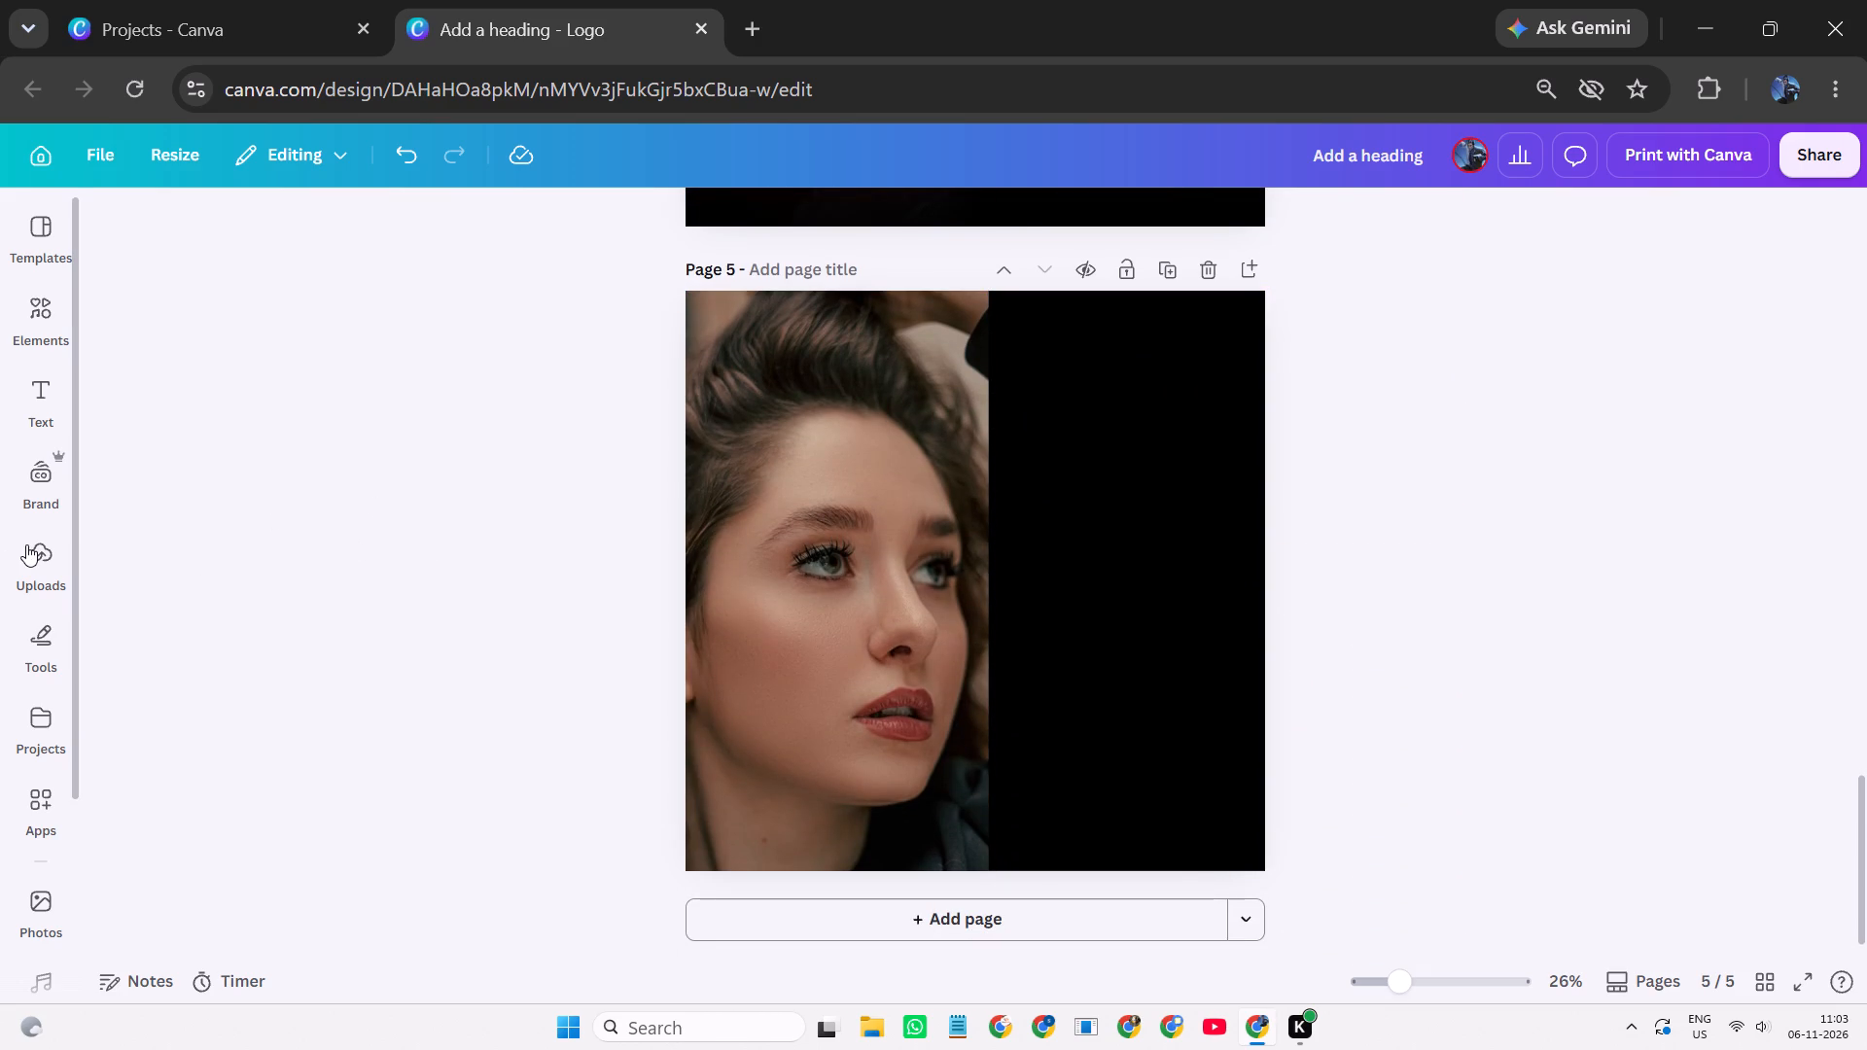
Add a blurred black rectangle to page 5 and position it over the upper part of the photo's right edge.
click(54, 312)
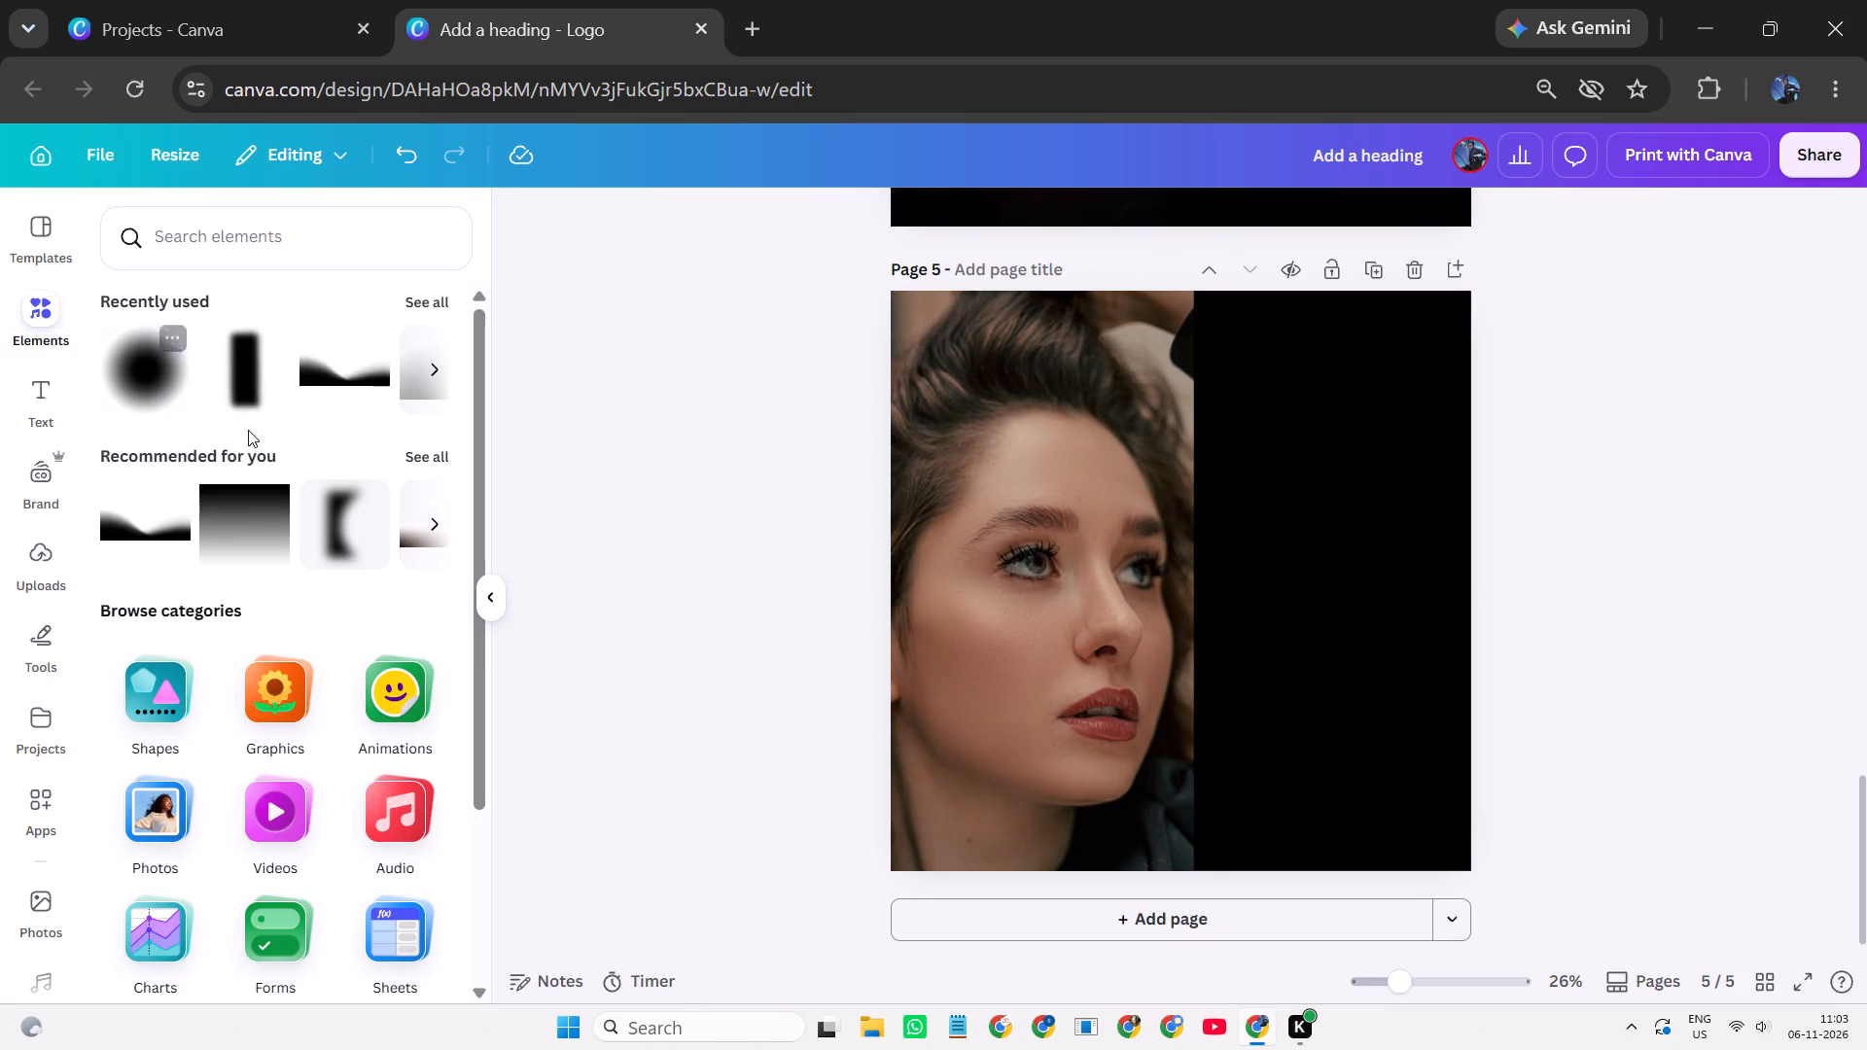
click(240, 395)
click(494, 586)
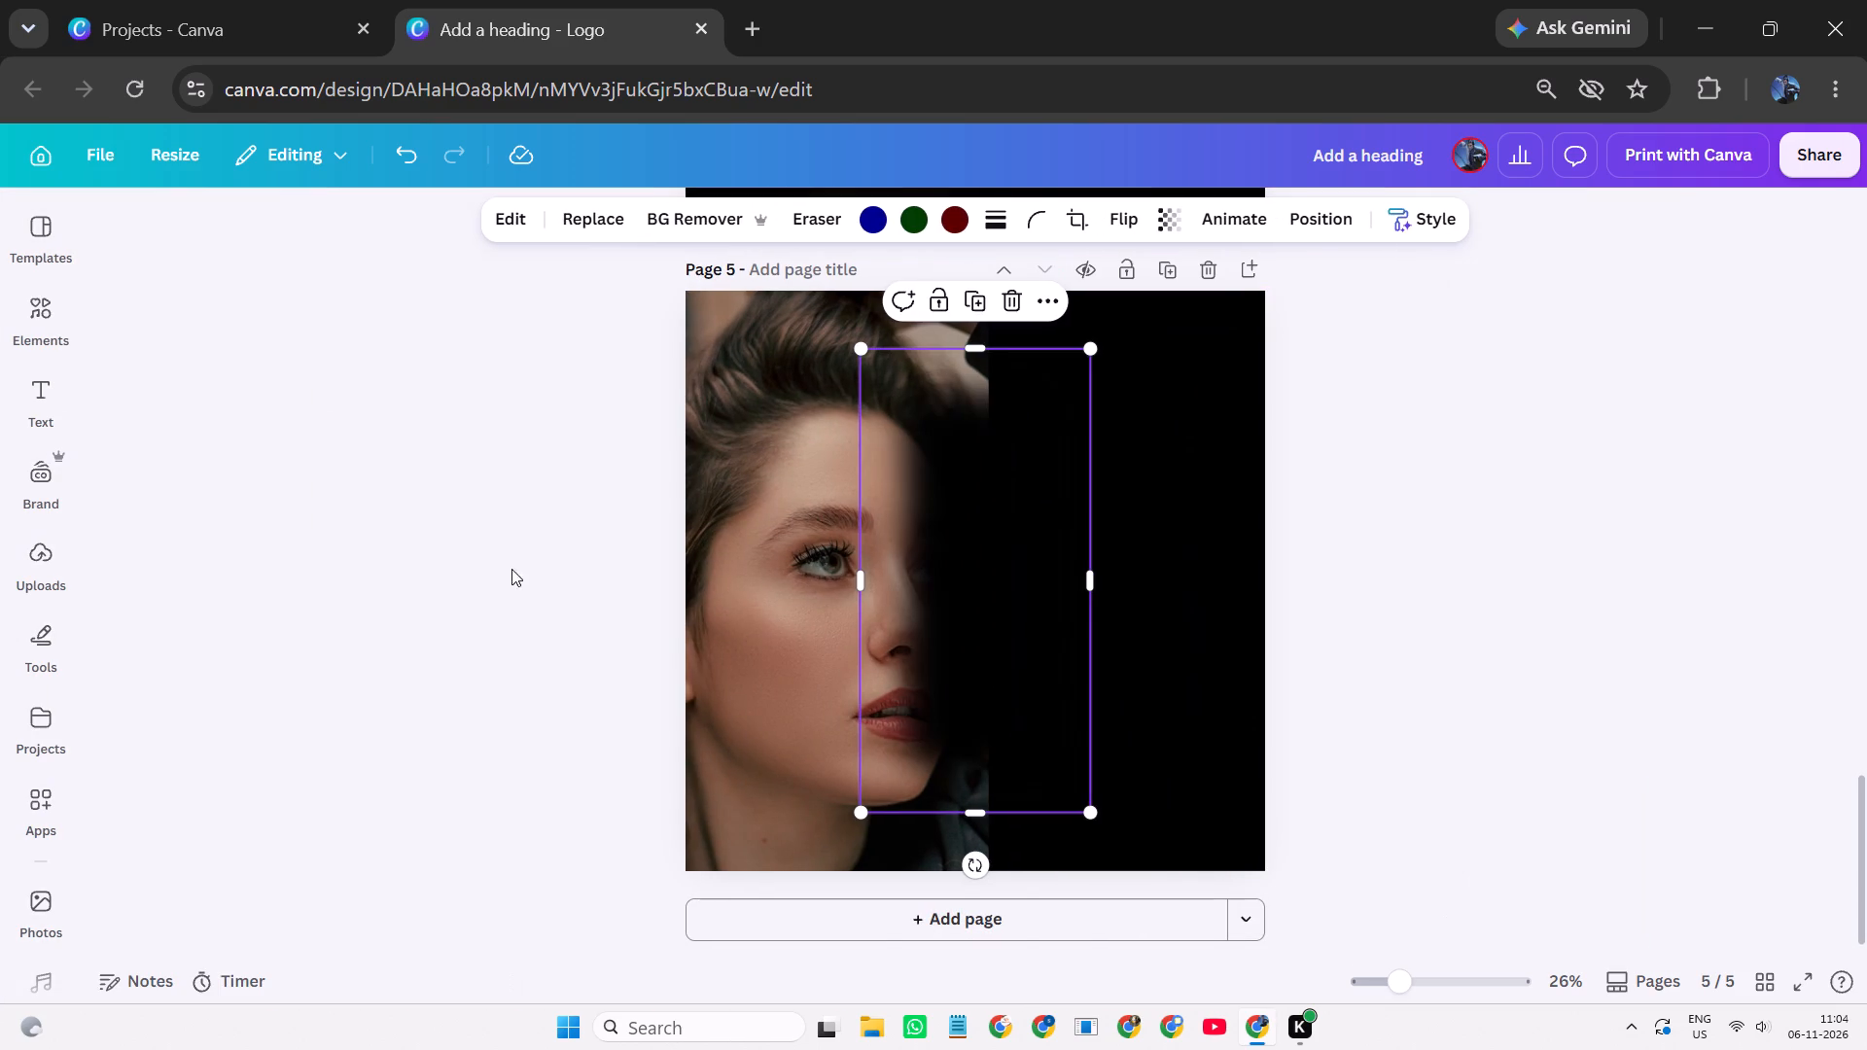
drag(987, 600, 1093, 488)
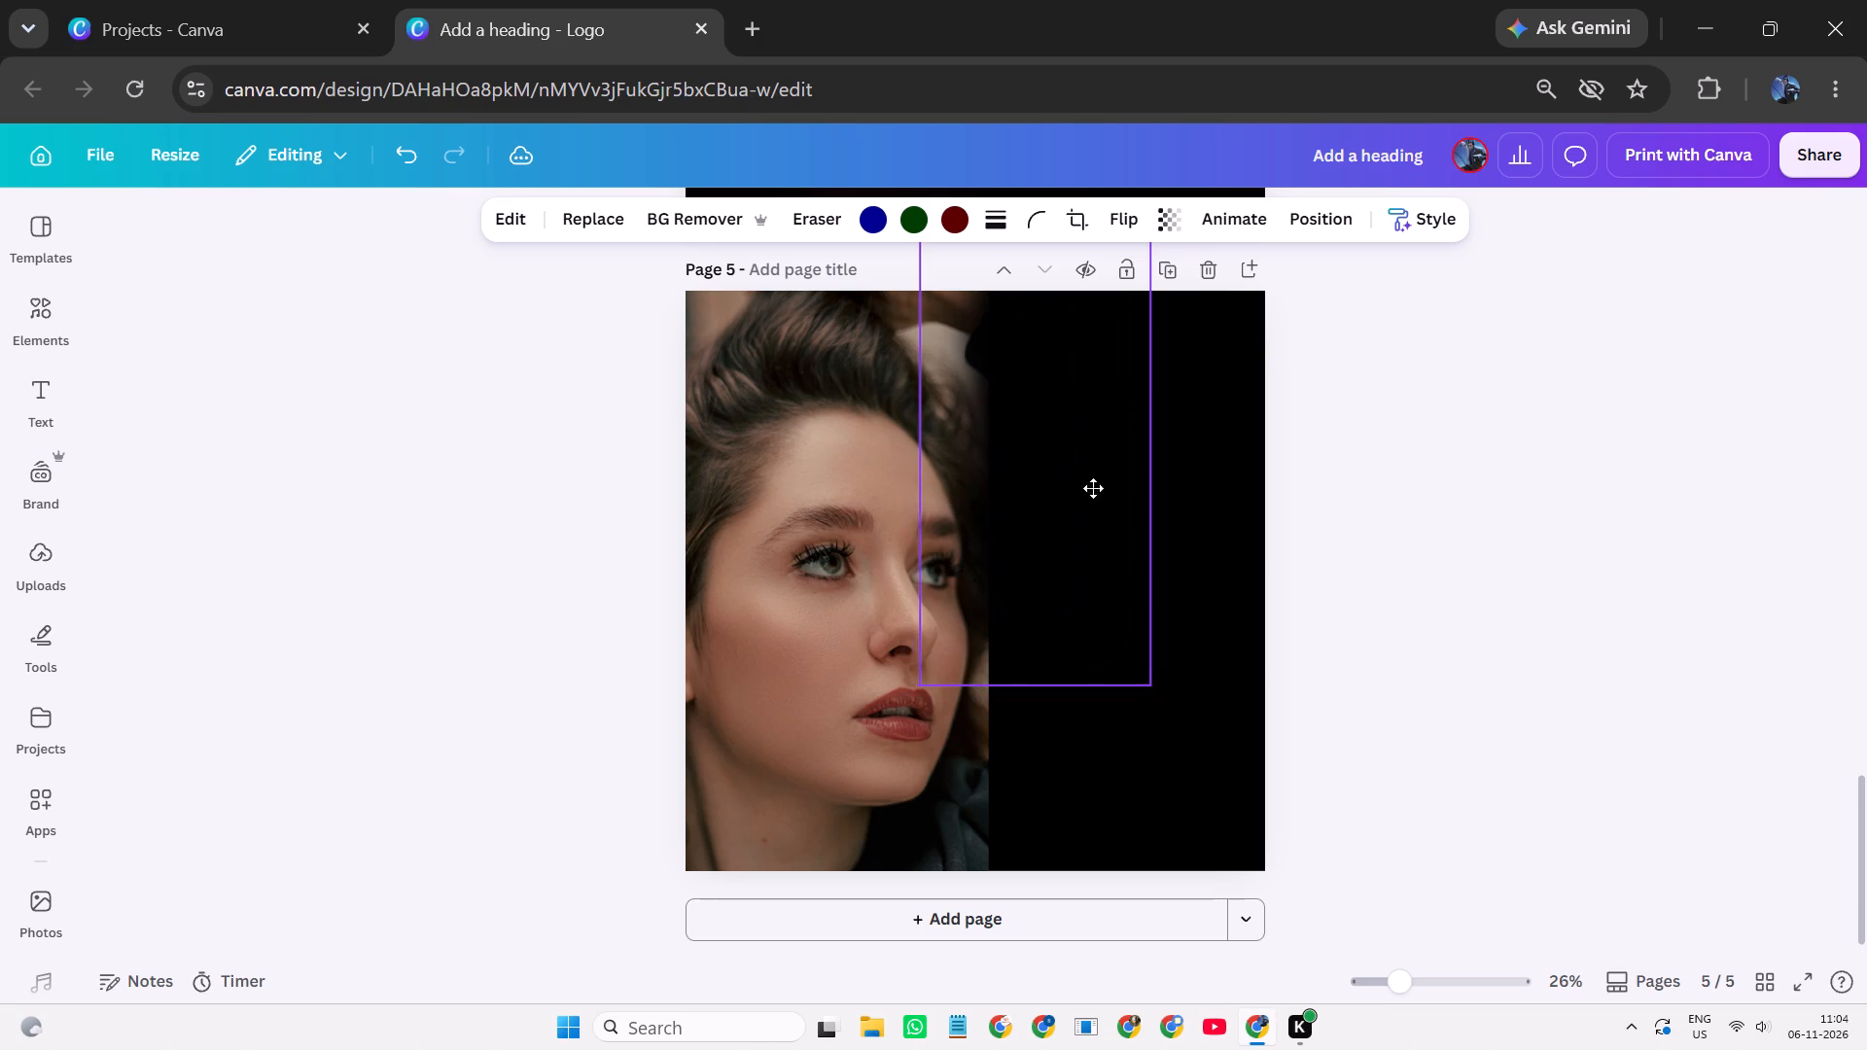
drag(1093, 488, 1127, 542)
drag(1127, 542, 1066, 502)
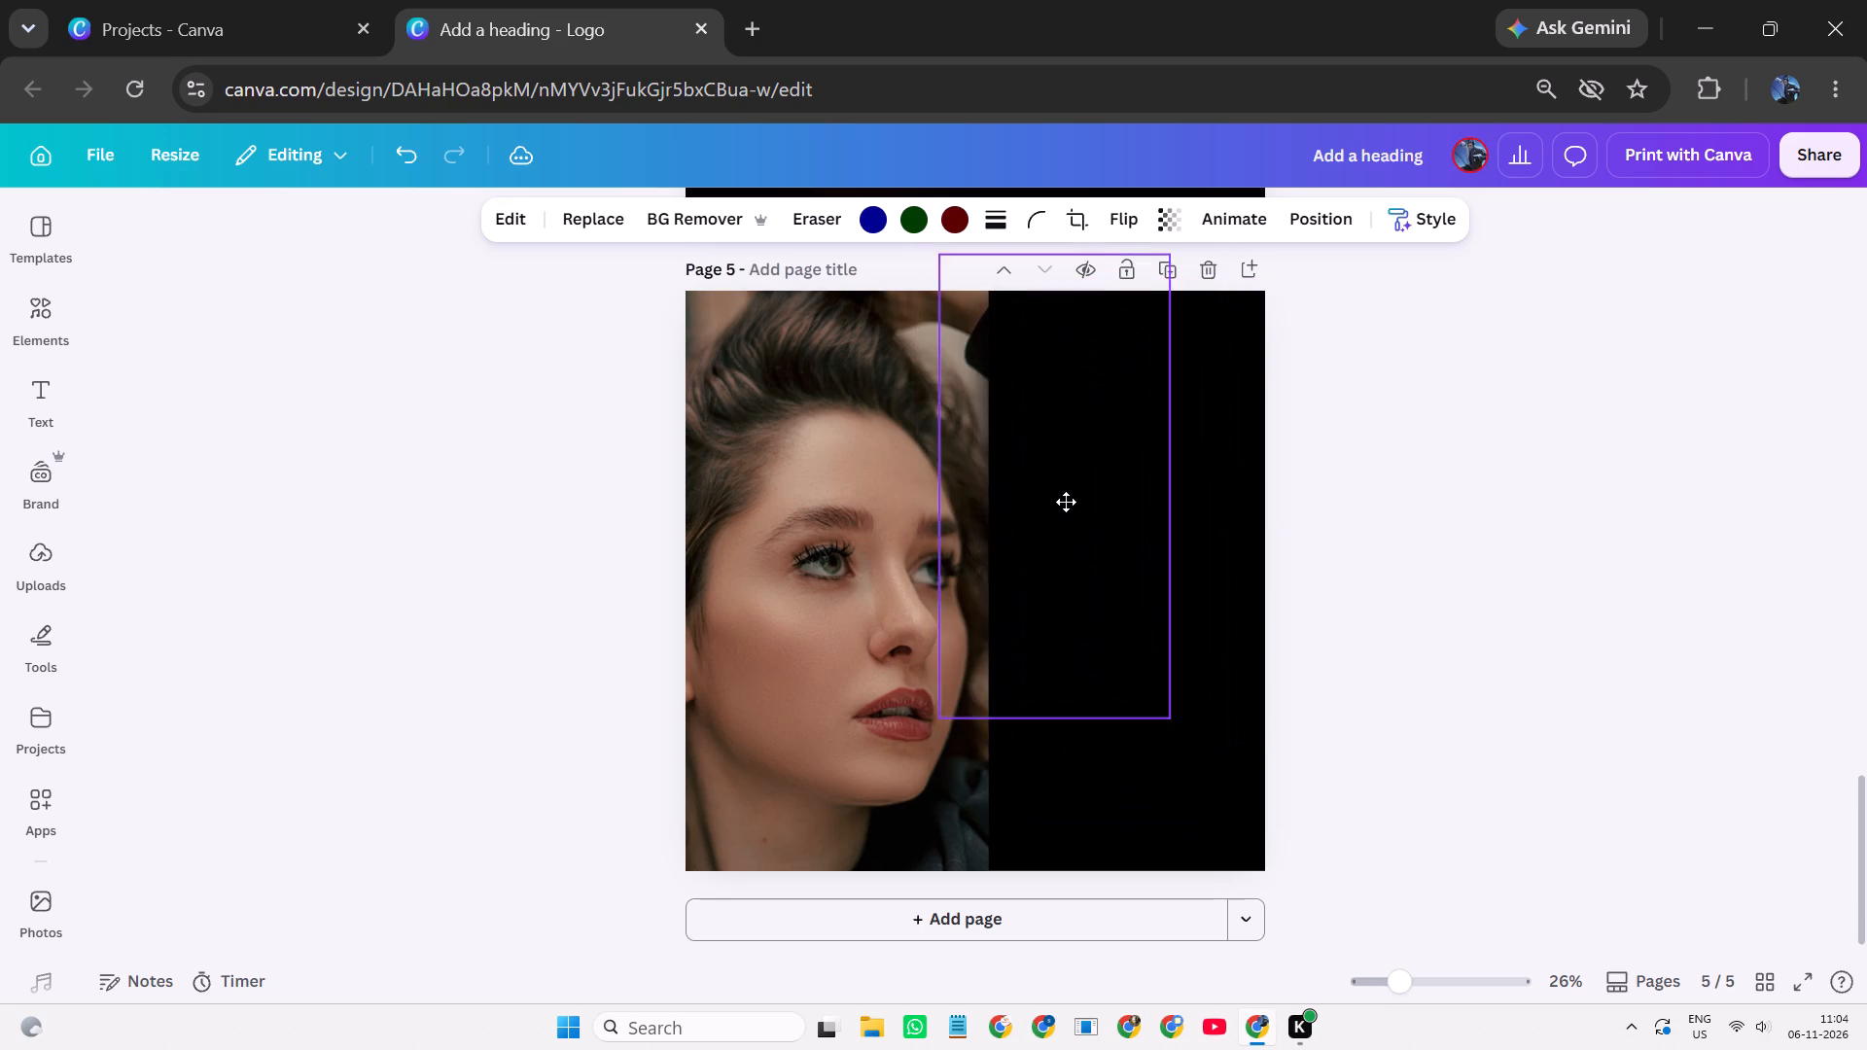
drag(1066, 502, 1039, 477)
click(655, 505)
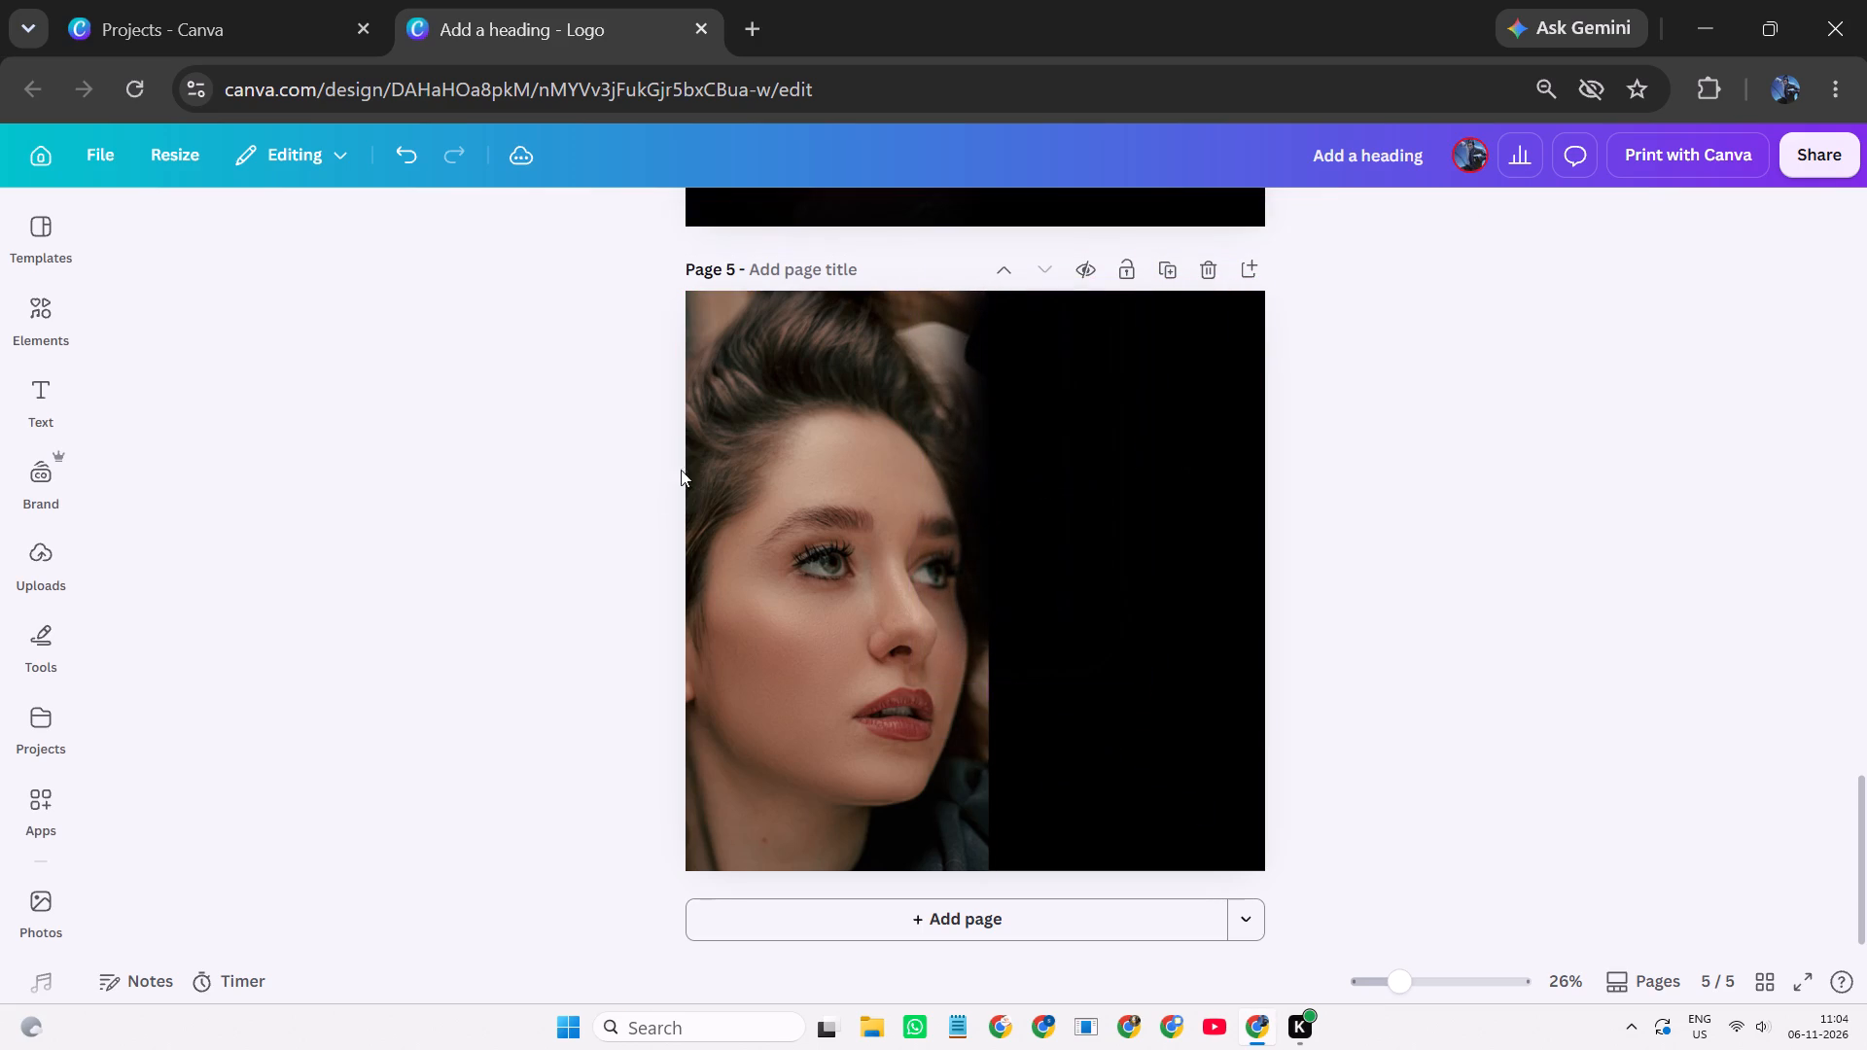
Add a rectangle shape to page 5 and stretch it to cover the whole portrait photo, slightly past its right edge.
key(r)
drag(1544, 587, 1530, 587)
drag(918, 590, 684, 366)
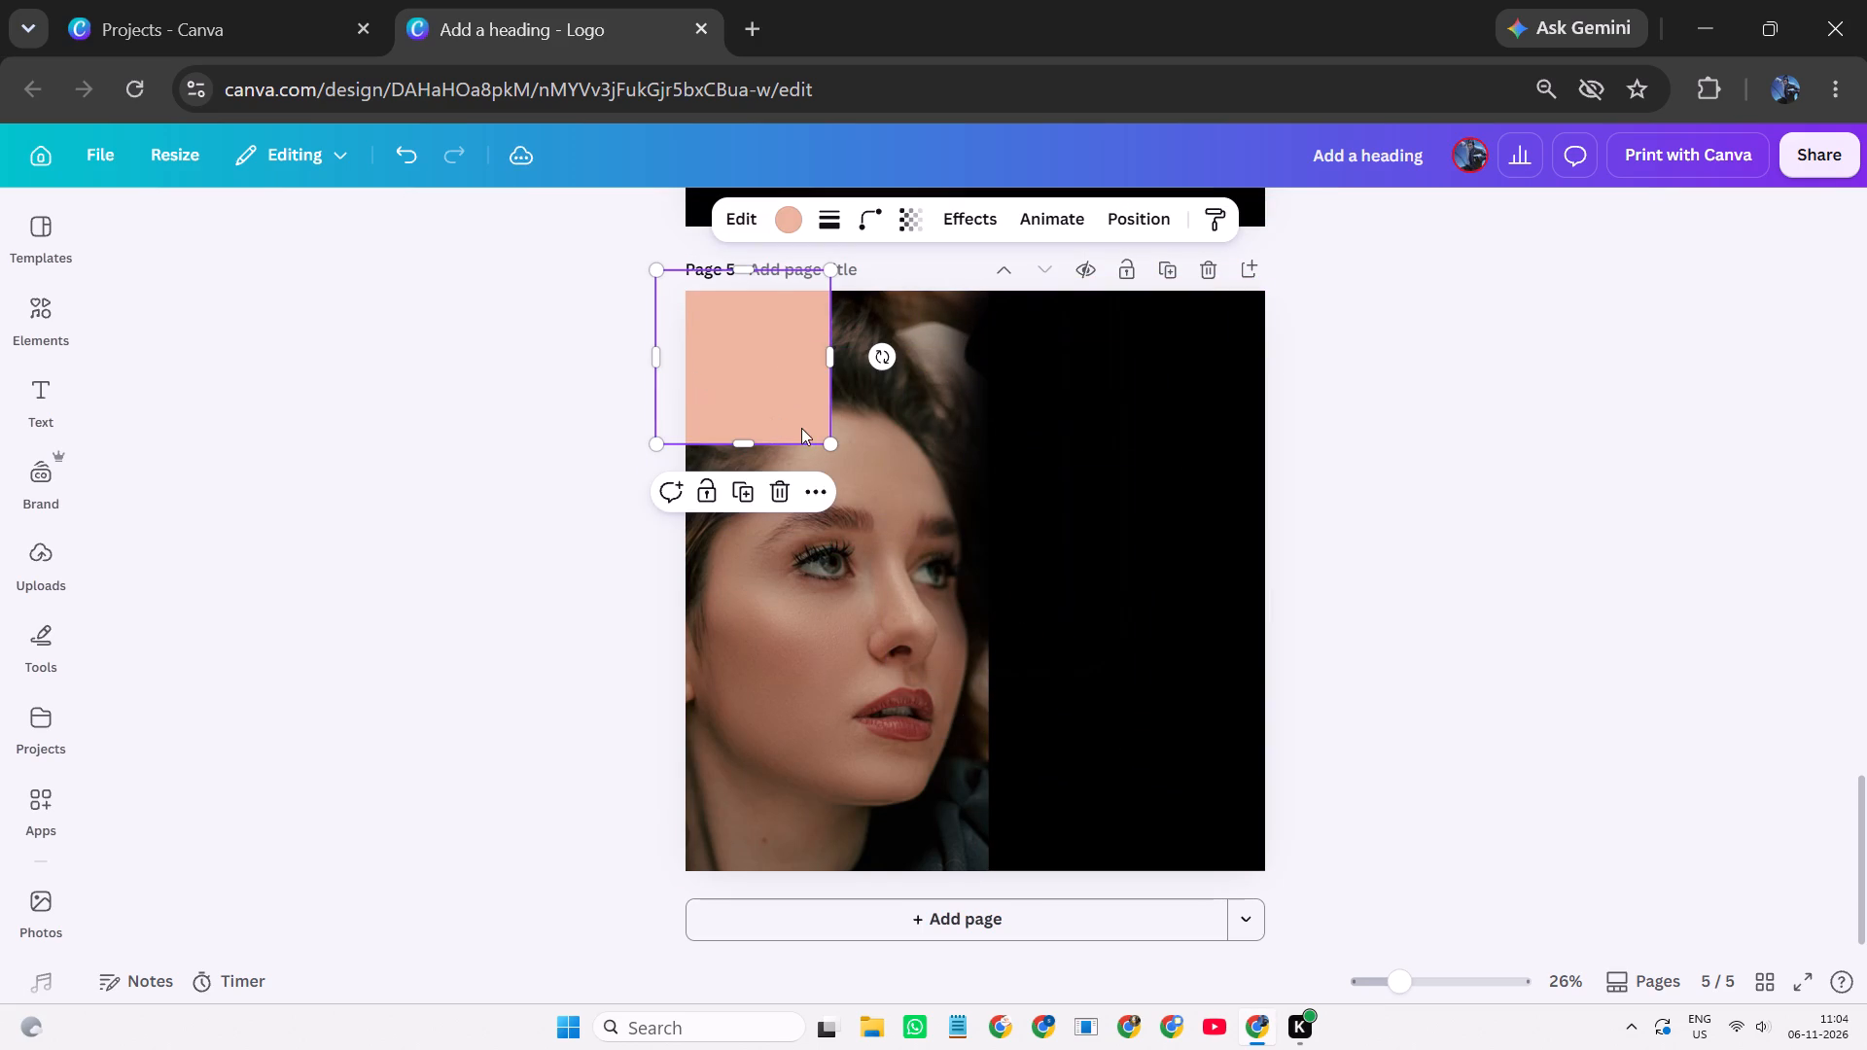
drag(829, 443, 1029, 881)
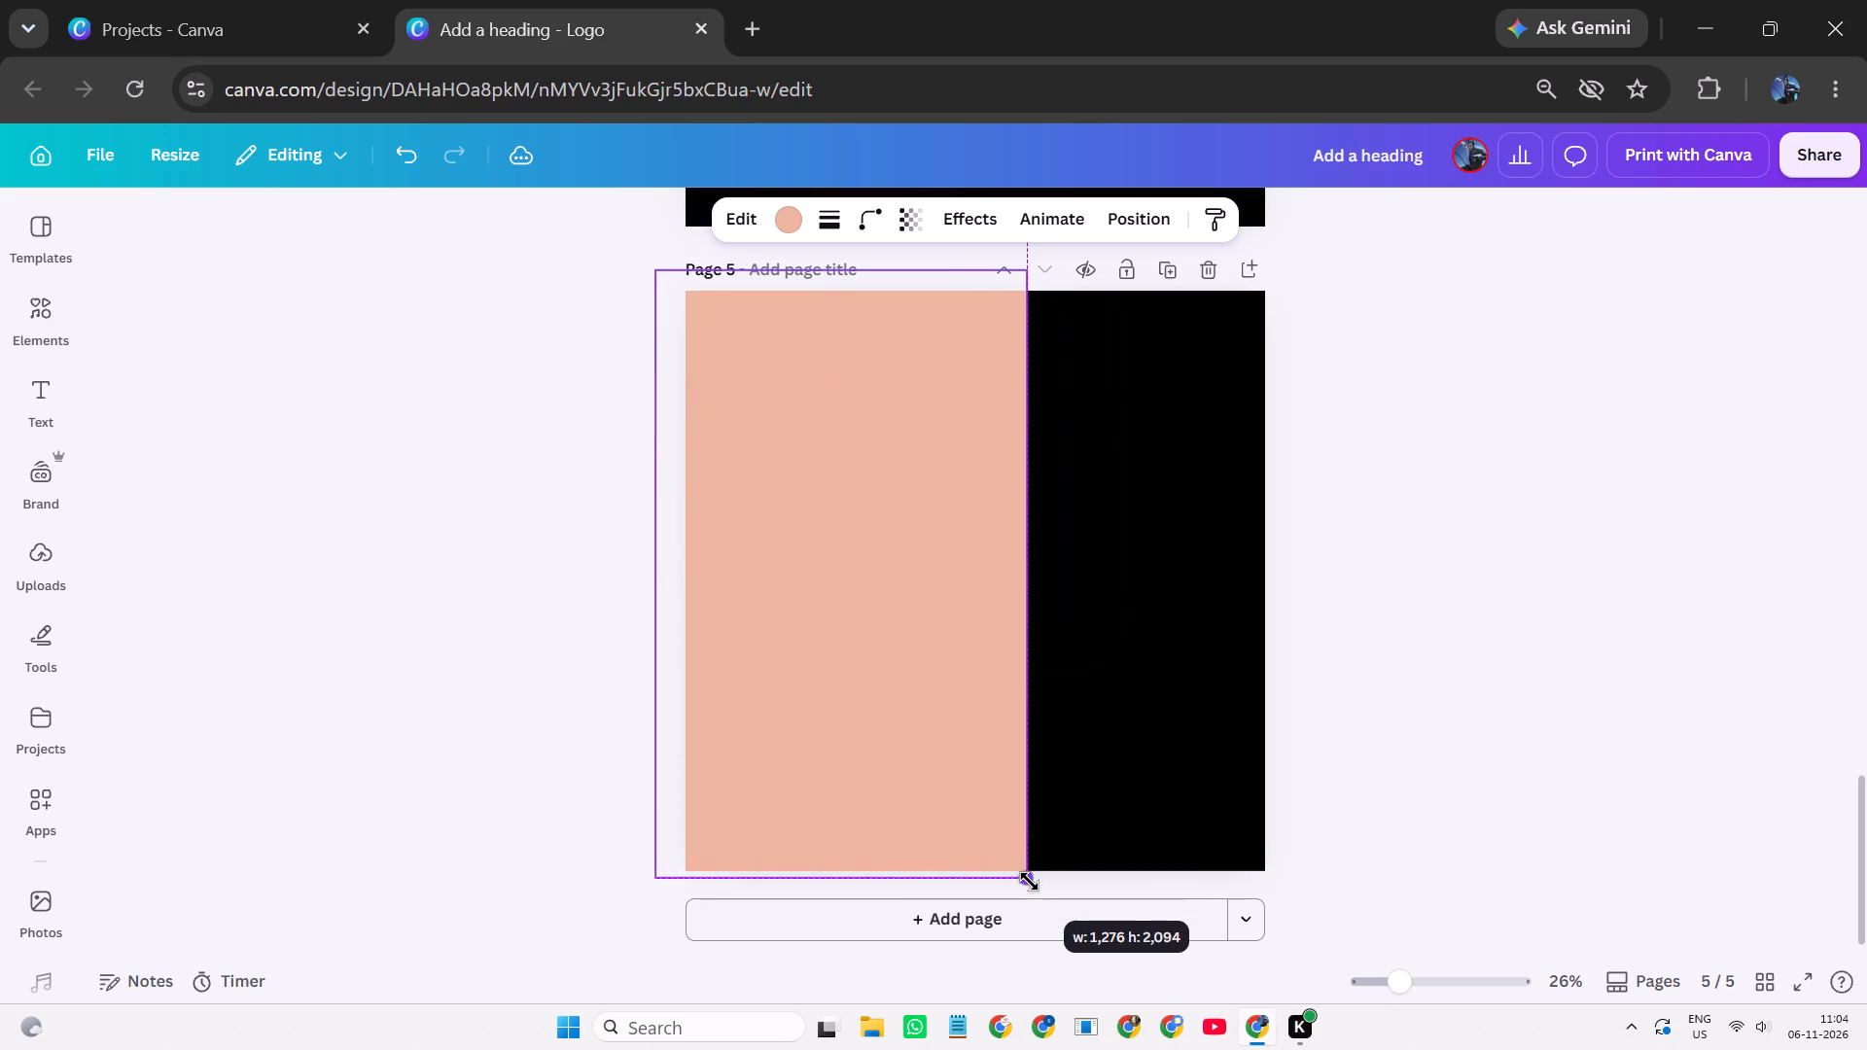
drag(1029, 881, 1036, 868)
click(793, 235)
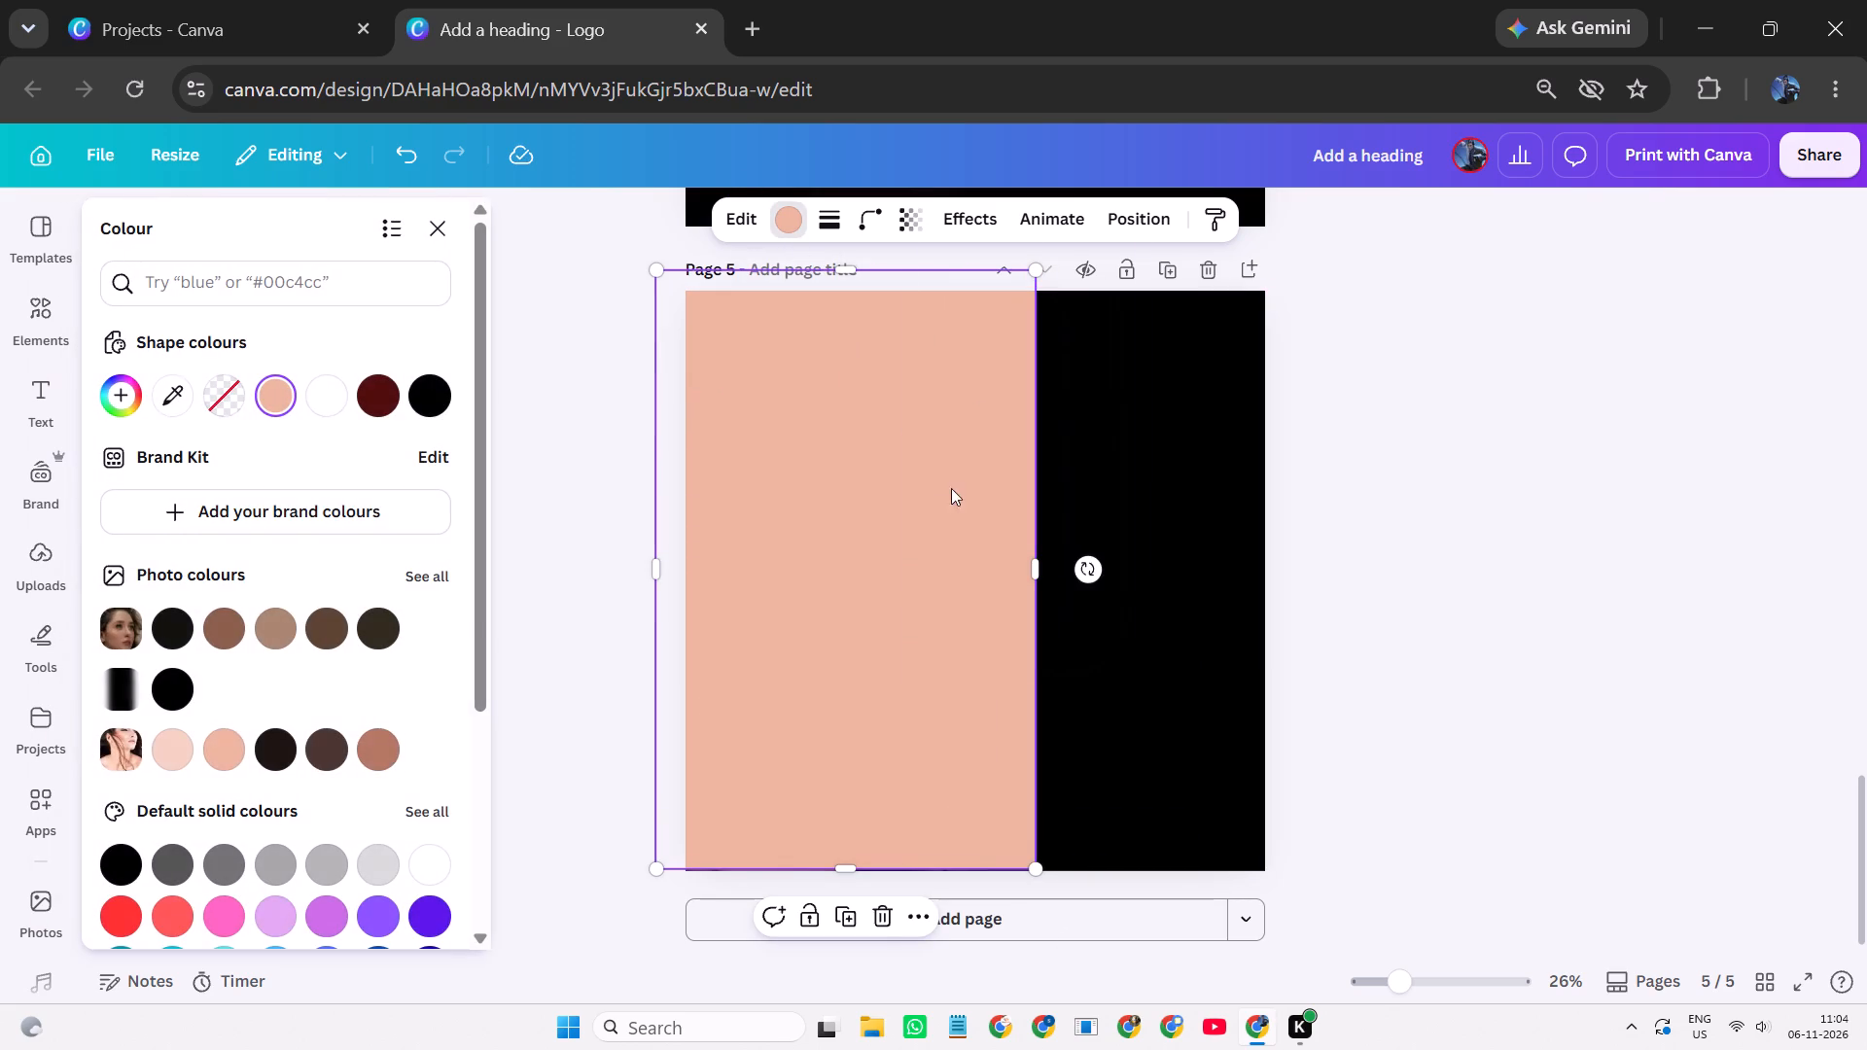
drag(1029, 864, 1041, 886)
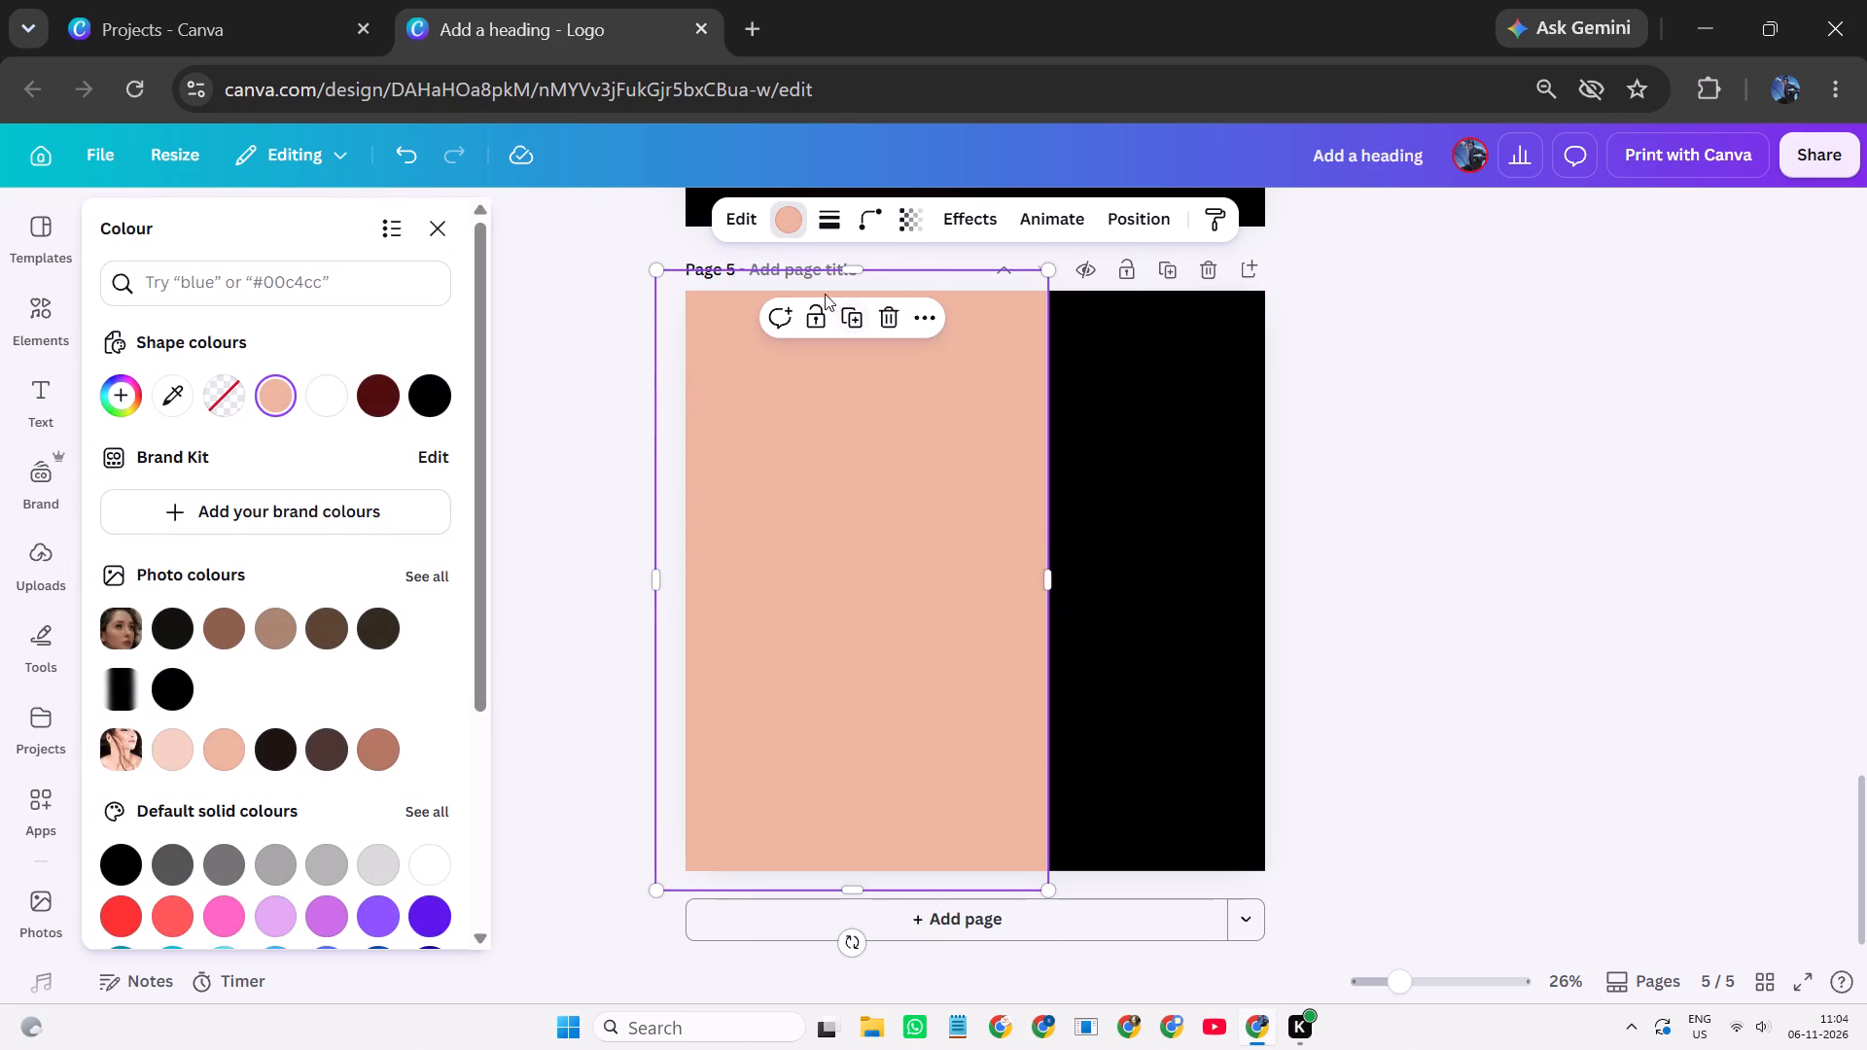
Fill the rectangle over page 5's photo with black and set its transparency to 45.
click(426, 391)
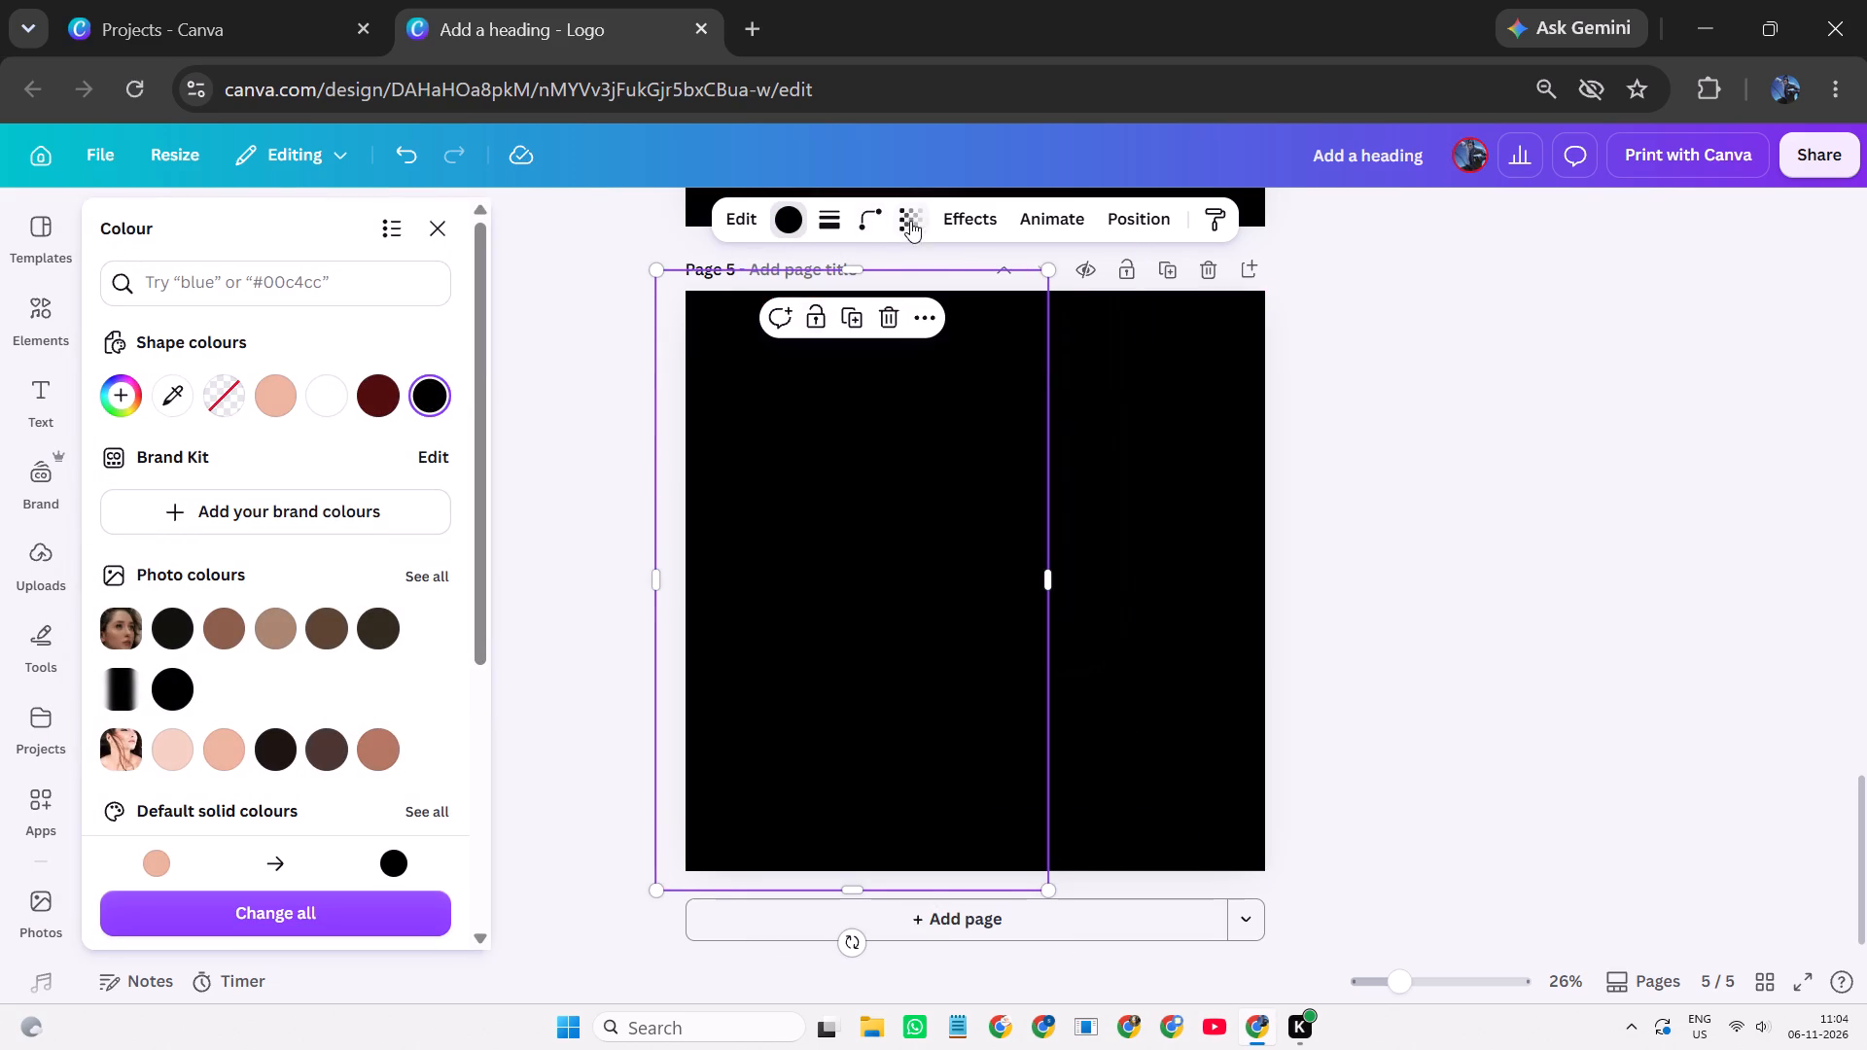
click(910, 221)
drag(893, 317, 912, 330)
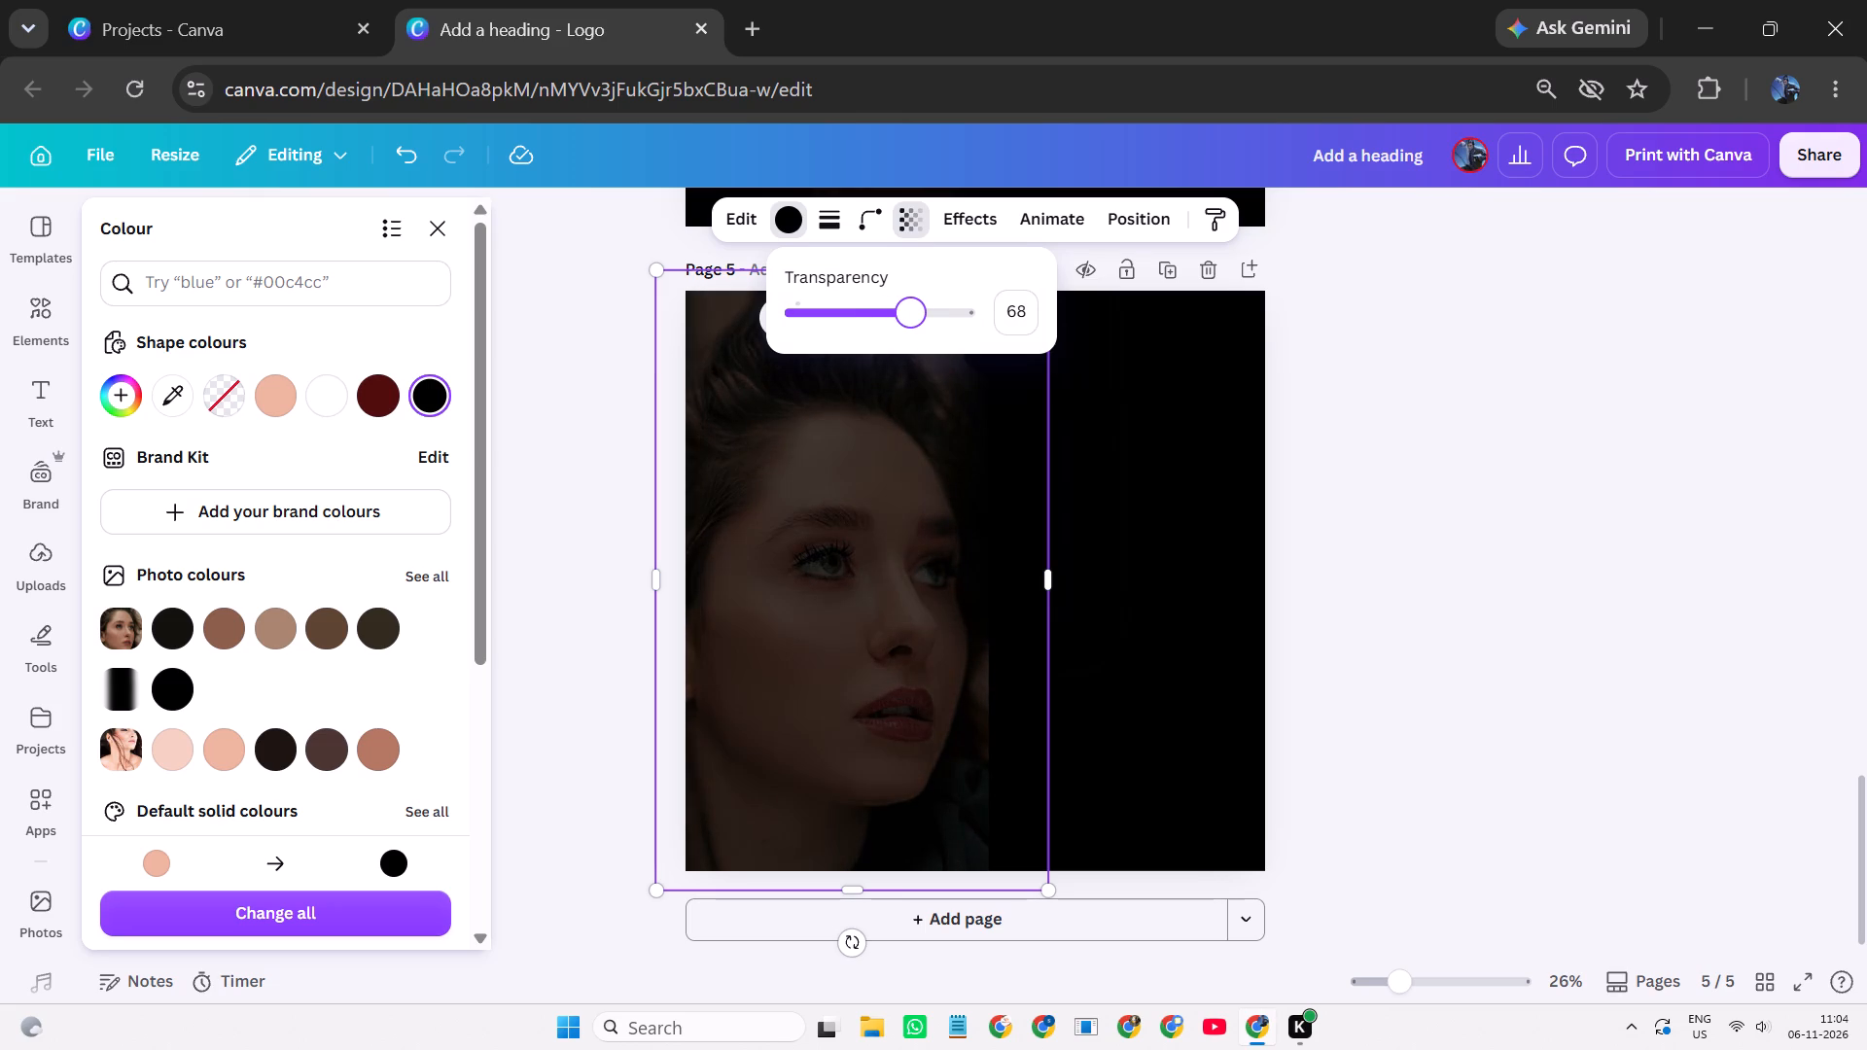
drag(912, 330, 870, 354)
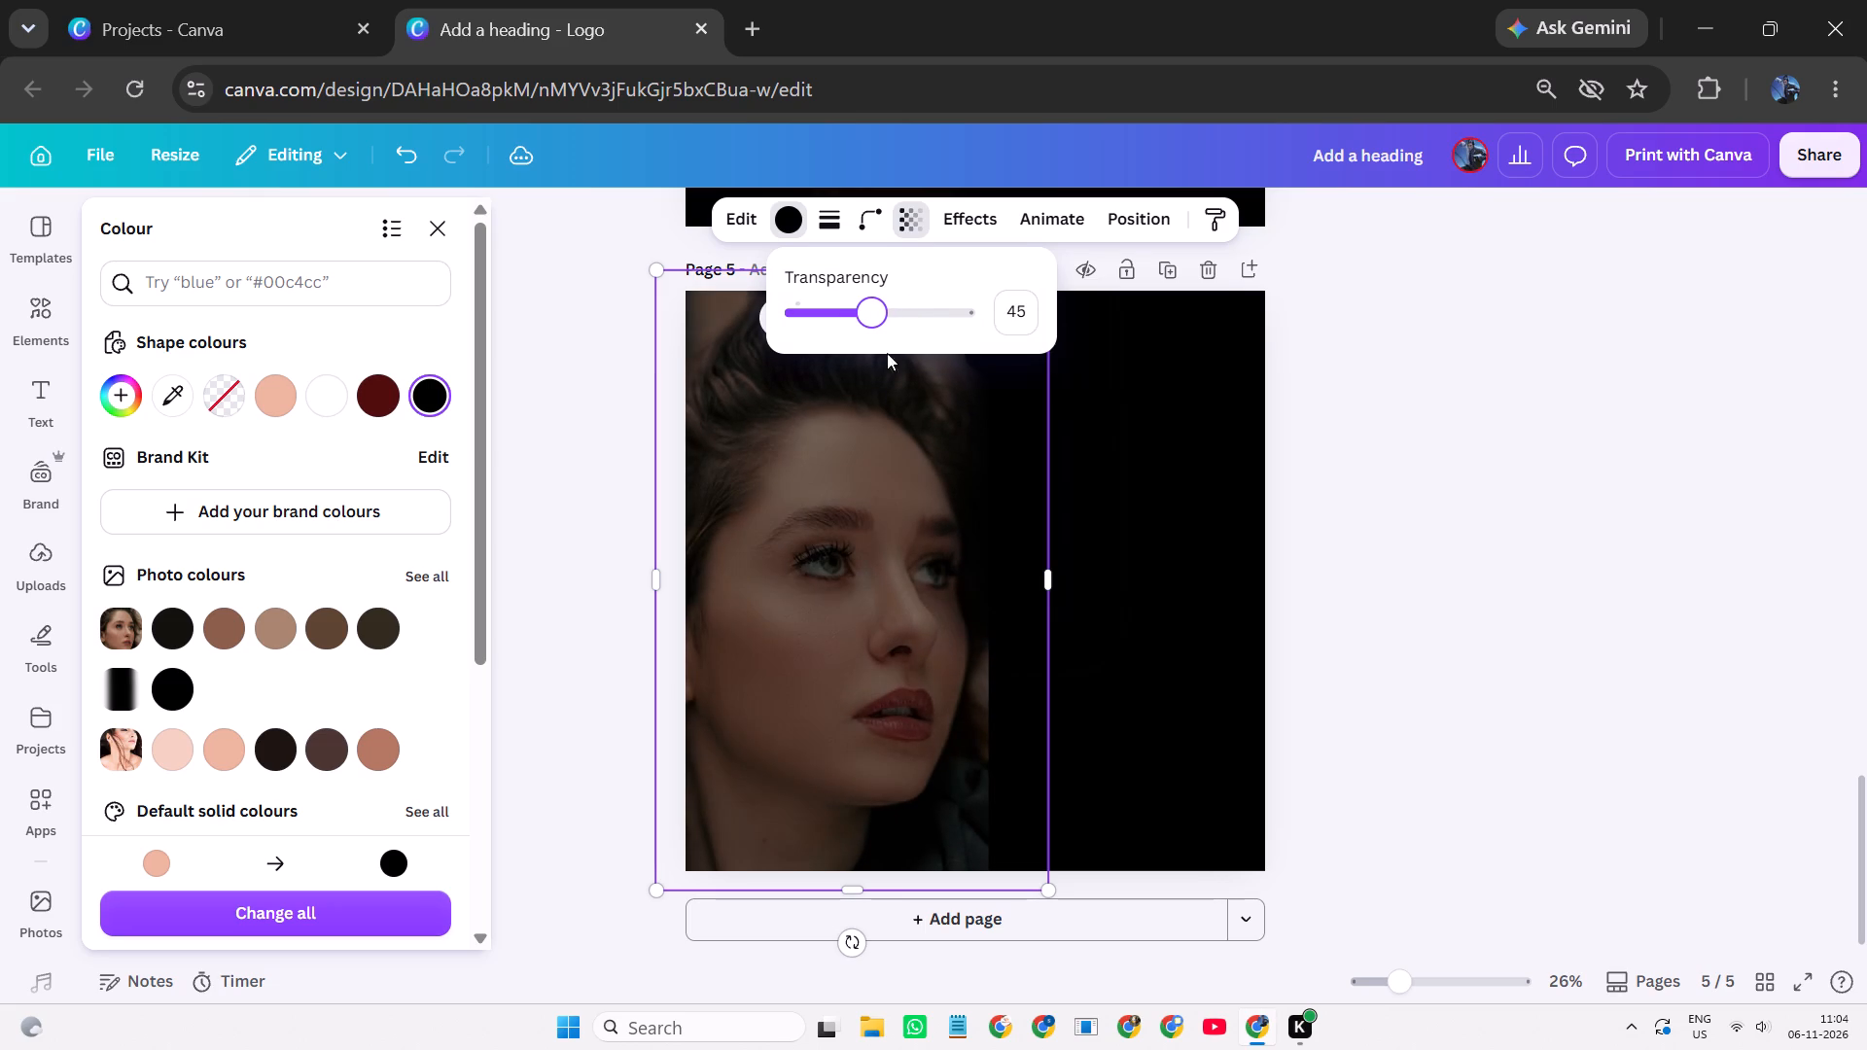
Narrow the semi-transparent black rectangle on page 5 so it ends at the portrait photo's right edge.
click(1350, 447)
click(1355, 448)
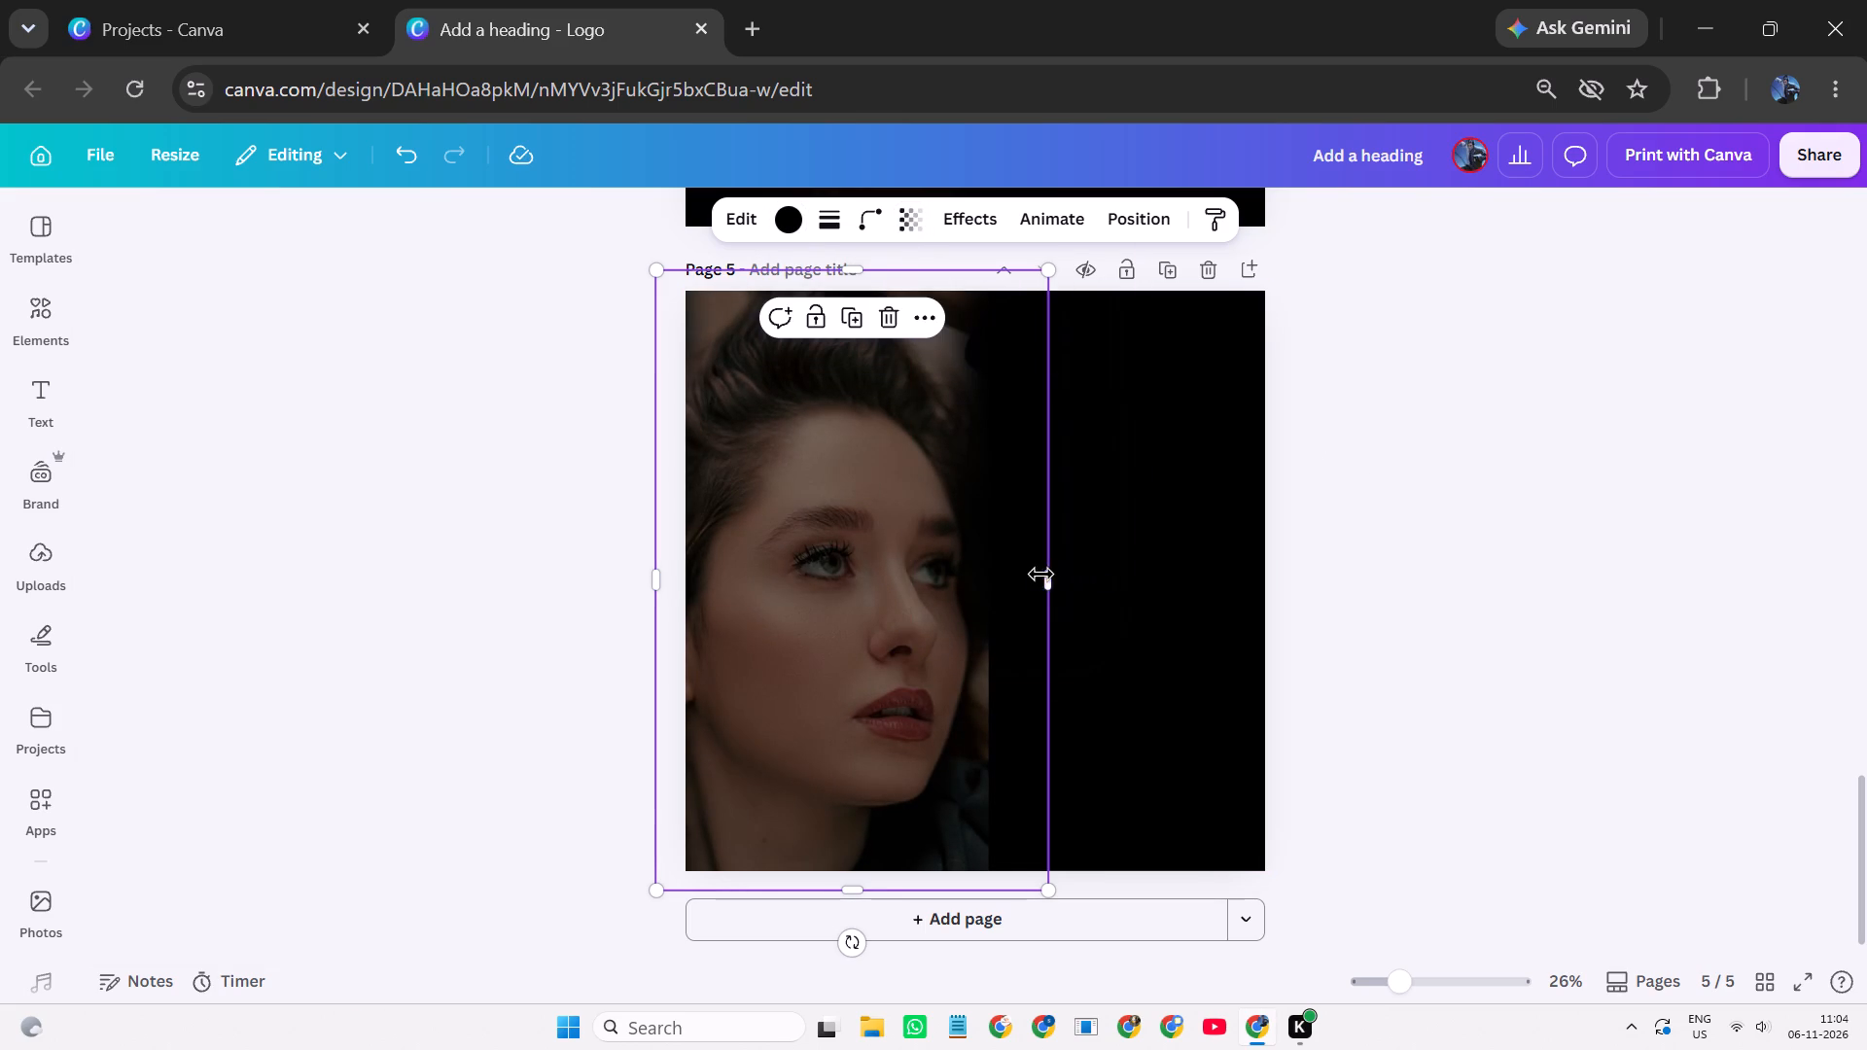
drag(1041, 574, 990, 581)
Reposition the blurred black rectangle slightly further left over the upper part of the photo's right edge.
click(1035, 544)
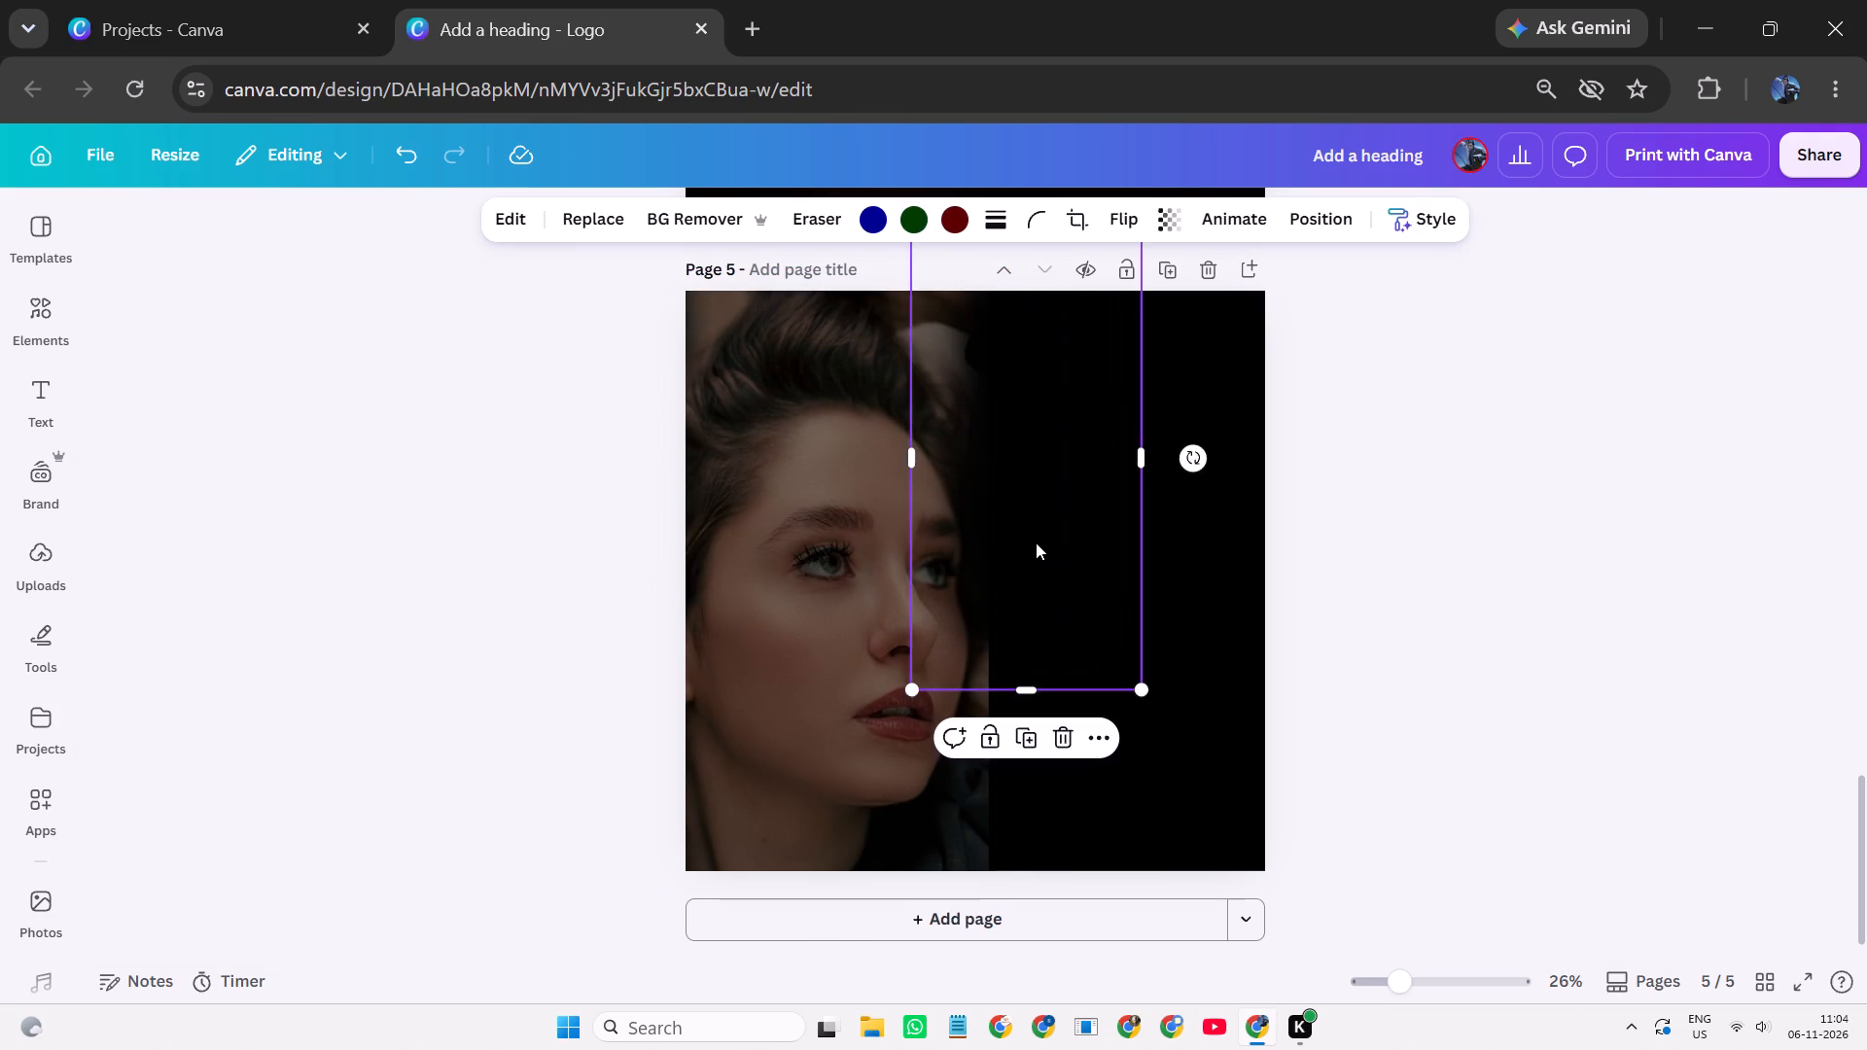
drag(1038, 542, 1033, 480)
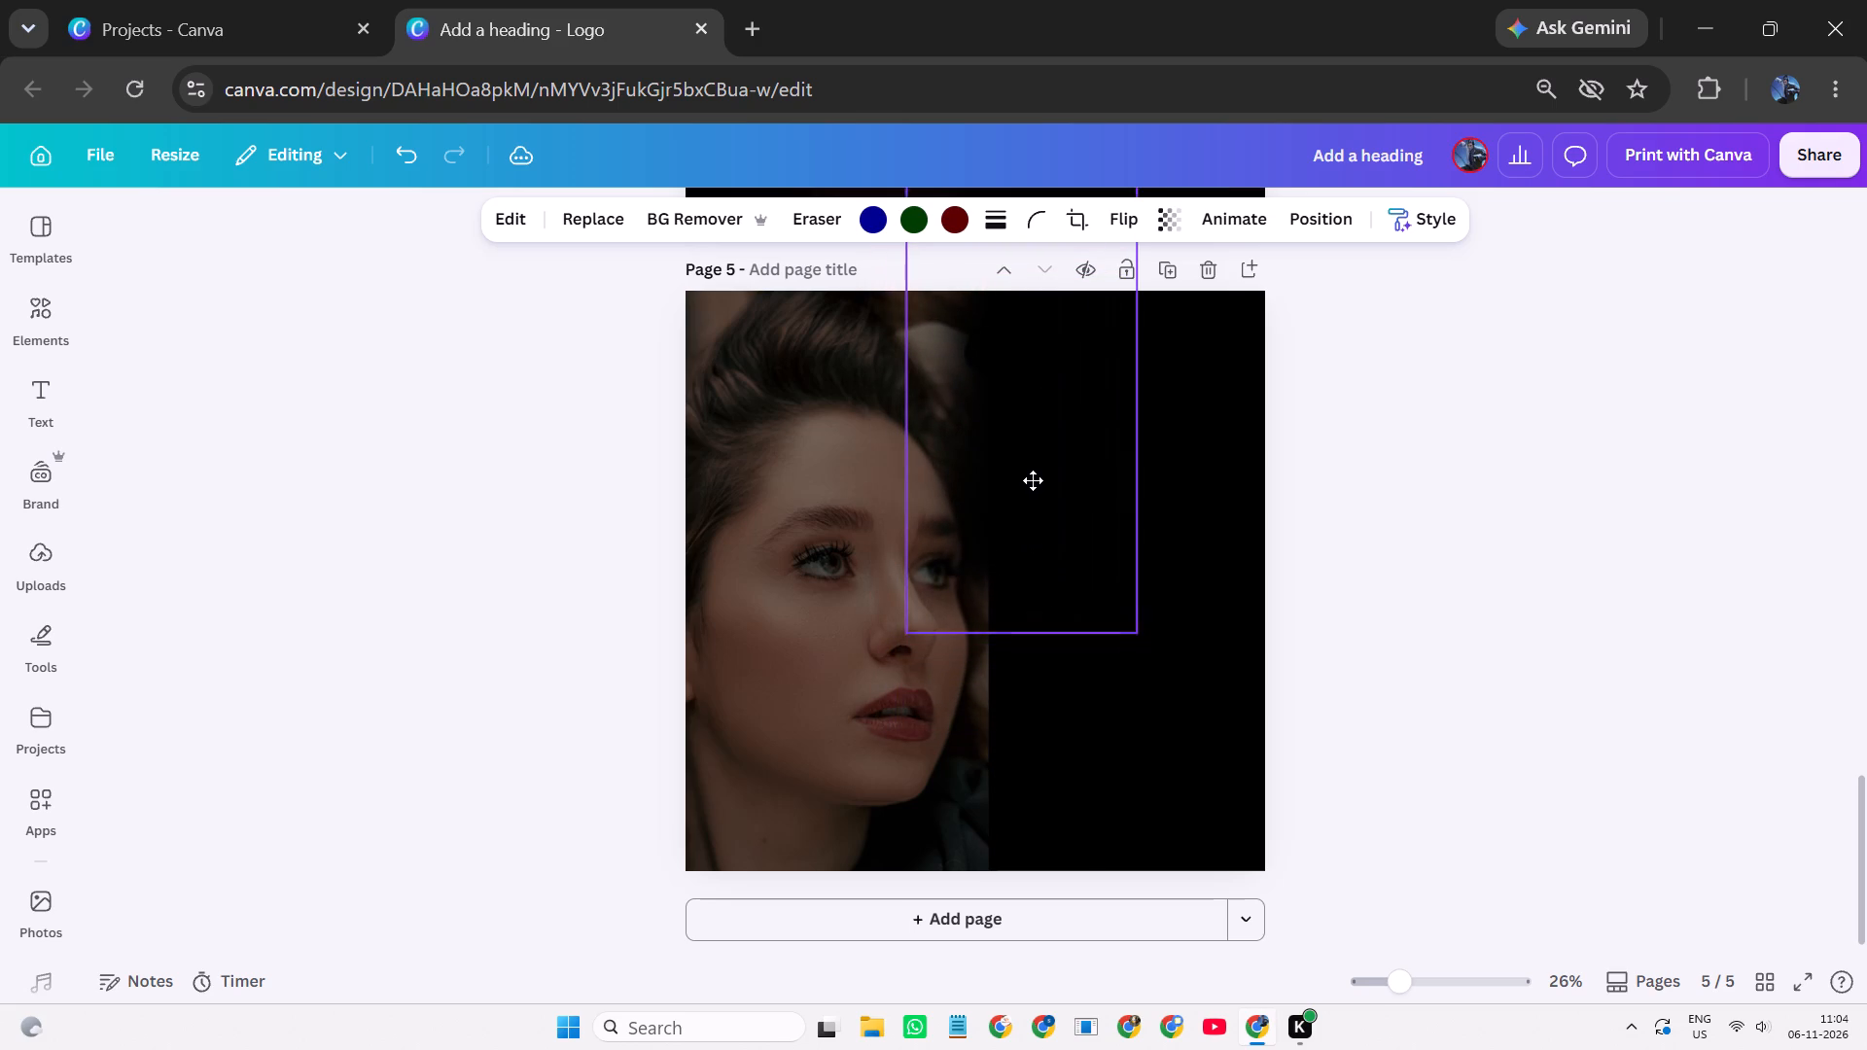
drag(1033, 480, 1024, 473)
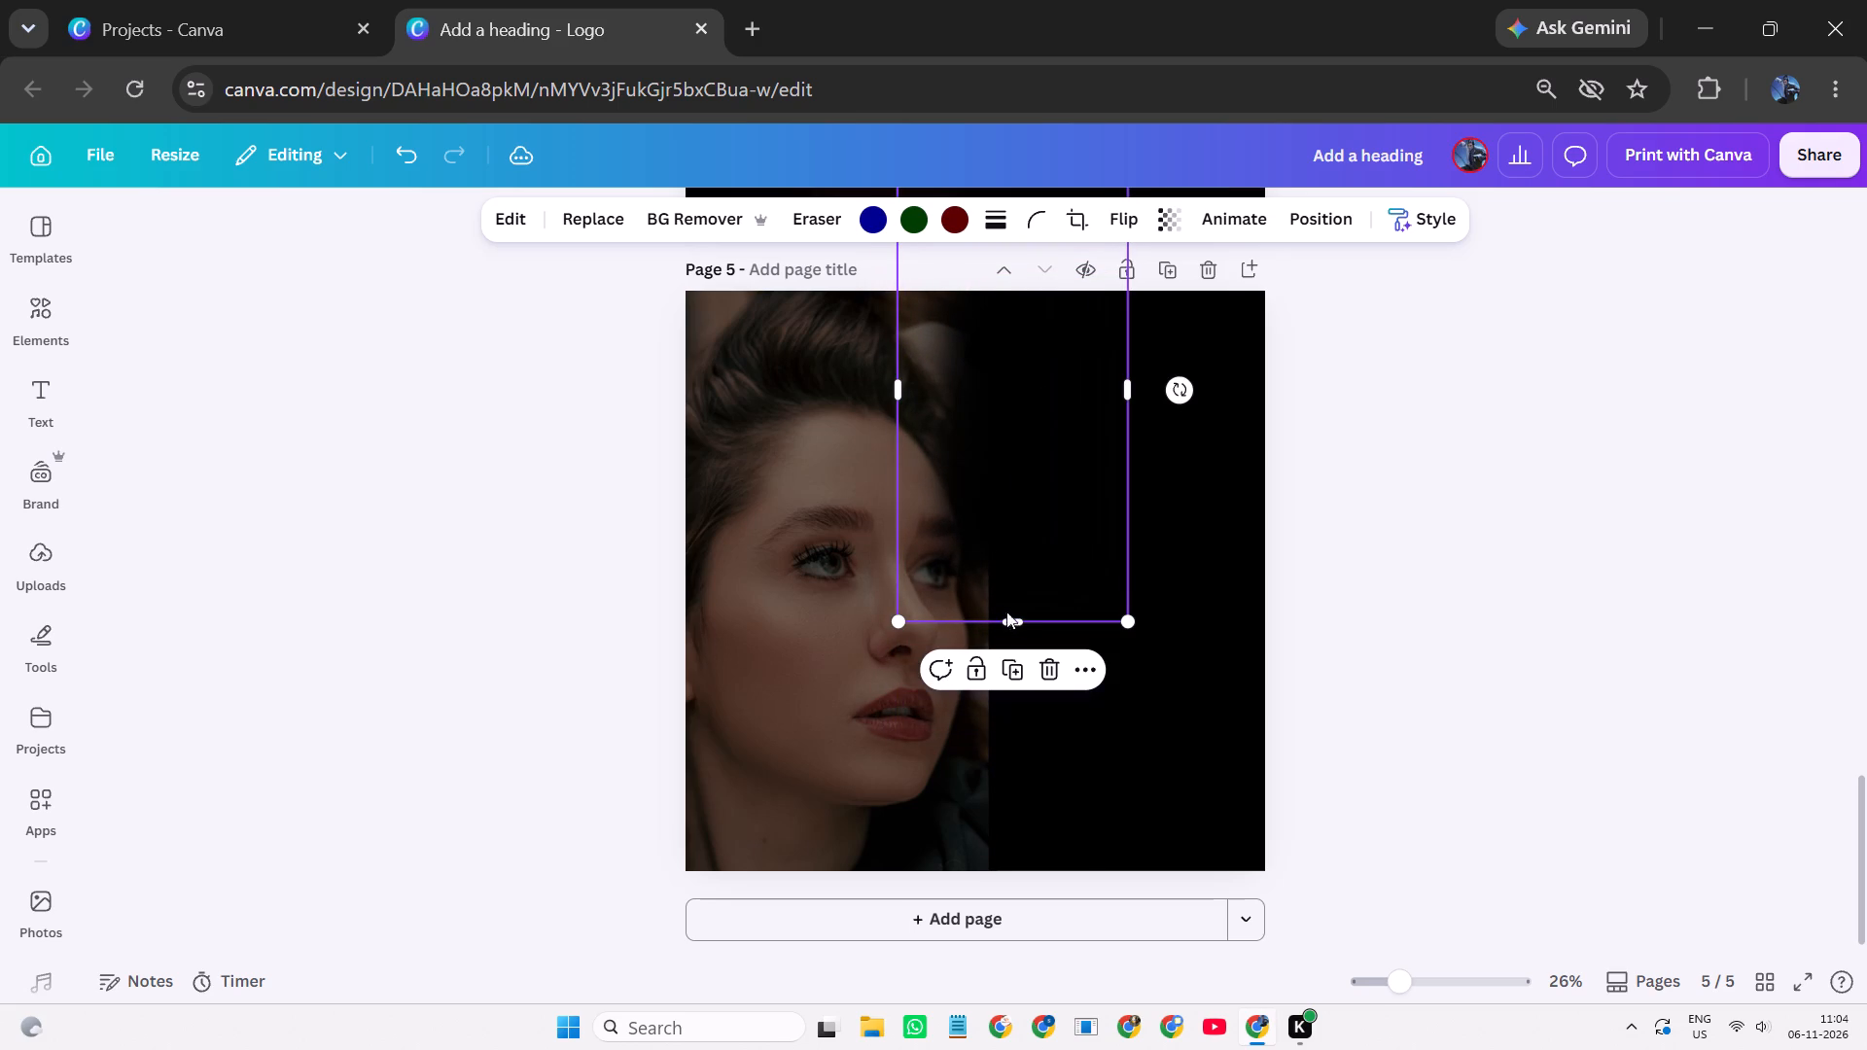
drag(1015, 532, 1019, 583)
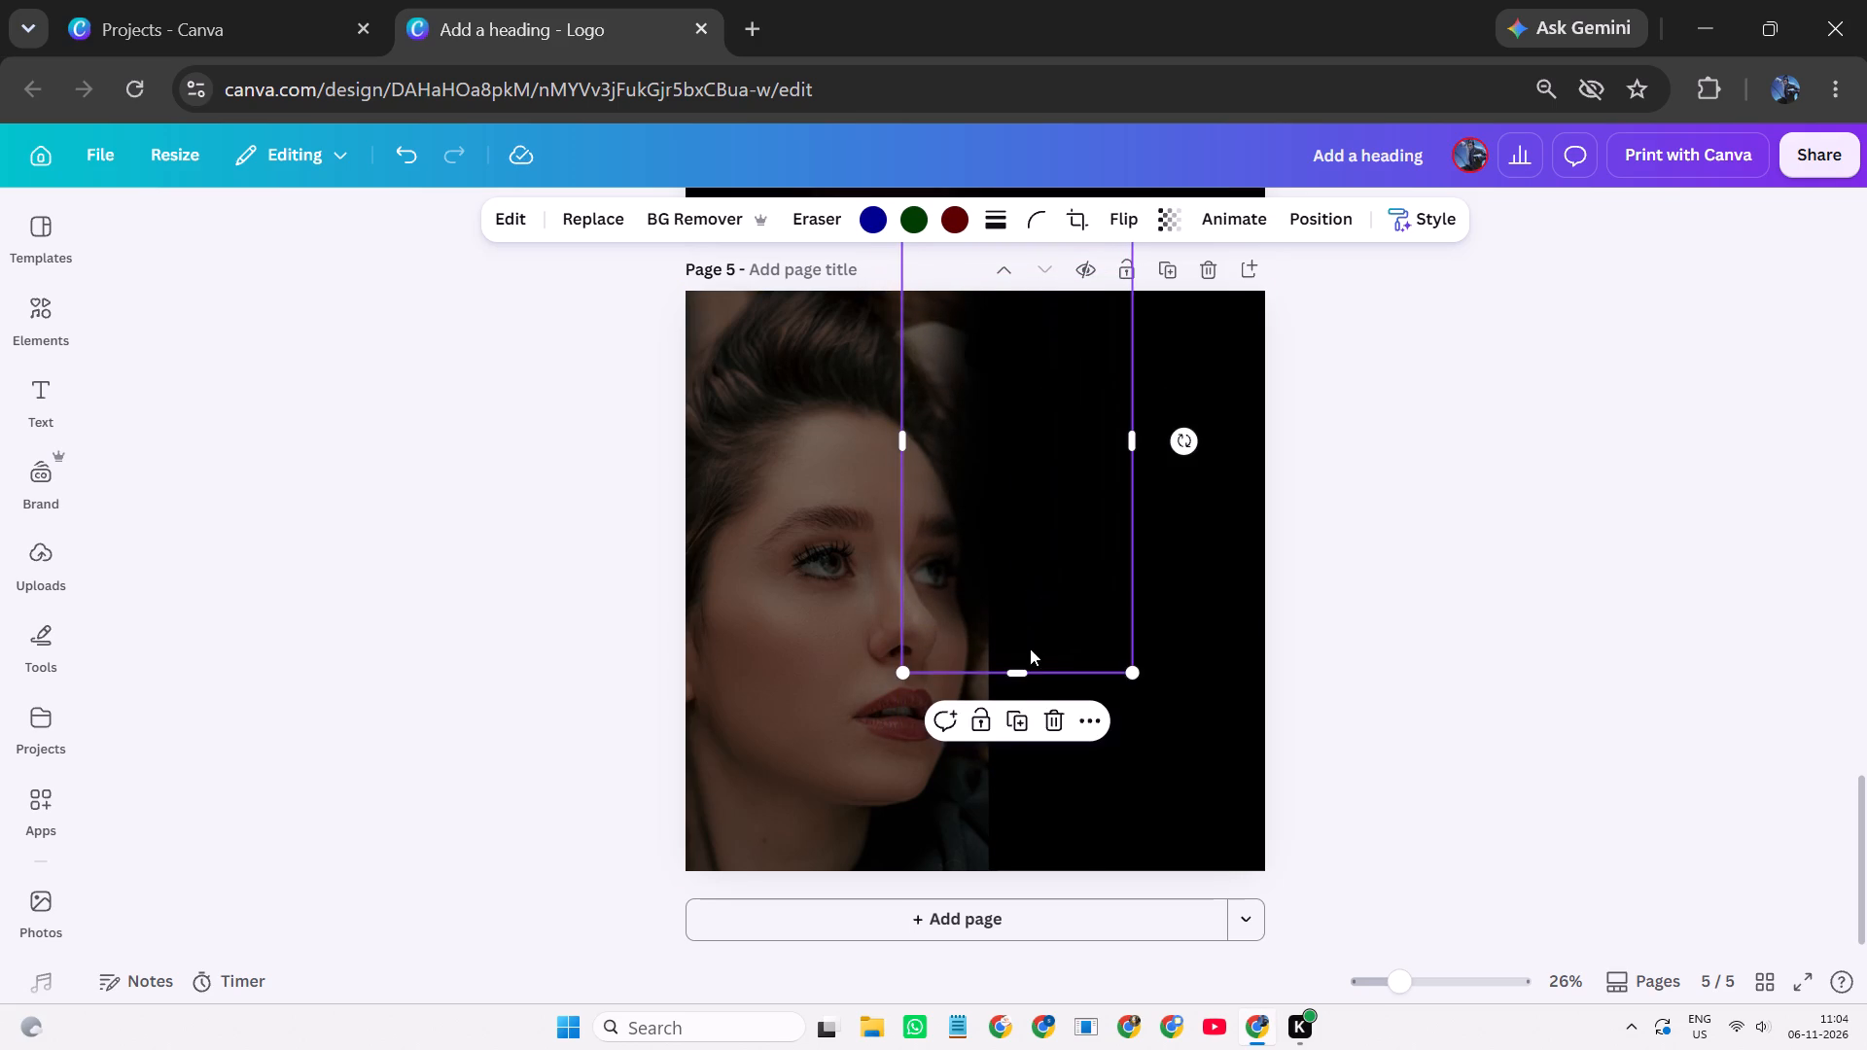
Duplicate the blurred rectangle, place the copy over the lower part of the photo's right edge, and widen it leftward to about 893.
click(1026, 718)
drag(1029, 557, 1043, 856)
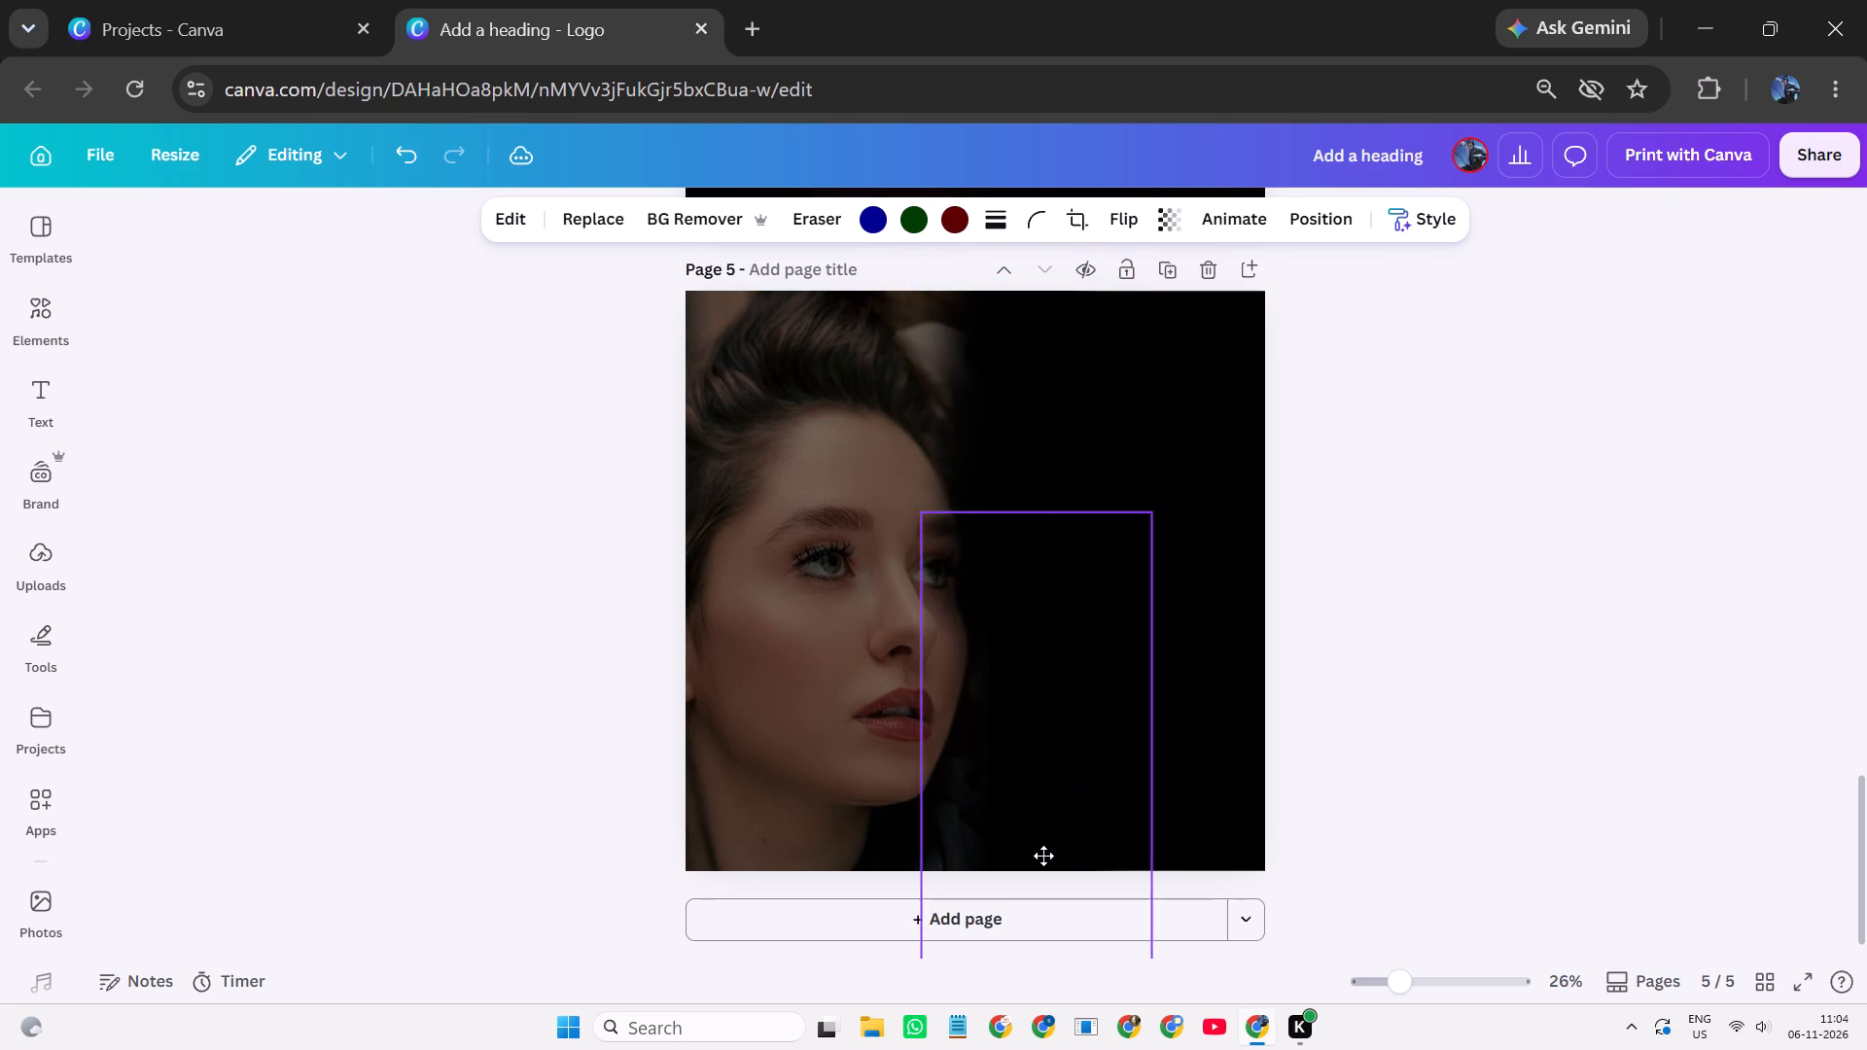
drag(1043, 856, 1041, 856)
drag(915, 742, 885, 753)
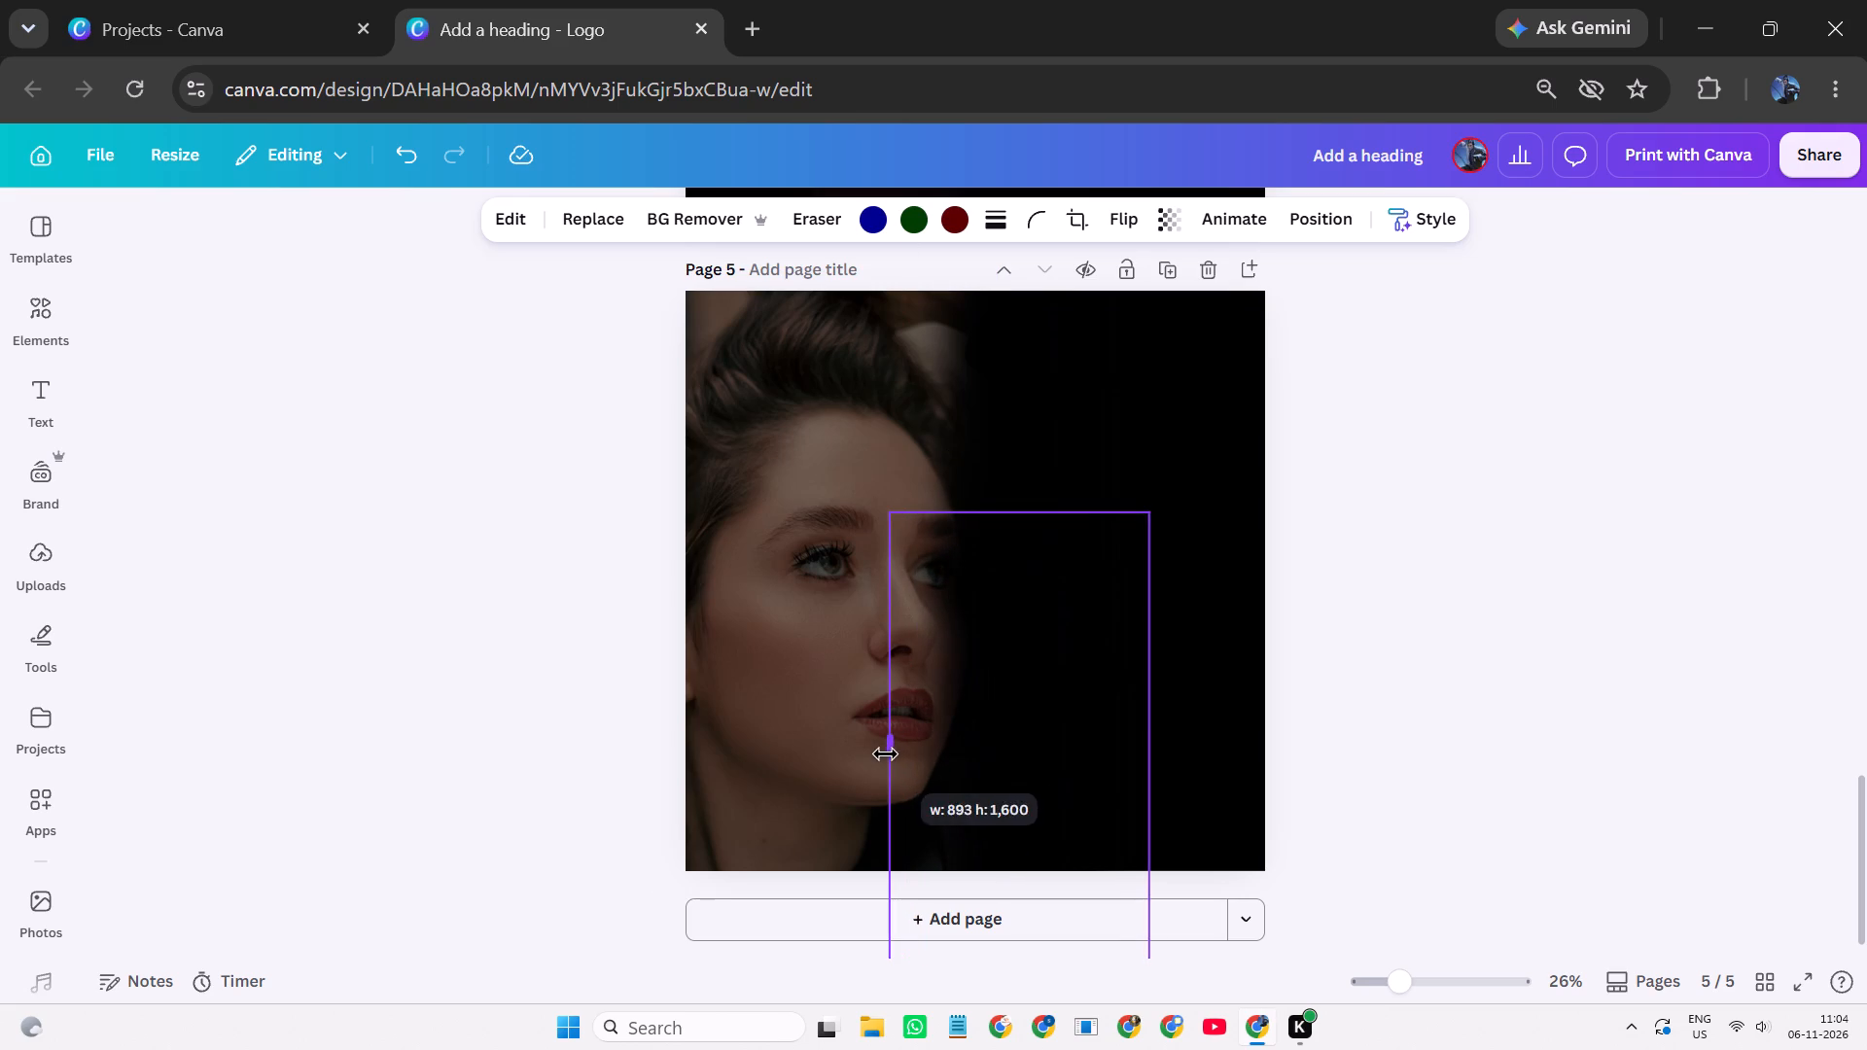
drag(885, 753, 886, 753)
click(978, 765)
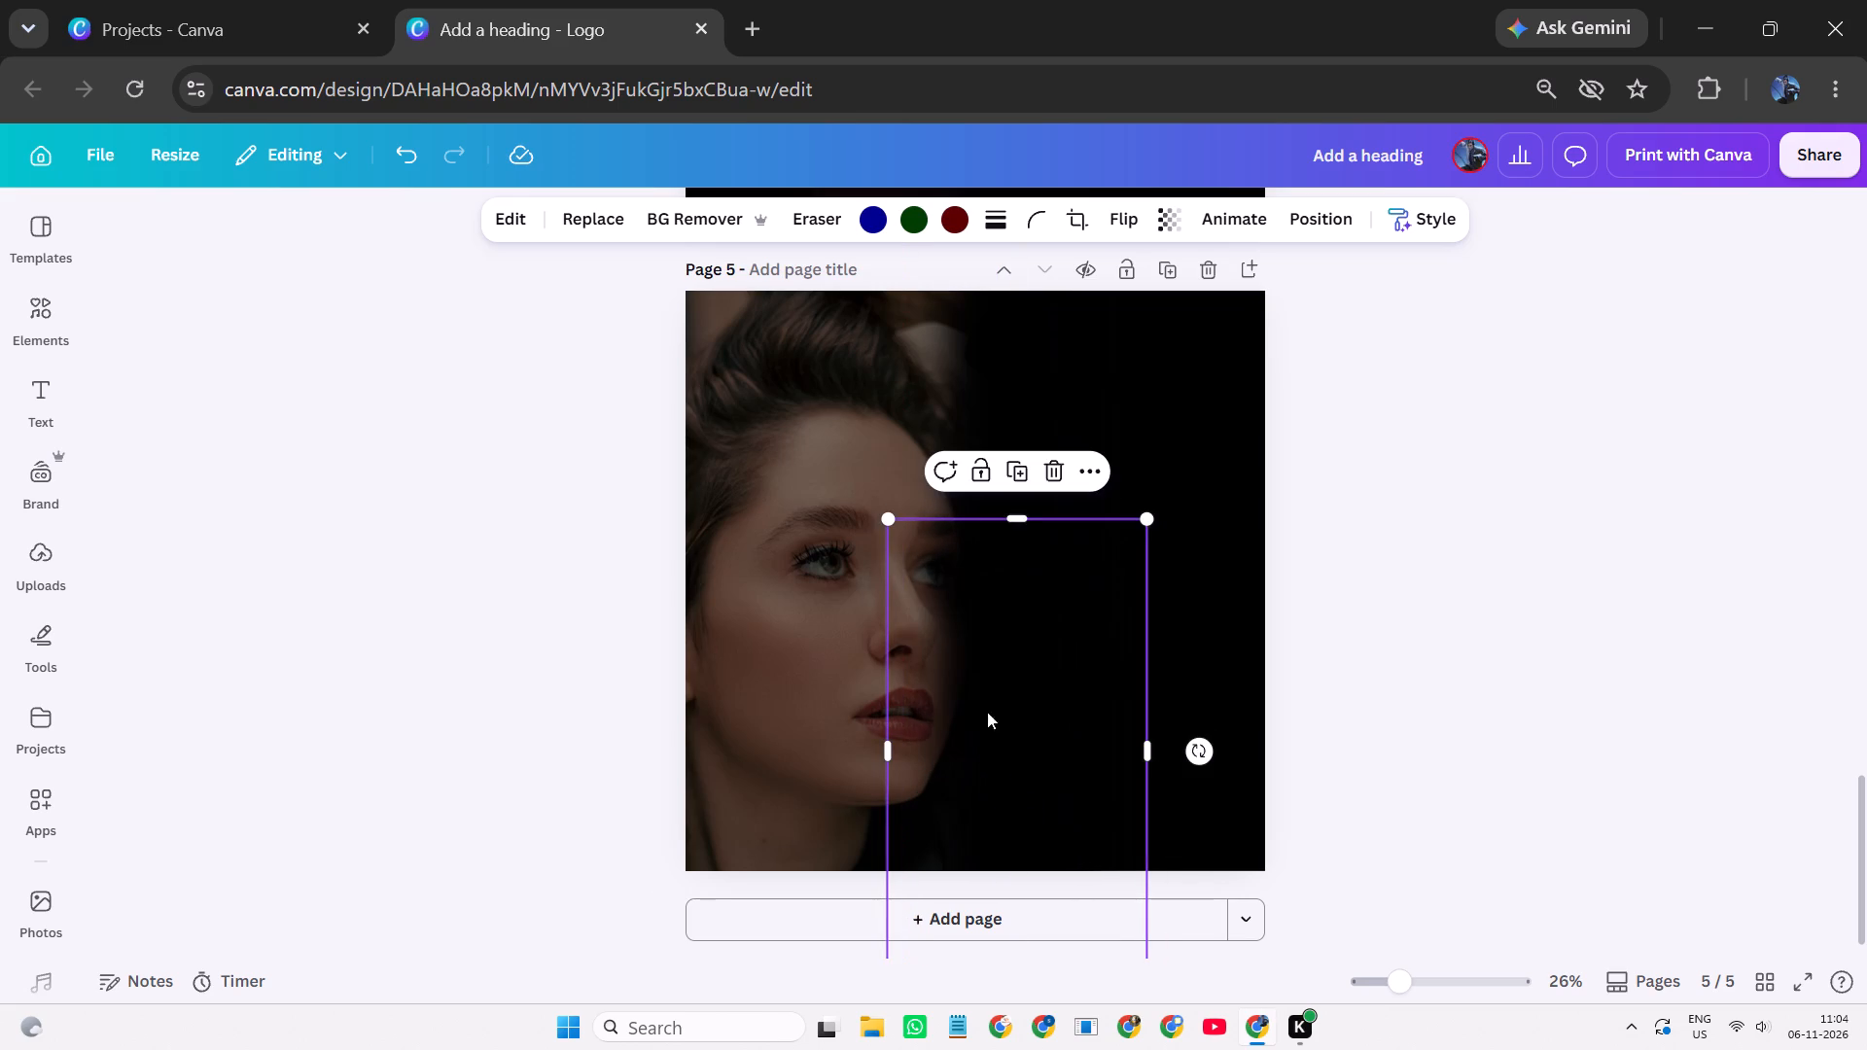
Widen the upper blurred rectangle slightly leftward over the edge of the portrait.
click(1093, 395)
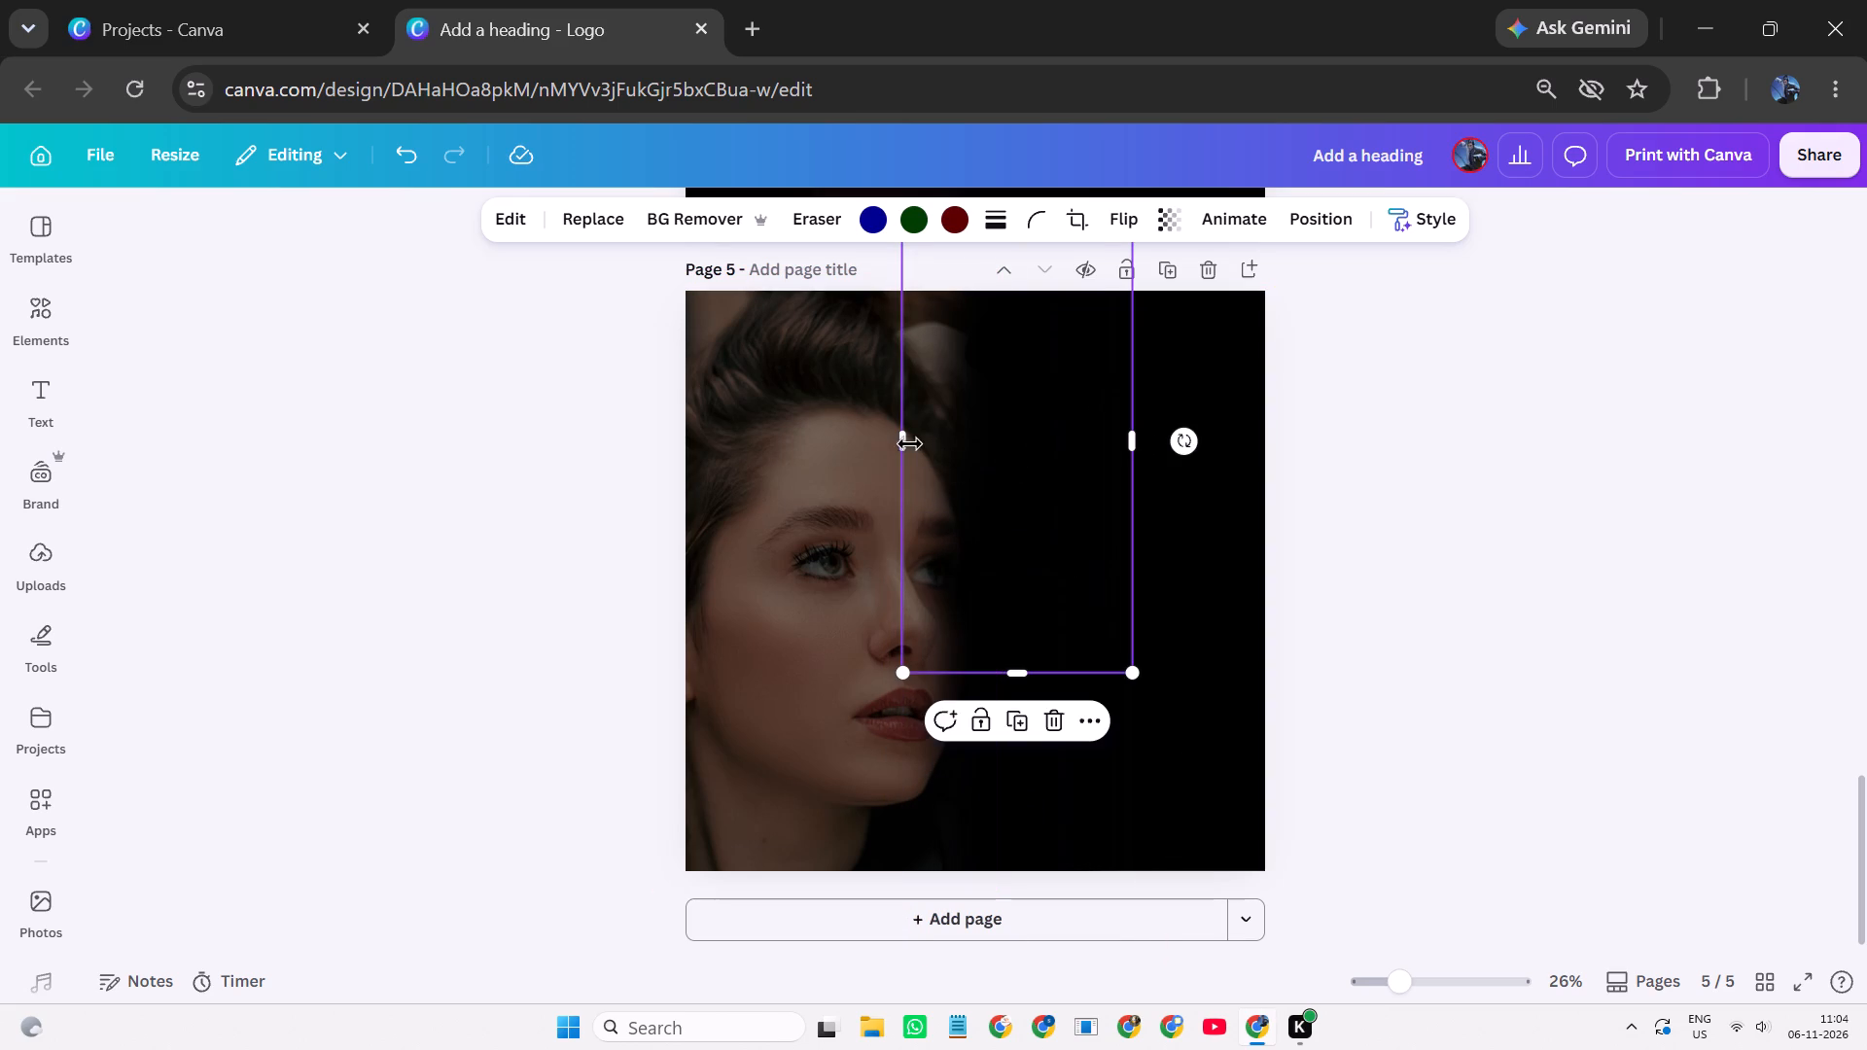
drag(909, 442, 895, 445)
click(1321, 472)
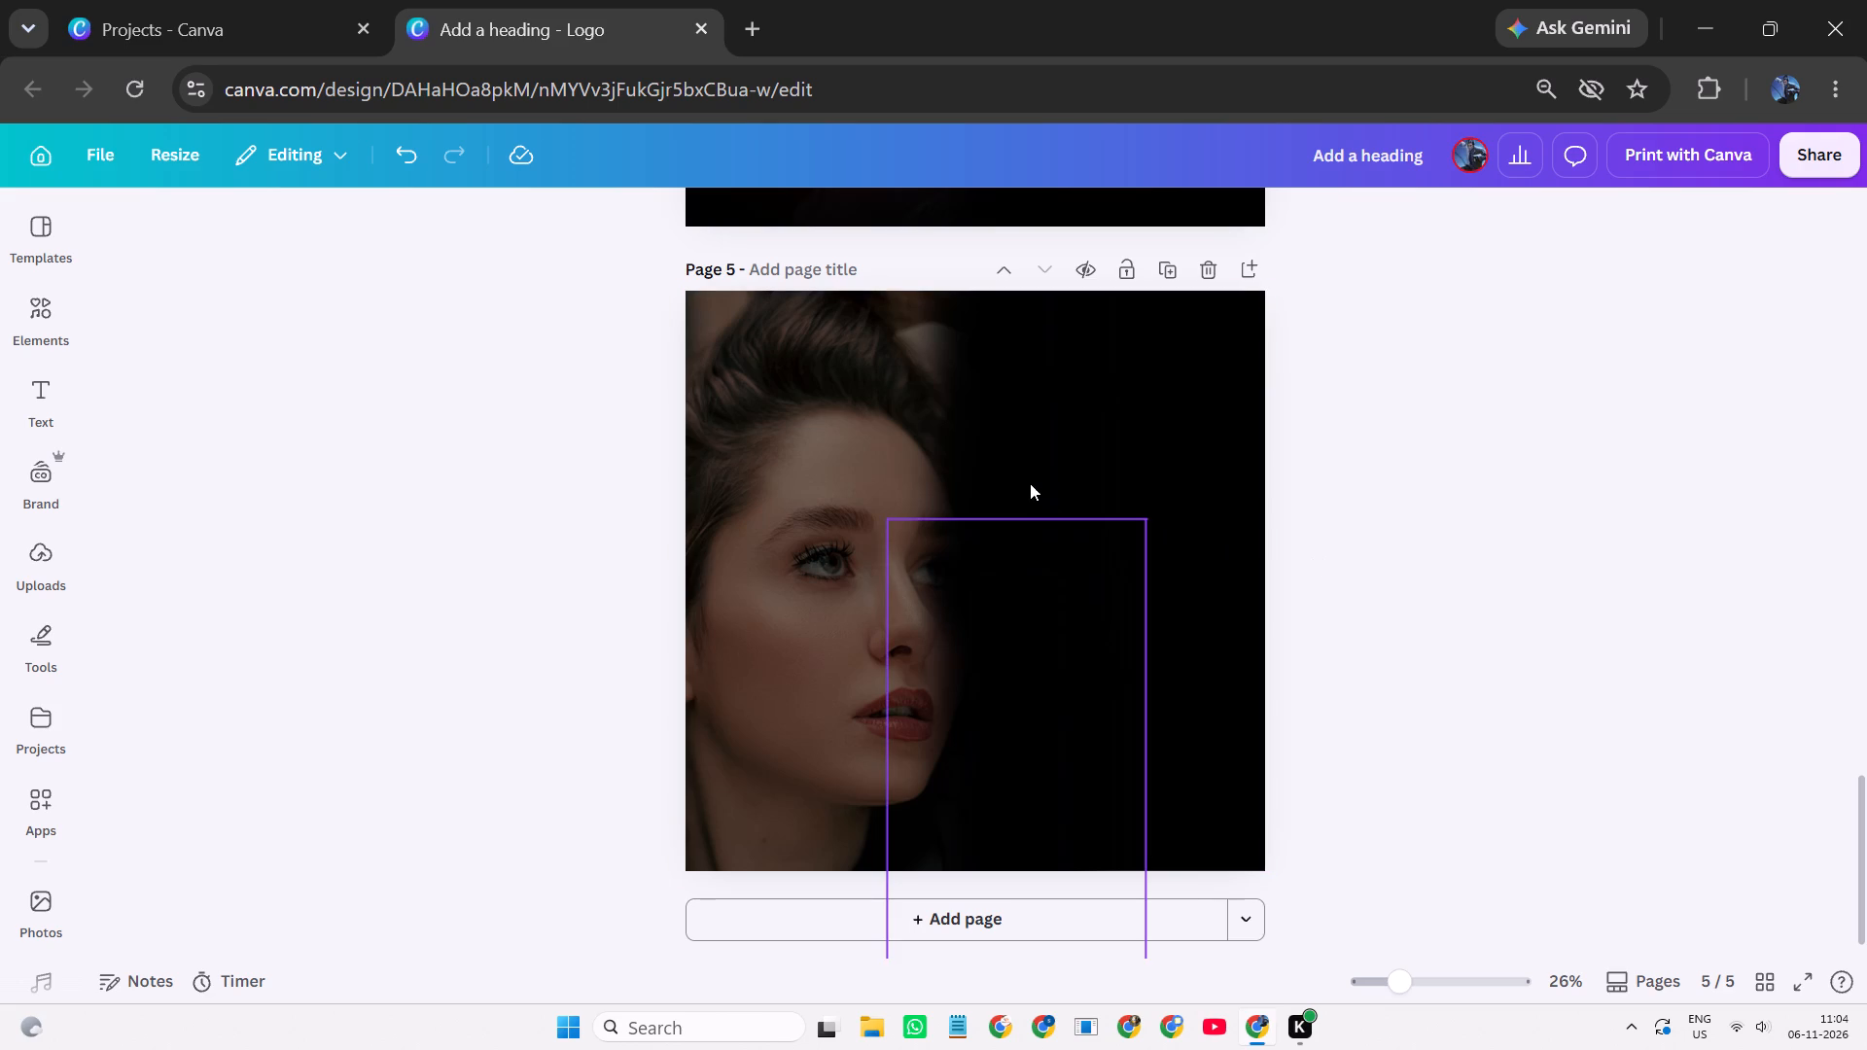
Shift the upper and lower blurred rectangles slightly right so they cover less of the model's face along the photo edge.
drag(1020, 471, 1064, 474)
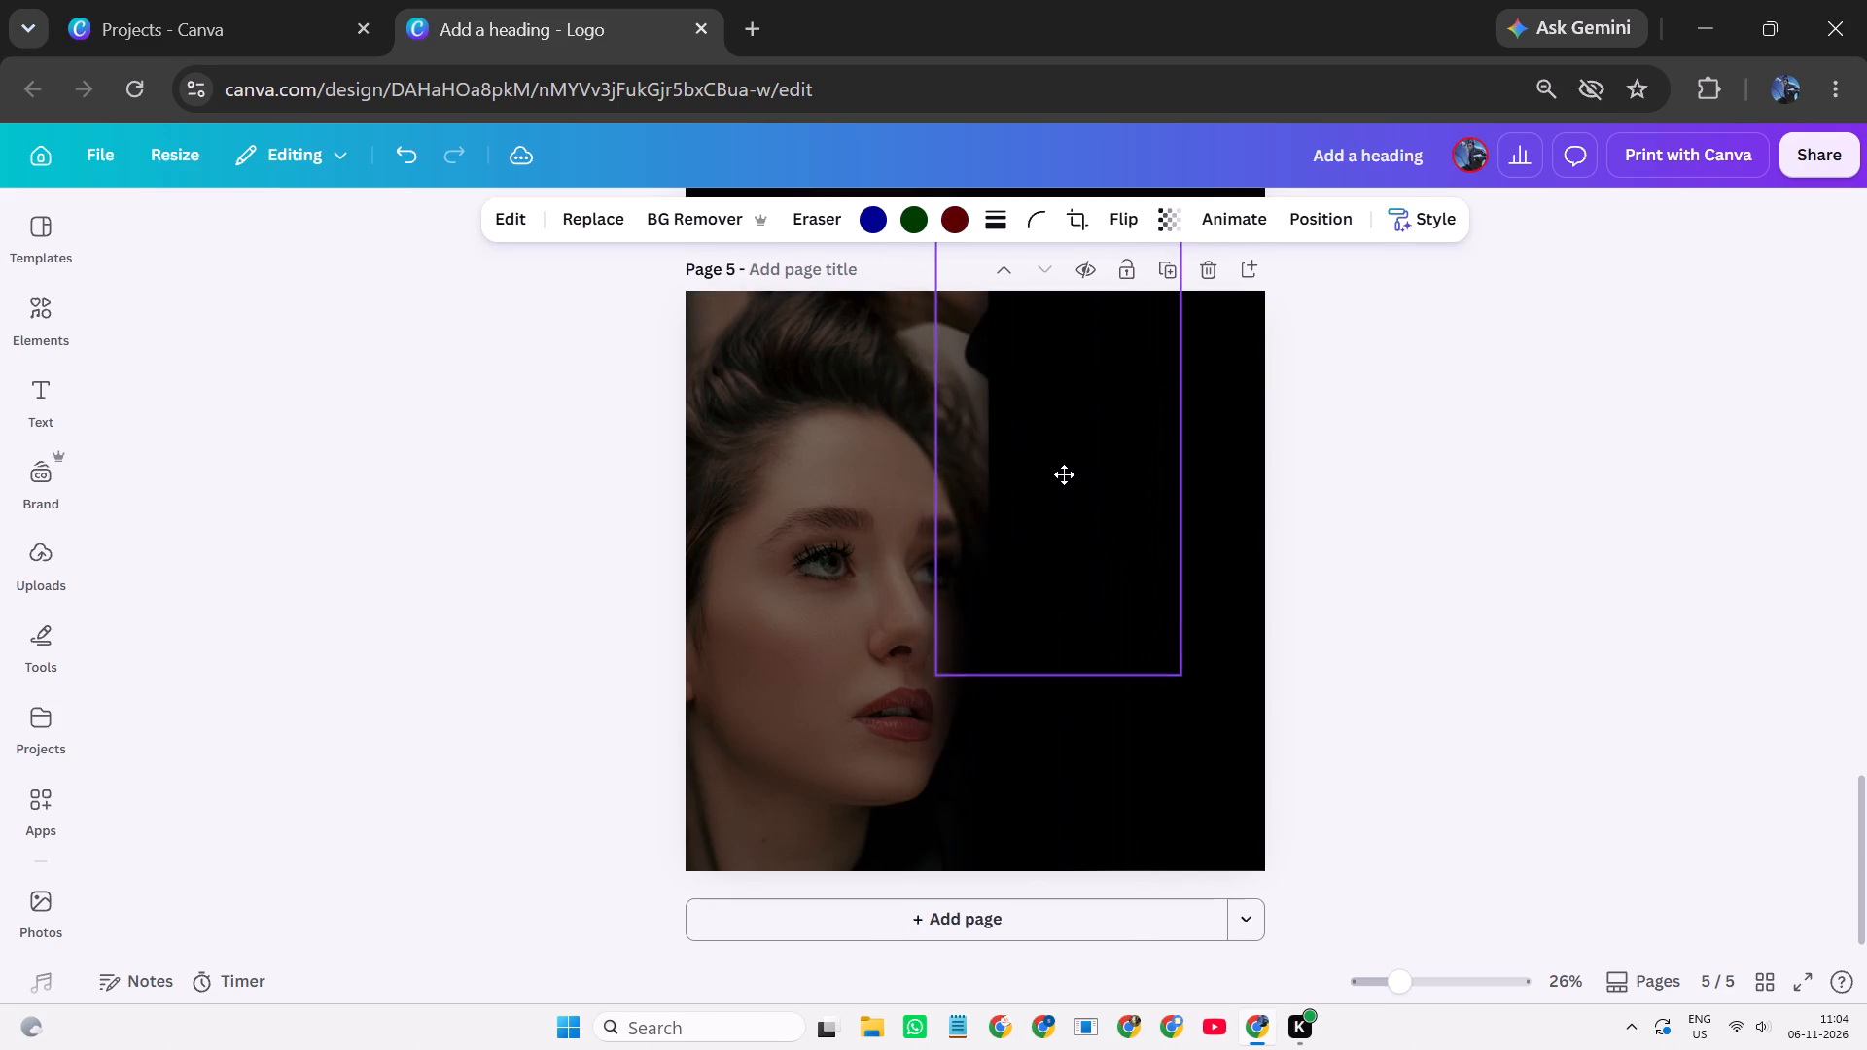
drag(1064, 474, 1055, 479)
click(1050, 482)
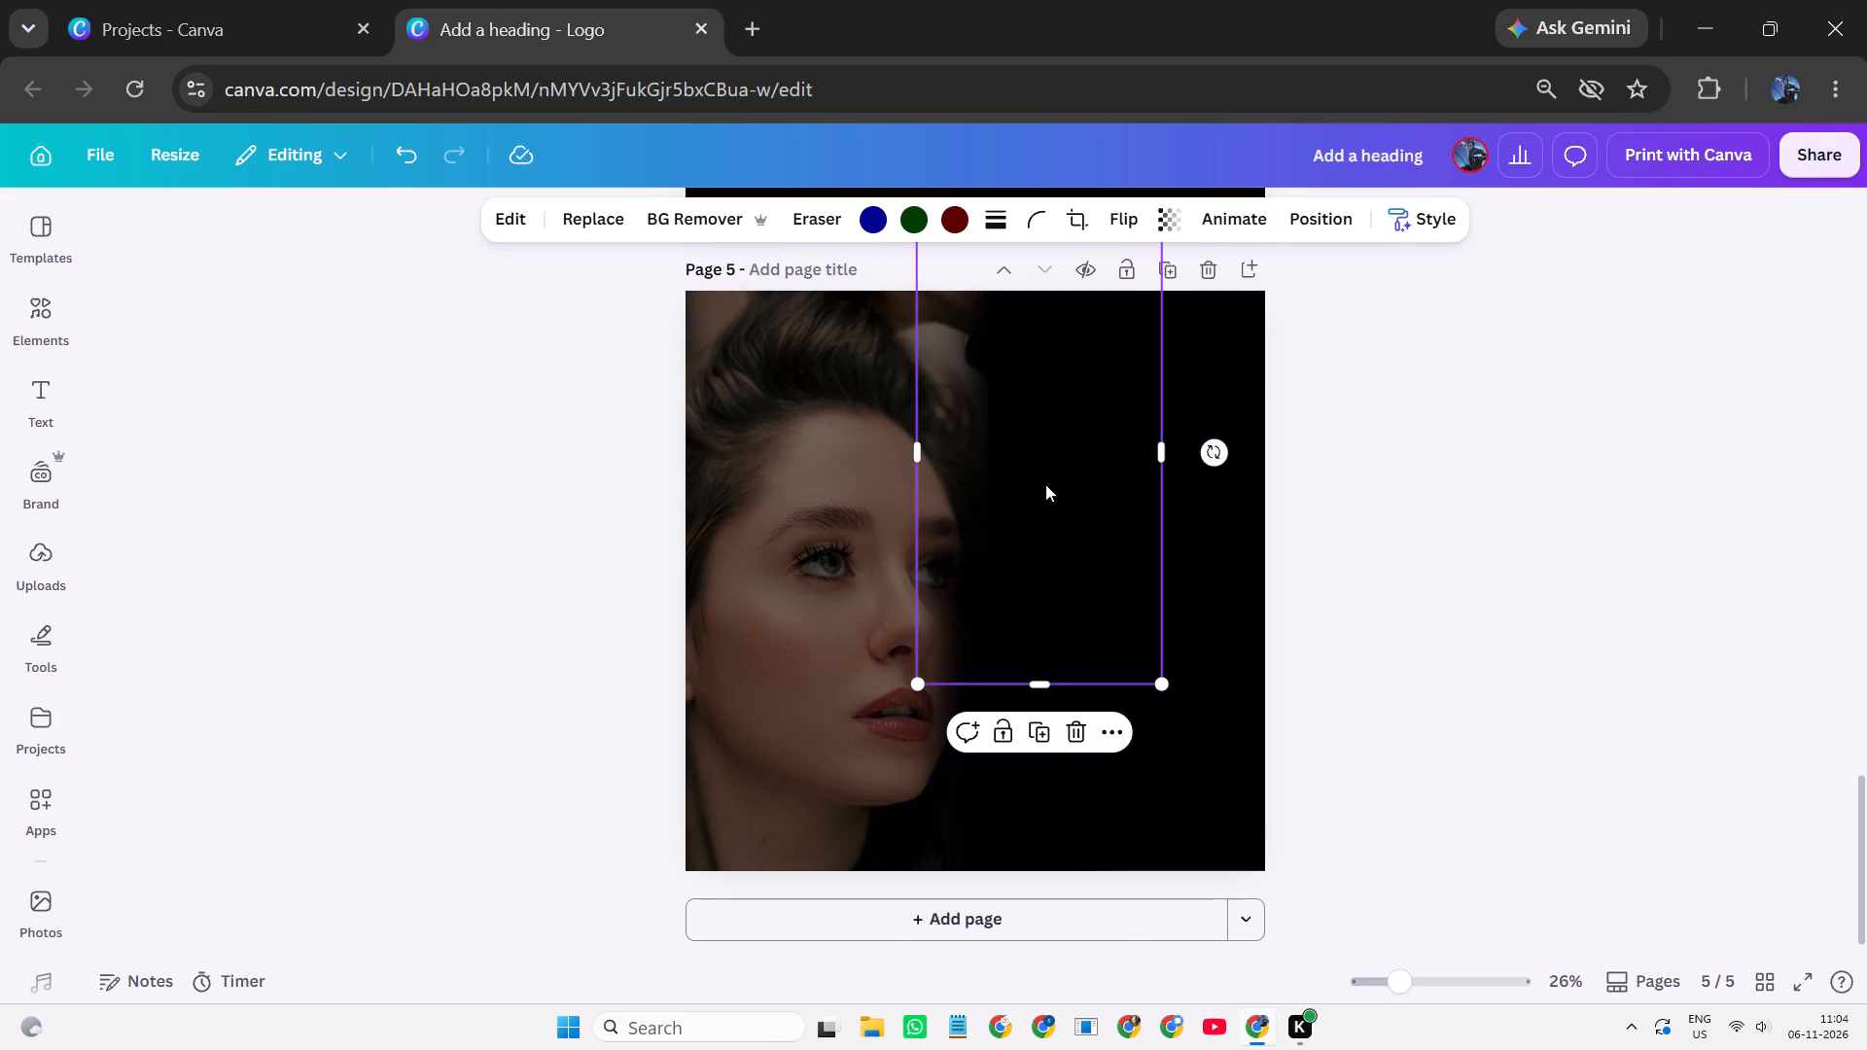
drag(1118, 780, 1144, 793)
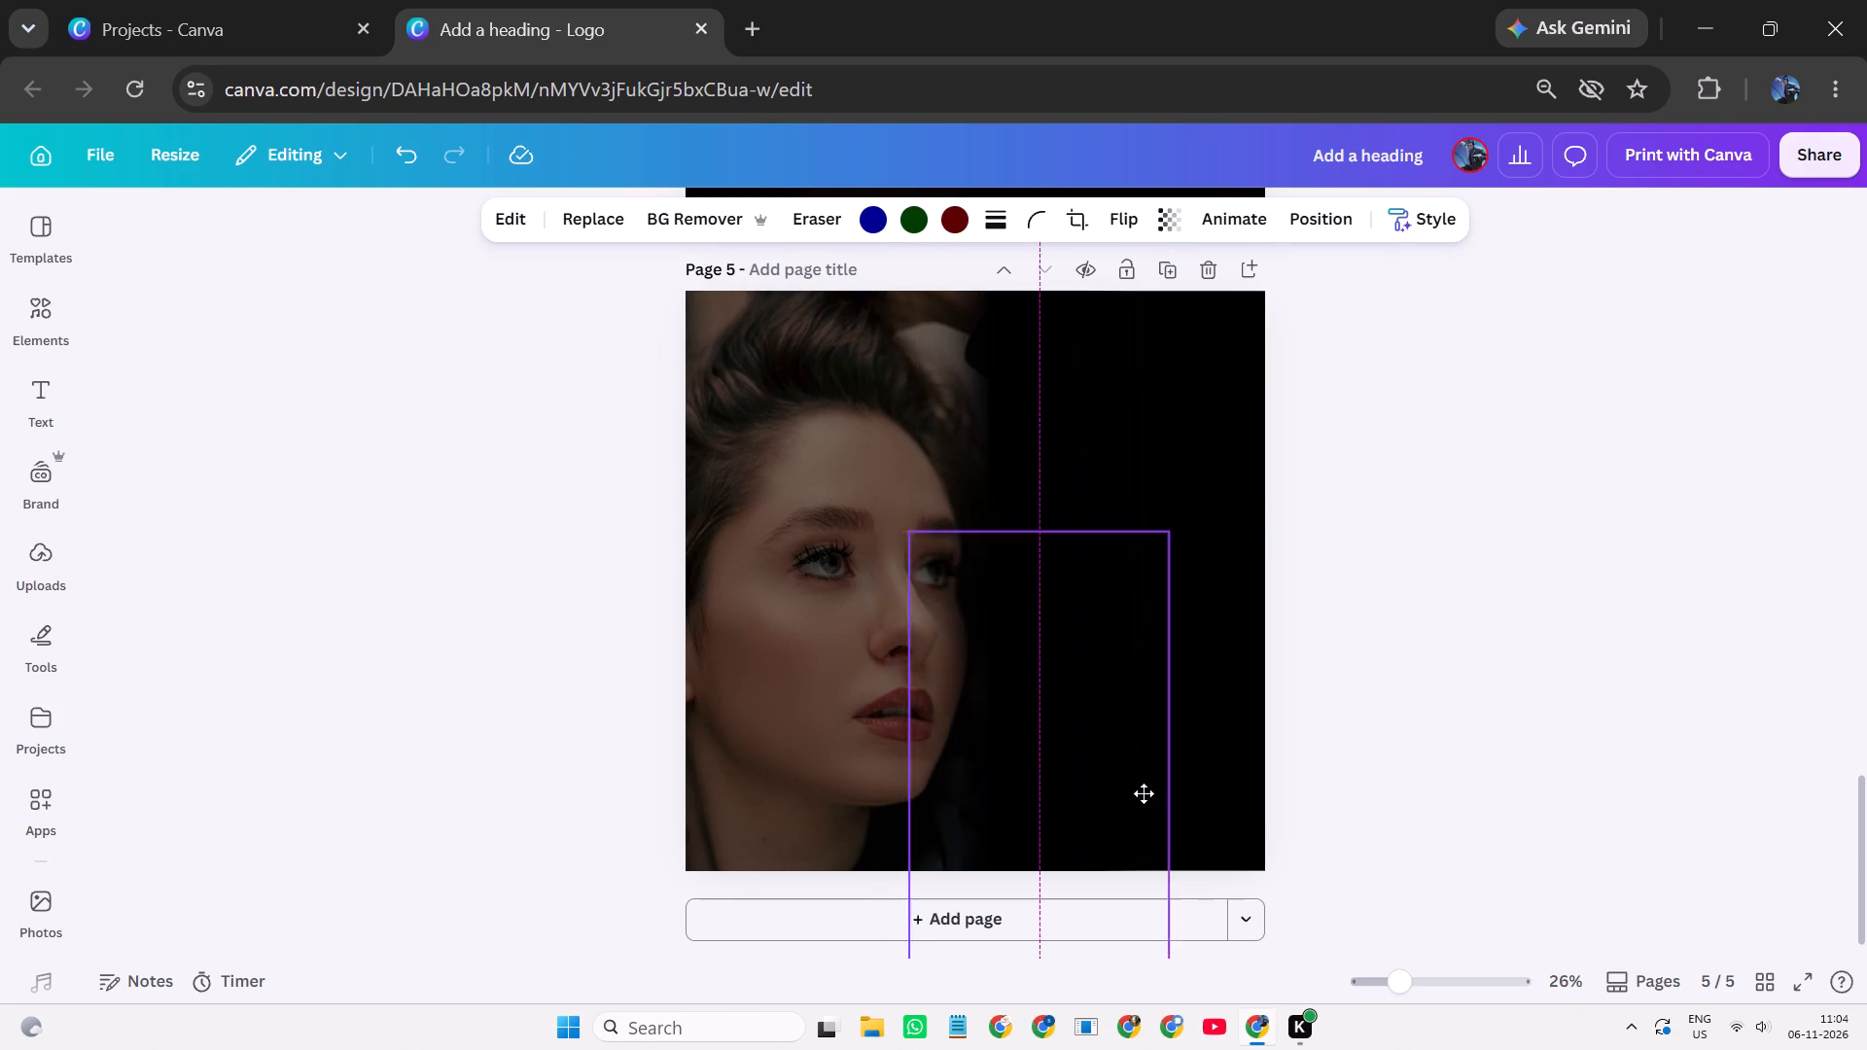
drag(1144, 793, 1148, 796)
click(1456, 723)
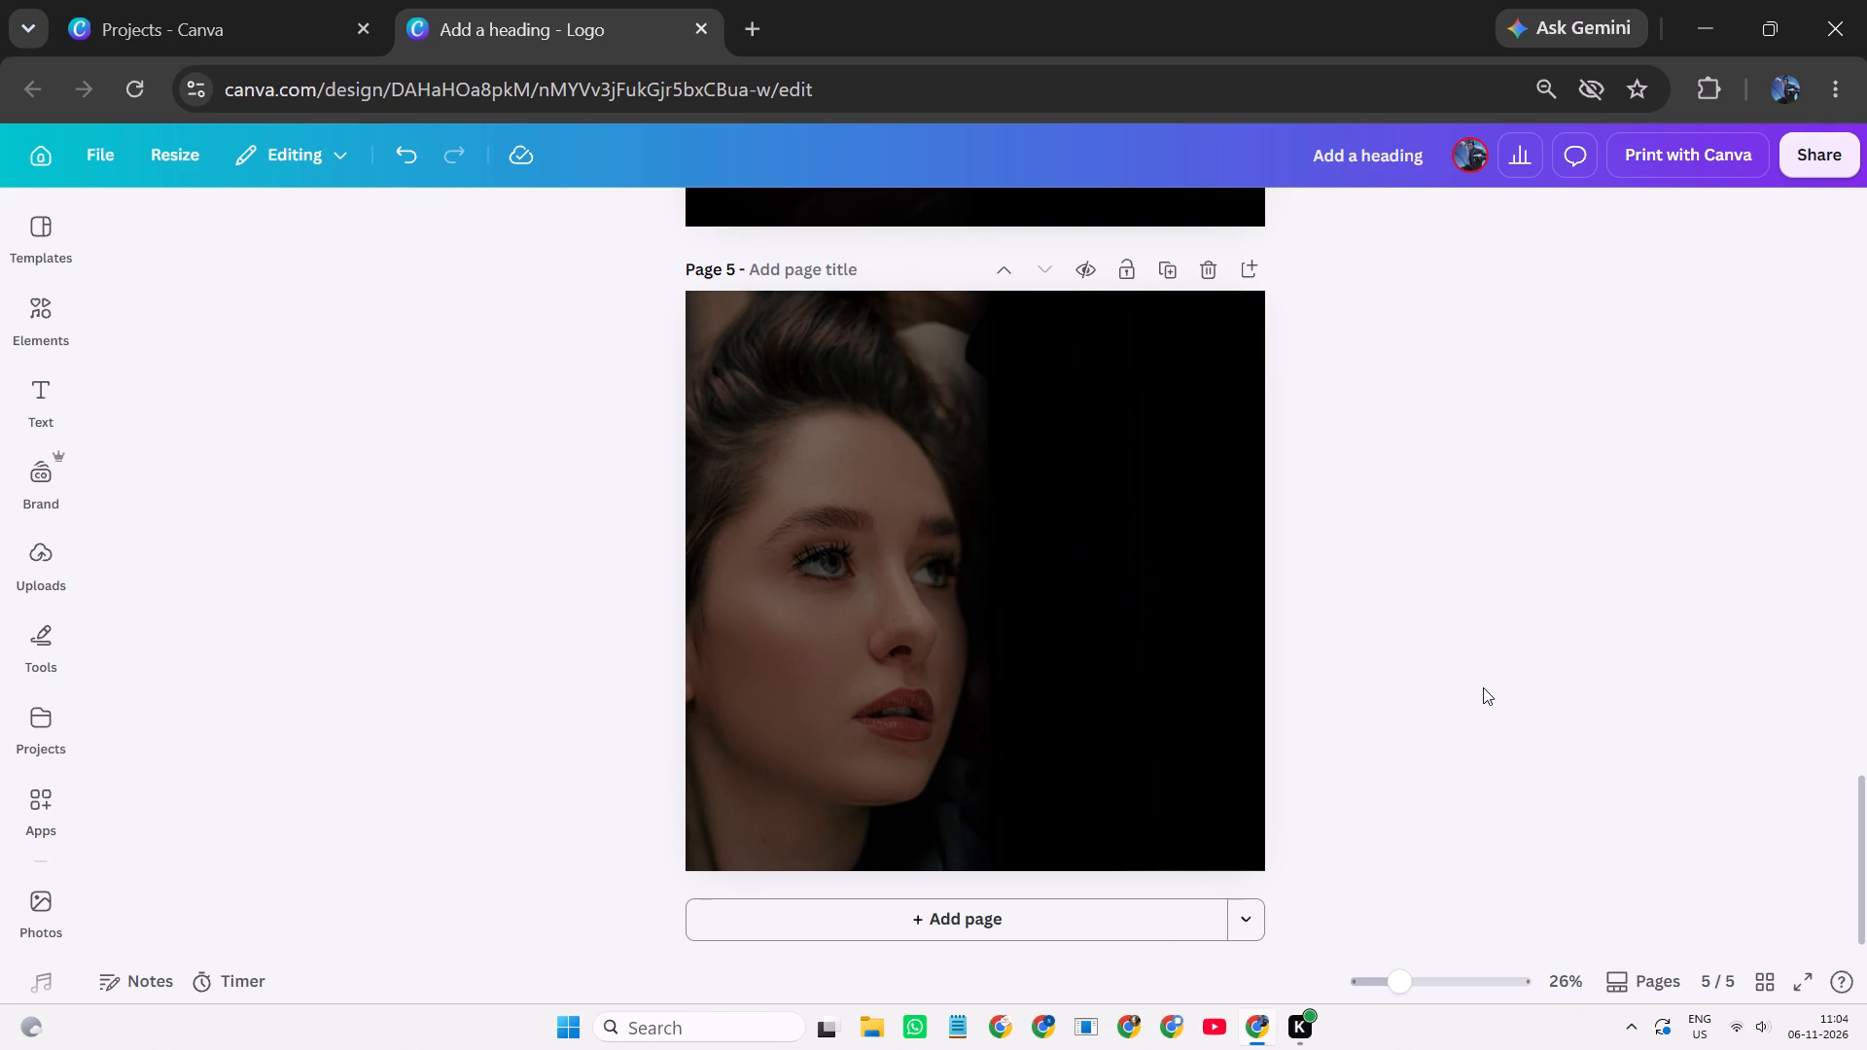
Select the semi-transparent black rectangle covering the portrait photo on page 5.
click(857, 469)
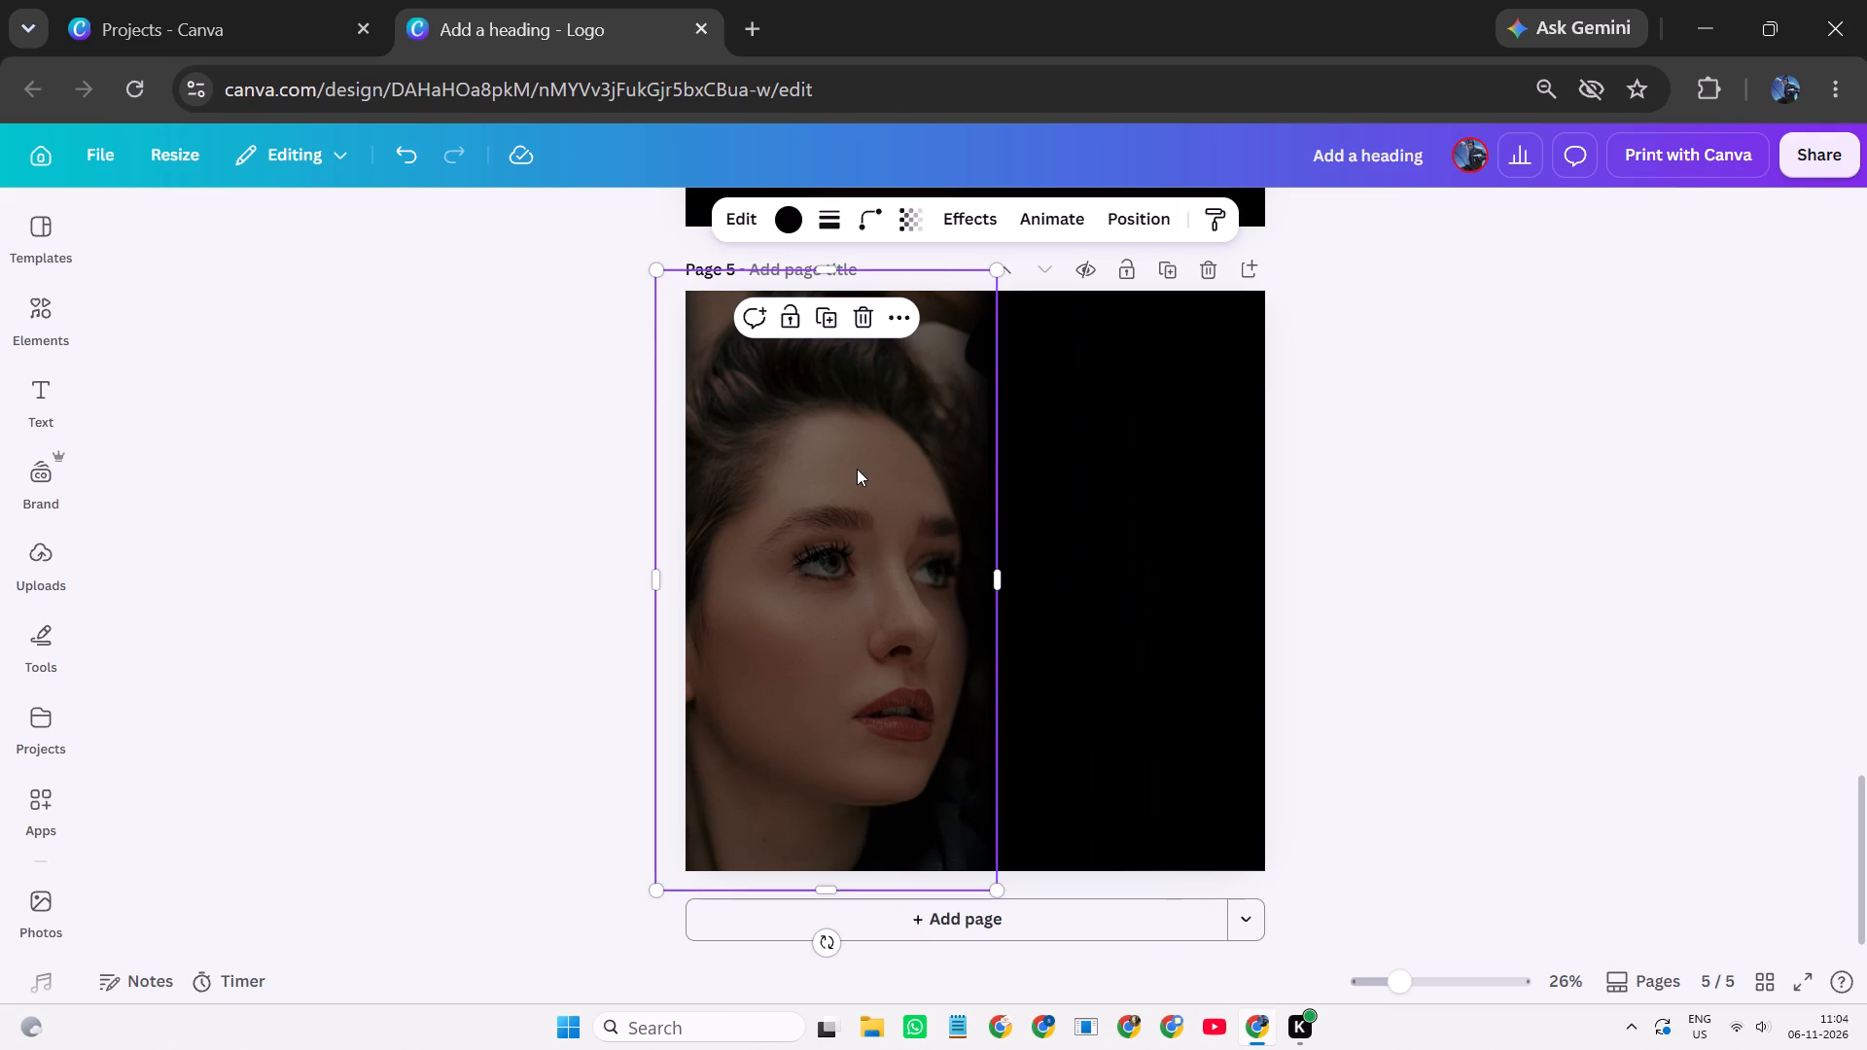
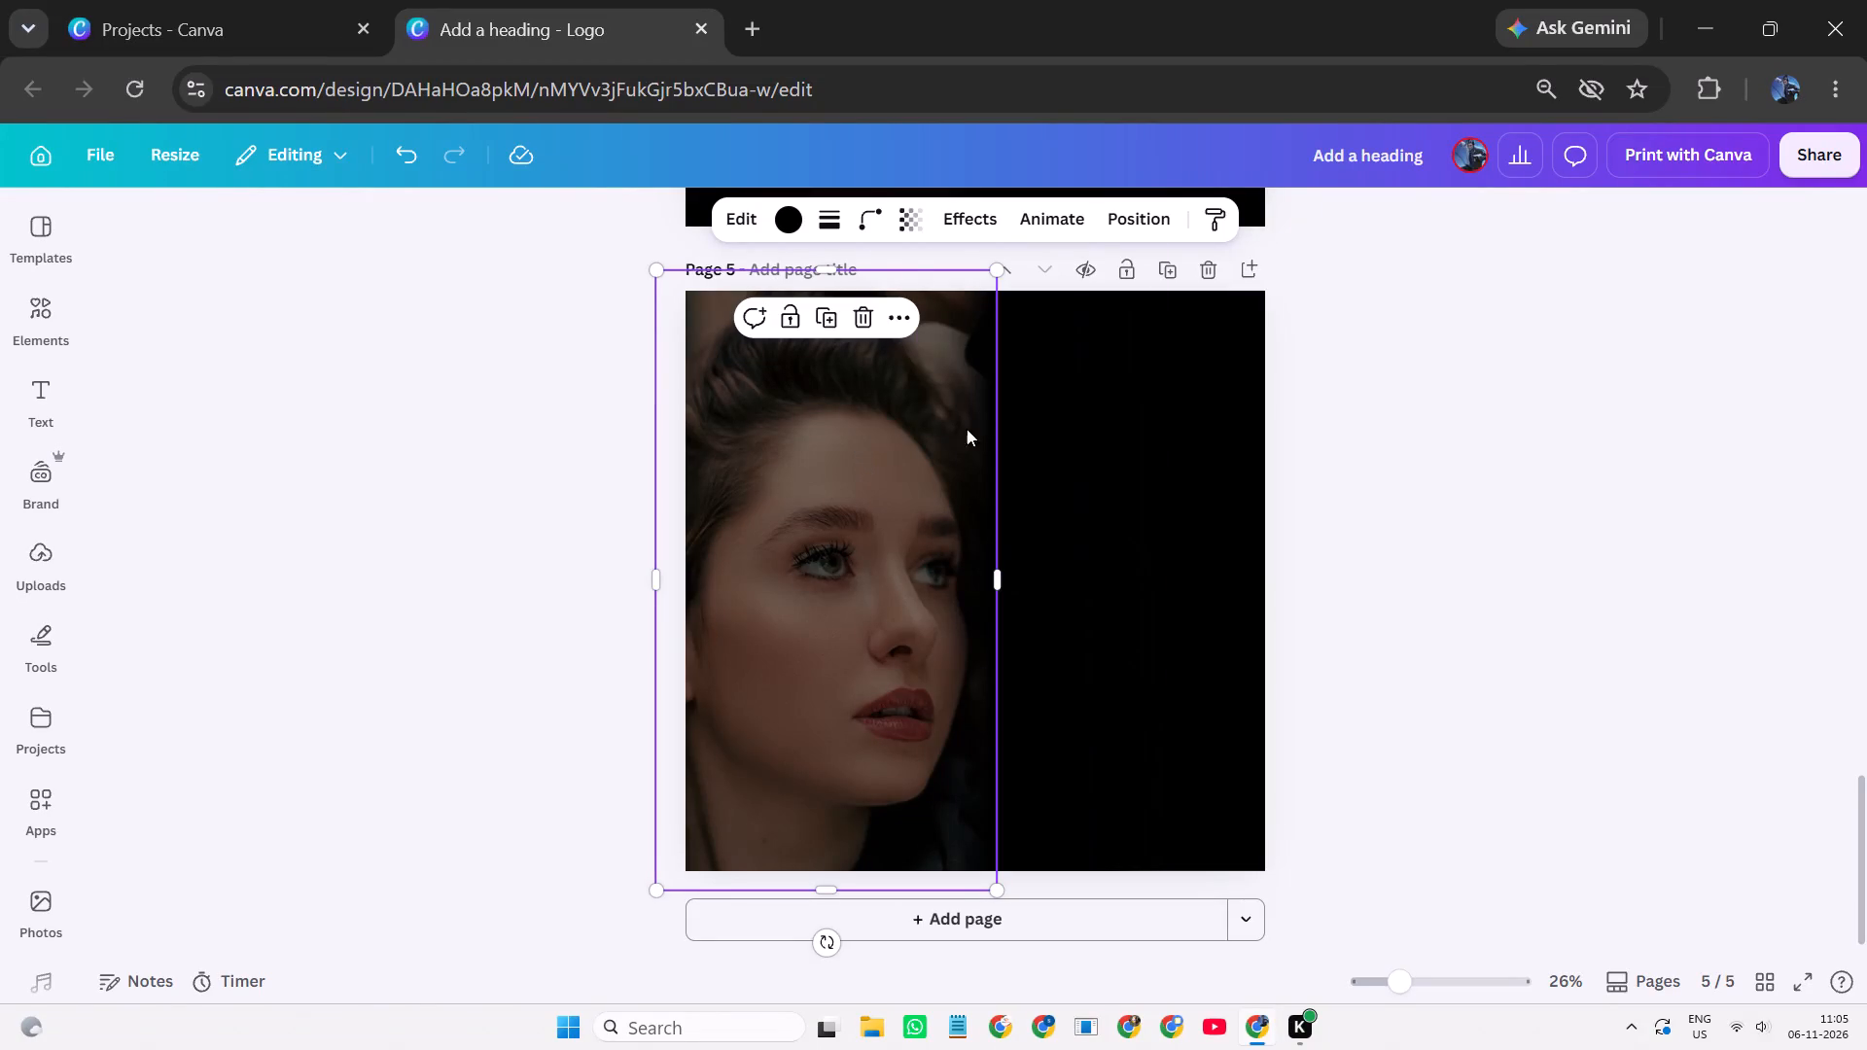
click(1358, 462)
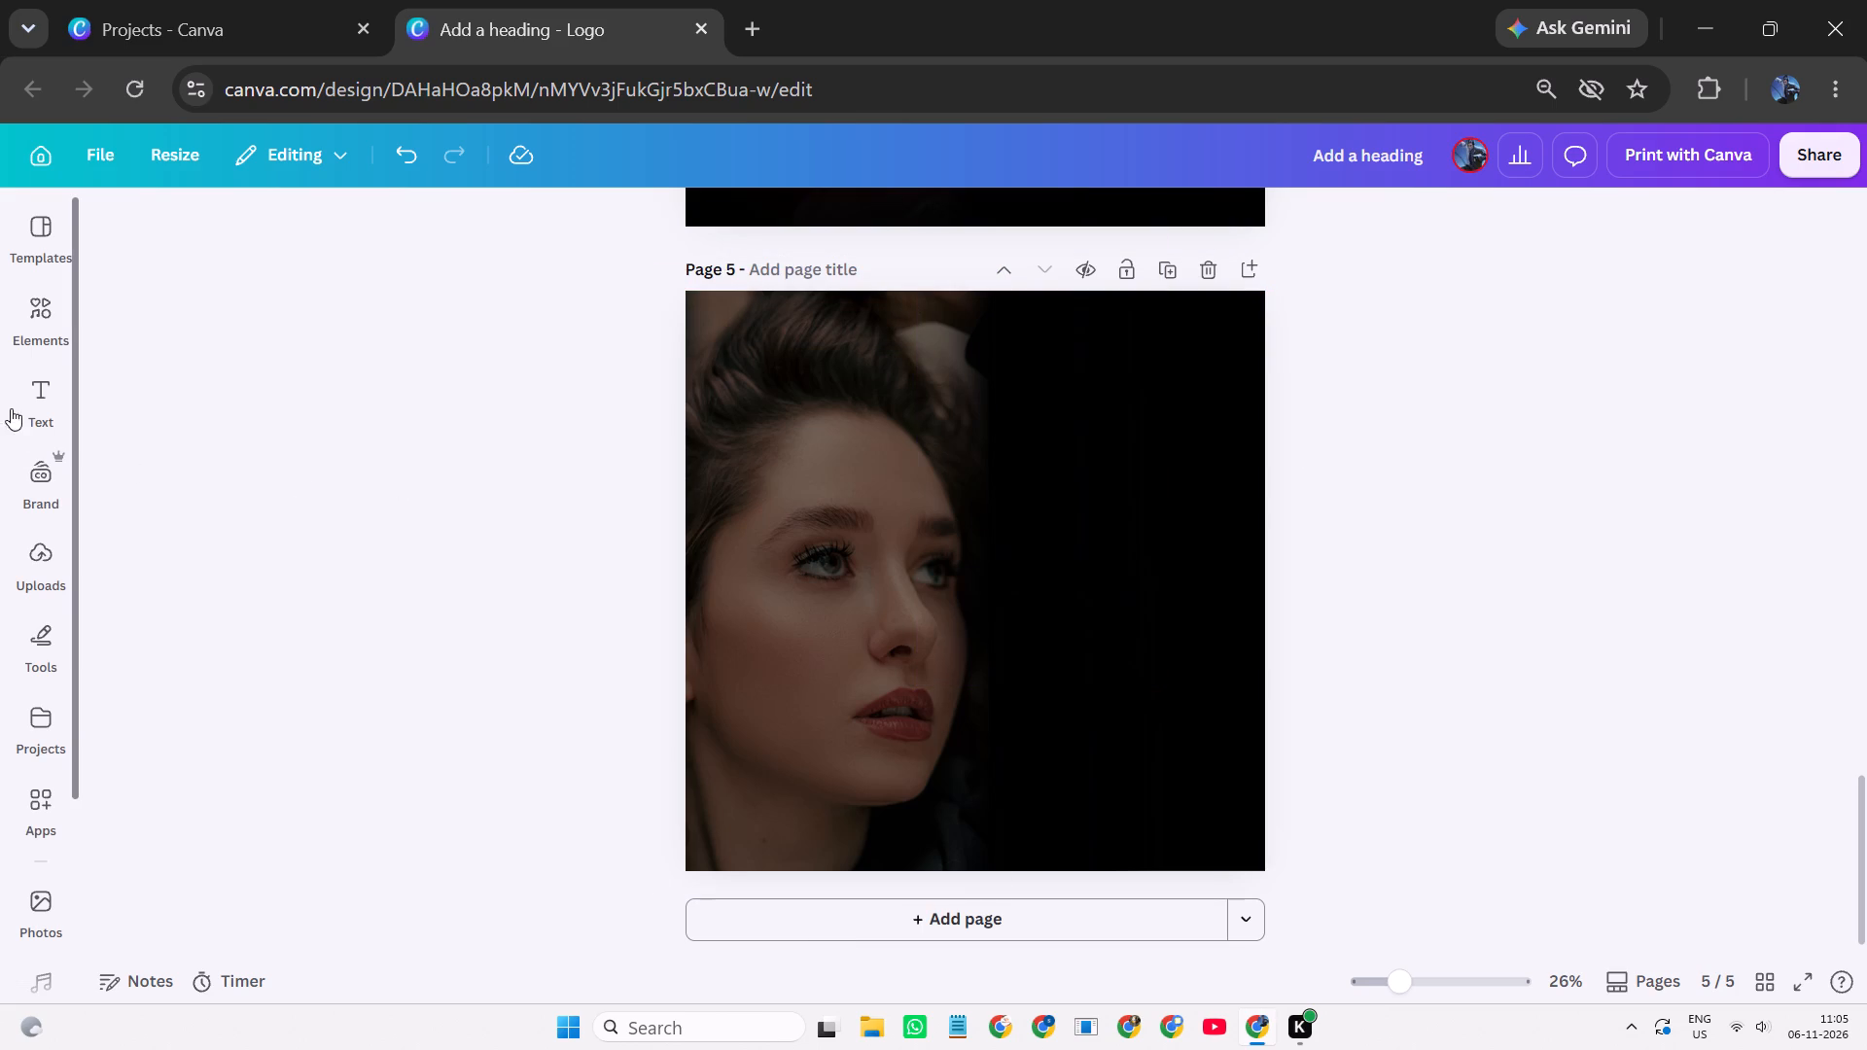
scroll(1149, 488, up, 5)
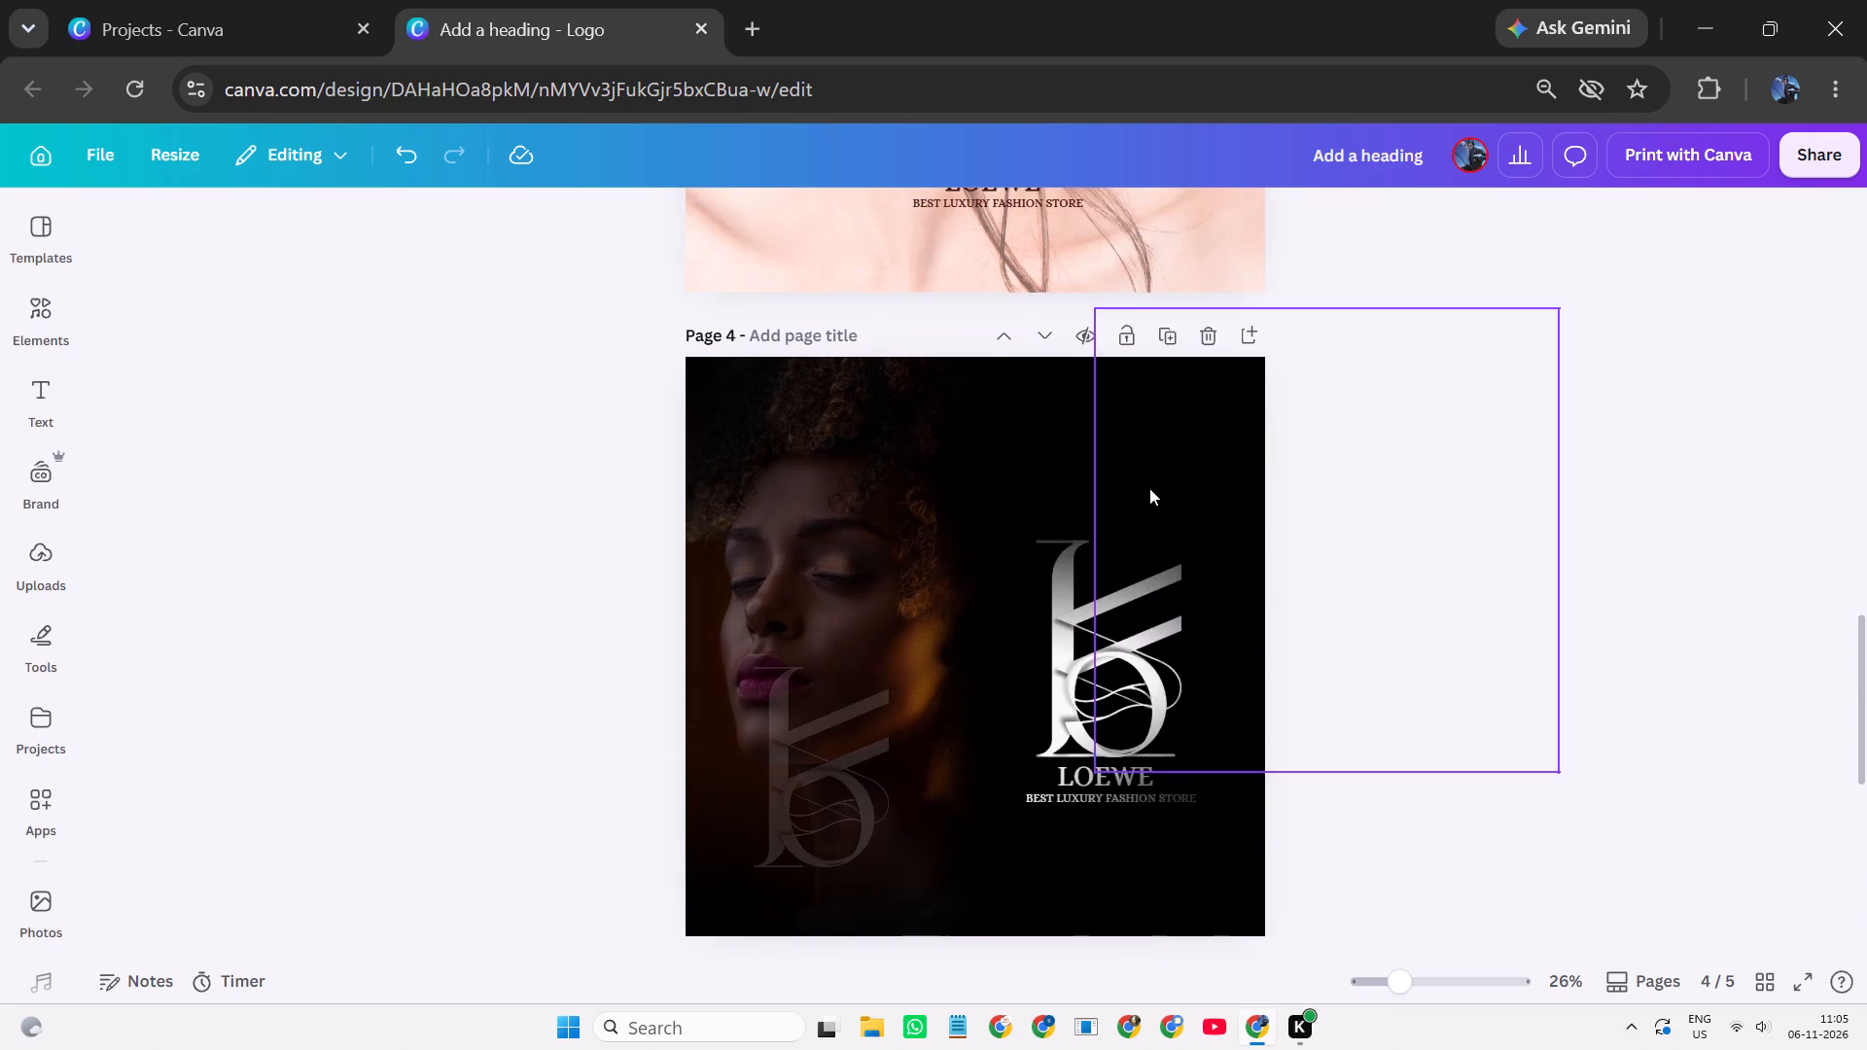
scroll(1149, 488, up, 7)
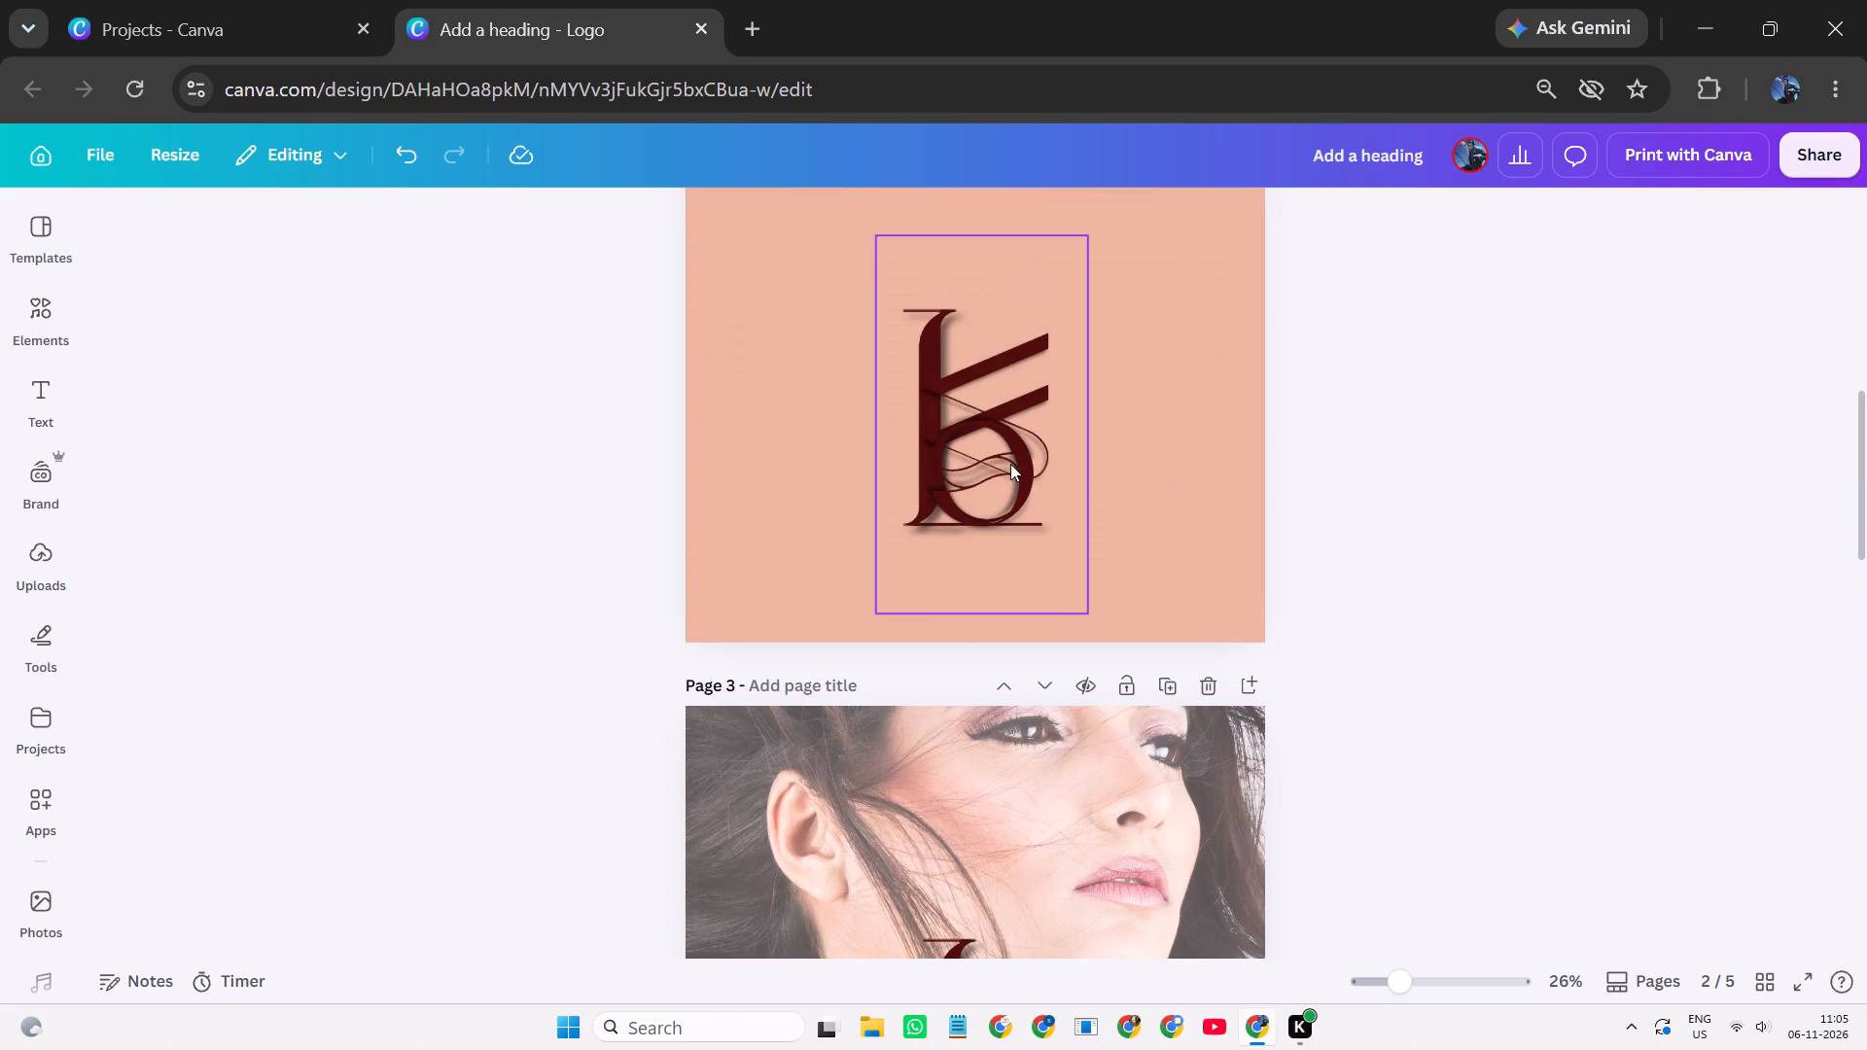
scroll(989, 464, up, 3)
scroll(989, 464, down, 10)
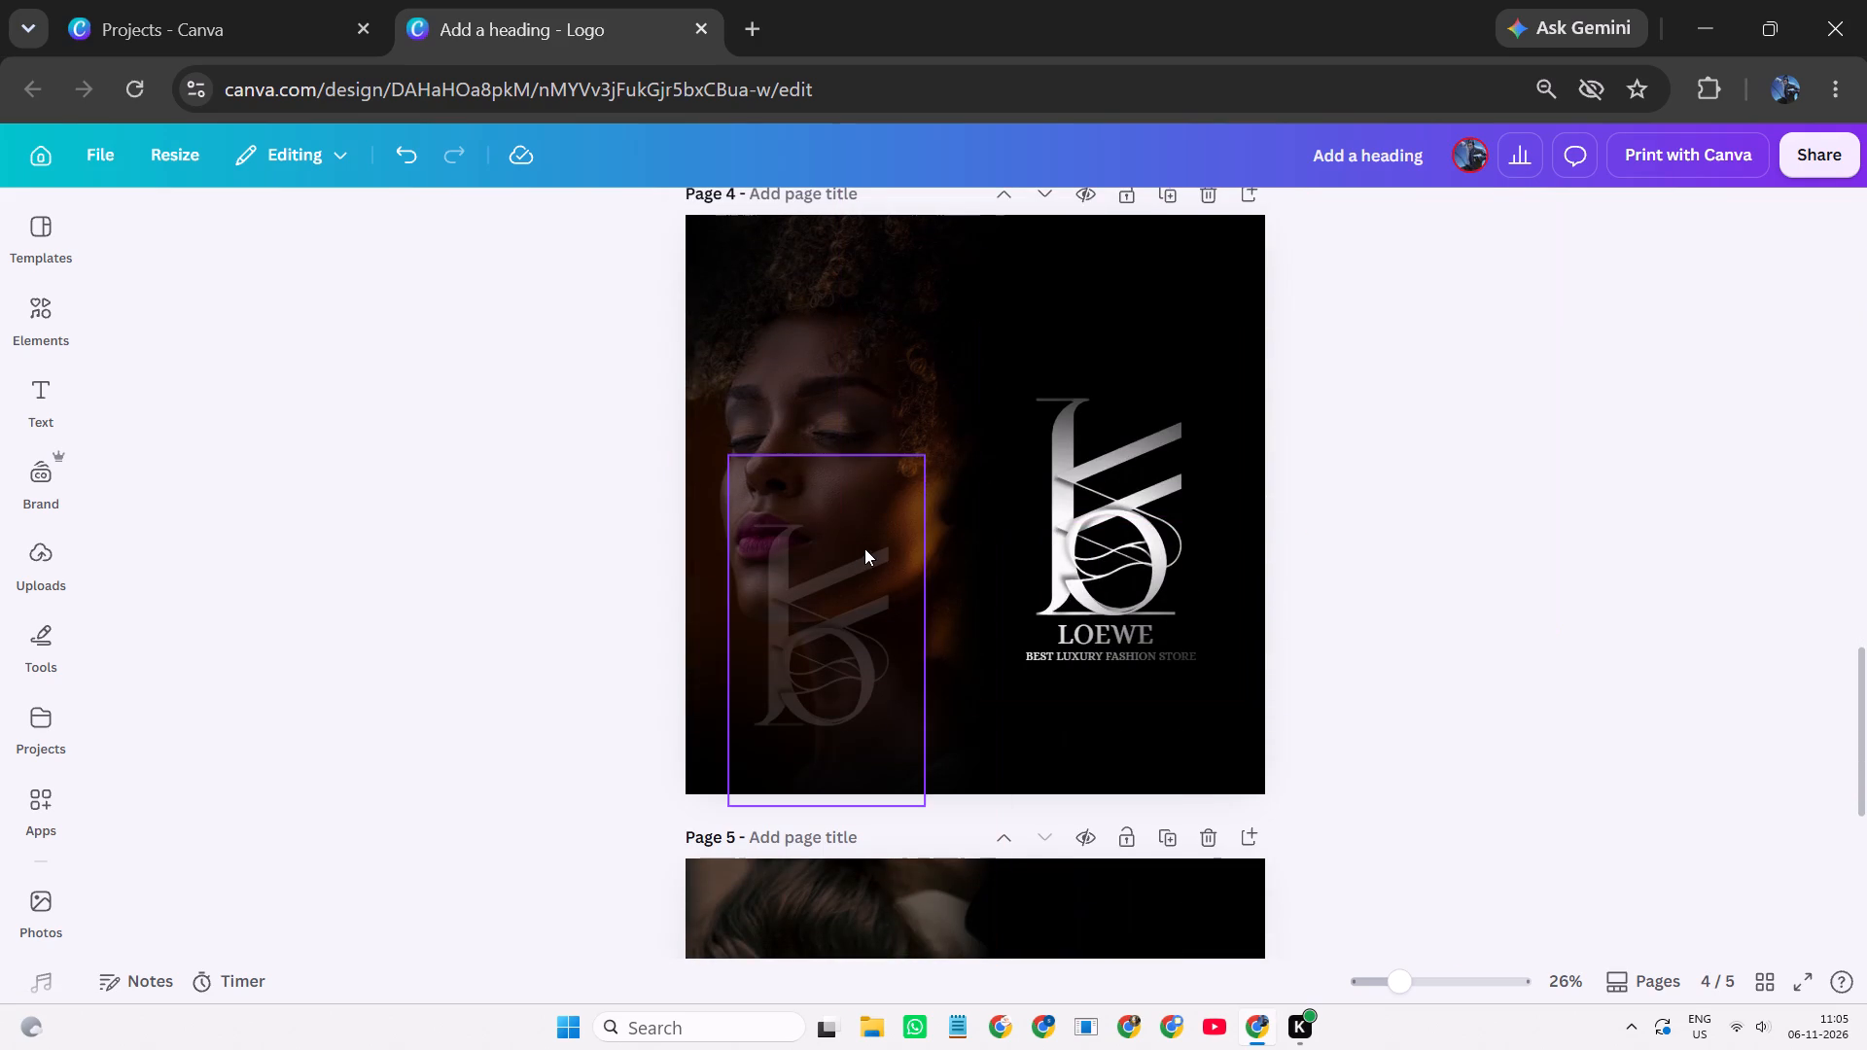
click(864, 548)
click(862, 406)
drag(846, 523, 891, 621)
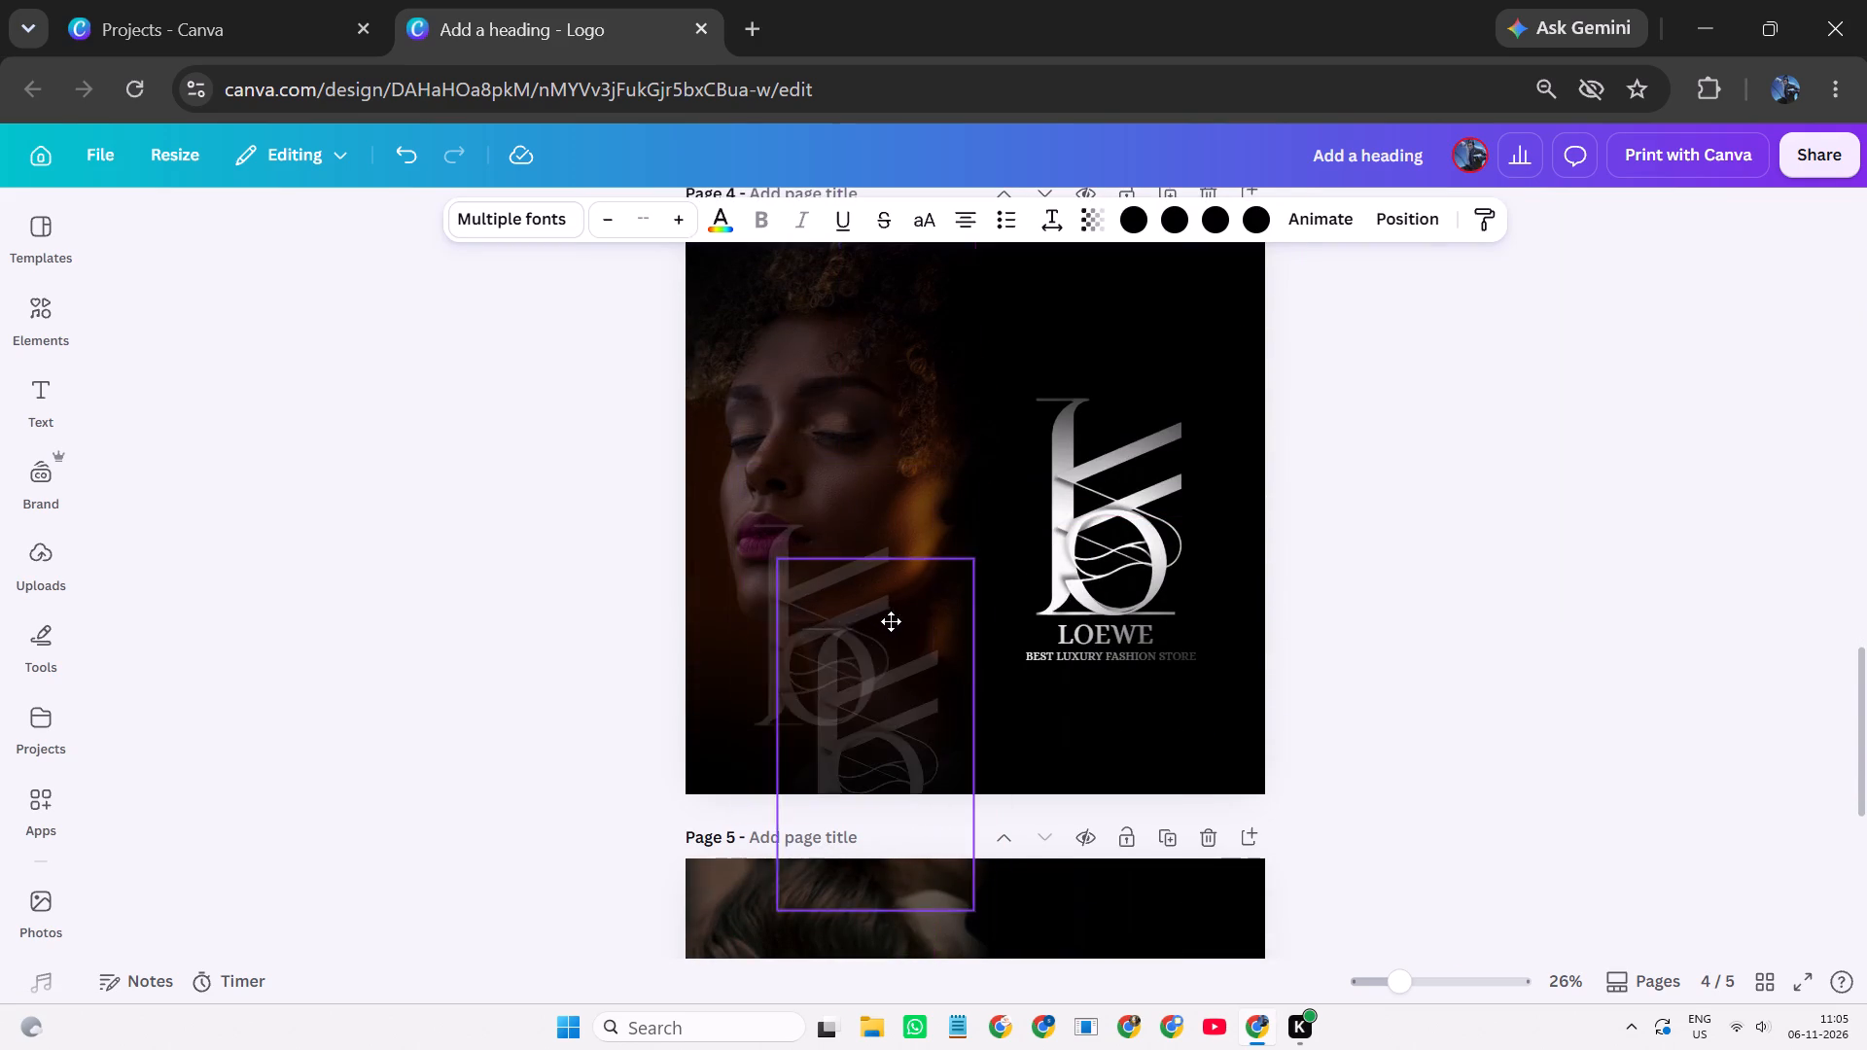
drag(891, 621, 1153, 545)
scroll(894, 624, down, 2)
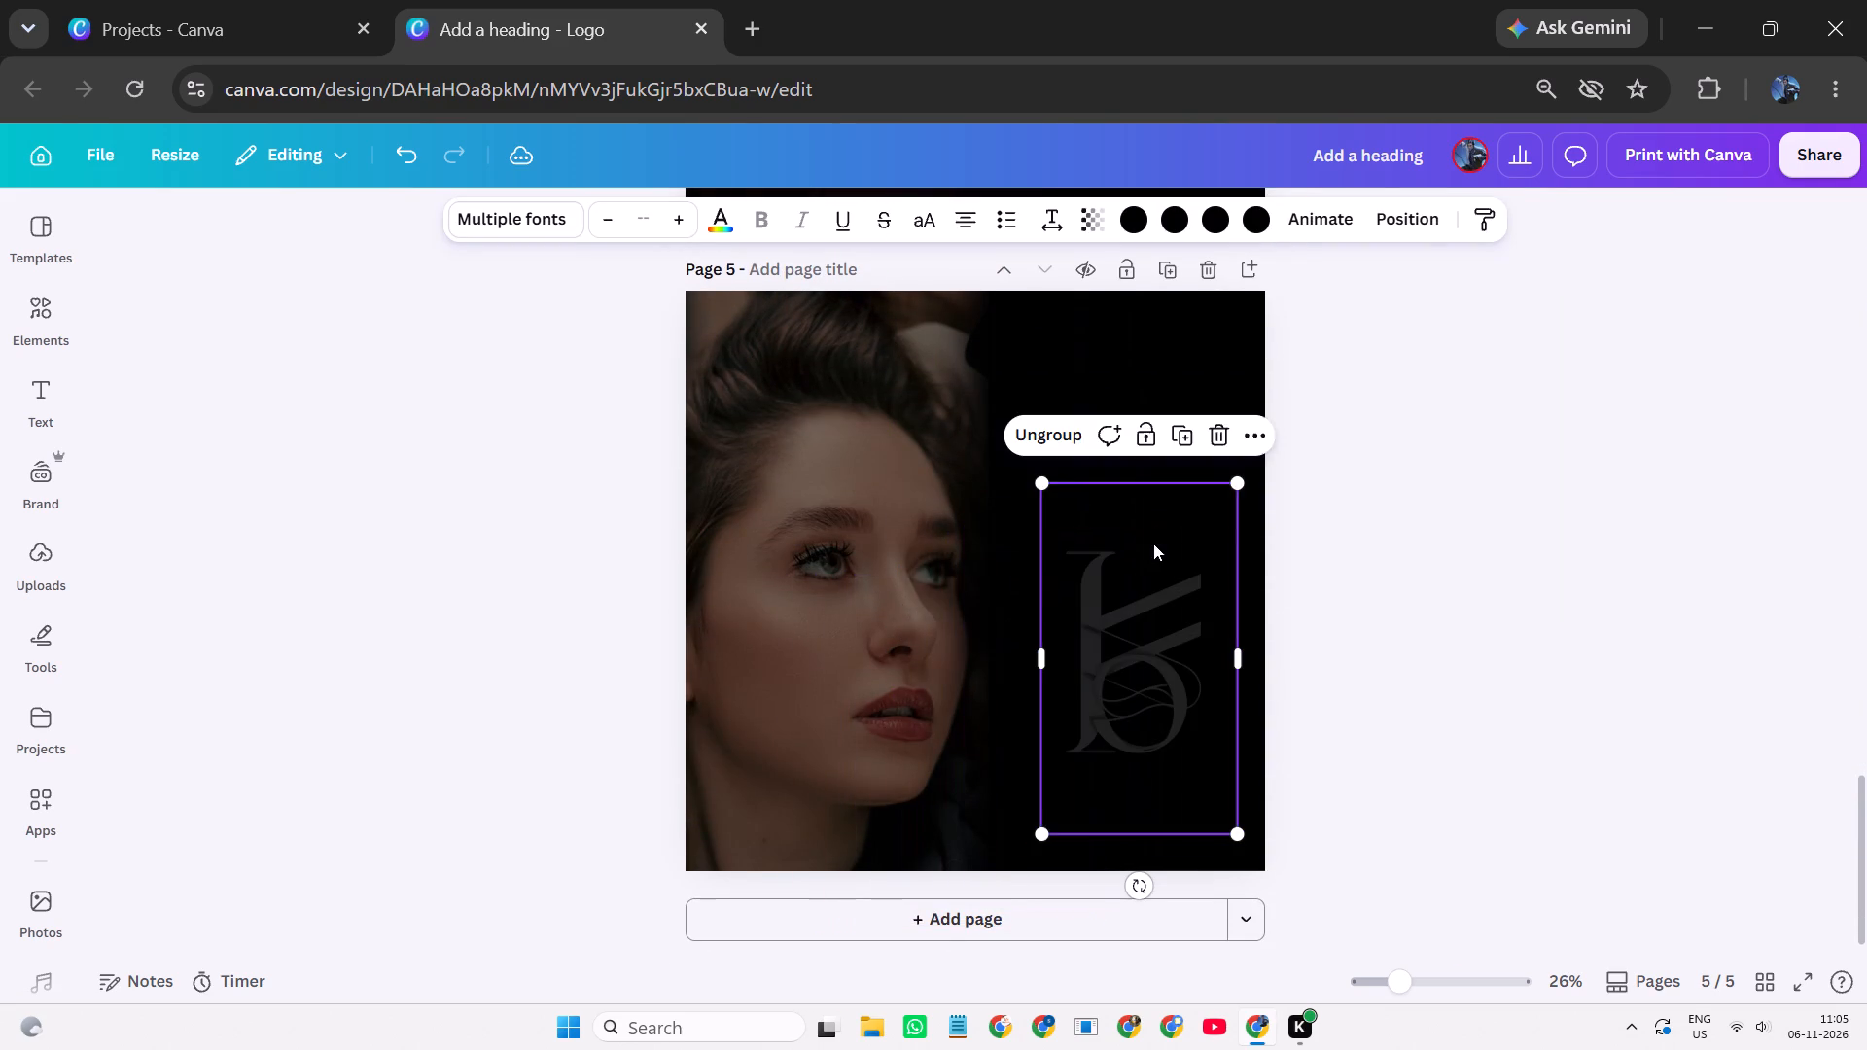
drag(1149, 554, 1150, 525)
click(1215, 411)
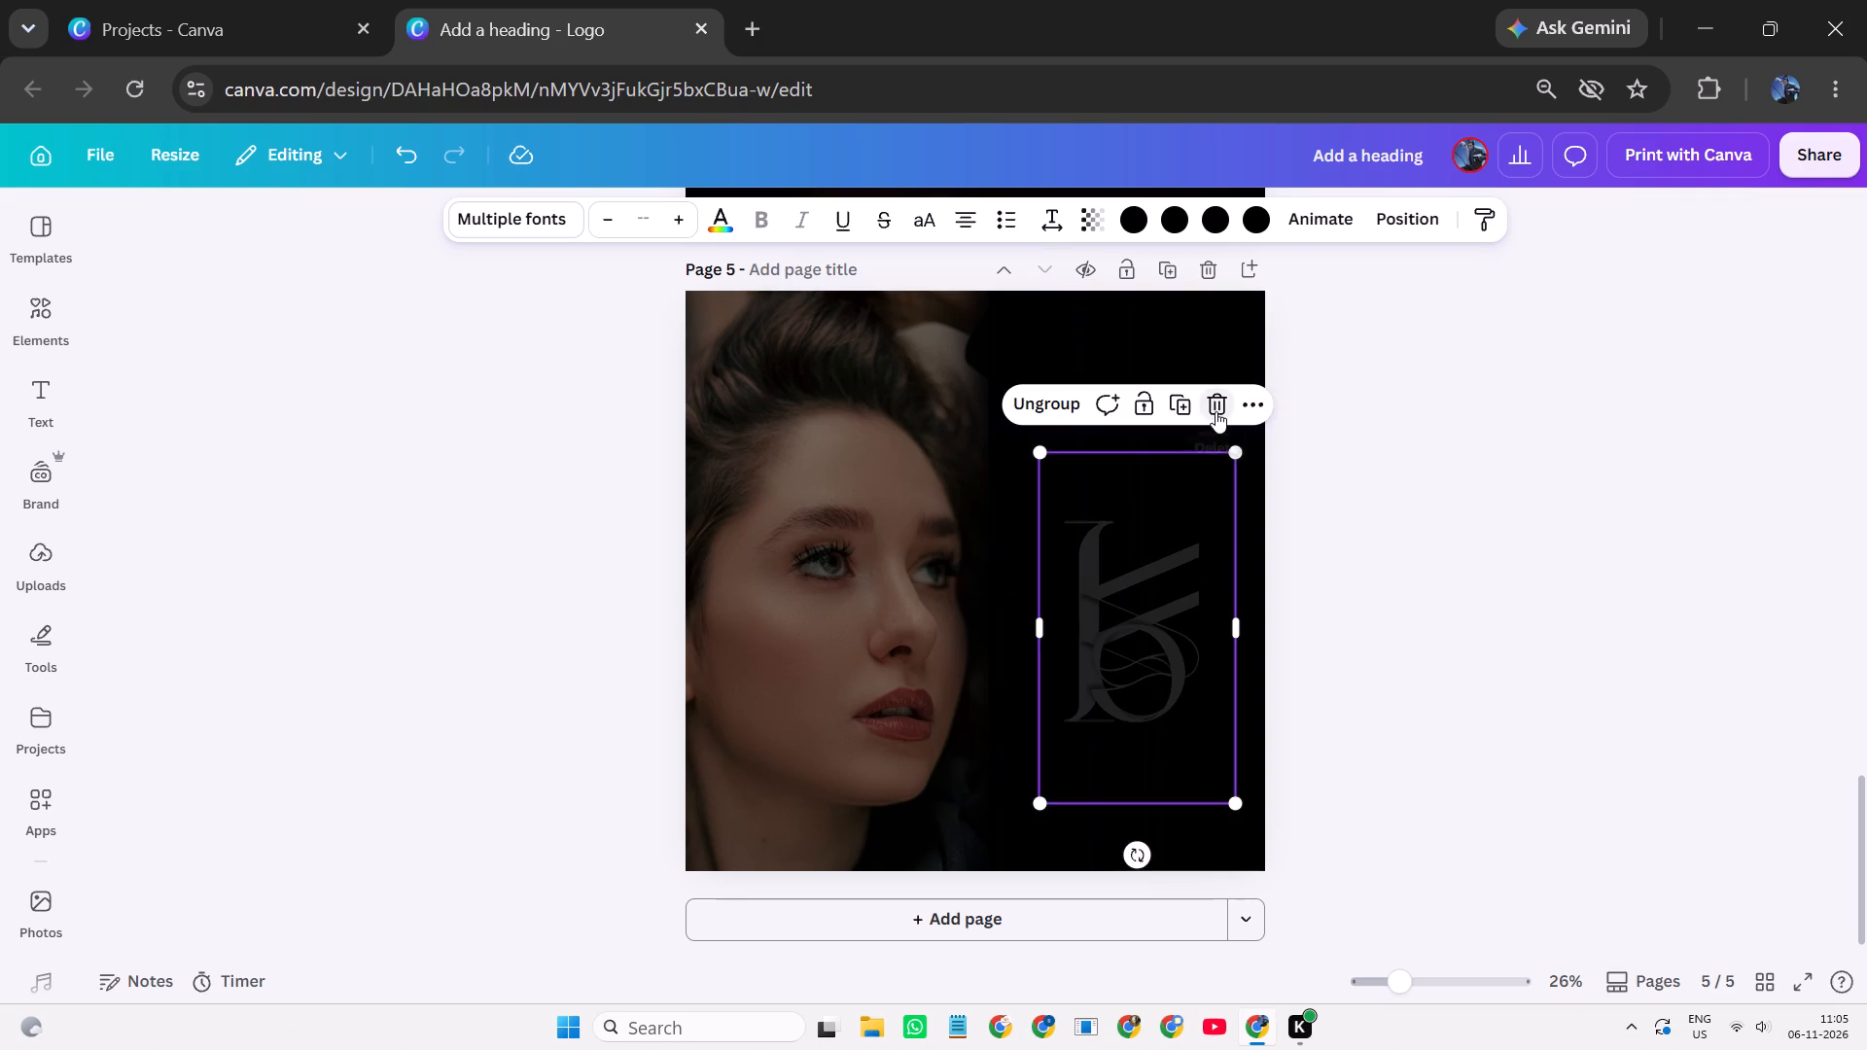
Duplicate the dark red LOEWE logo group from page 3 and place the copy on the black area beside the portrait on page 5.
scroll(1205, 414, up, 13)
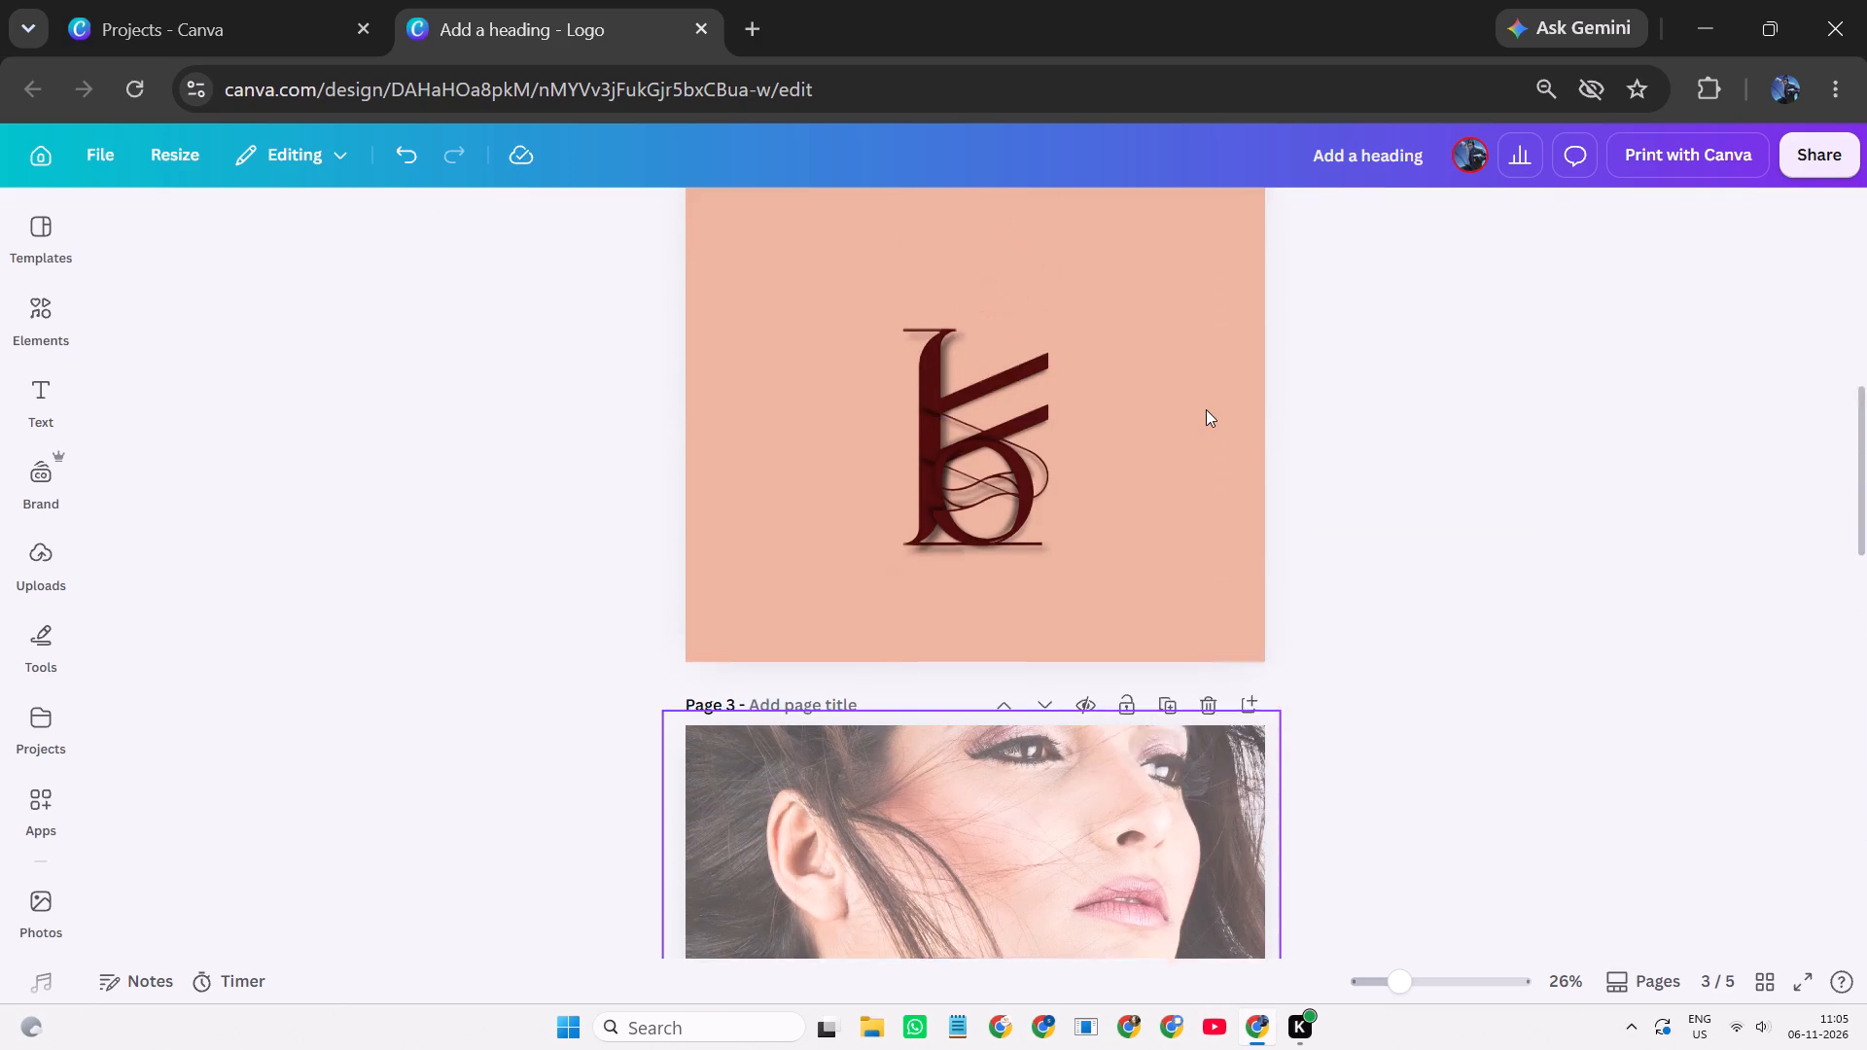
scroll(1206, 409, down, 5)
click(931, 429)
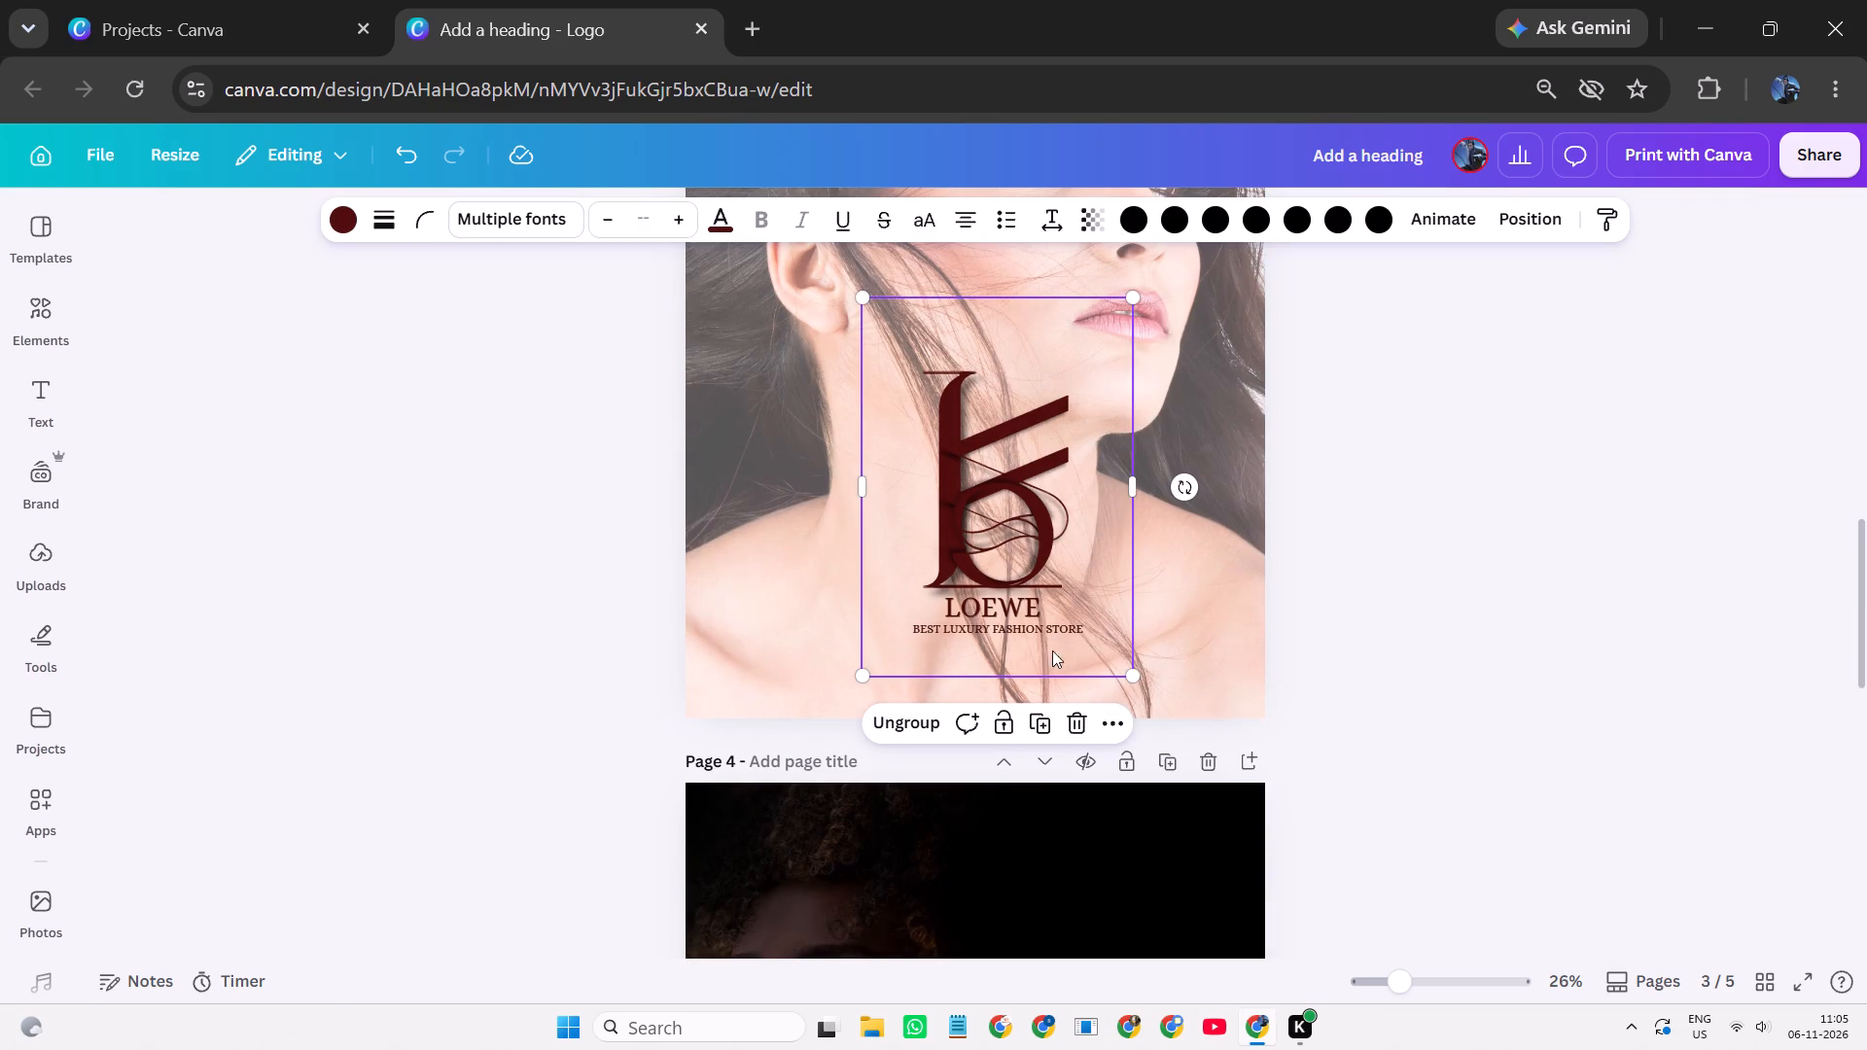
click(1028, 716)
drag(1050, 524, 1063, 591)
scroll(1063, 591, down, 4)
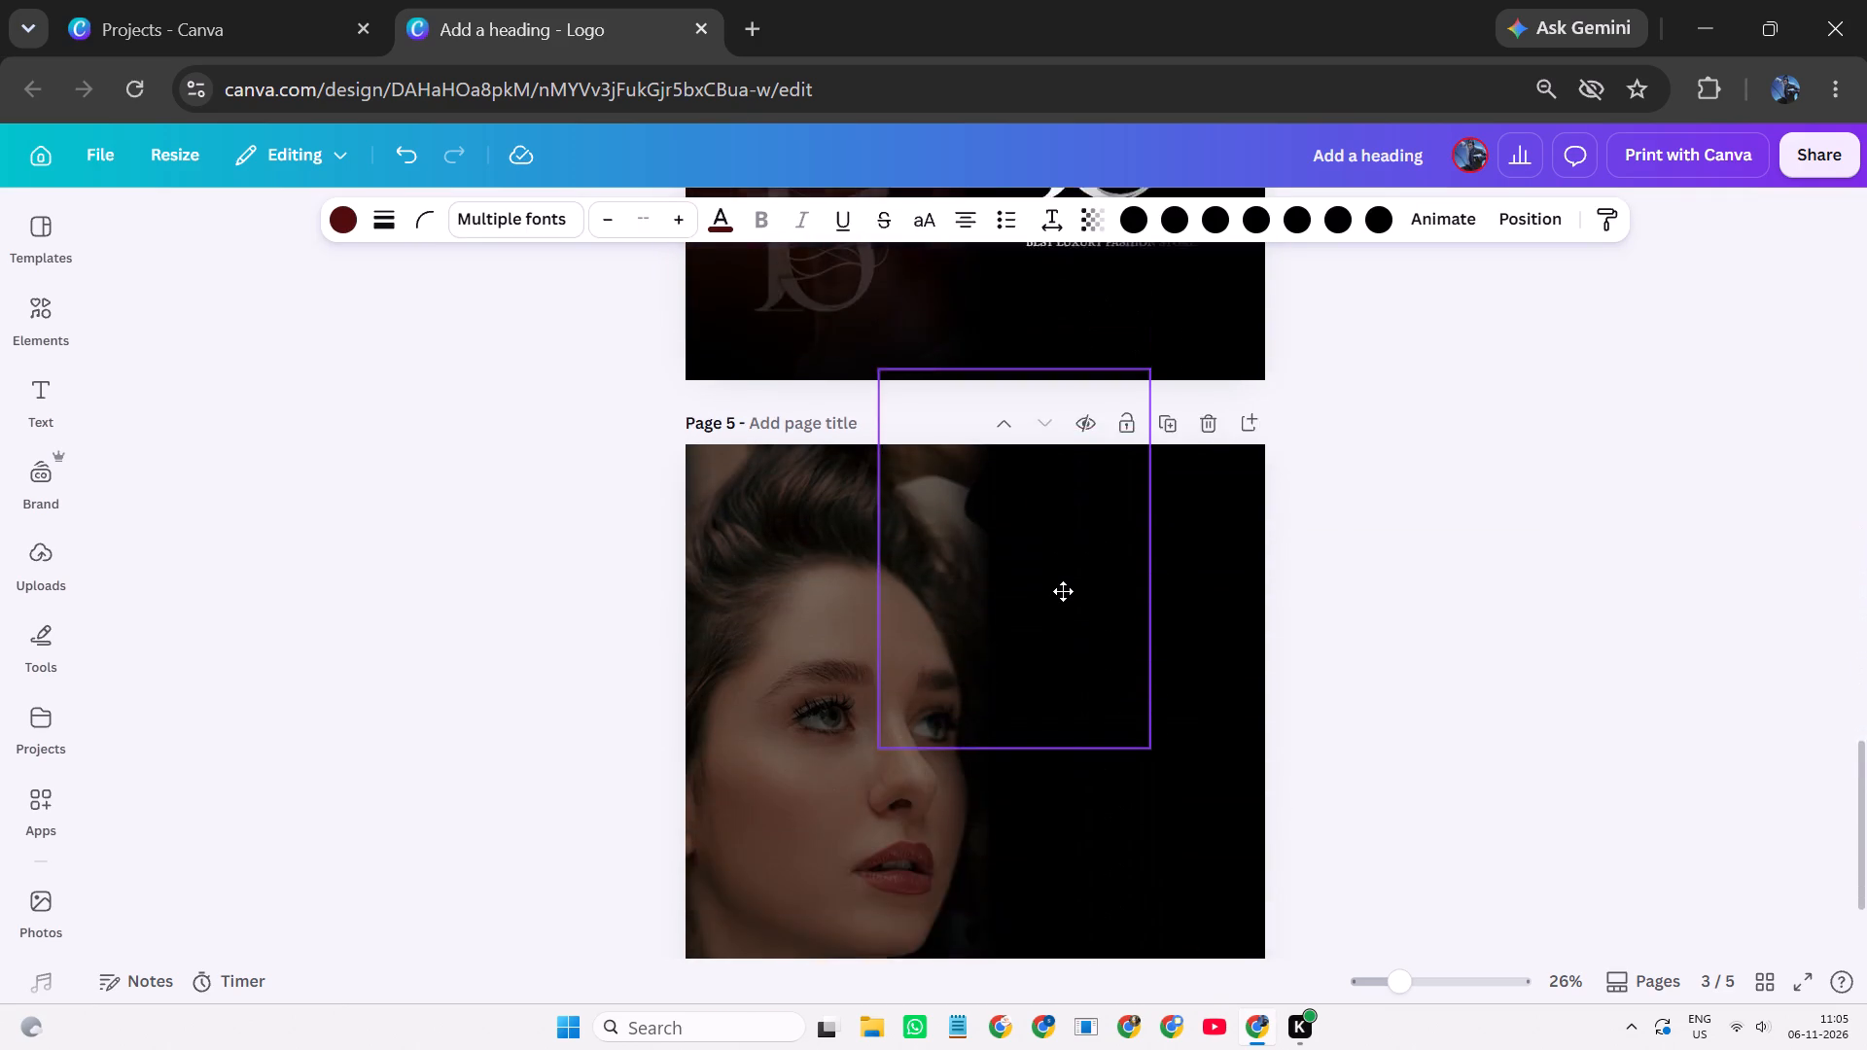
drag(1063, 591, 1144, 618)
scroll(1063, 591, down, 1)
drag(1143, 627, 1145, 631)
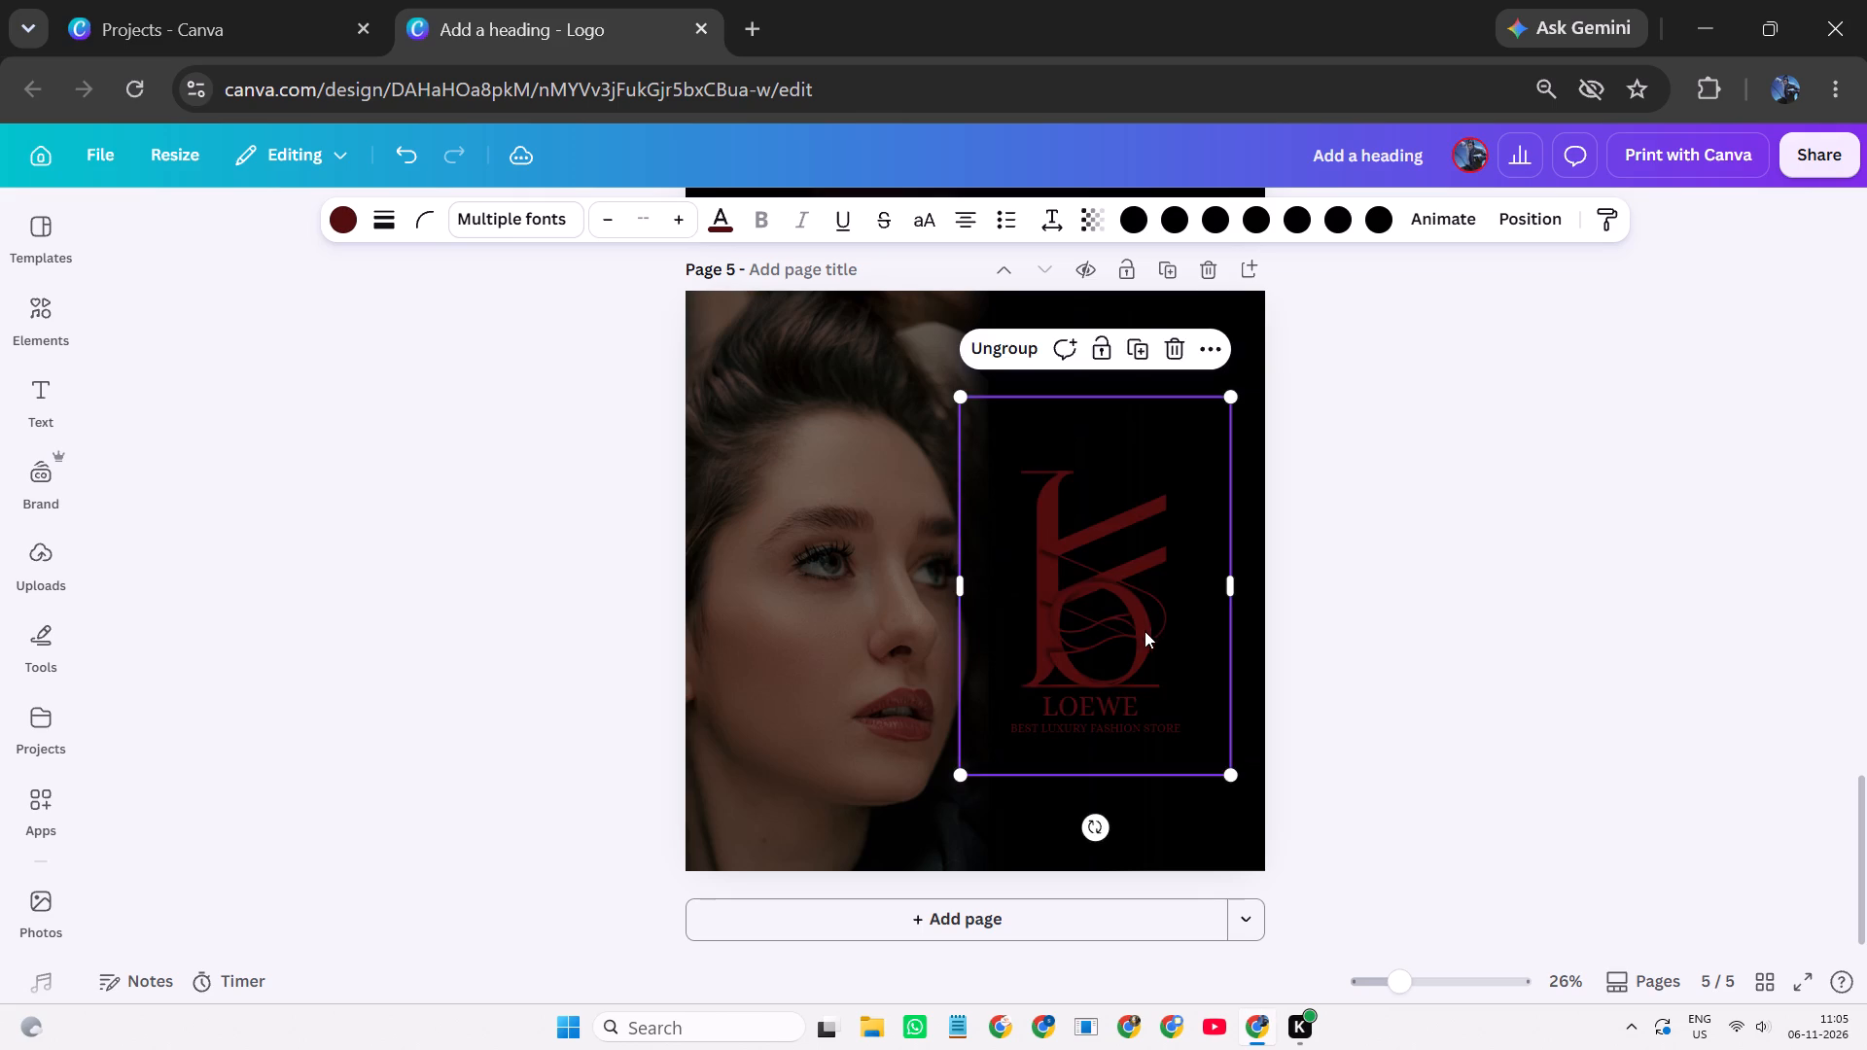
drag(1145, 631, 1160, 630)
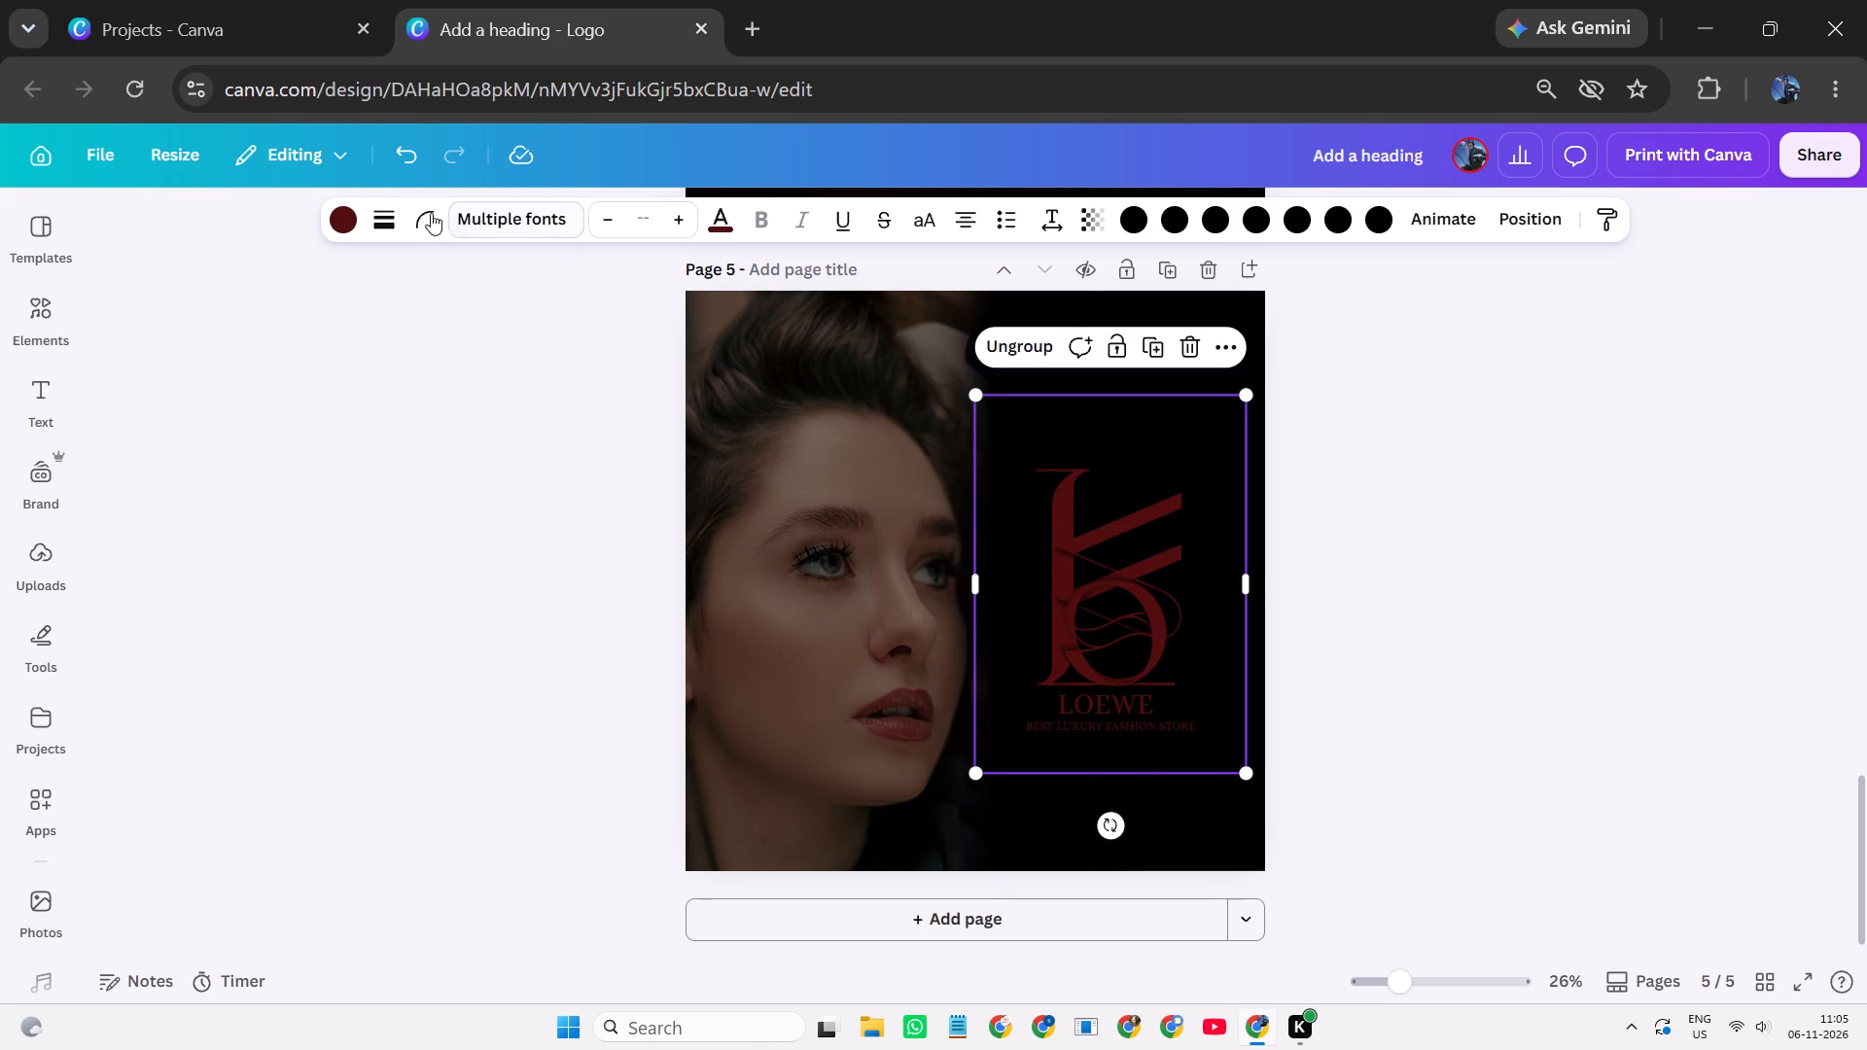
Recolour the copied logo group on page 5 white, including its baseline, monogram, LOEWE name and tagline.
click(350, 210)
click(325, 454)
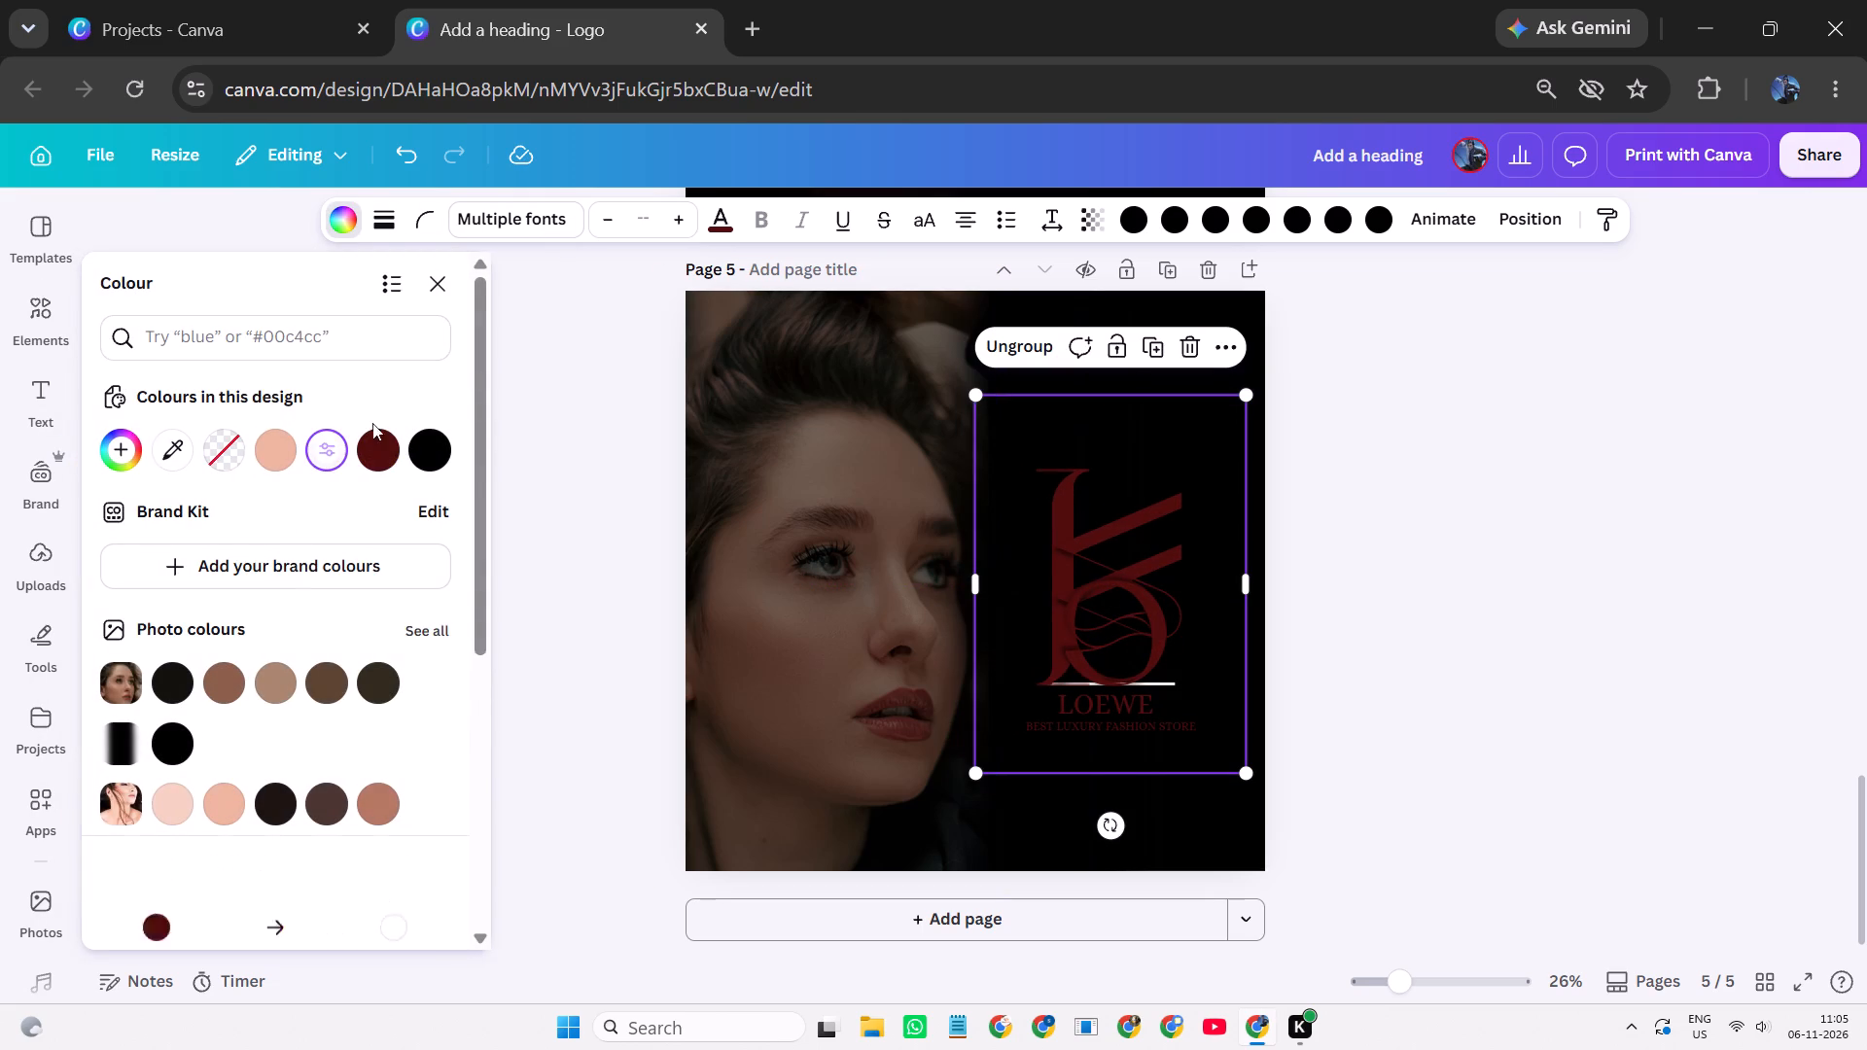
click(712, 222)
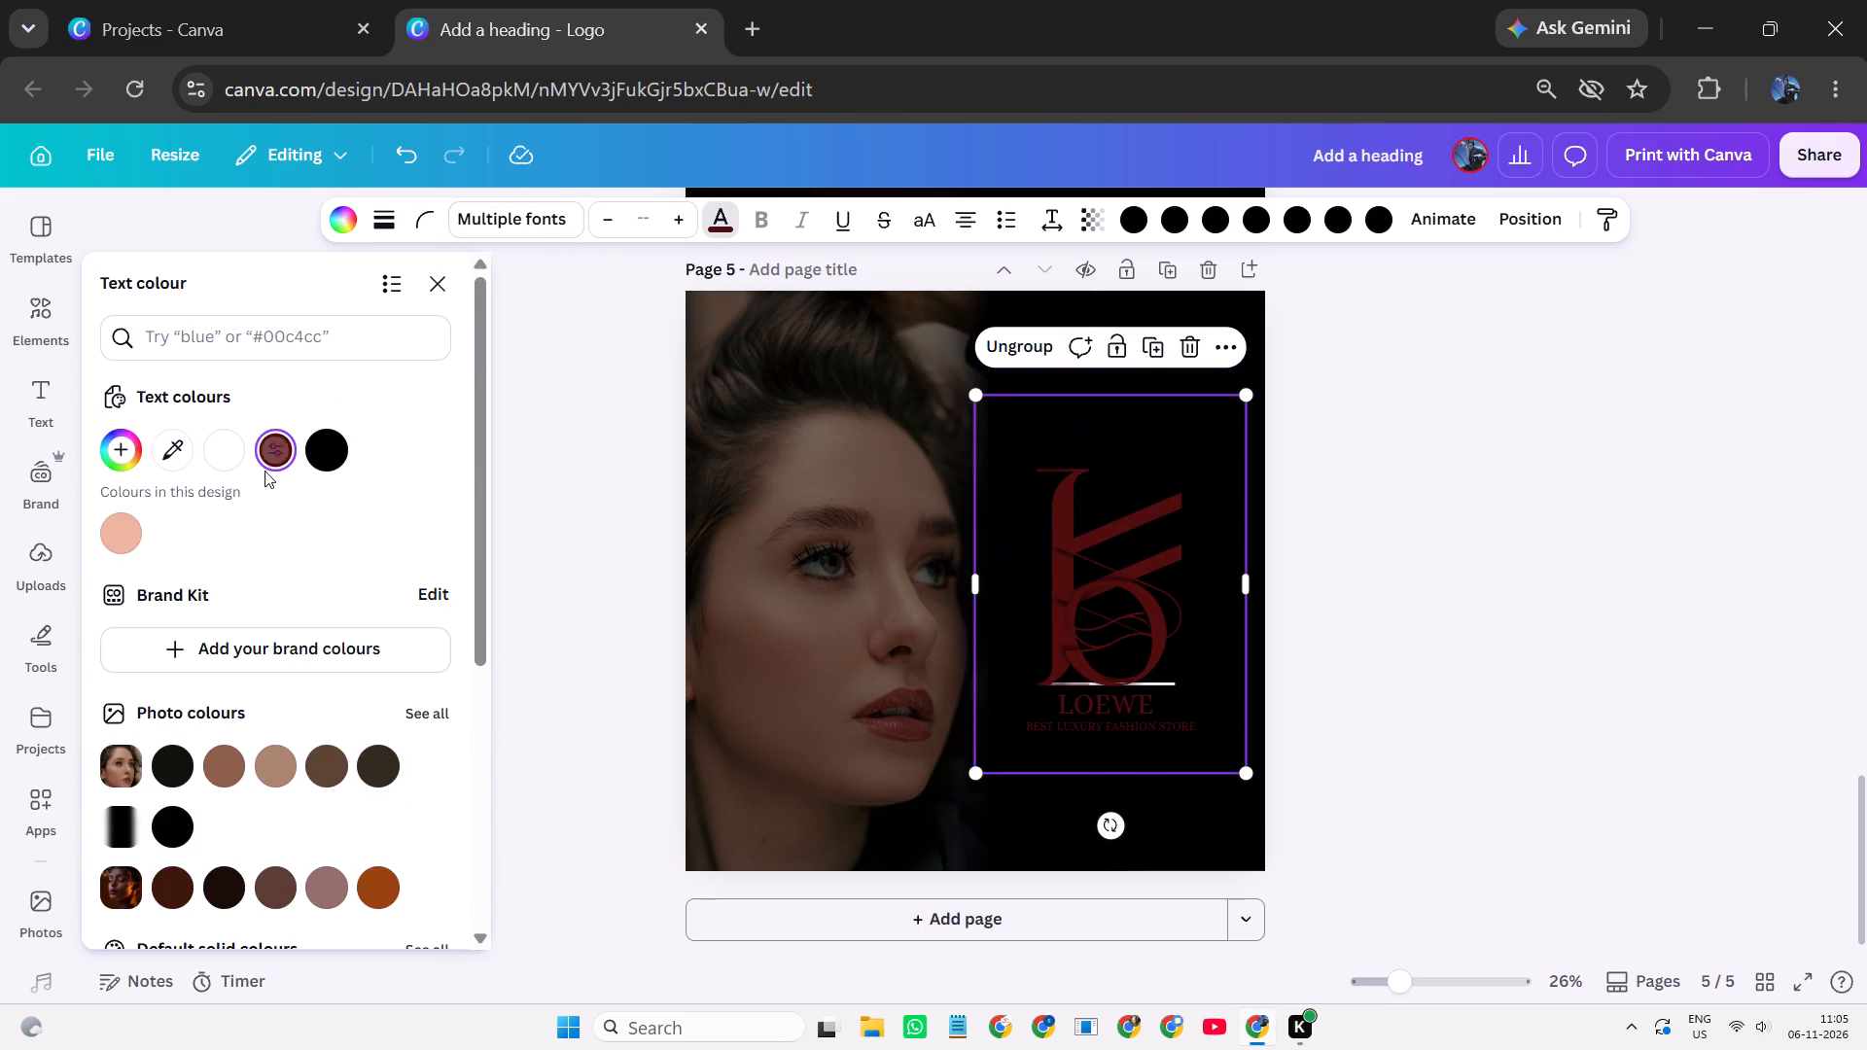
click(232, 460)
click(1393, 492)
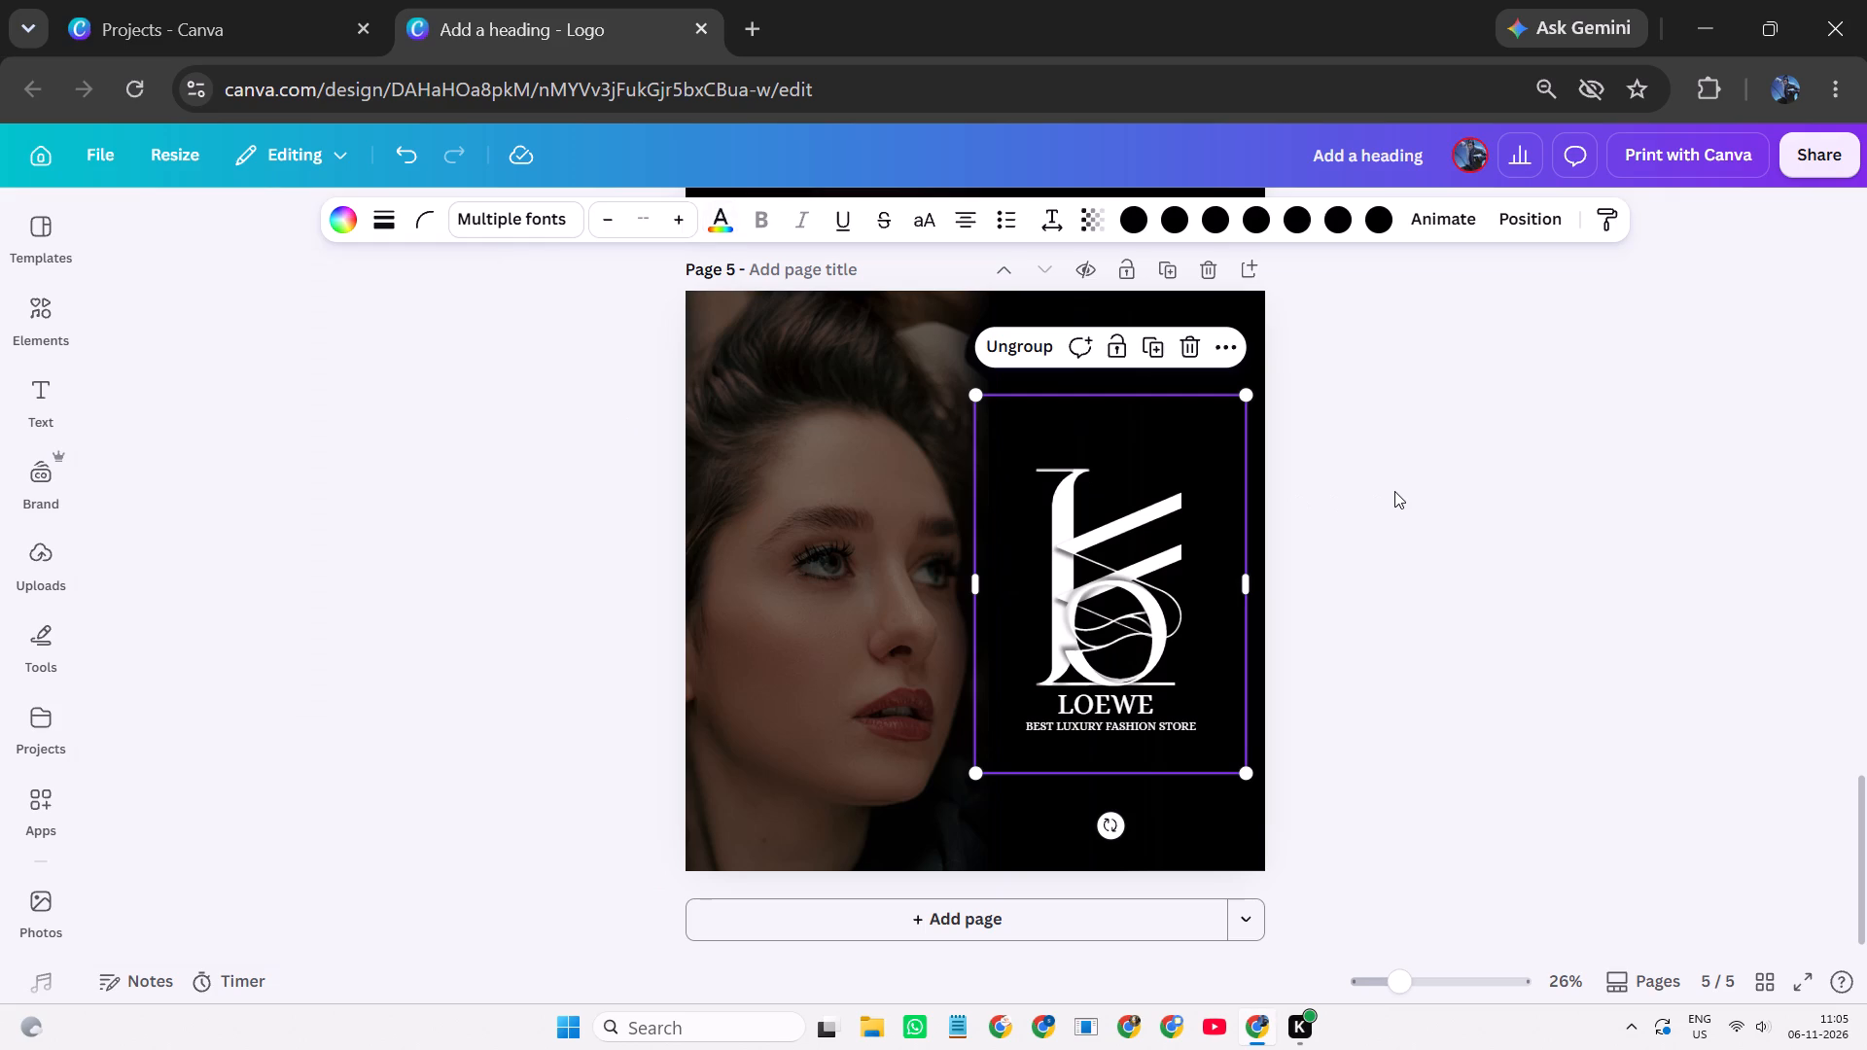
click(1394, 491)
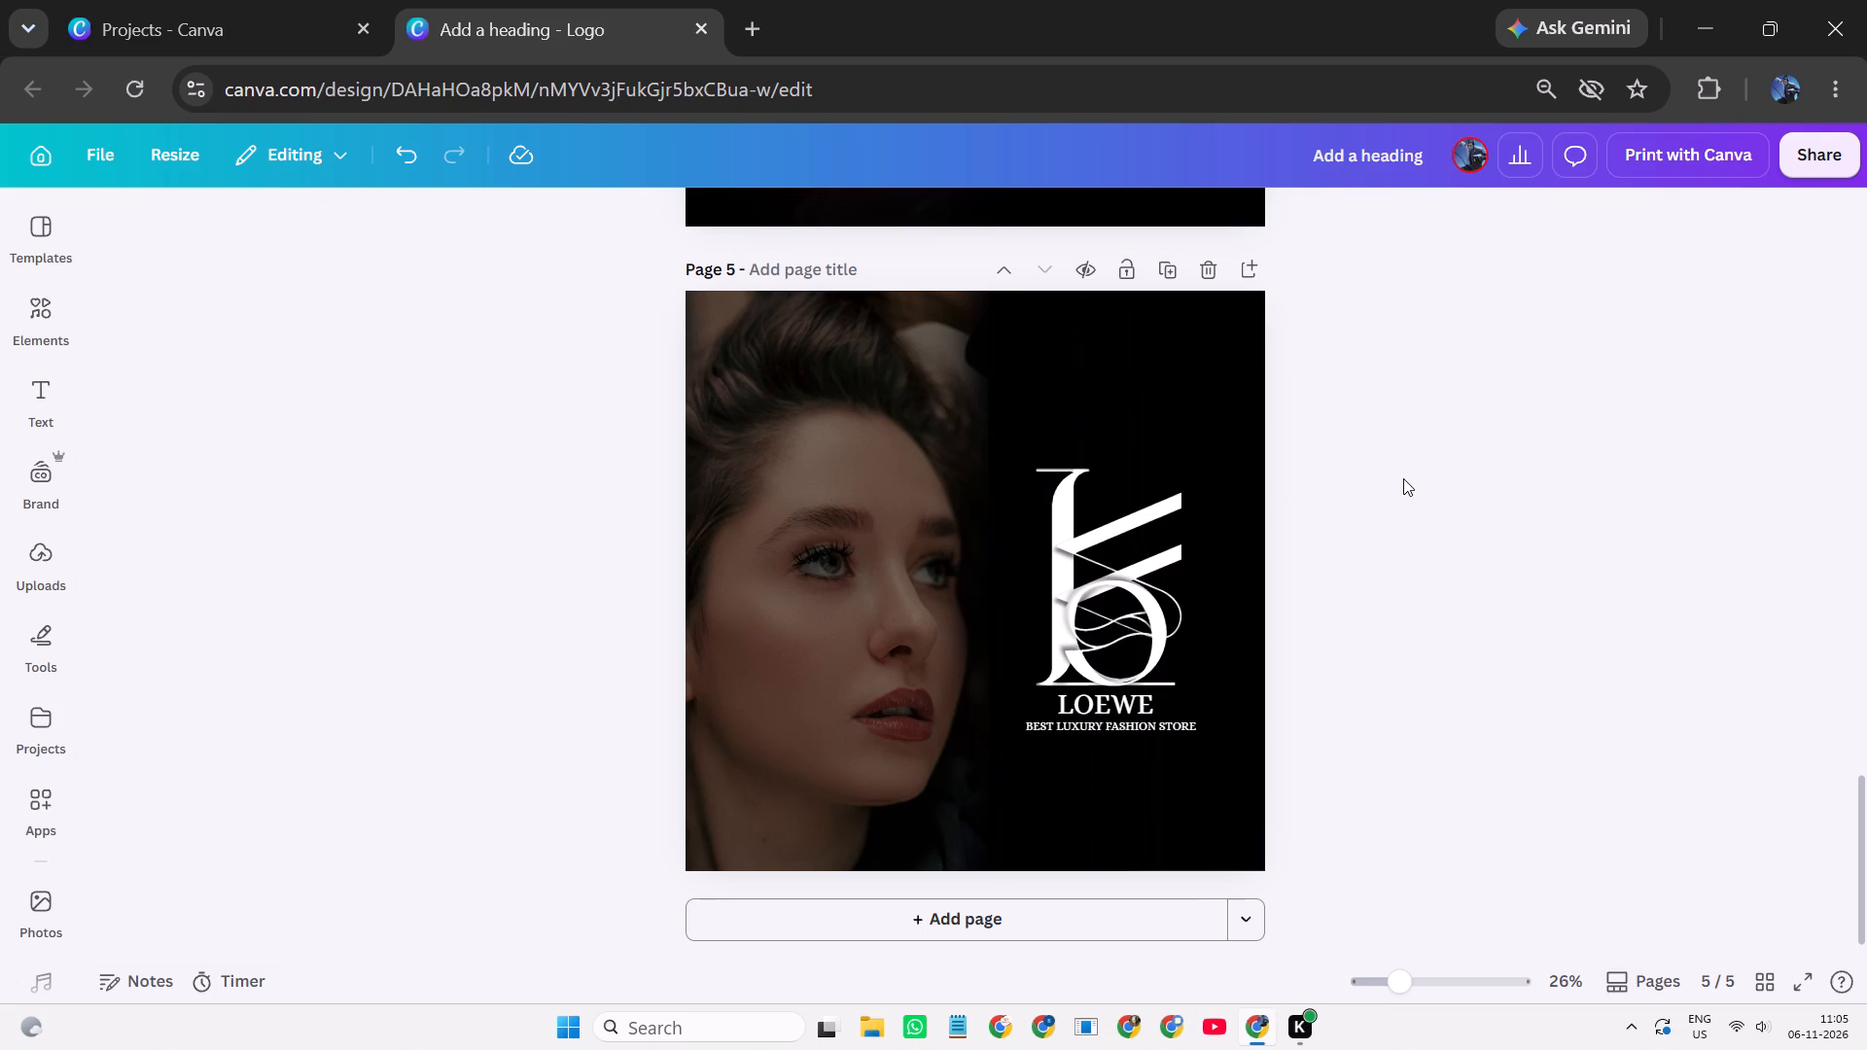
Set the transparency of the white LOEWE logo group on page 5 to about 75.
click(1147, 623)
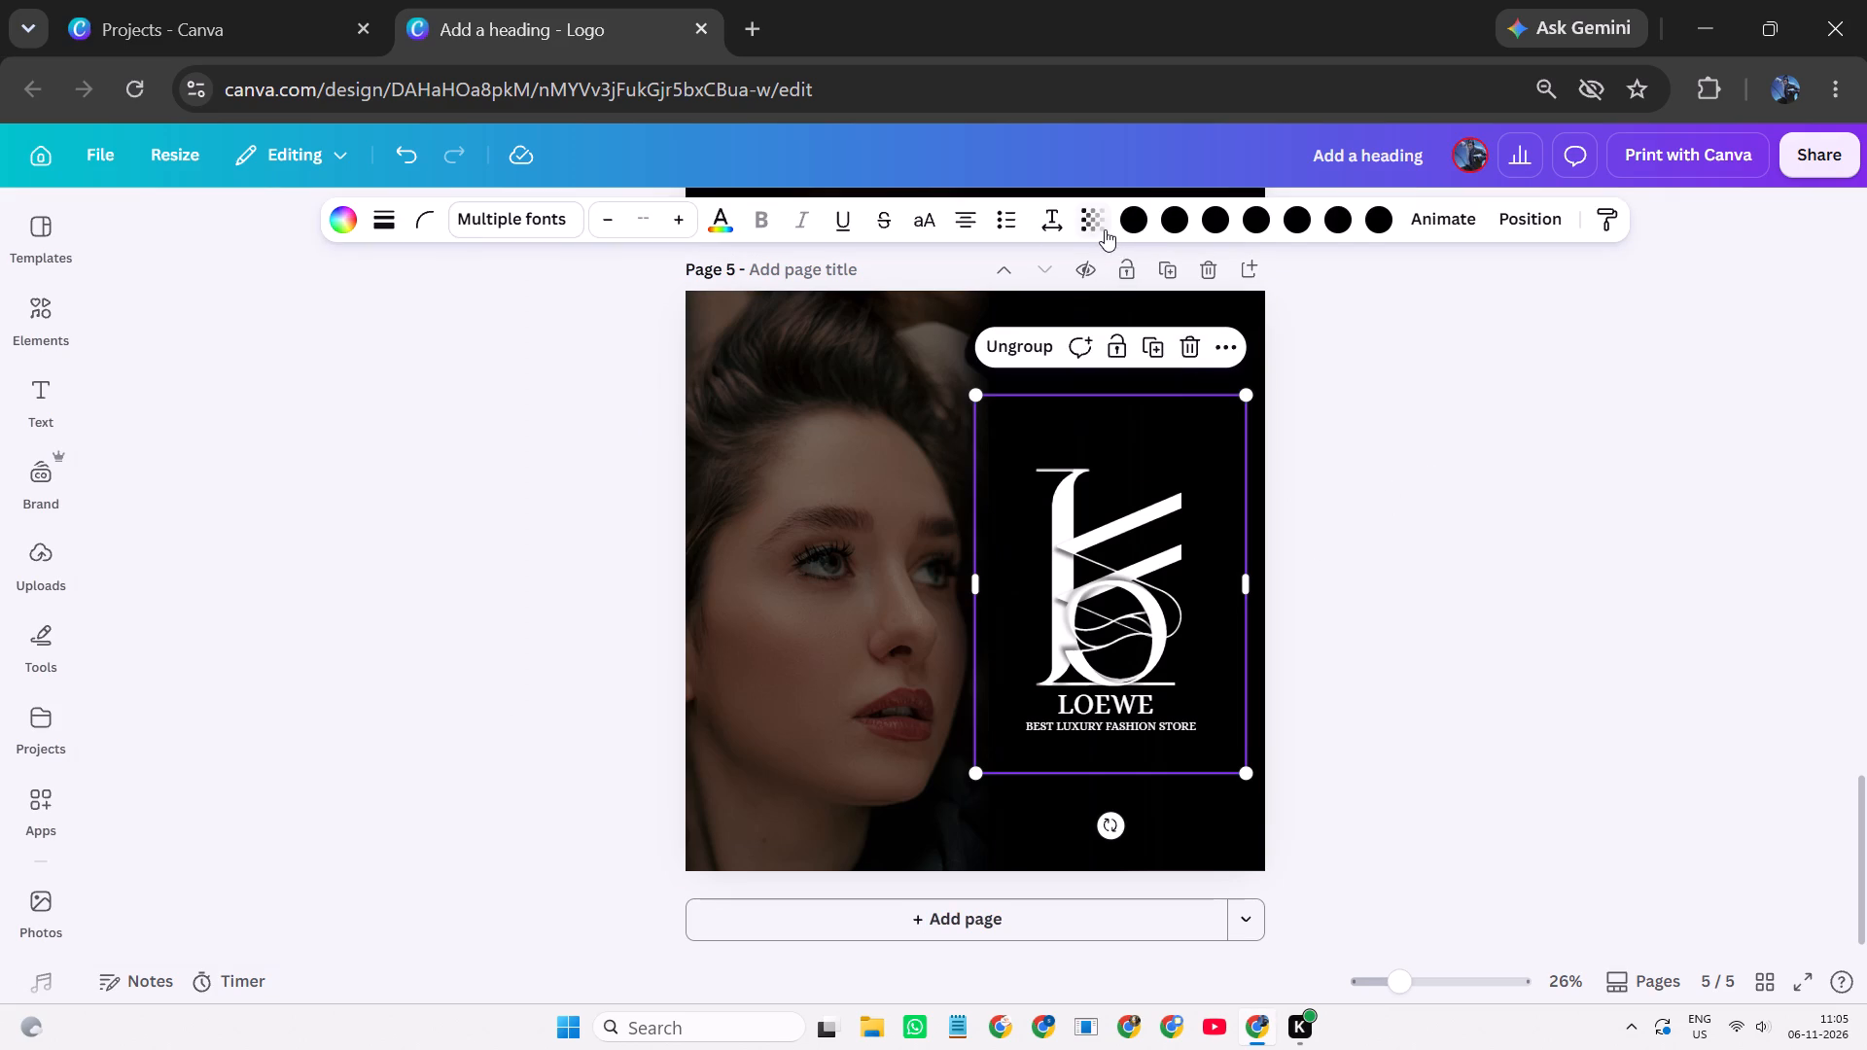
click(1105, 229)
drag(1106, 308, 1077, 346)
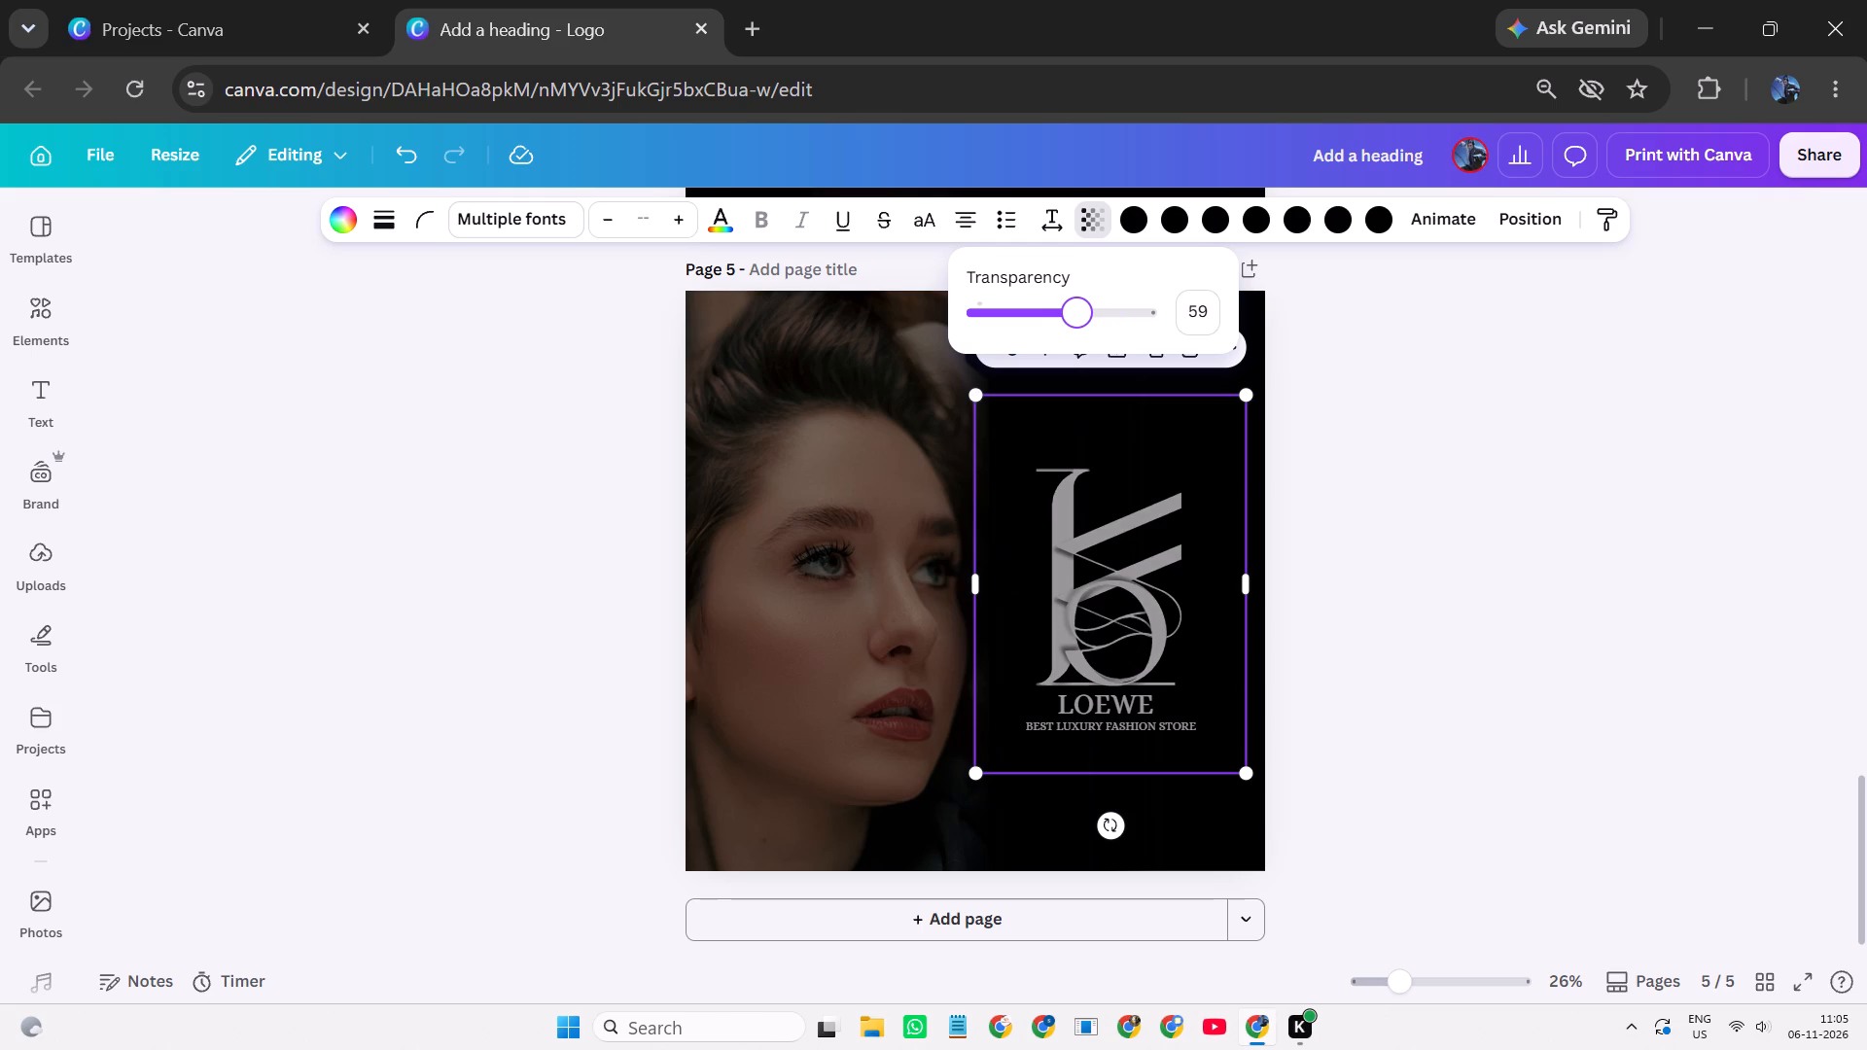
drag(1077, 346, 1106, 392)
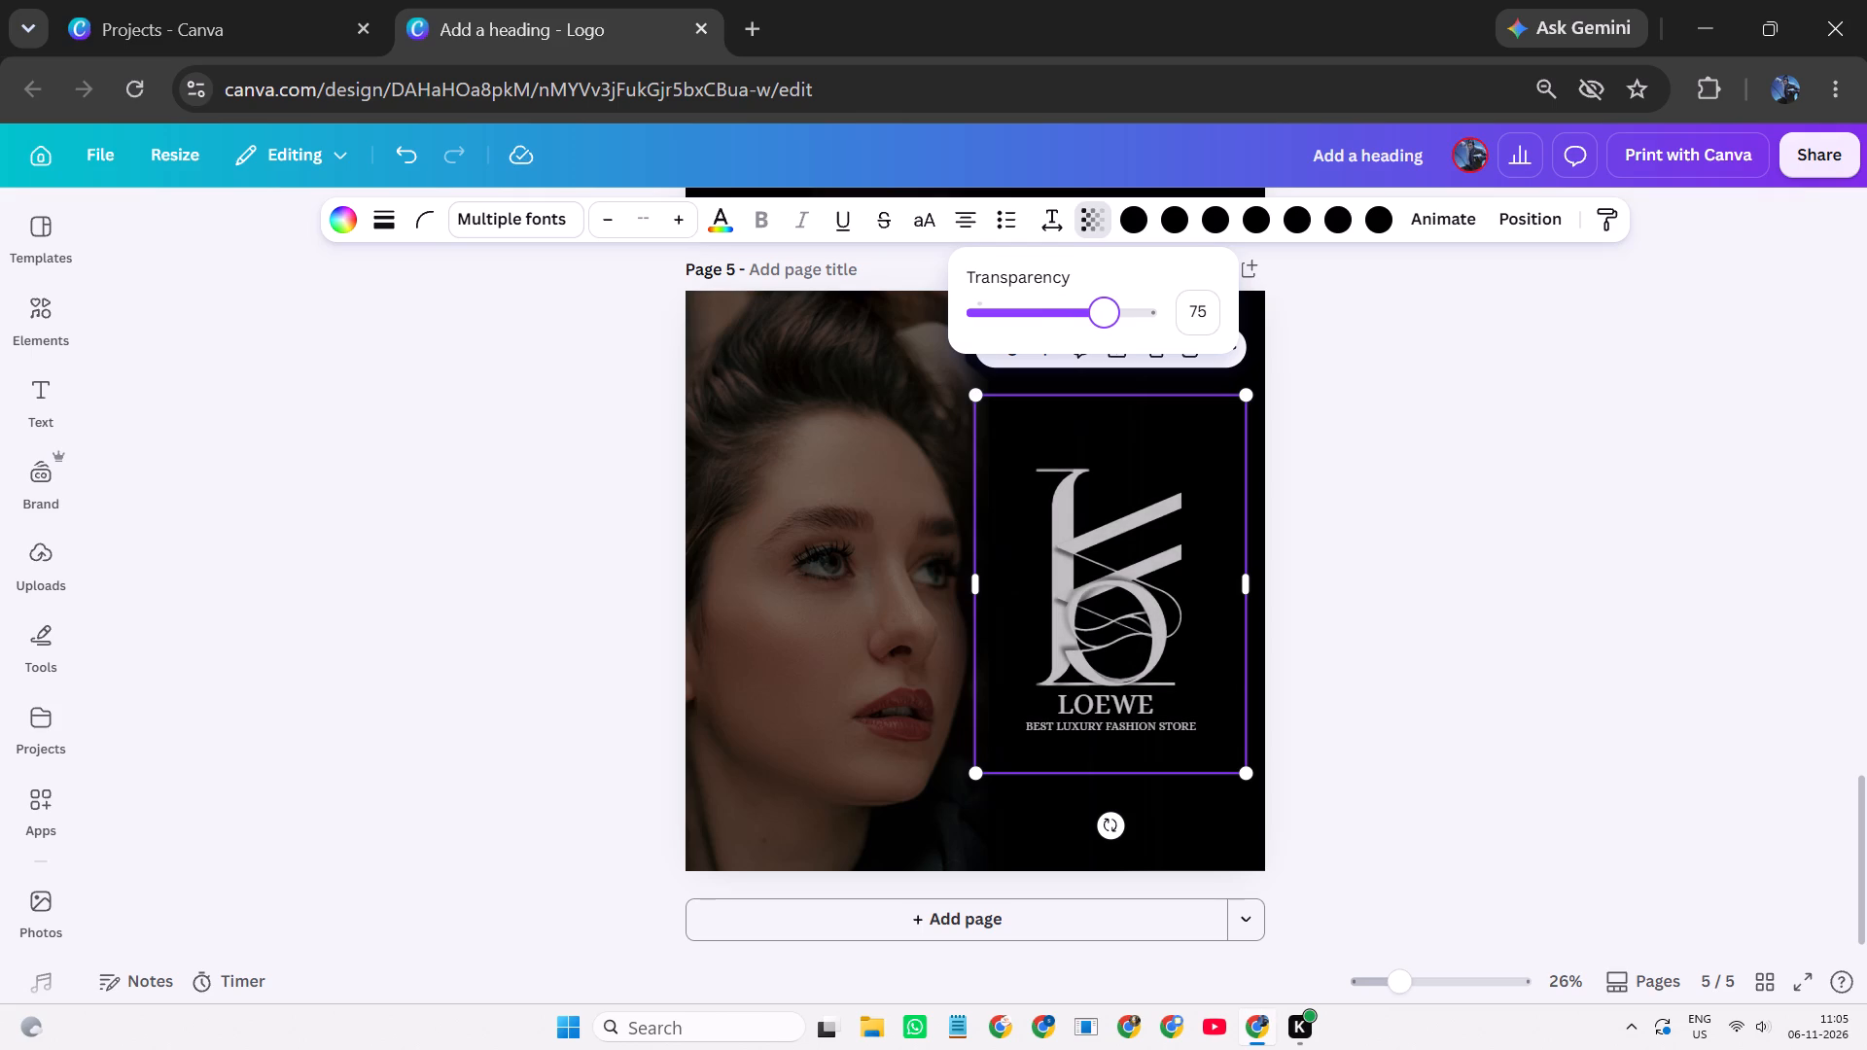
drag(1106, 392, 1108, 393)
click(1326, 445)
Duplicate the faint monogram from page 4 and place the copy over the lower part of the model's face on page 5.
scroll(1326, 445, up, 4)
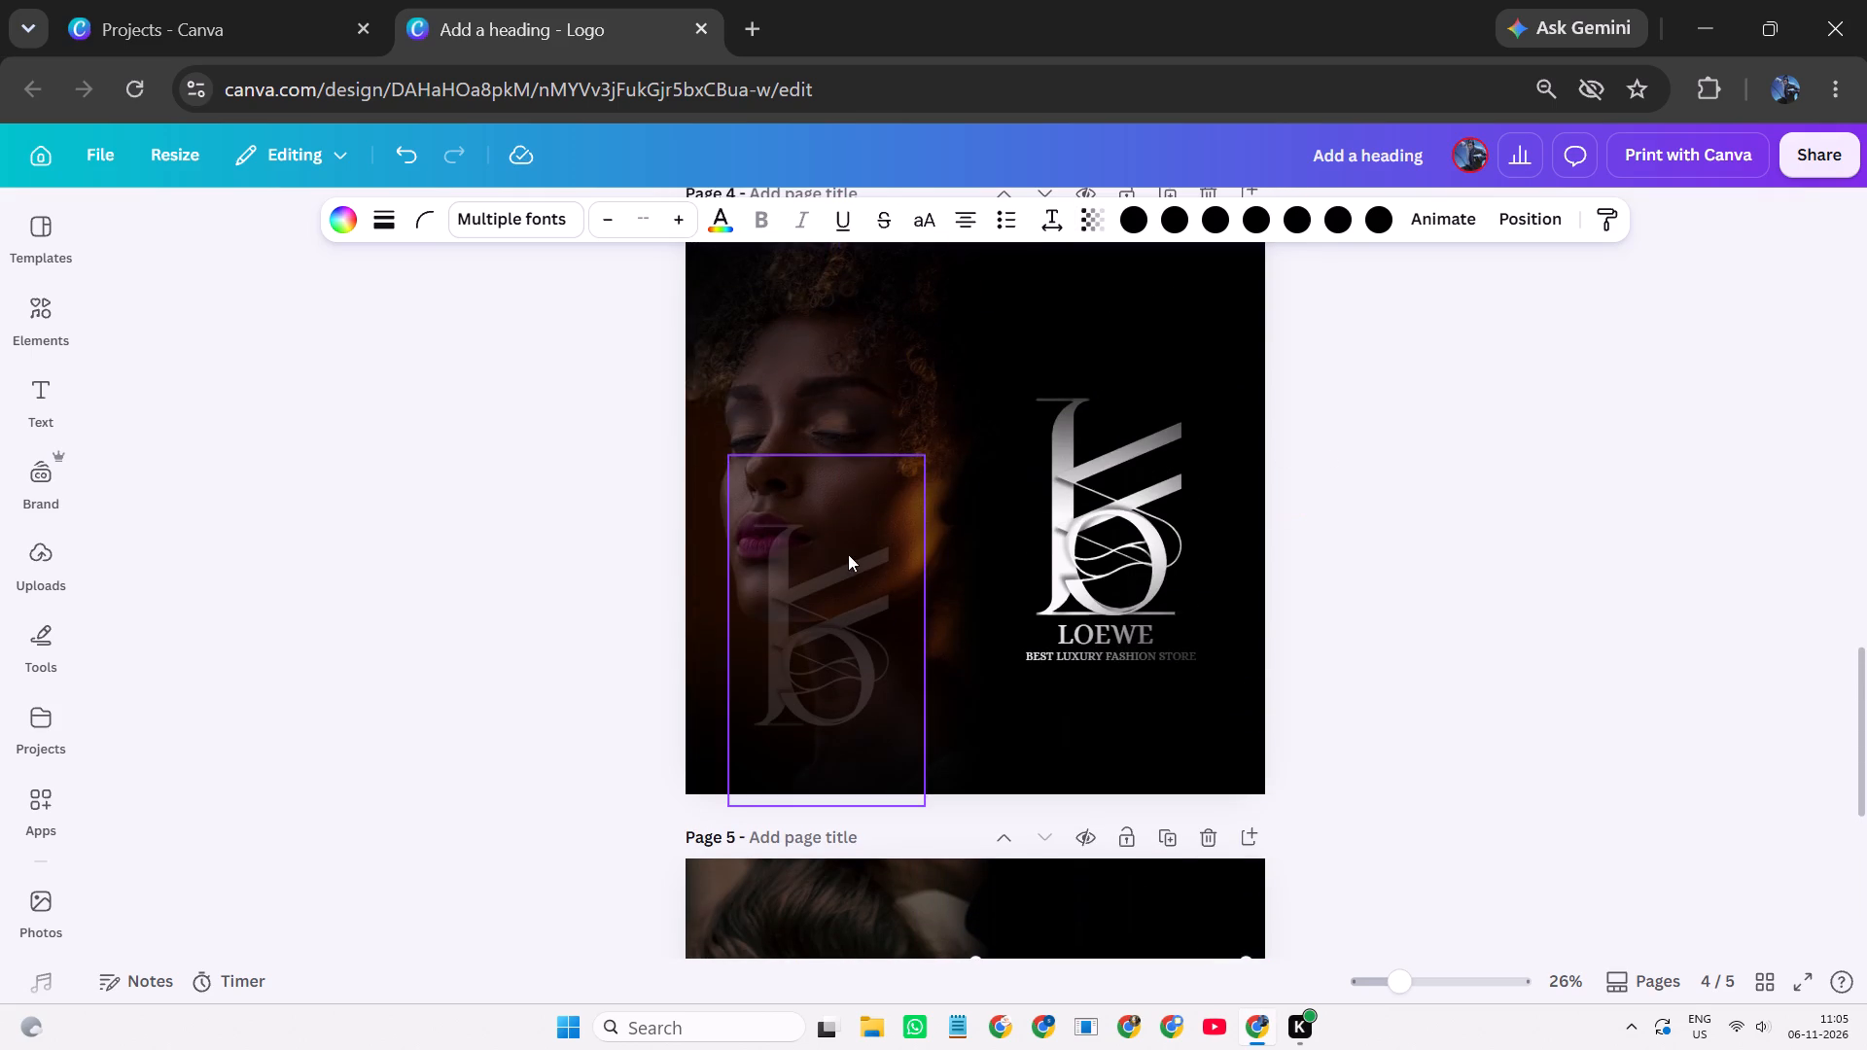
click(851, 579)
click(871, 419)
drag(831, 564, 848, 667)
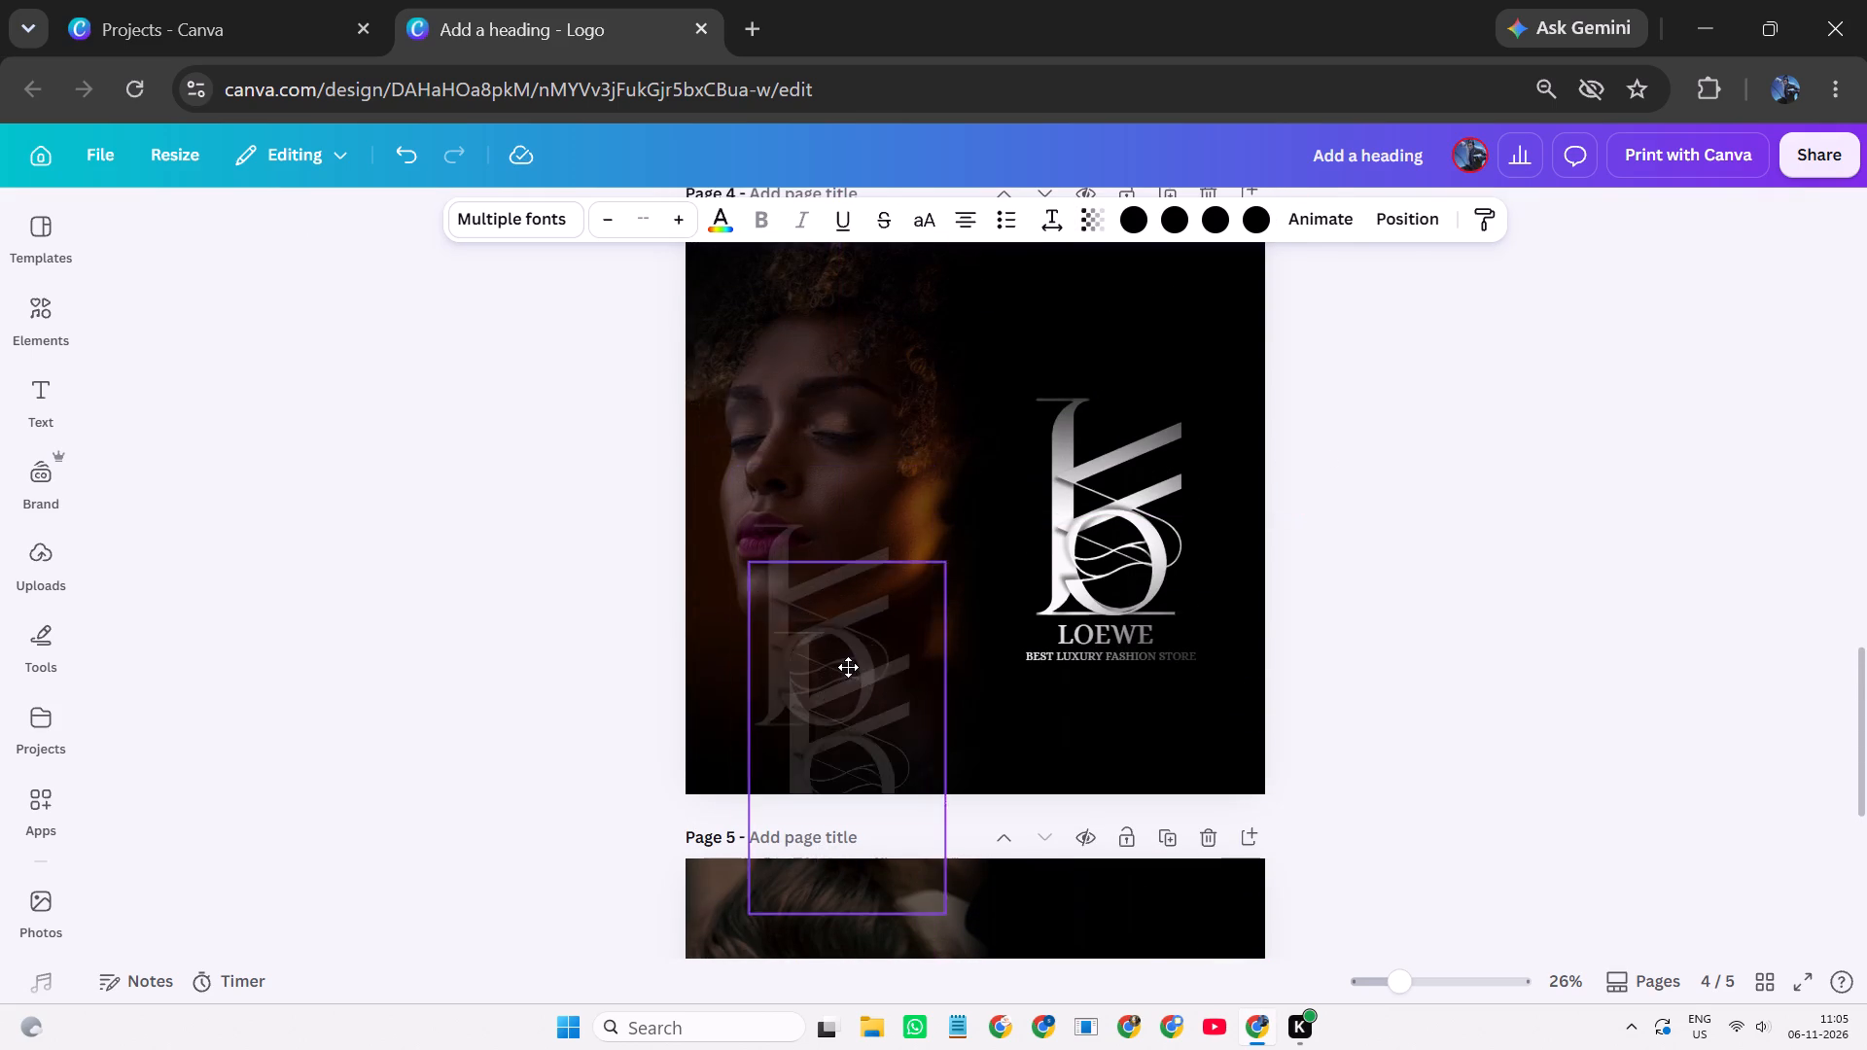
drag(848, 667, 842, 577)
scroll(848, 667, down, 3)
drag(852, 588, 863, 612)
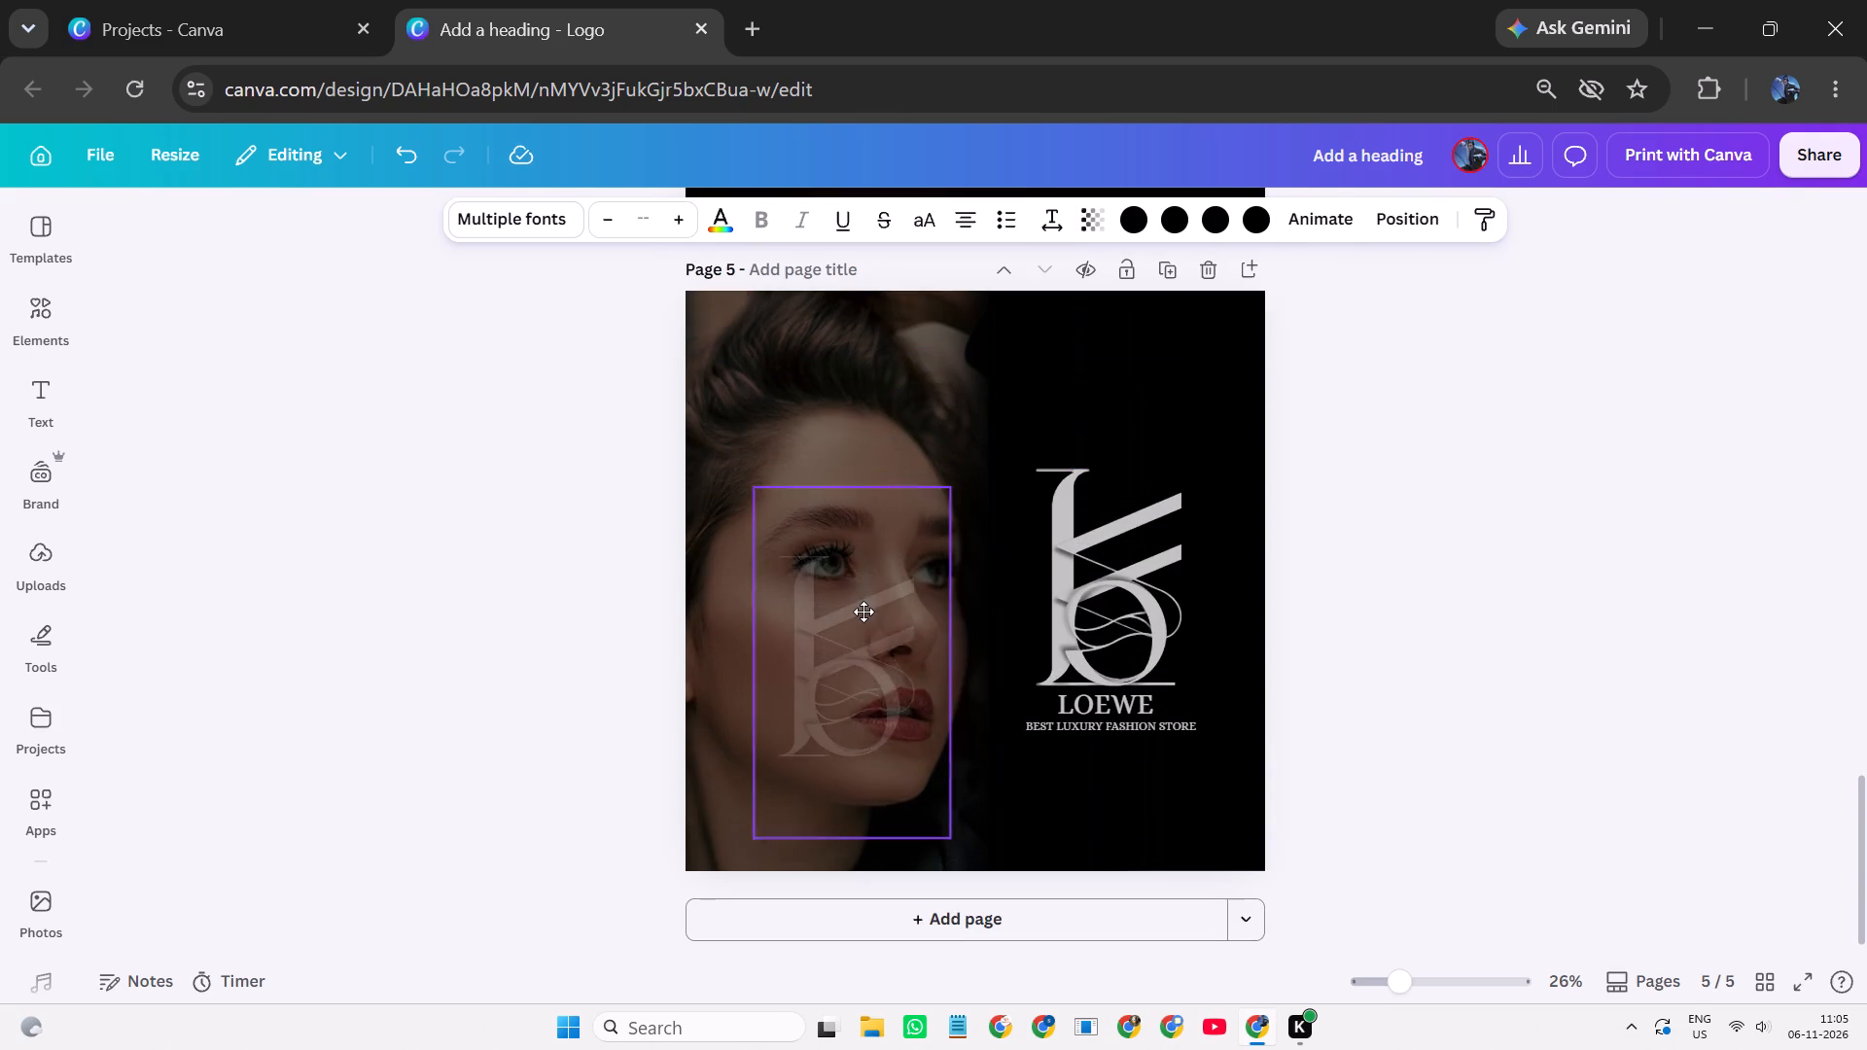
drag(863, 612, 860, 647)
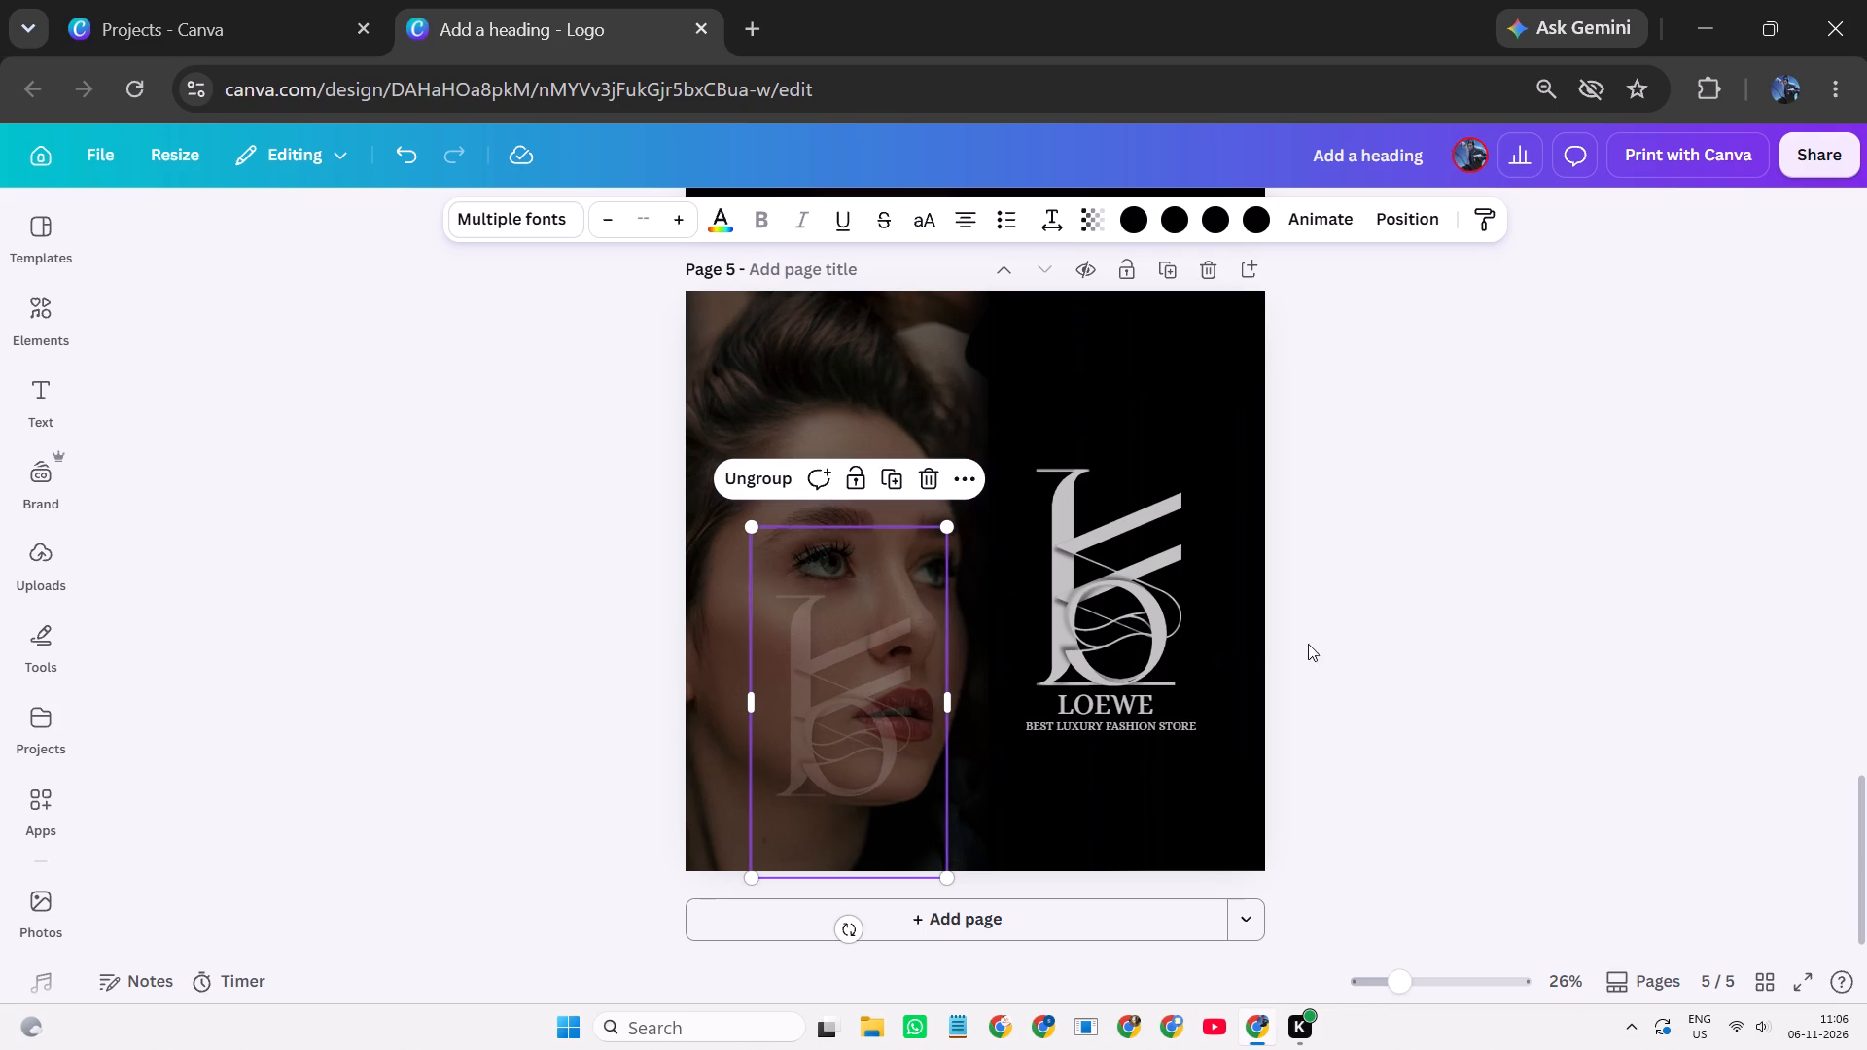
click(1404, 541)
click(1110, 622)
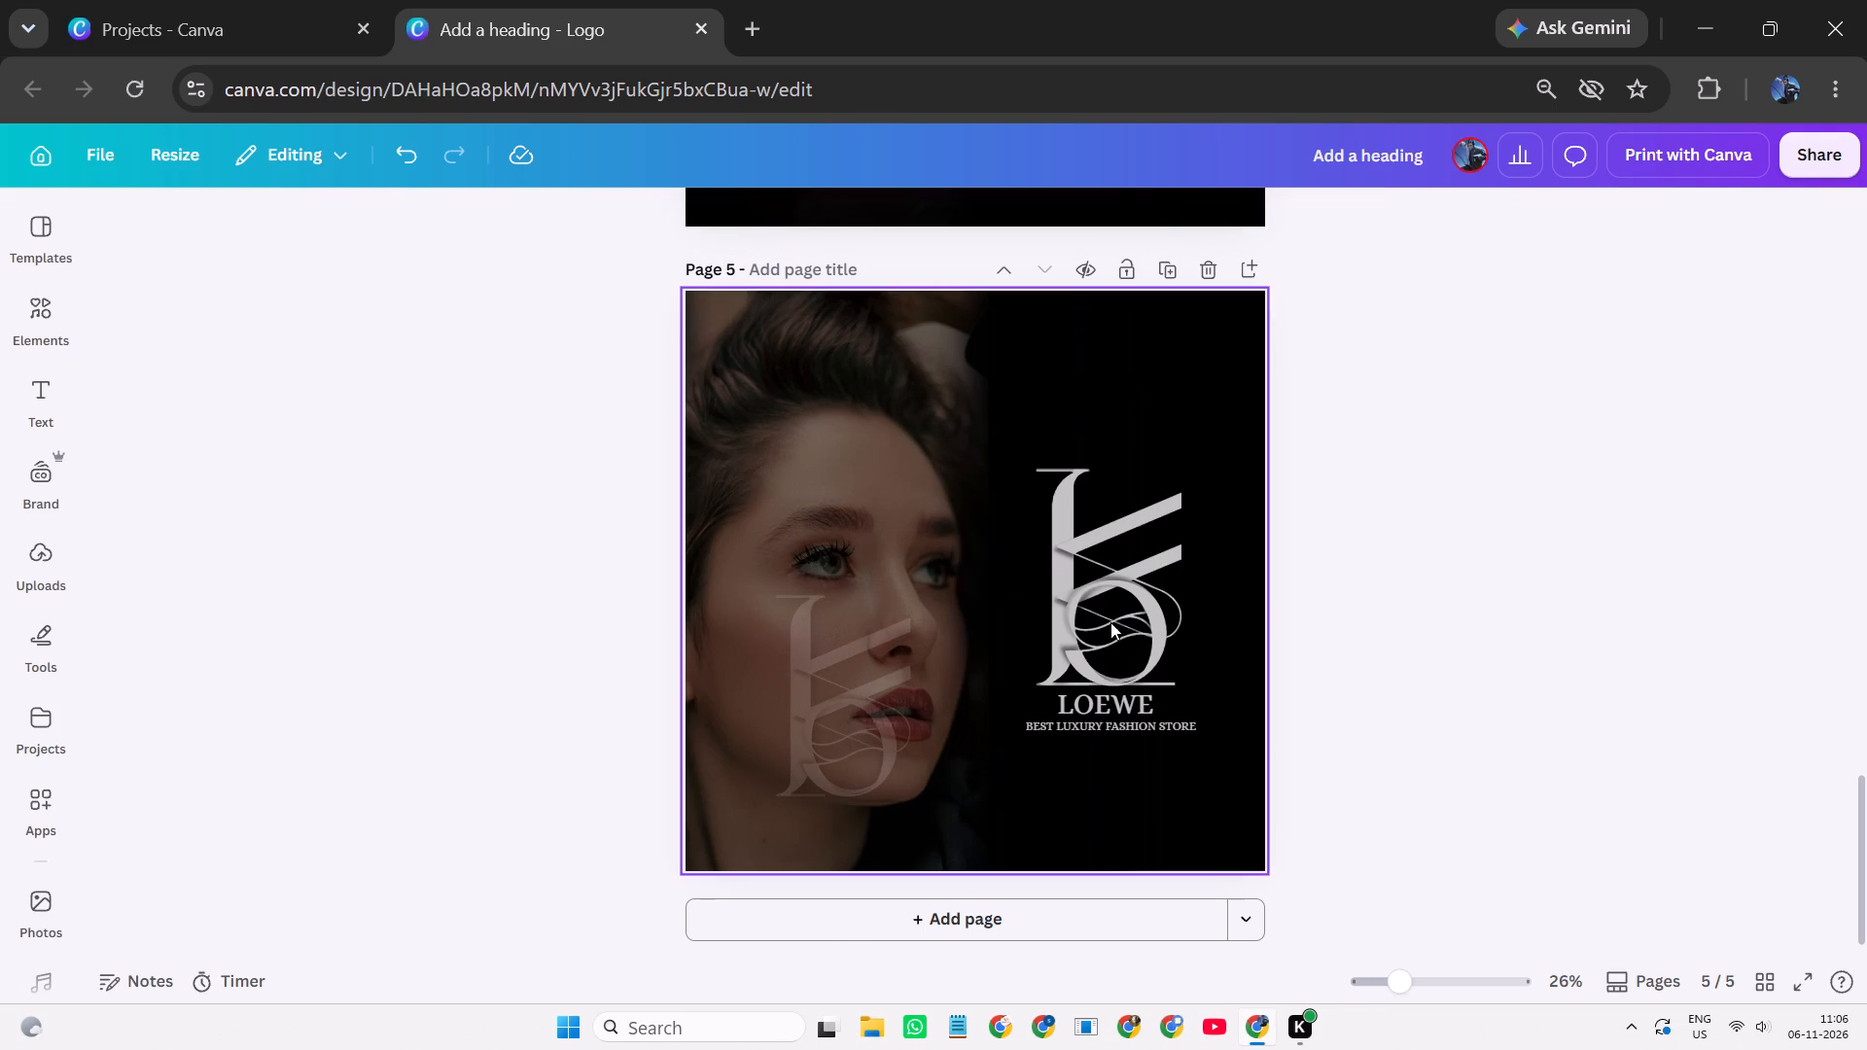
click(1363, 579)
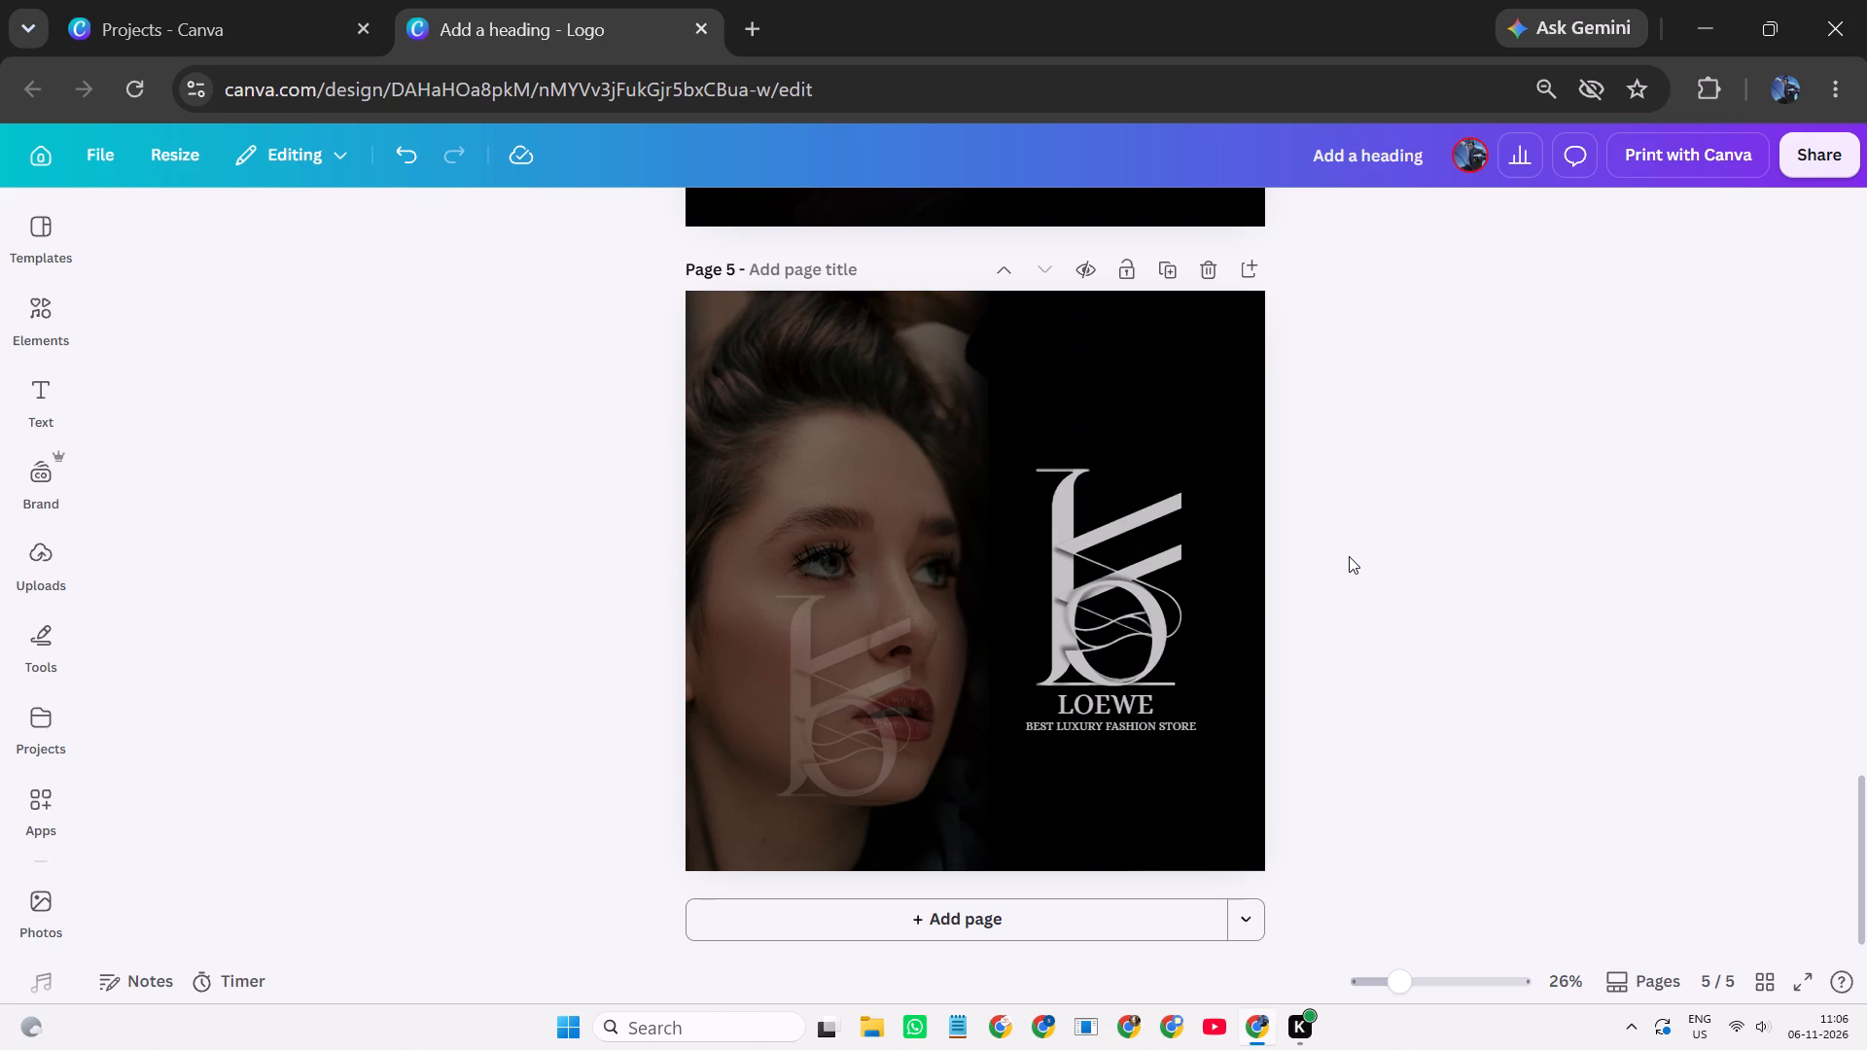
click(1398, 560)
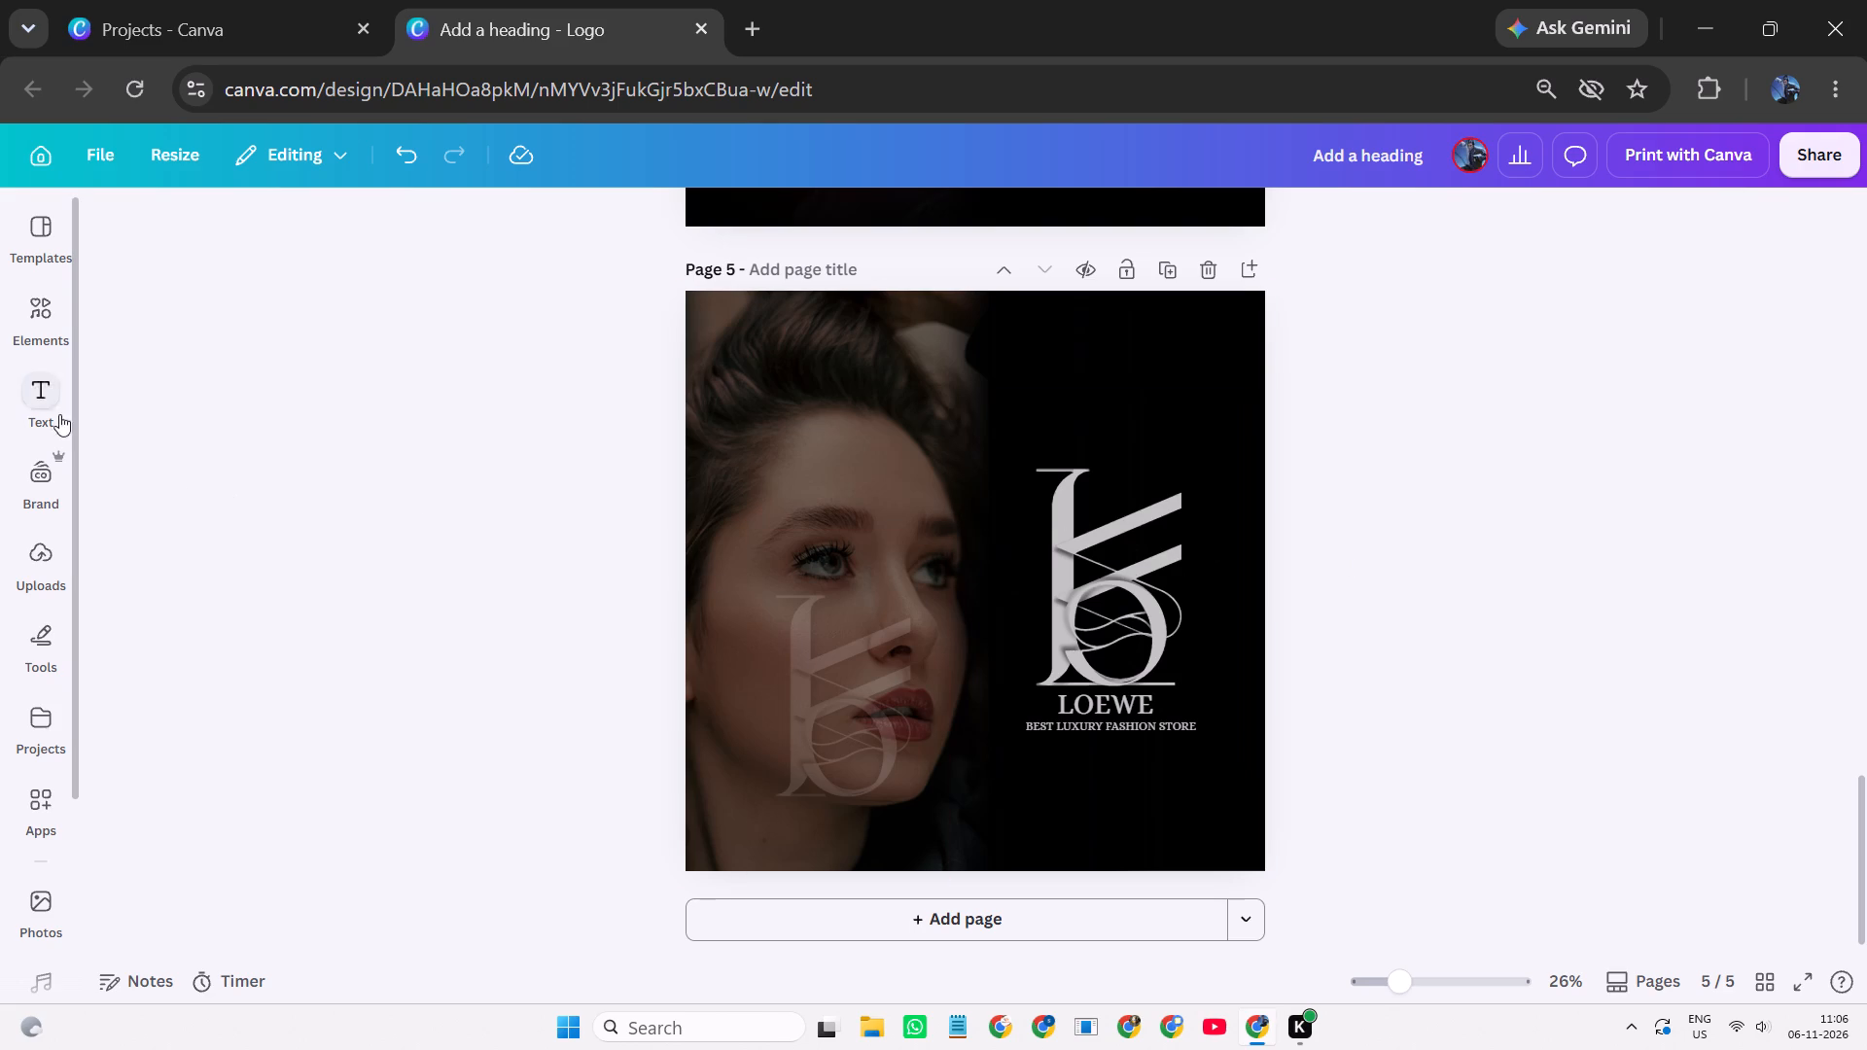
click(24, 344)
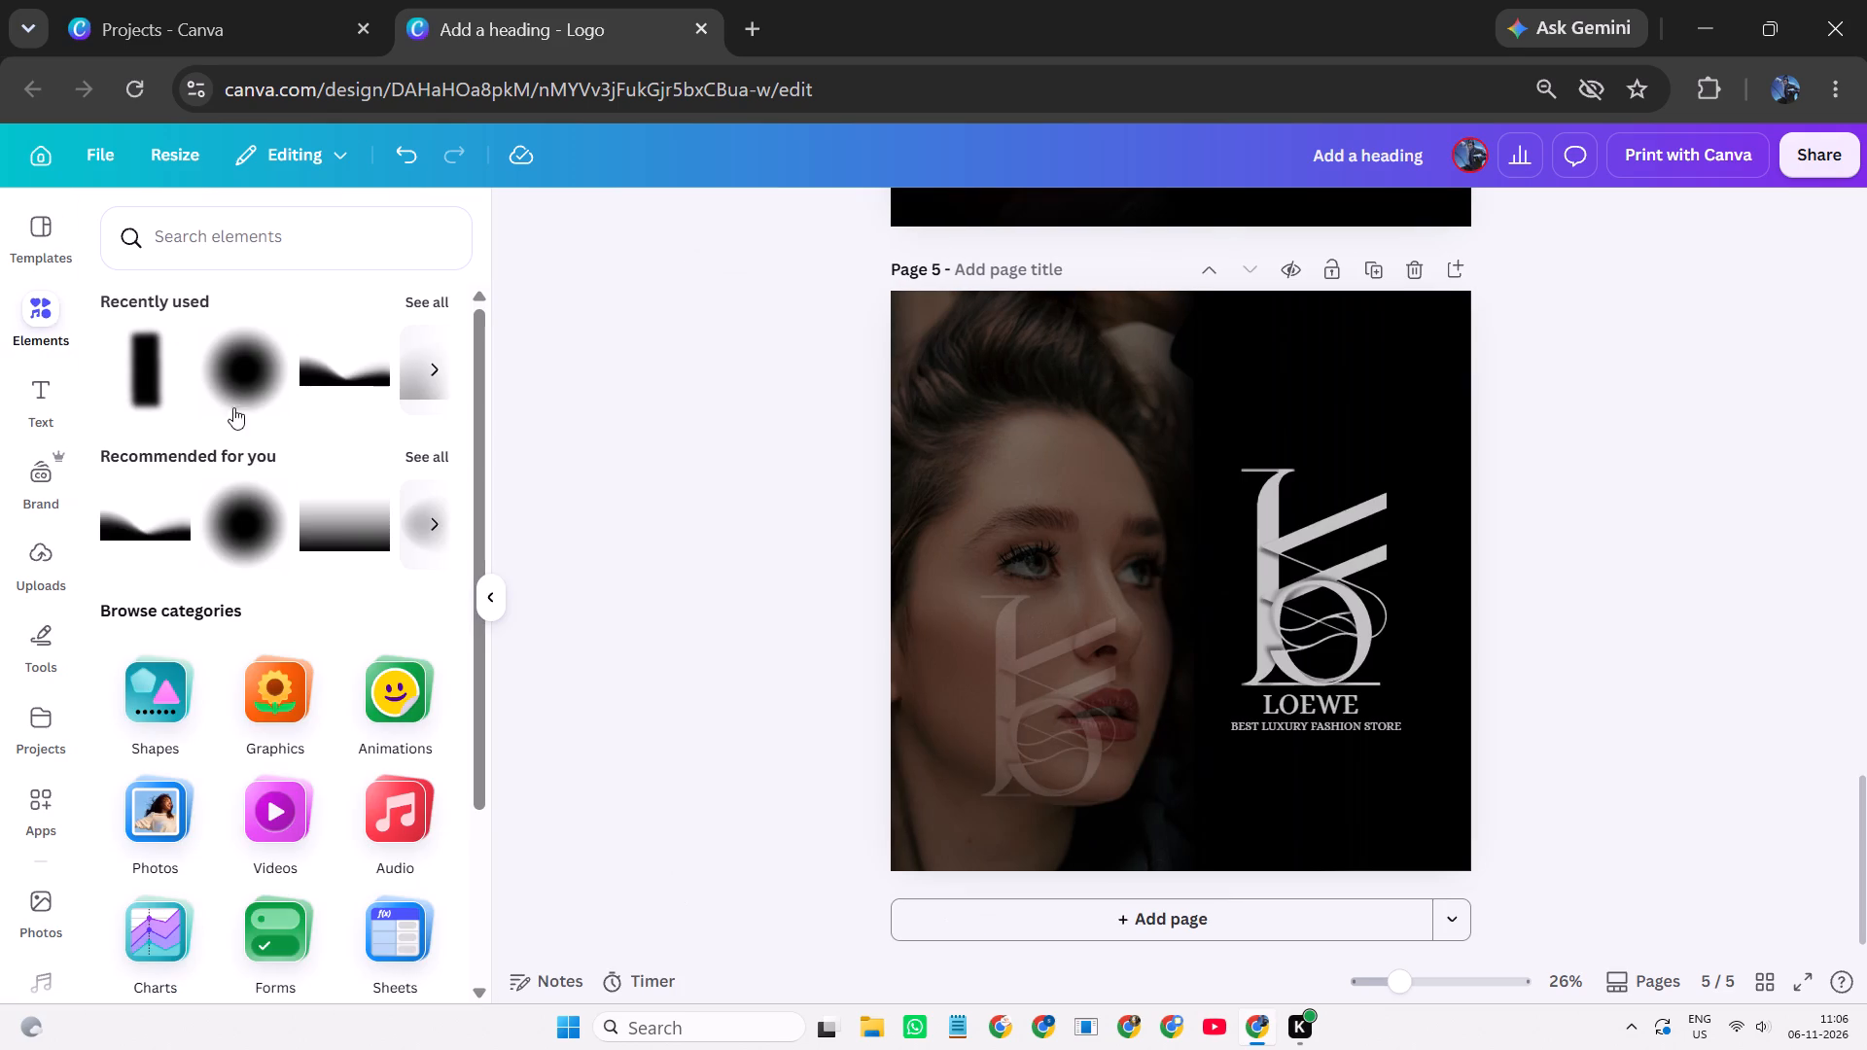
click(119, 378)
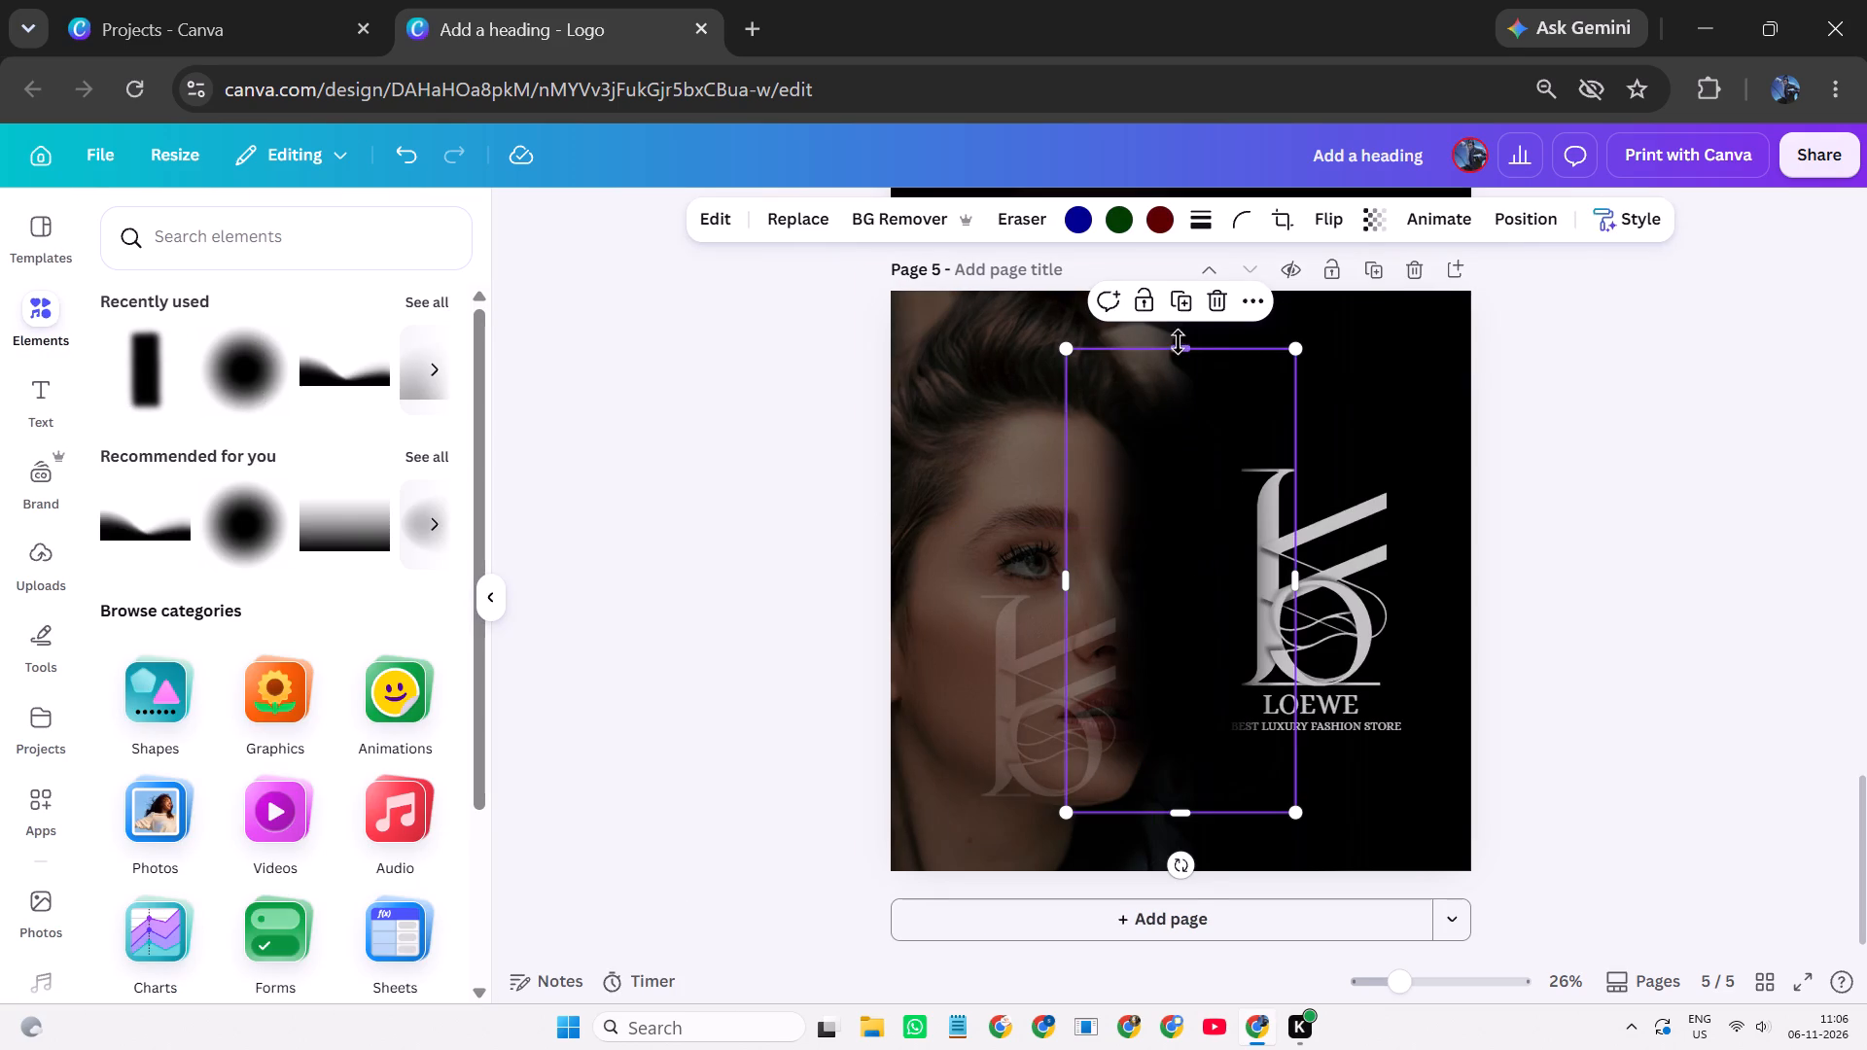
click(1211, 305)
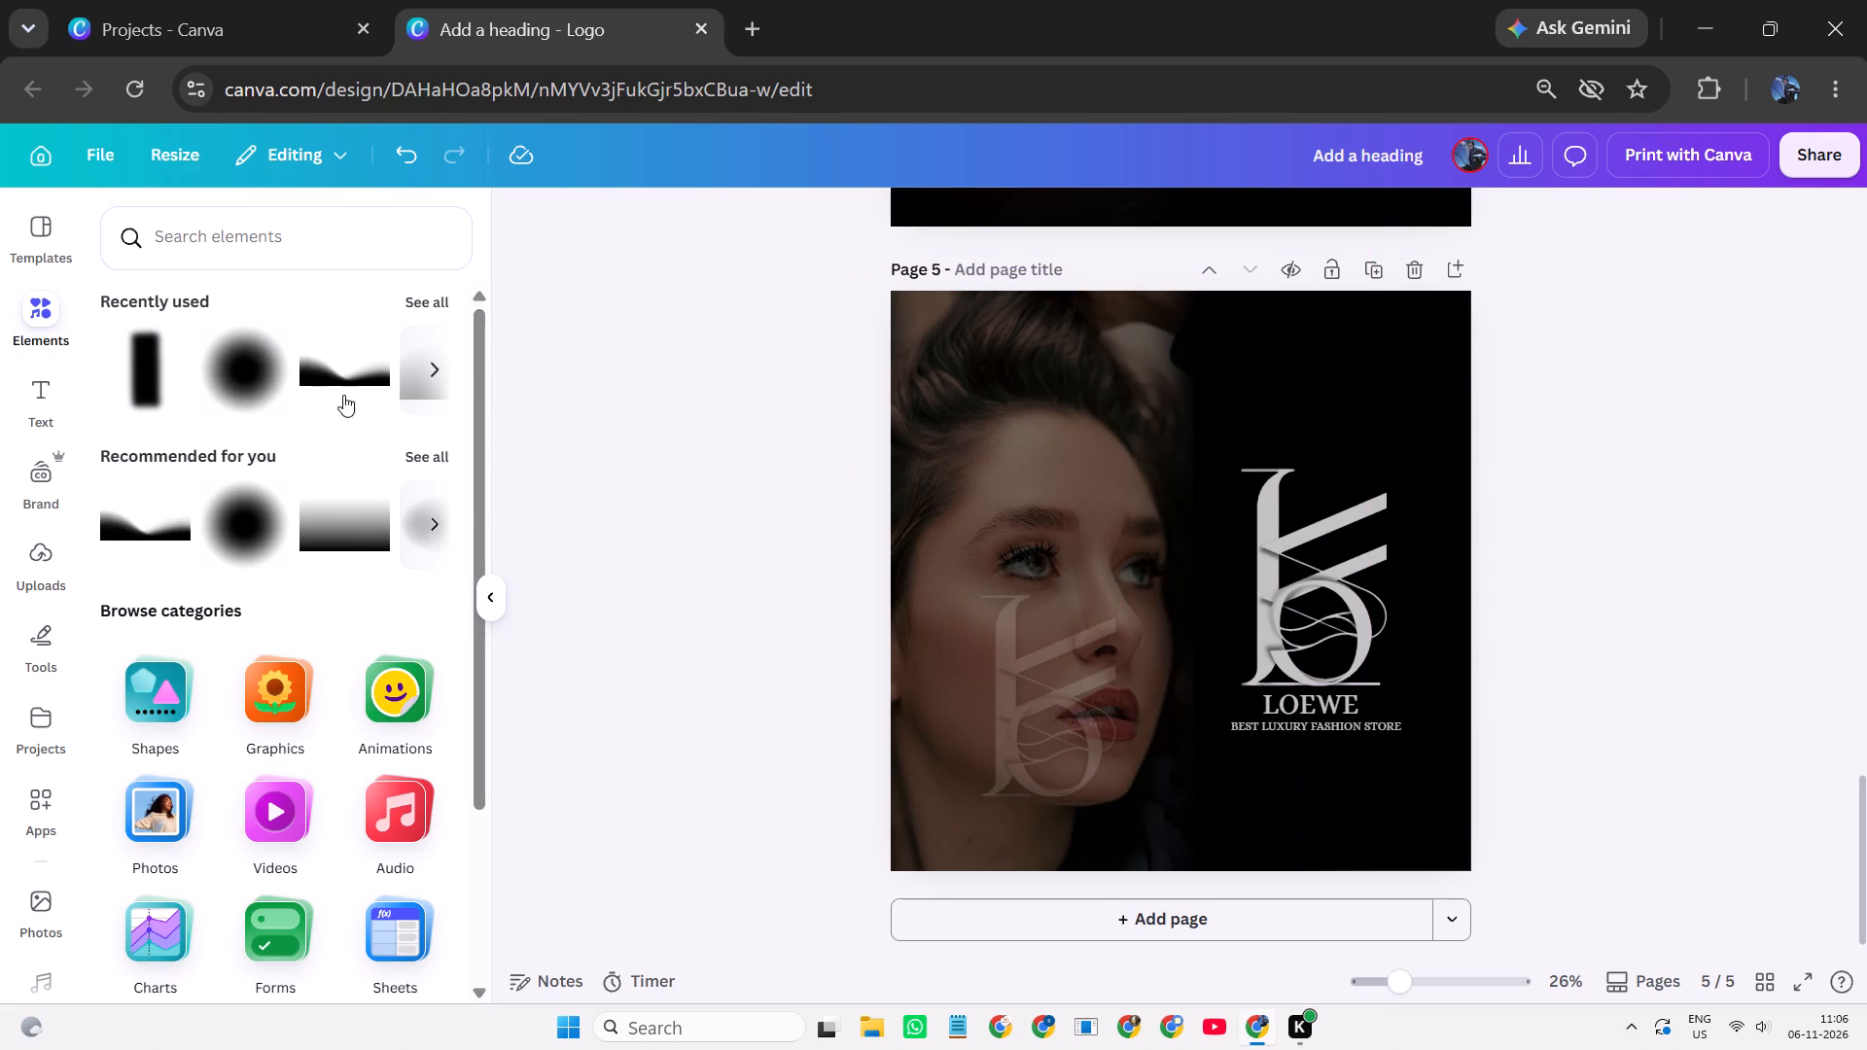
Add the recently used blurred black circle to page 5 and place it over the page's bottom-left corner.
click(239, 395)
click(500, 585)
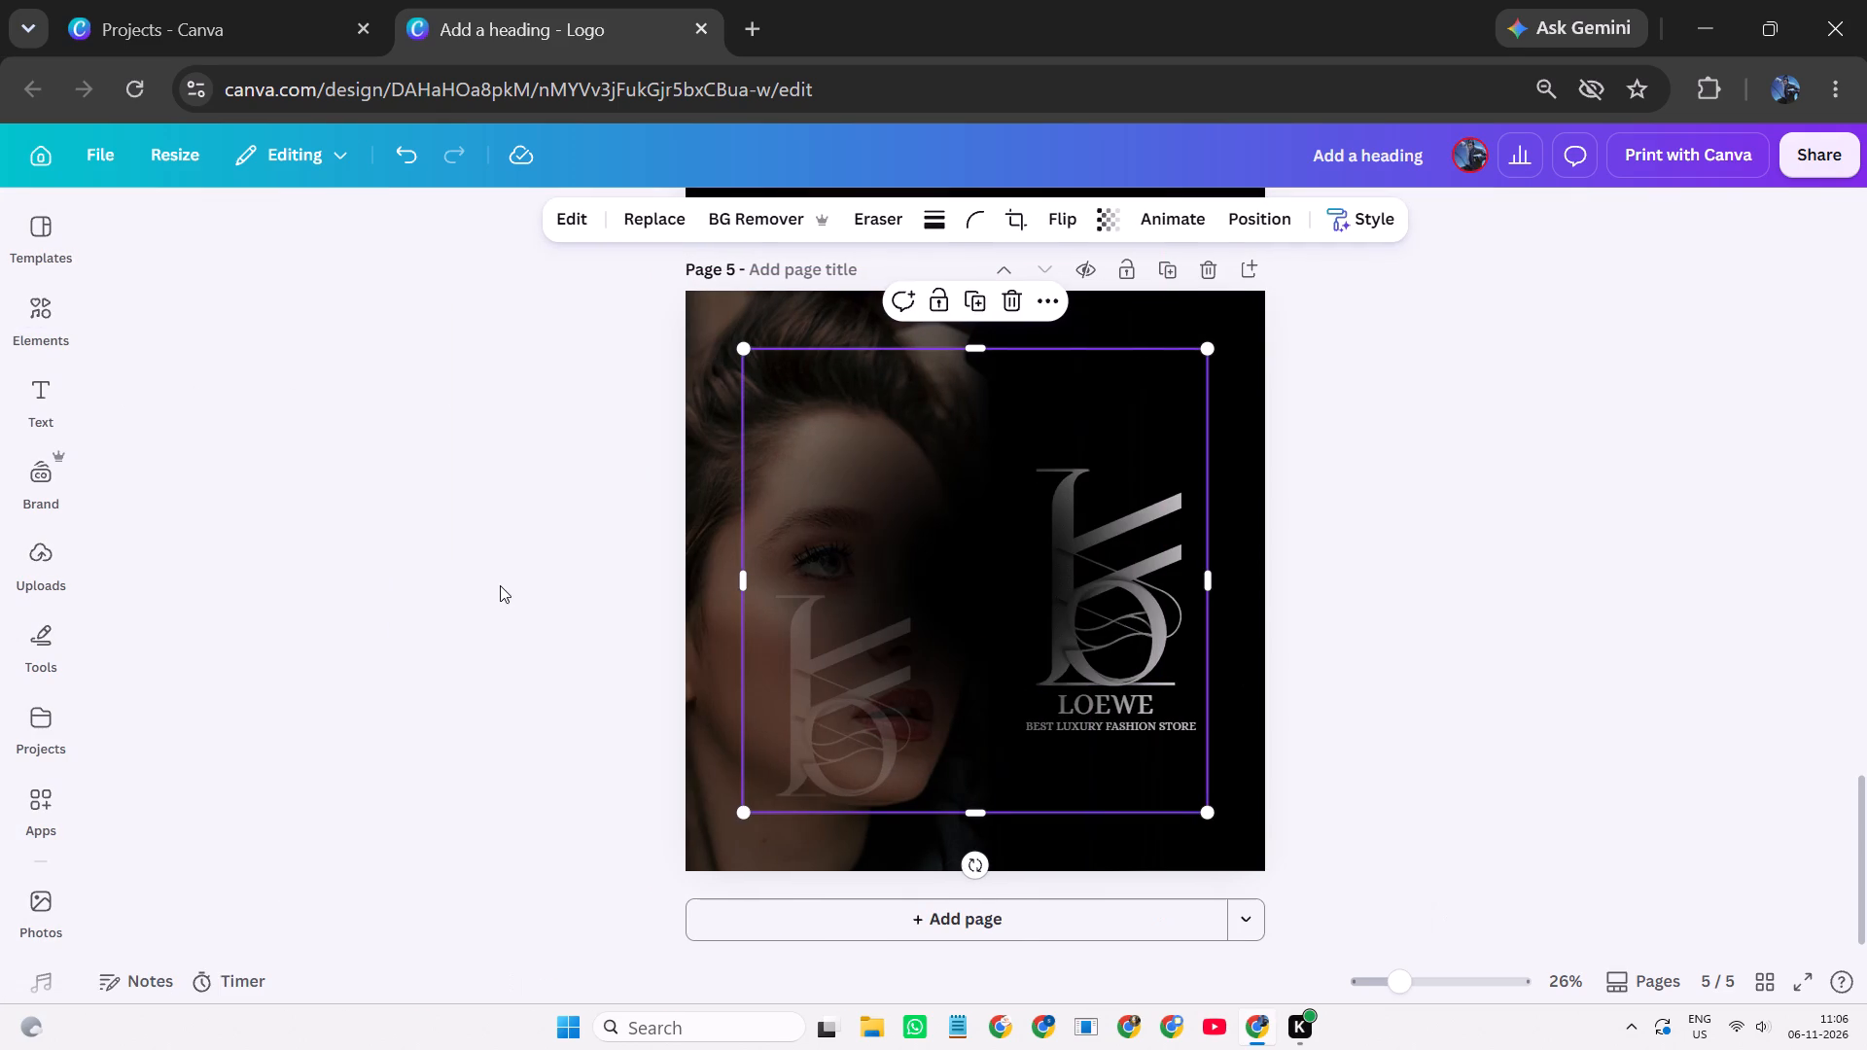
drag(1036, 776, 813, 981)
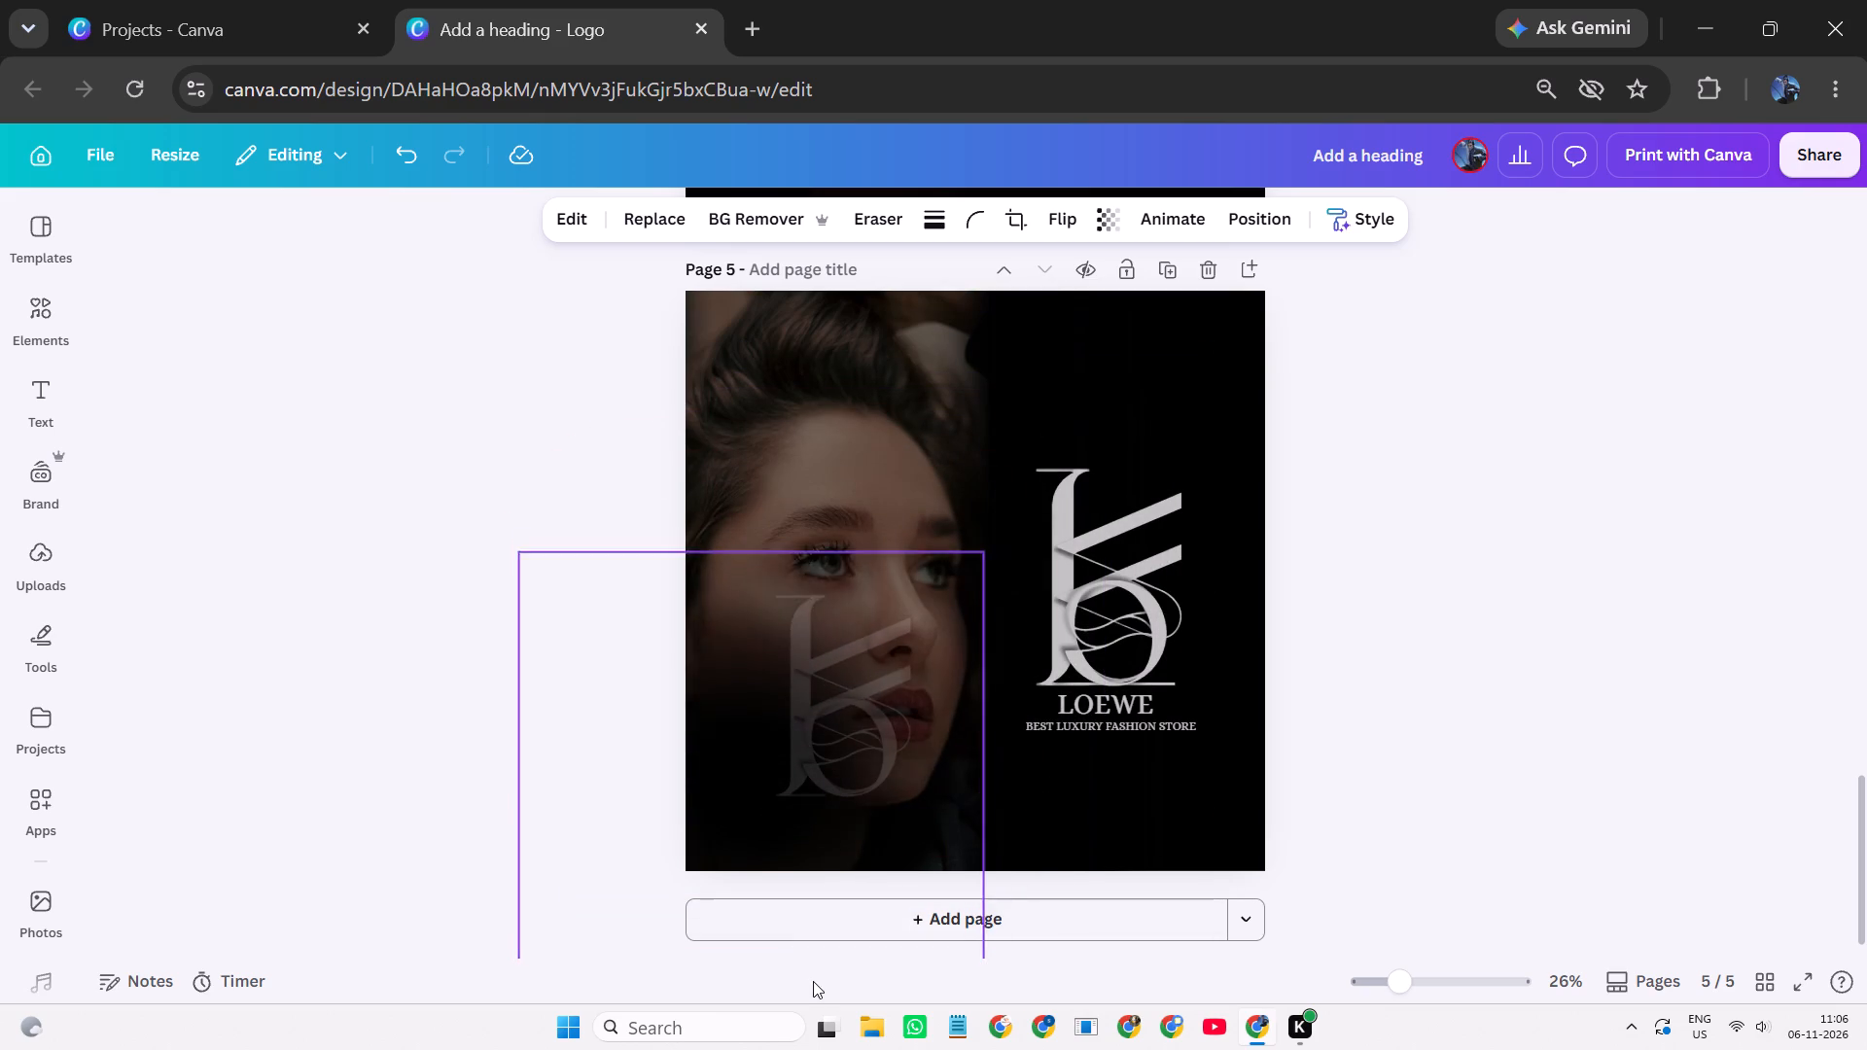
drag(813, 981, 727, 1049)
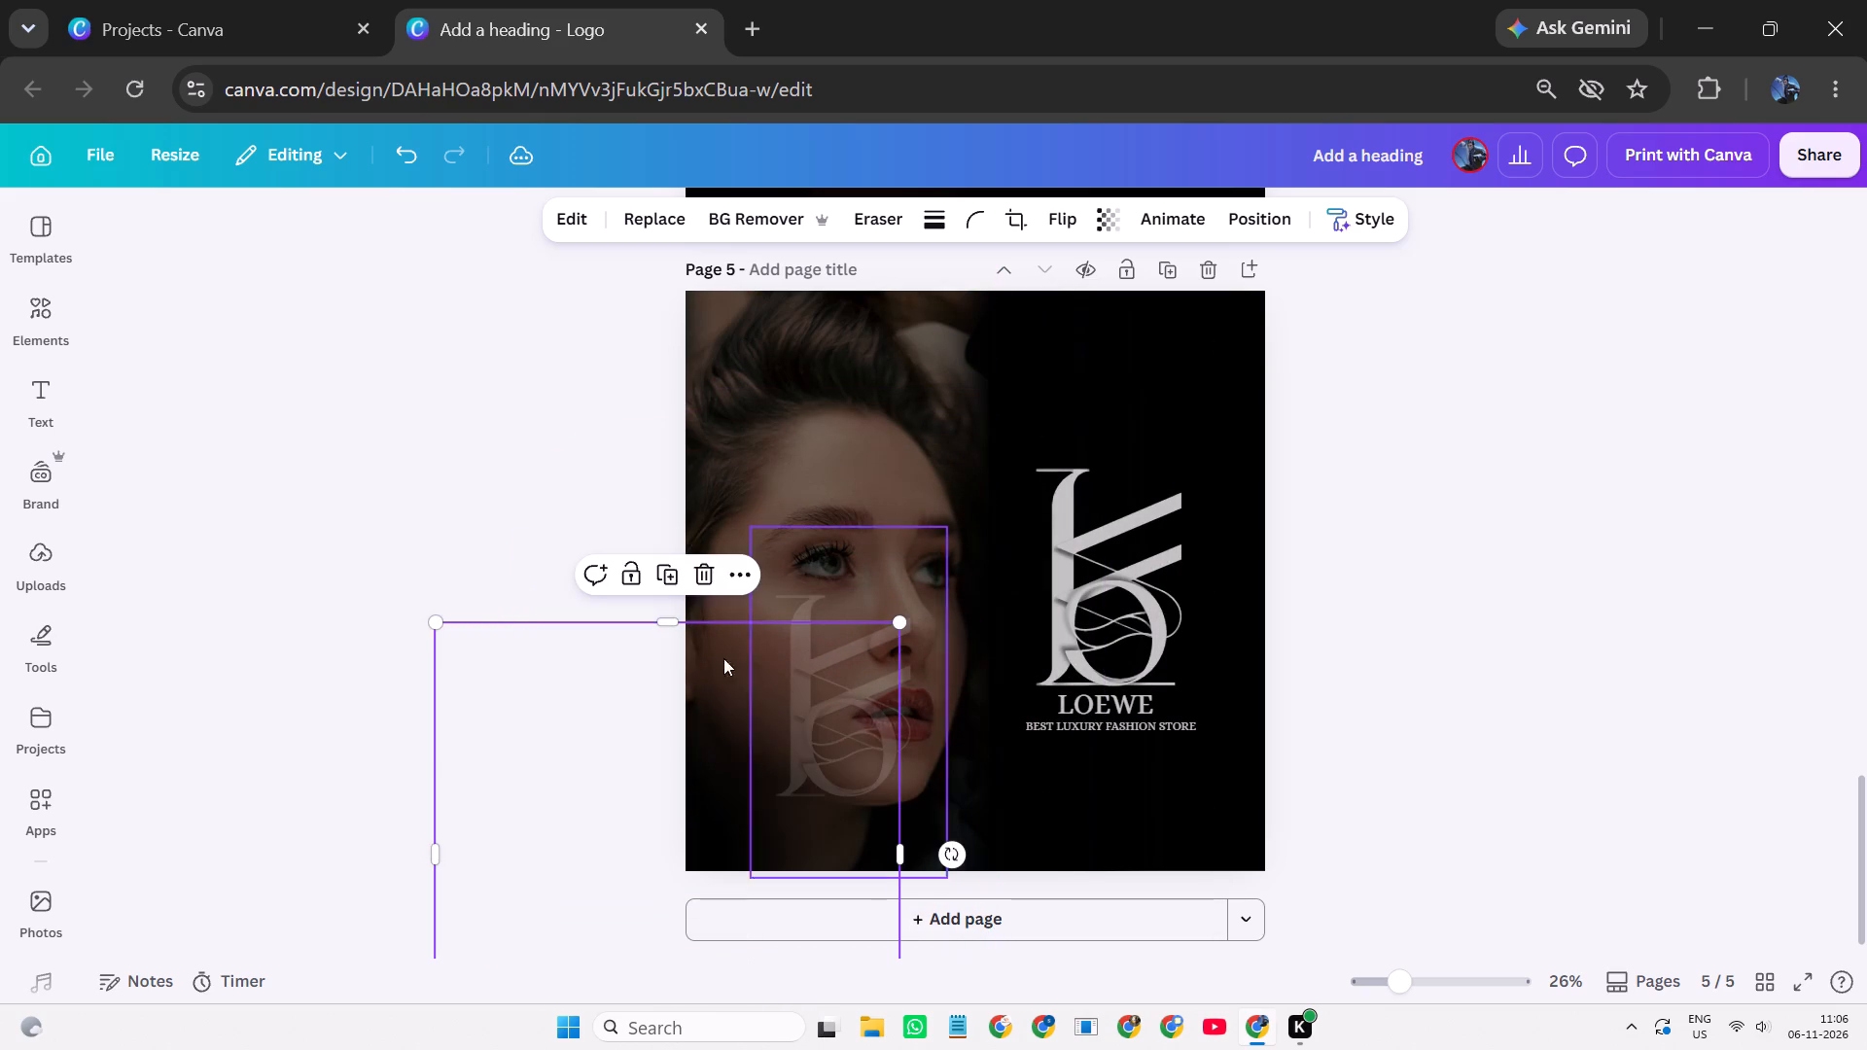
Duplicate the blurred black circle and place the copy over the top-left corner of page 5.
click(657, 566)
drag(662, 754, 650, 272)
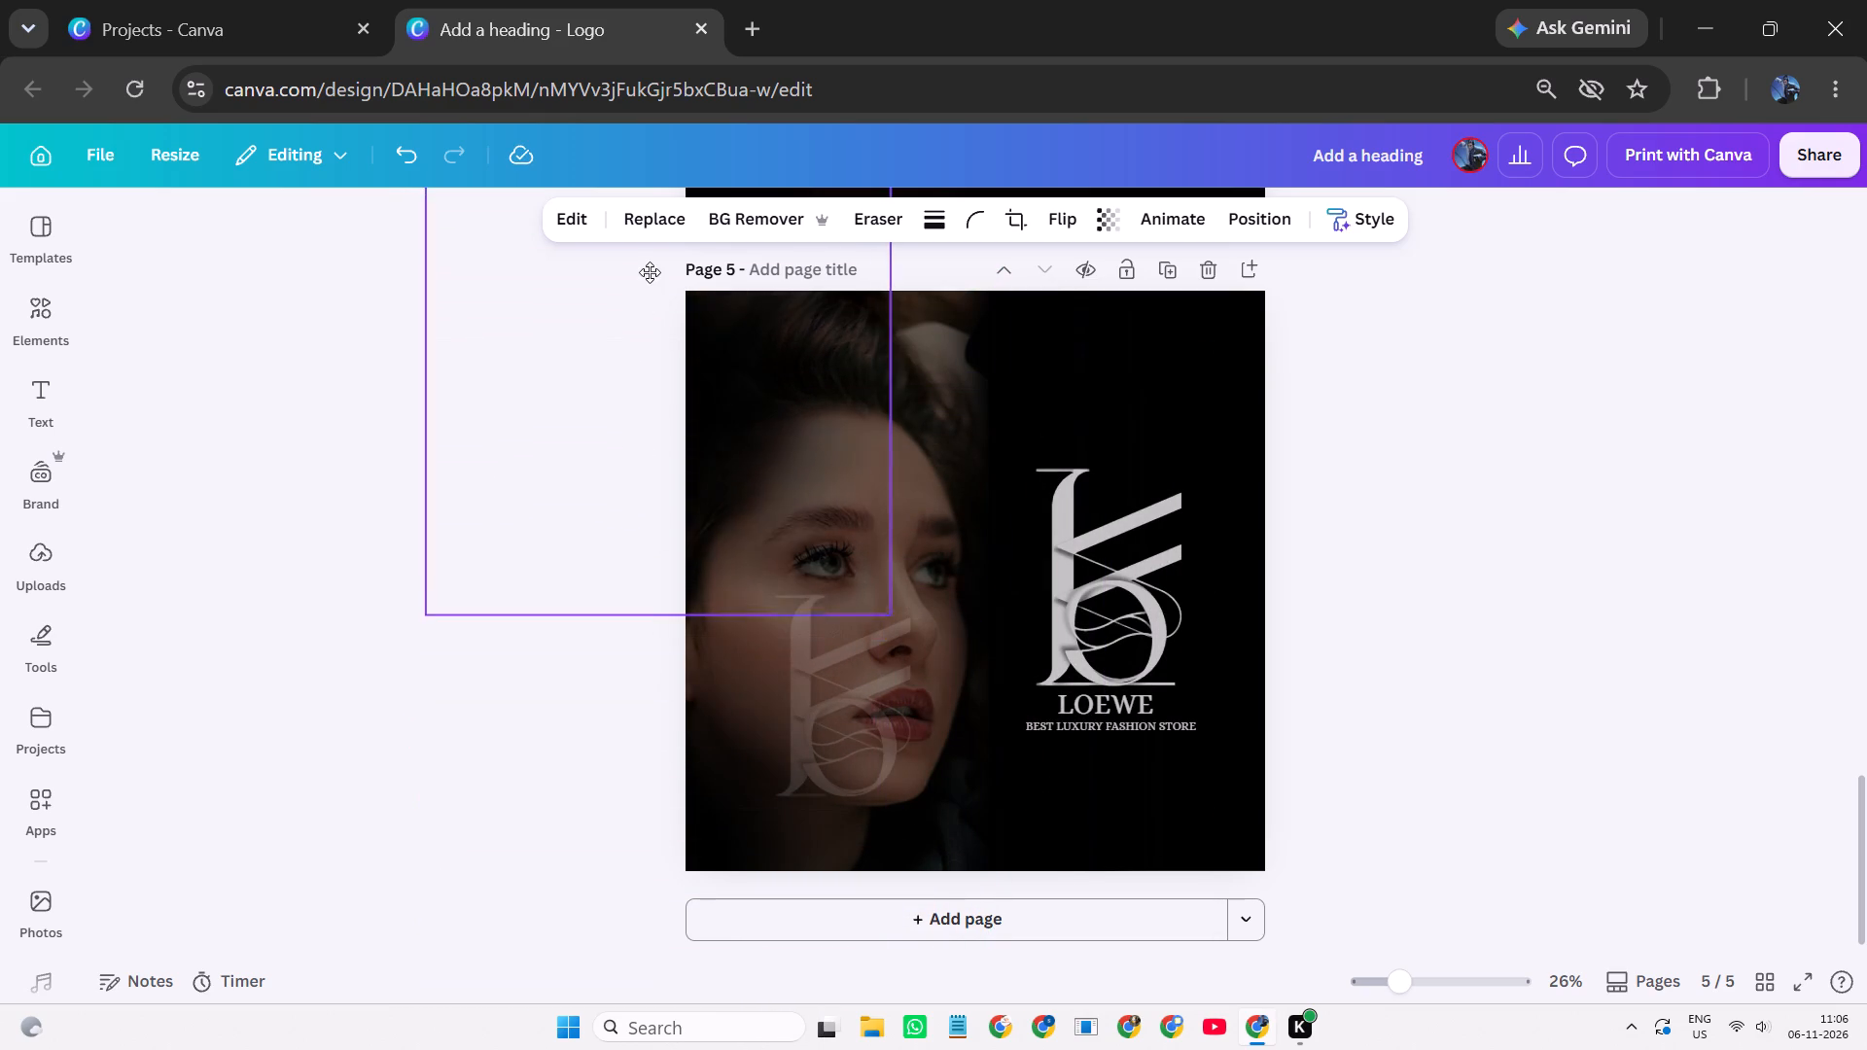
drag(650, 272, 601, 256)
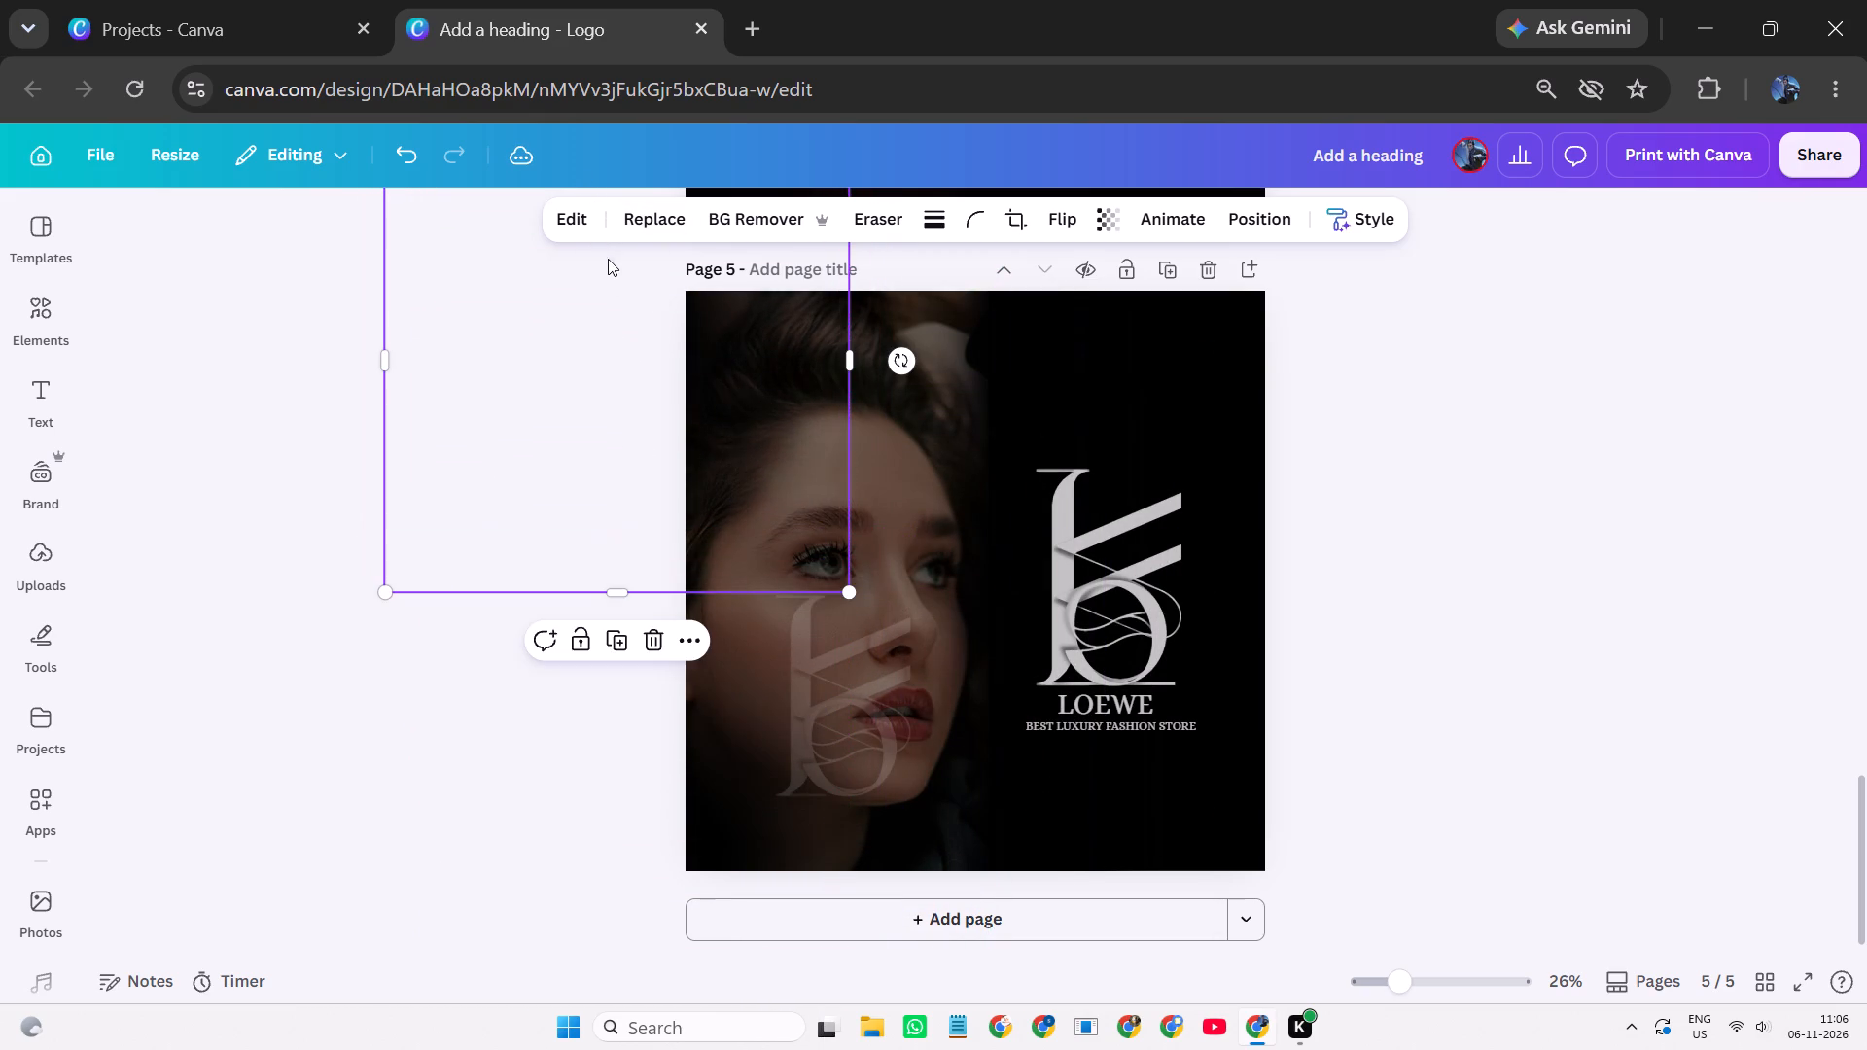
Duplicate the blurred black circle and place the copy over the top-right corner of page 5.
click(617, 646)
drag(656, 506, 1251, 493)
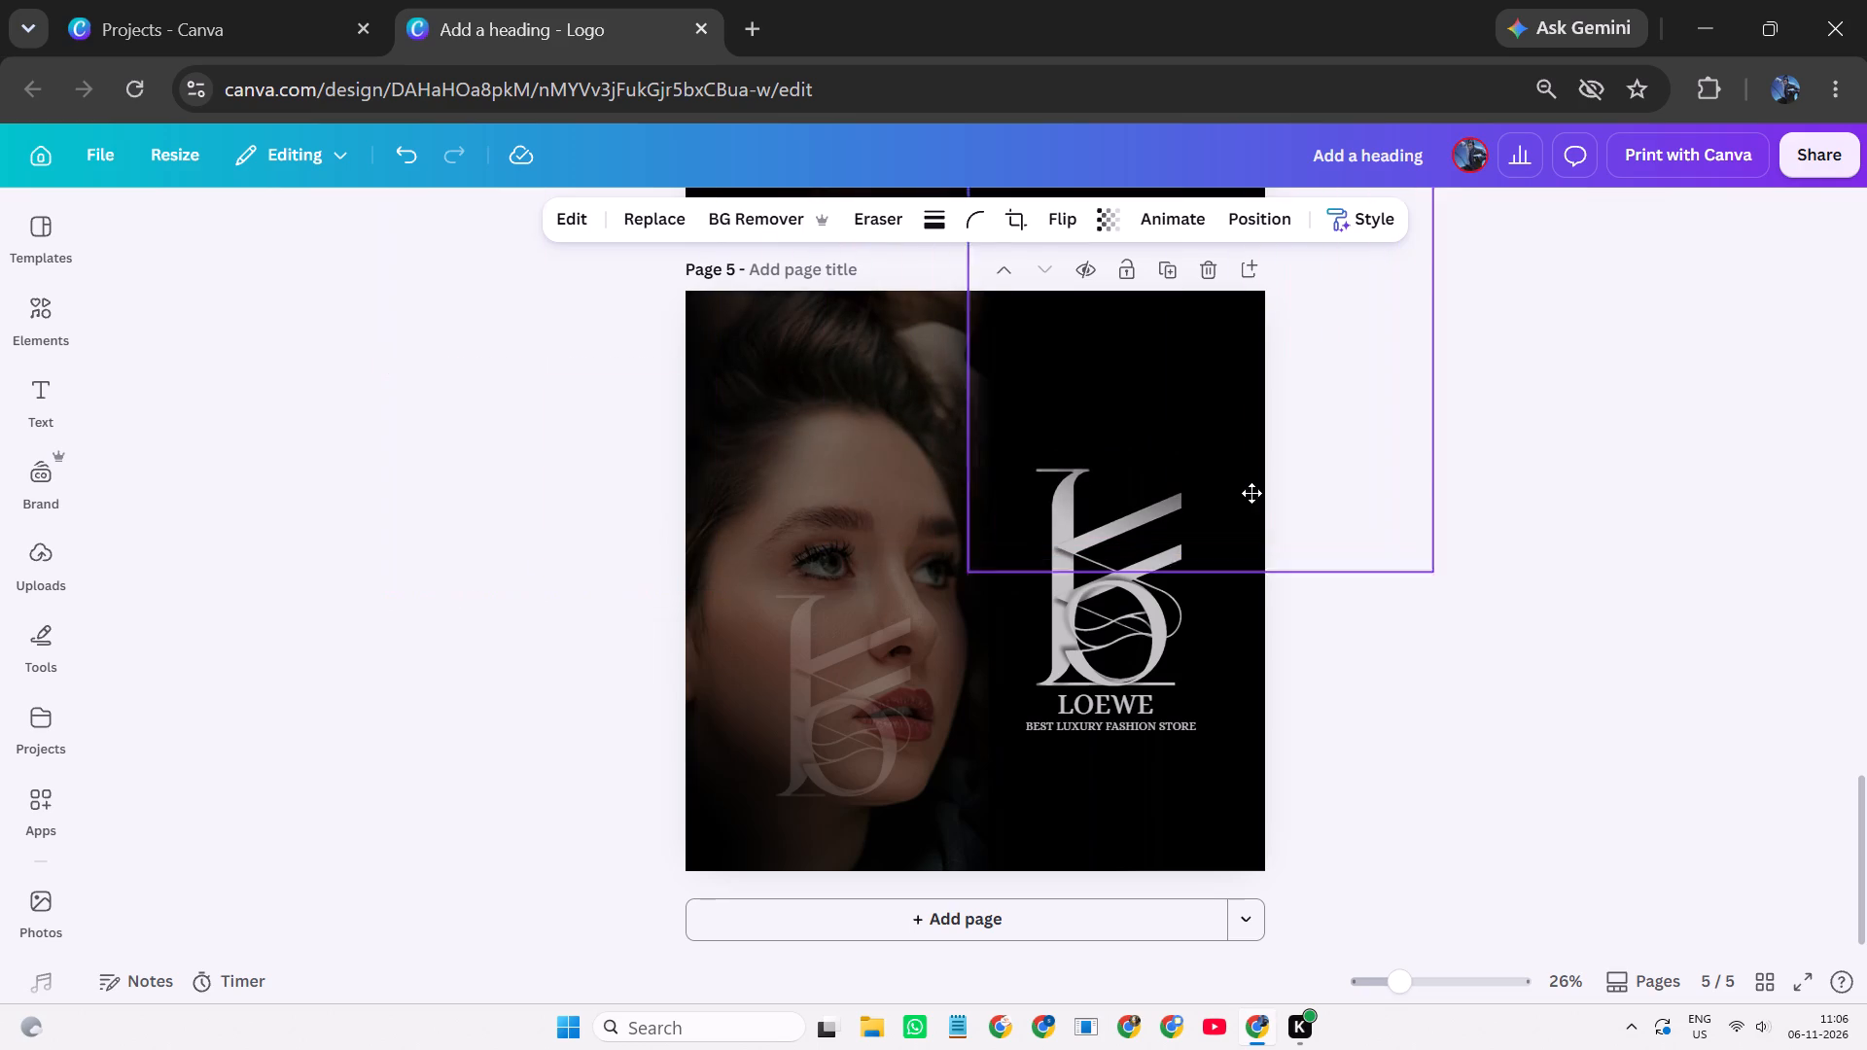
drag(1251, 493, 1272, 505)
Duplicate the top-right blurred black circle and place the copy over the bottom-right corner of page 5.
click(1224, 633)
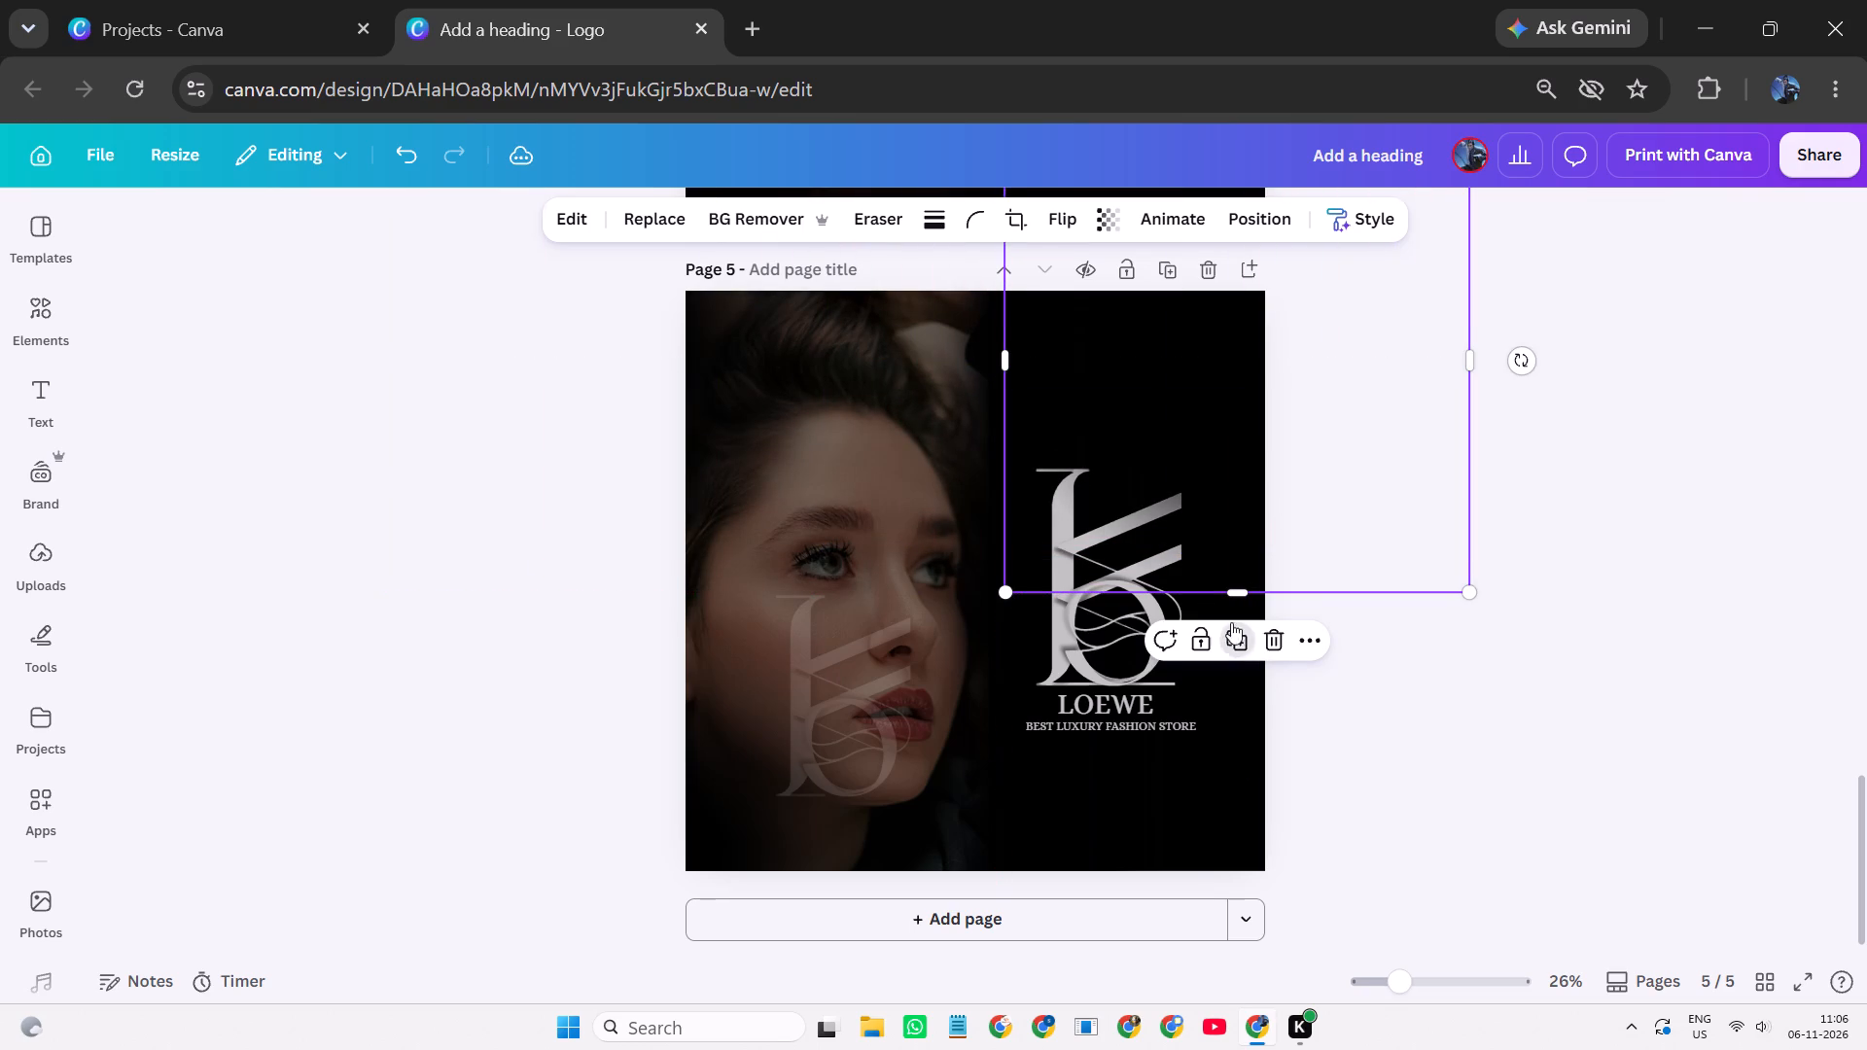
drag(1317, 507, 1397, 927)
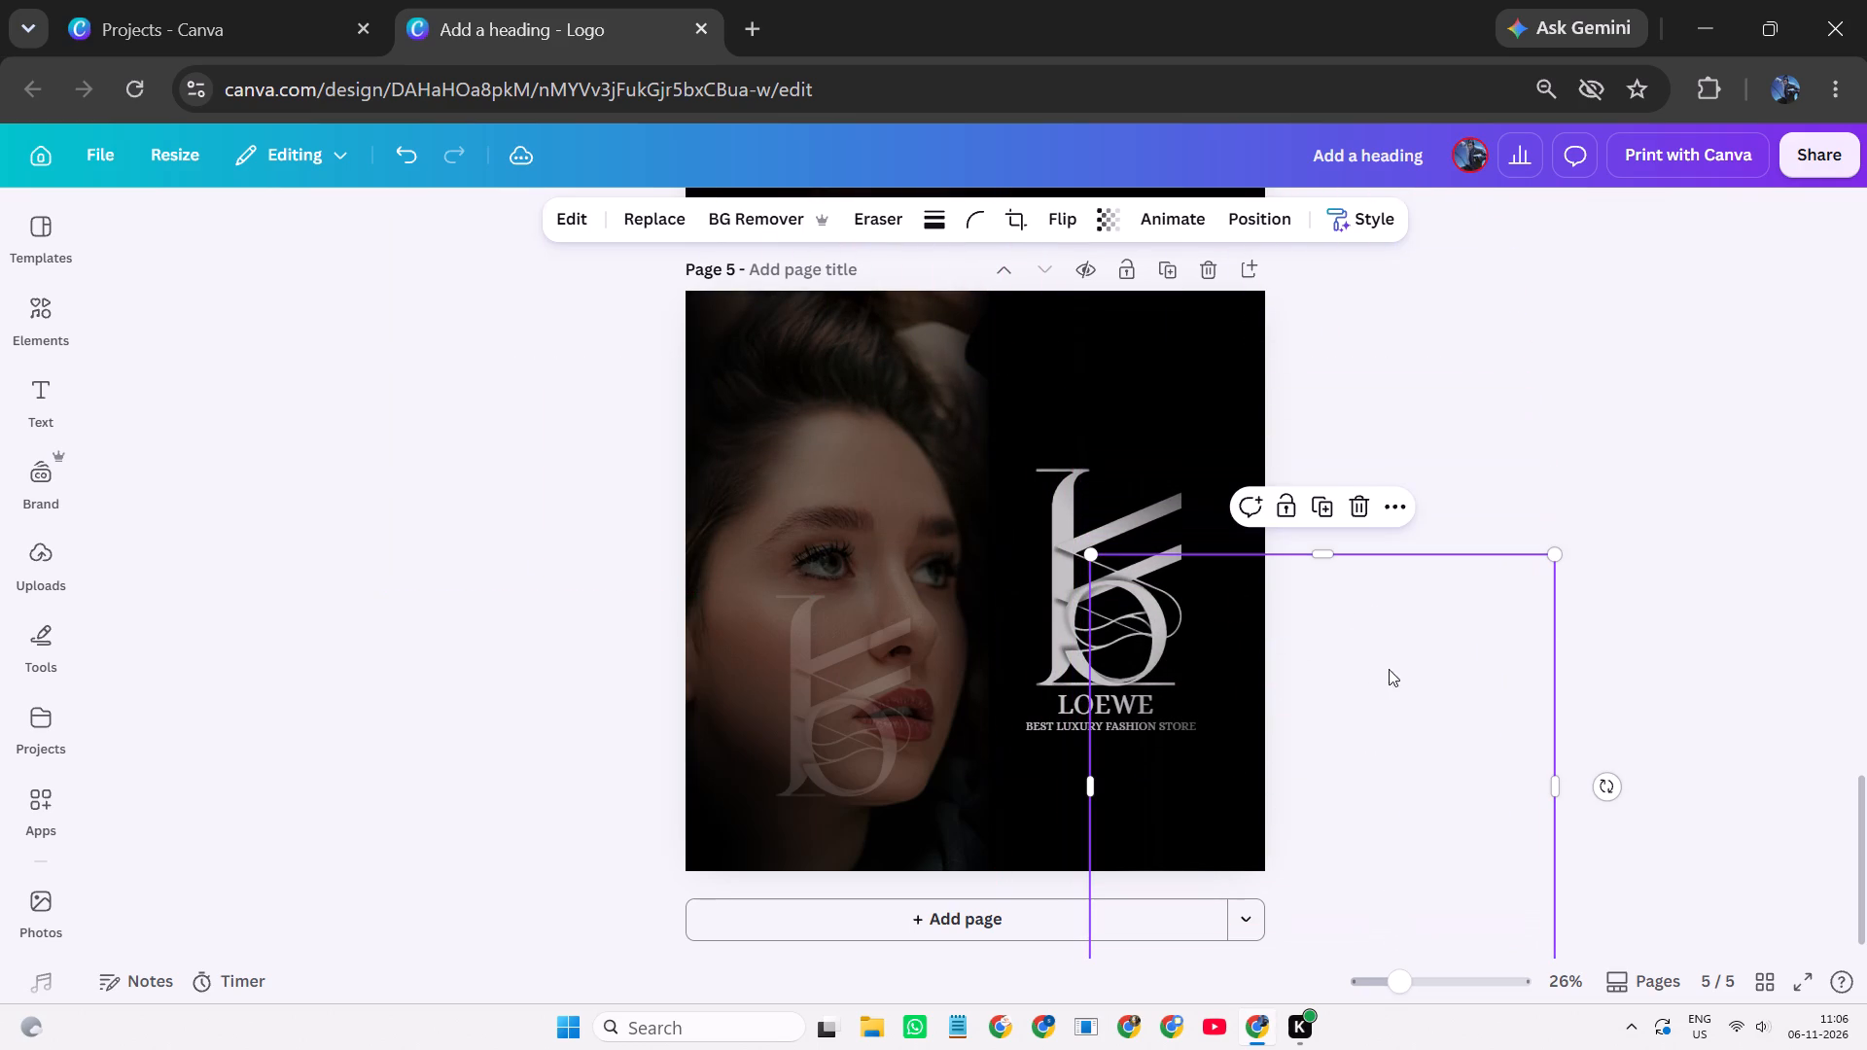
Duplicate the bottom-right blurred circle and place the copy over page 5's top edge, above the LOEWE logo.
click(1326, 509)
drag(1302, 772, 1055, 294)
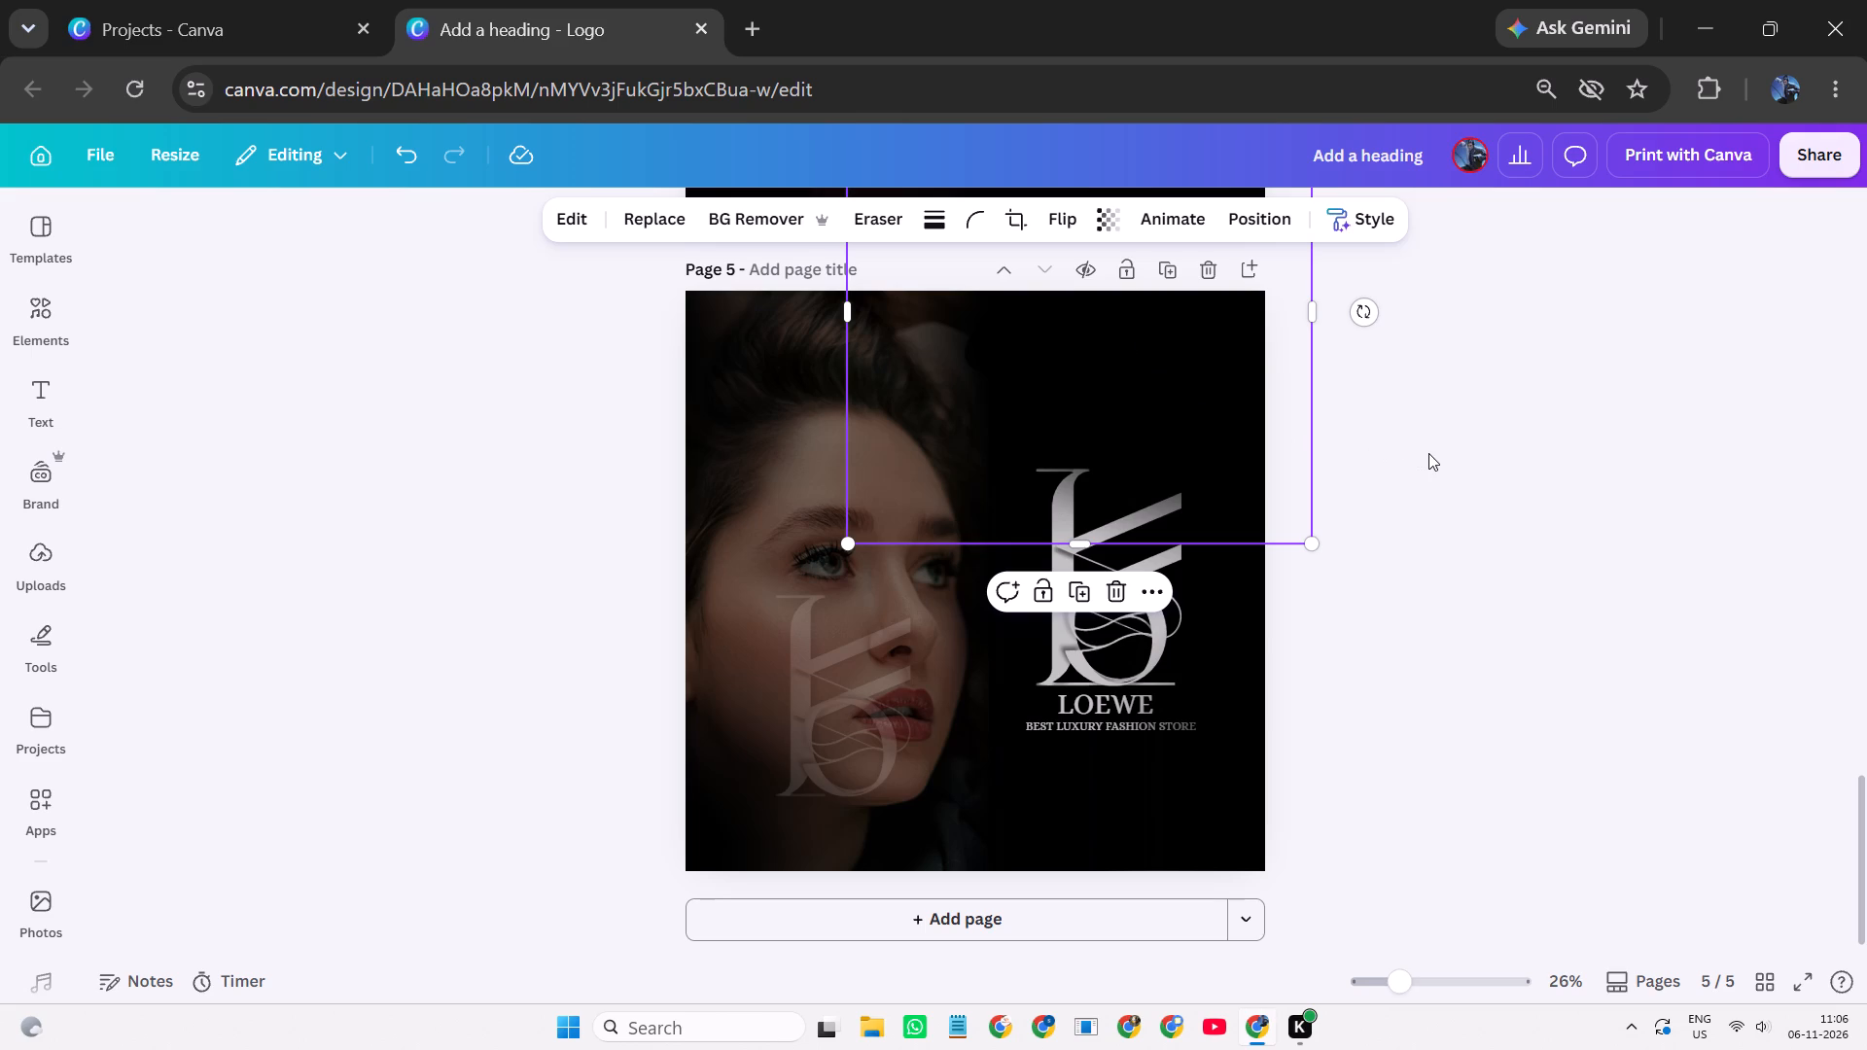
click(1537, 553)
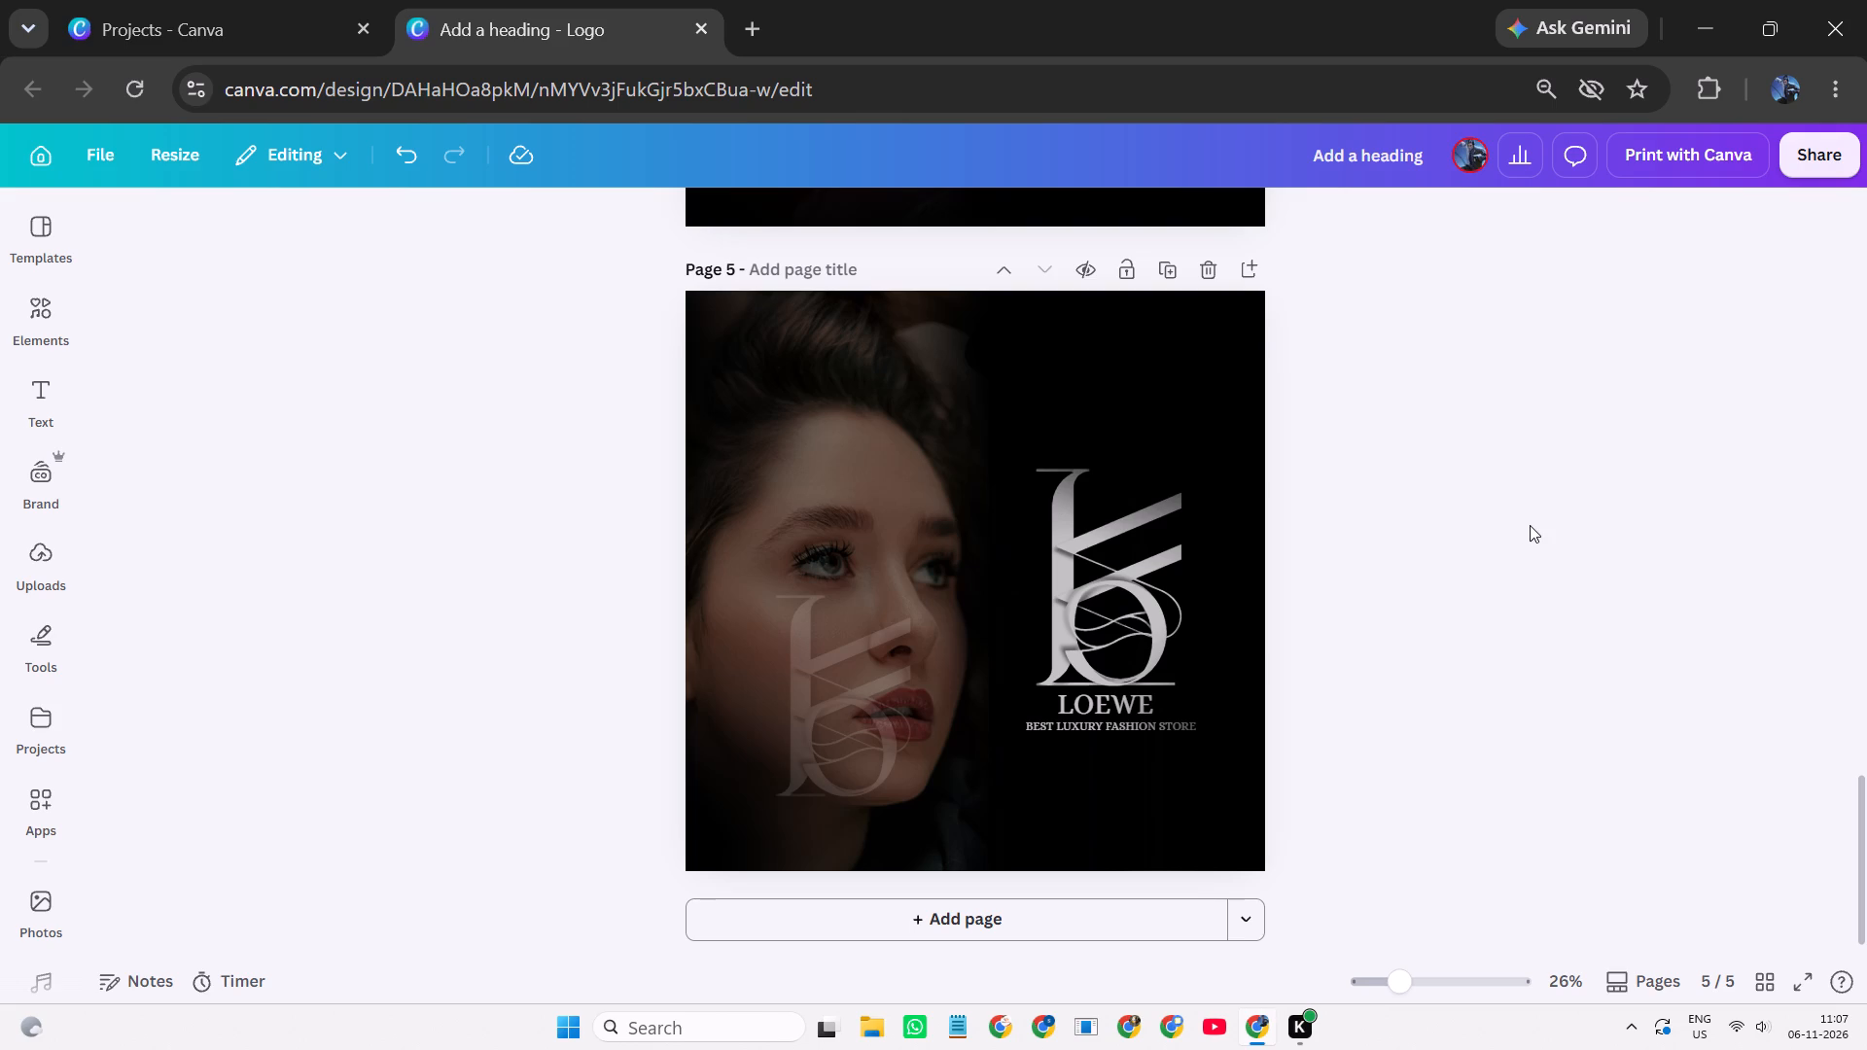
Compare the shading and logo placement on pages 4 and 5.
click(1530, 525)
scroll(1406, 507, up, 2)
scroll(1406, 507, down, 1)
scroll(1406, 504, up, 6)
scroll(1406, 503, down, 7)
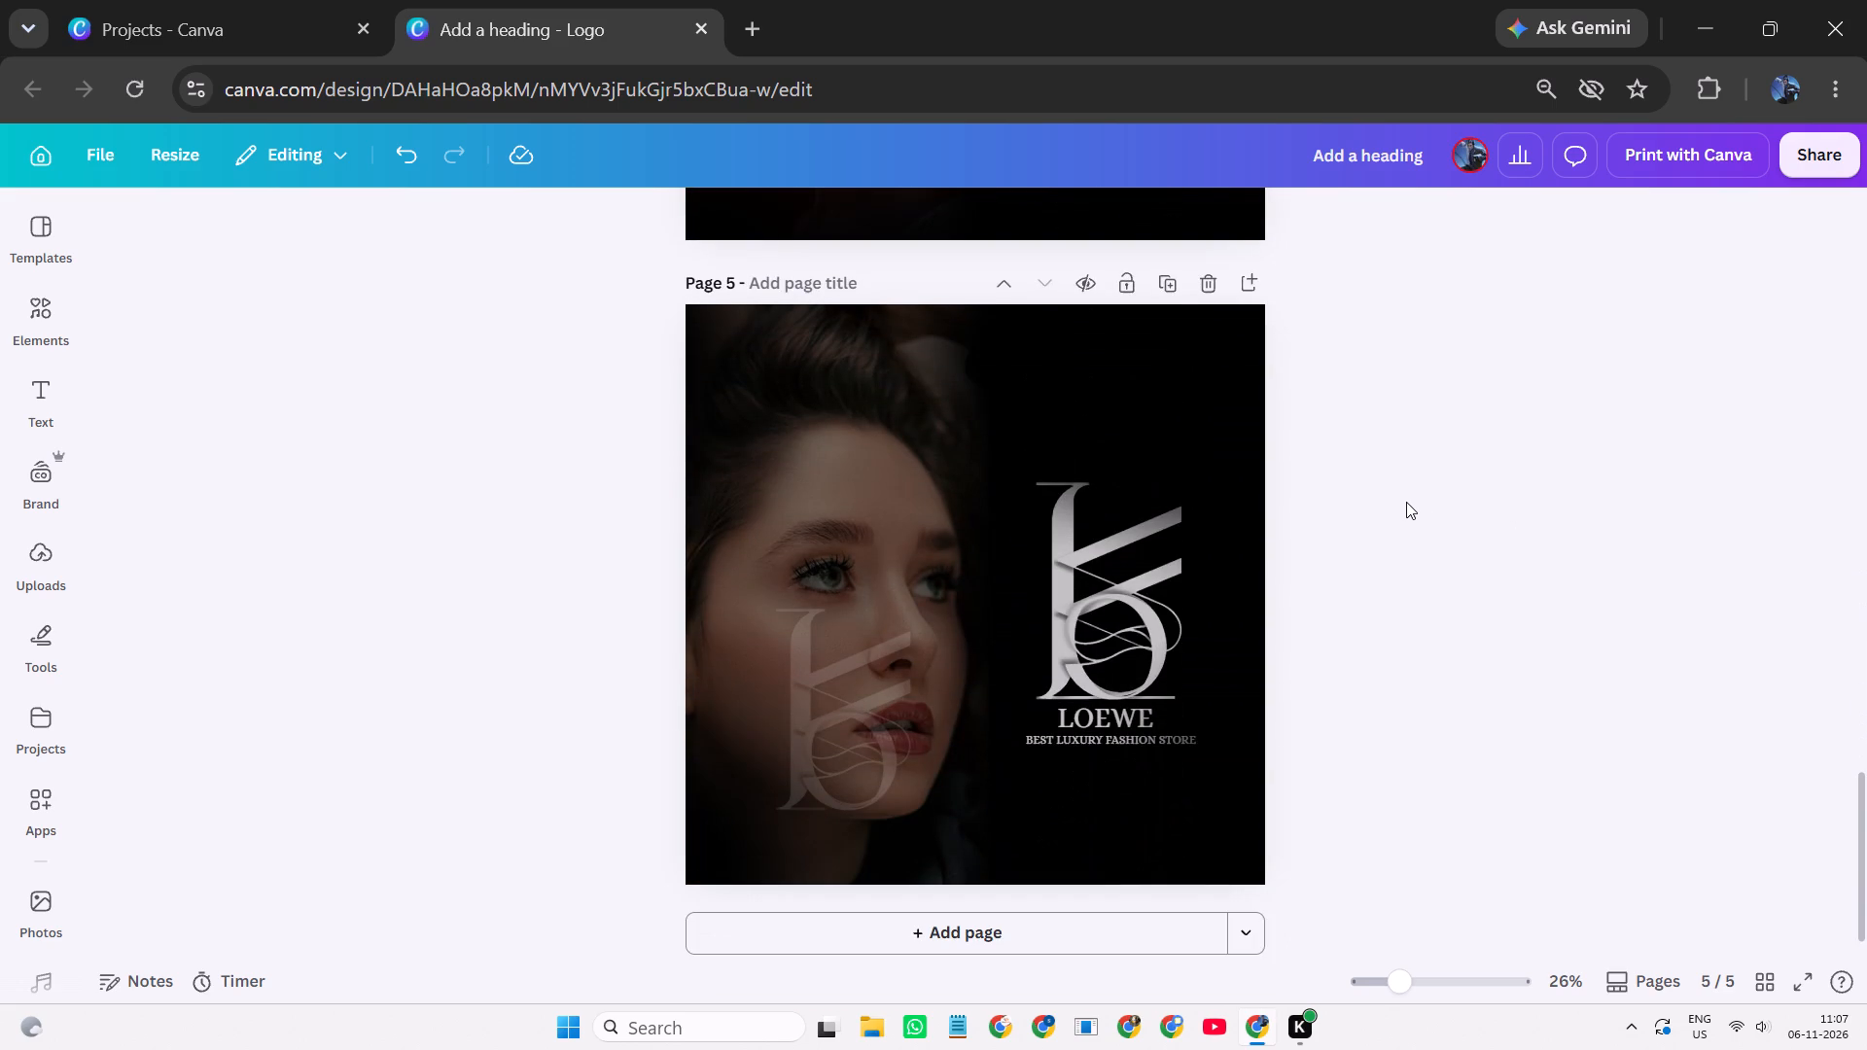
scroll(1374, 506, up, 2)
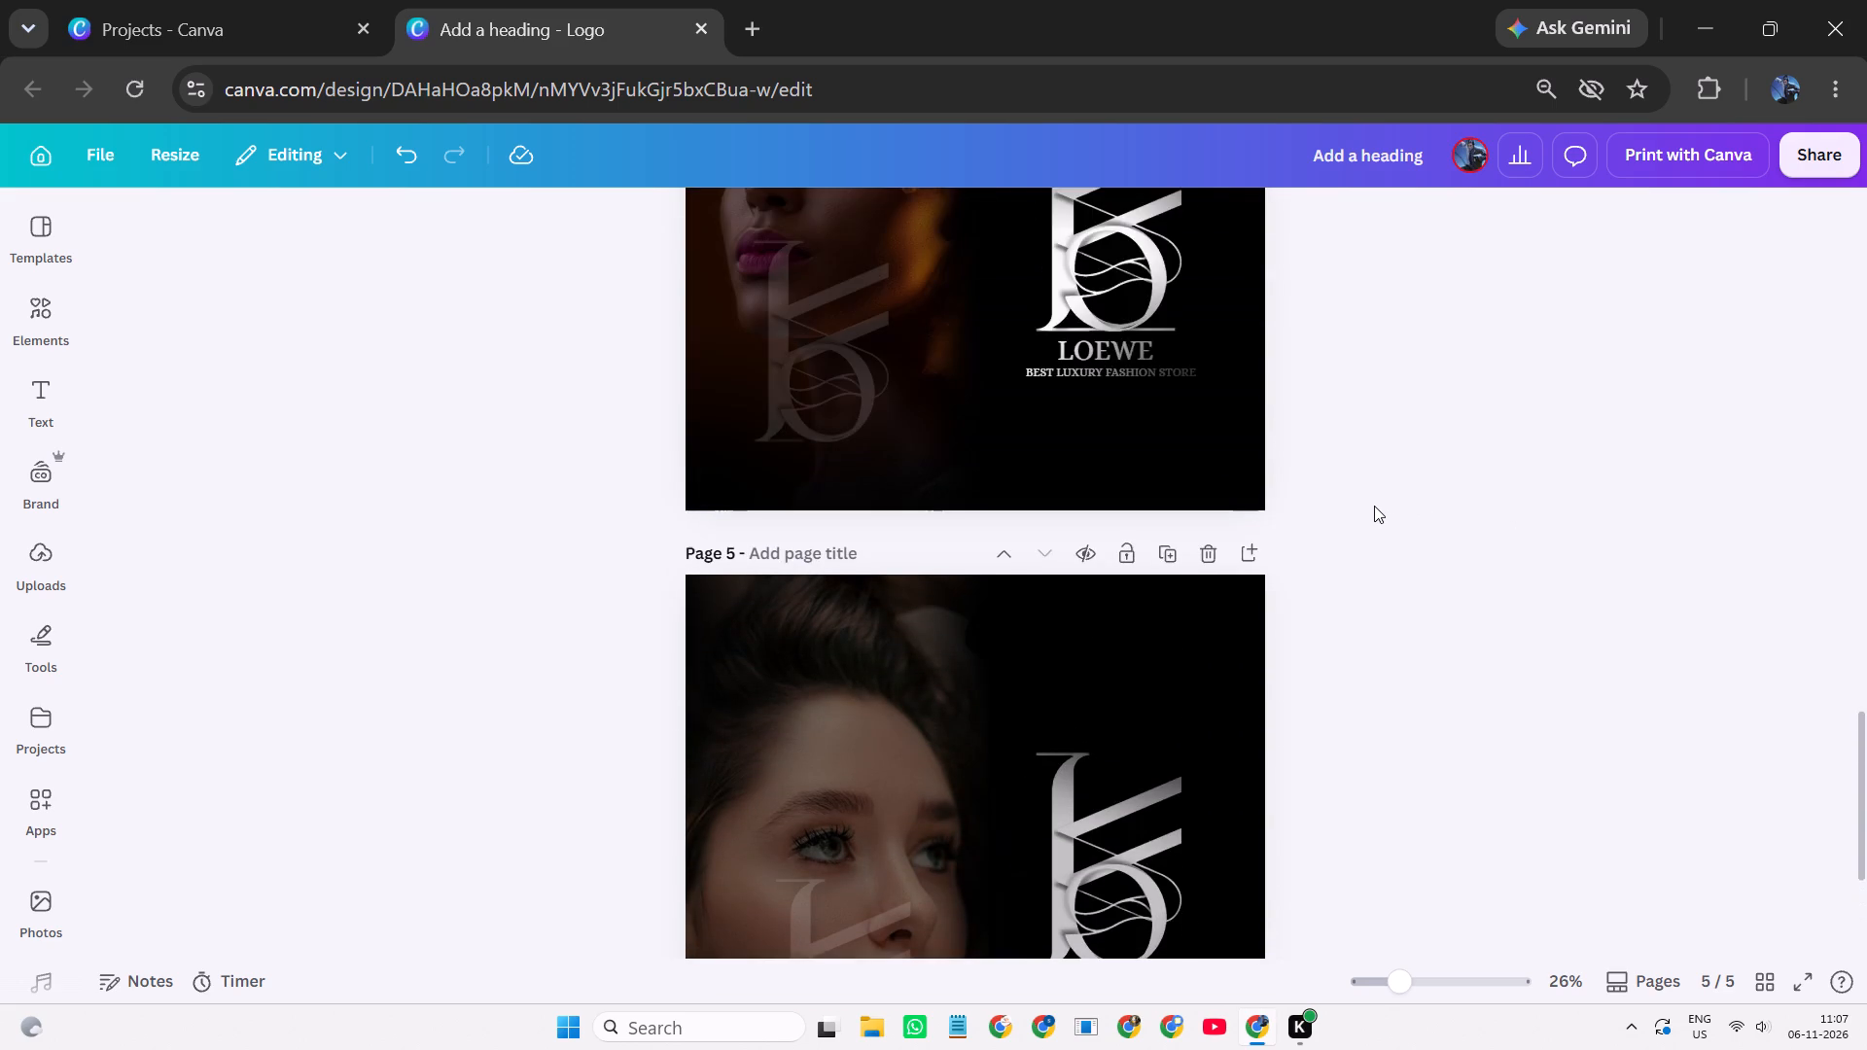
scroll(1374, 506, up, 3)
scroll(1374, 506, down, 5)
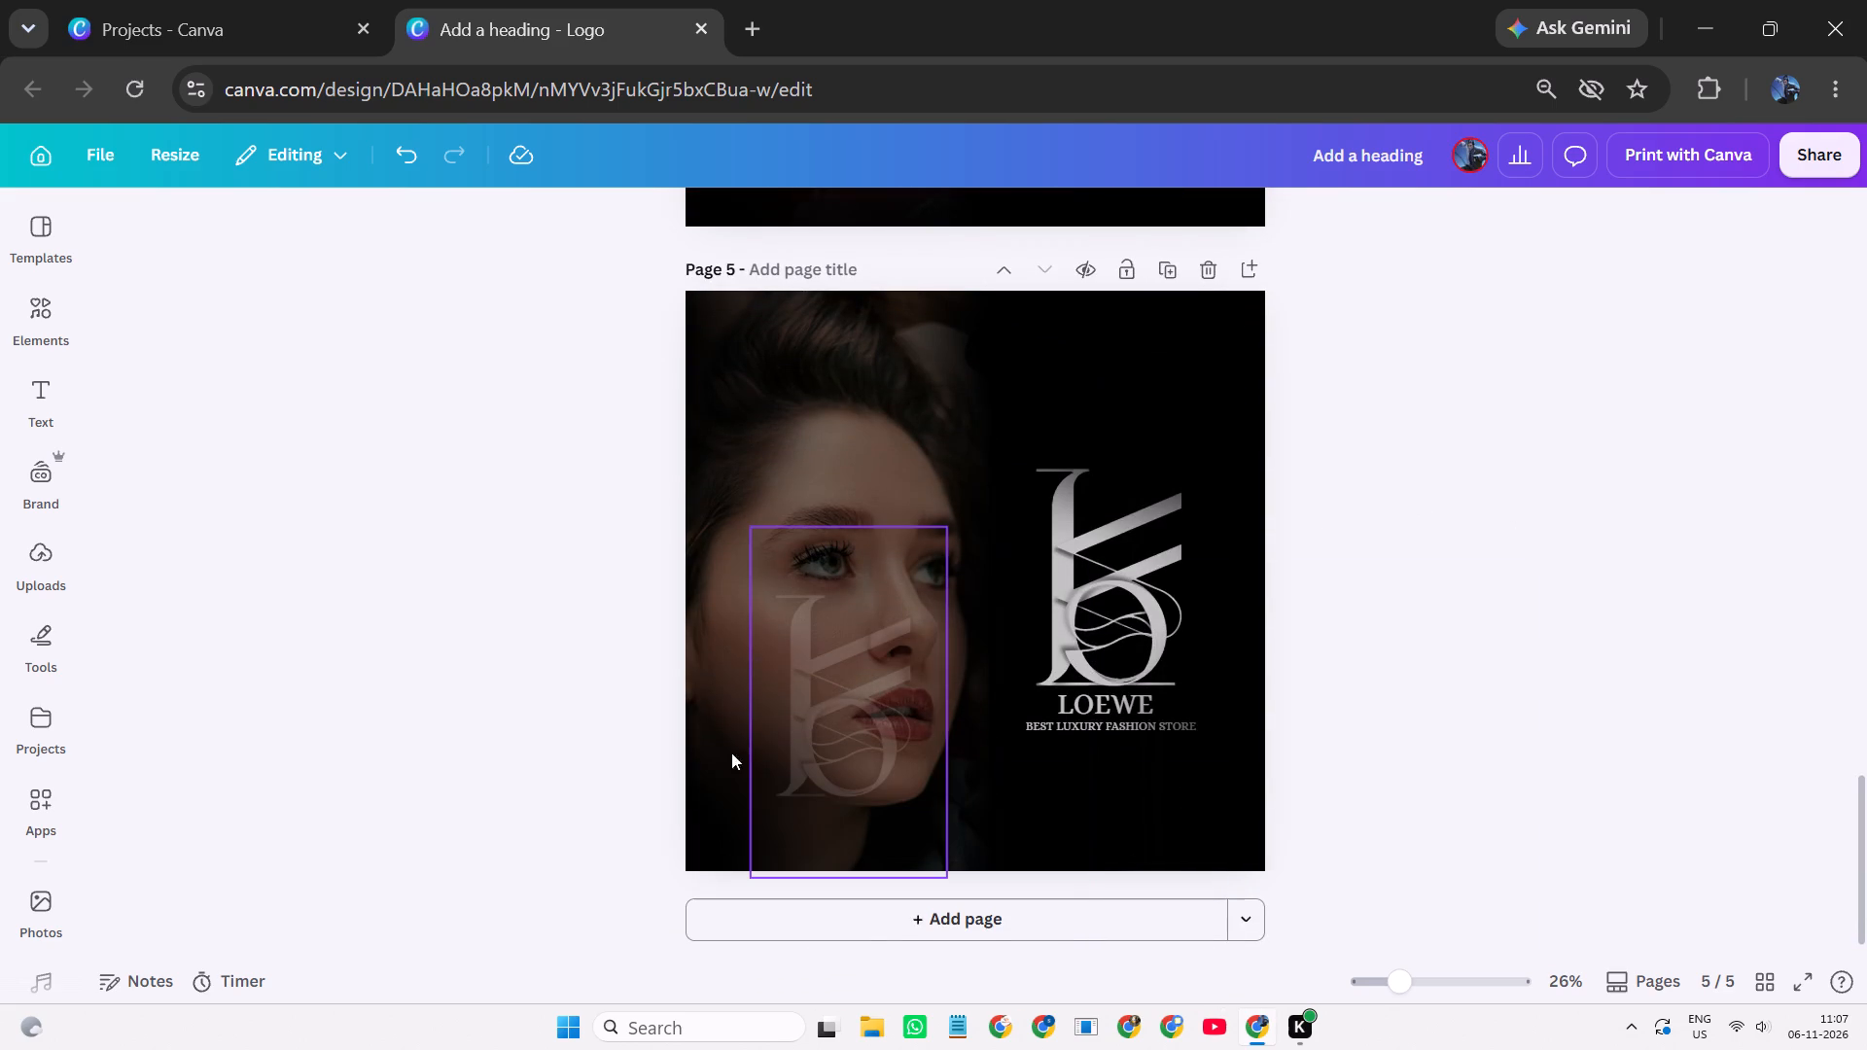
Duplicate the bottom-left blurred black circle and place the copy over page 5's top edge, above the LOEWE logo.
click(701, 772)
click(660, 569)
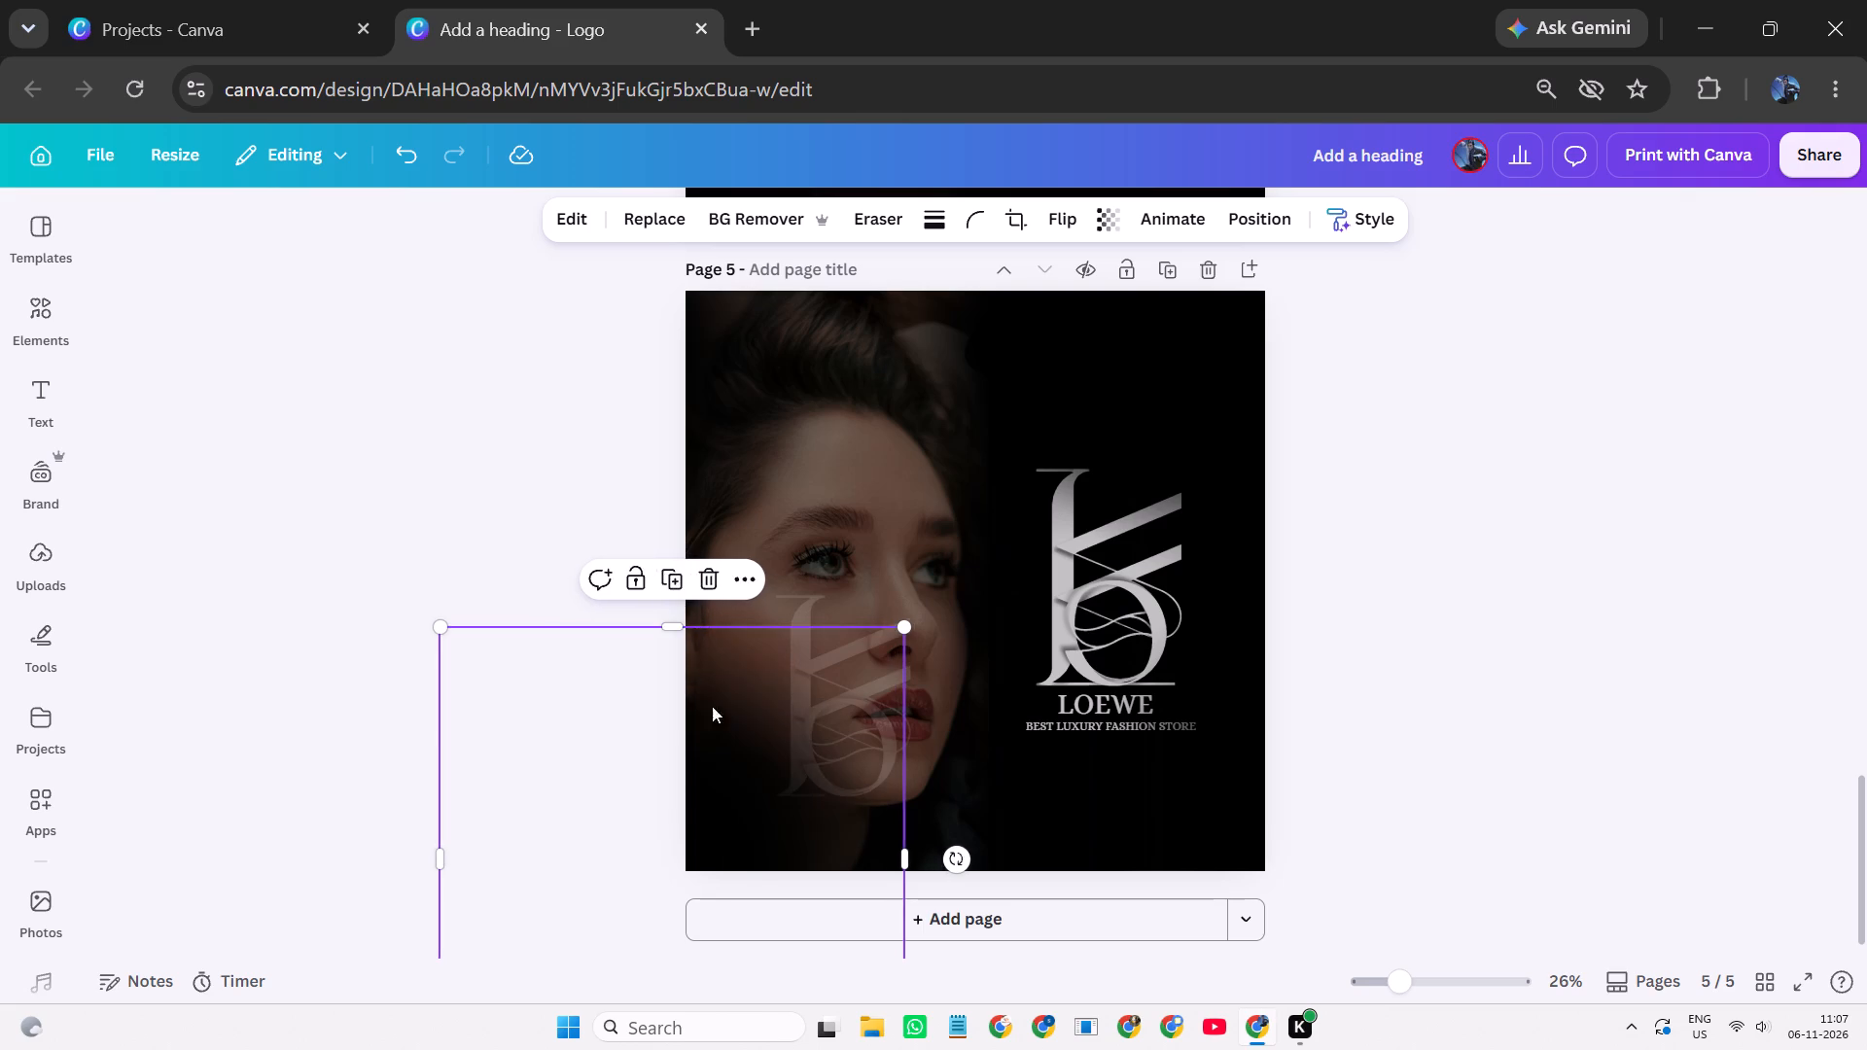
drag(723, 738, 990, 143)
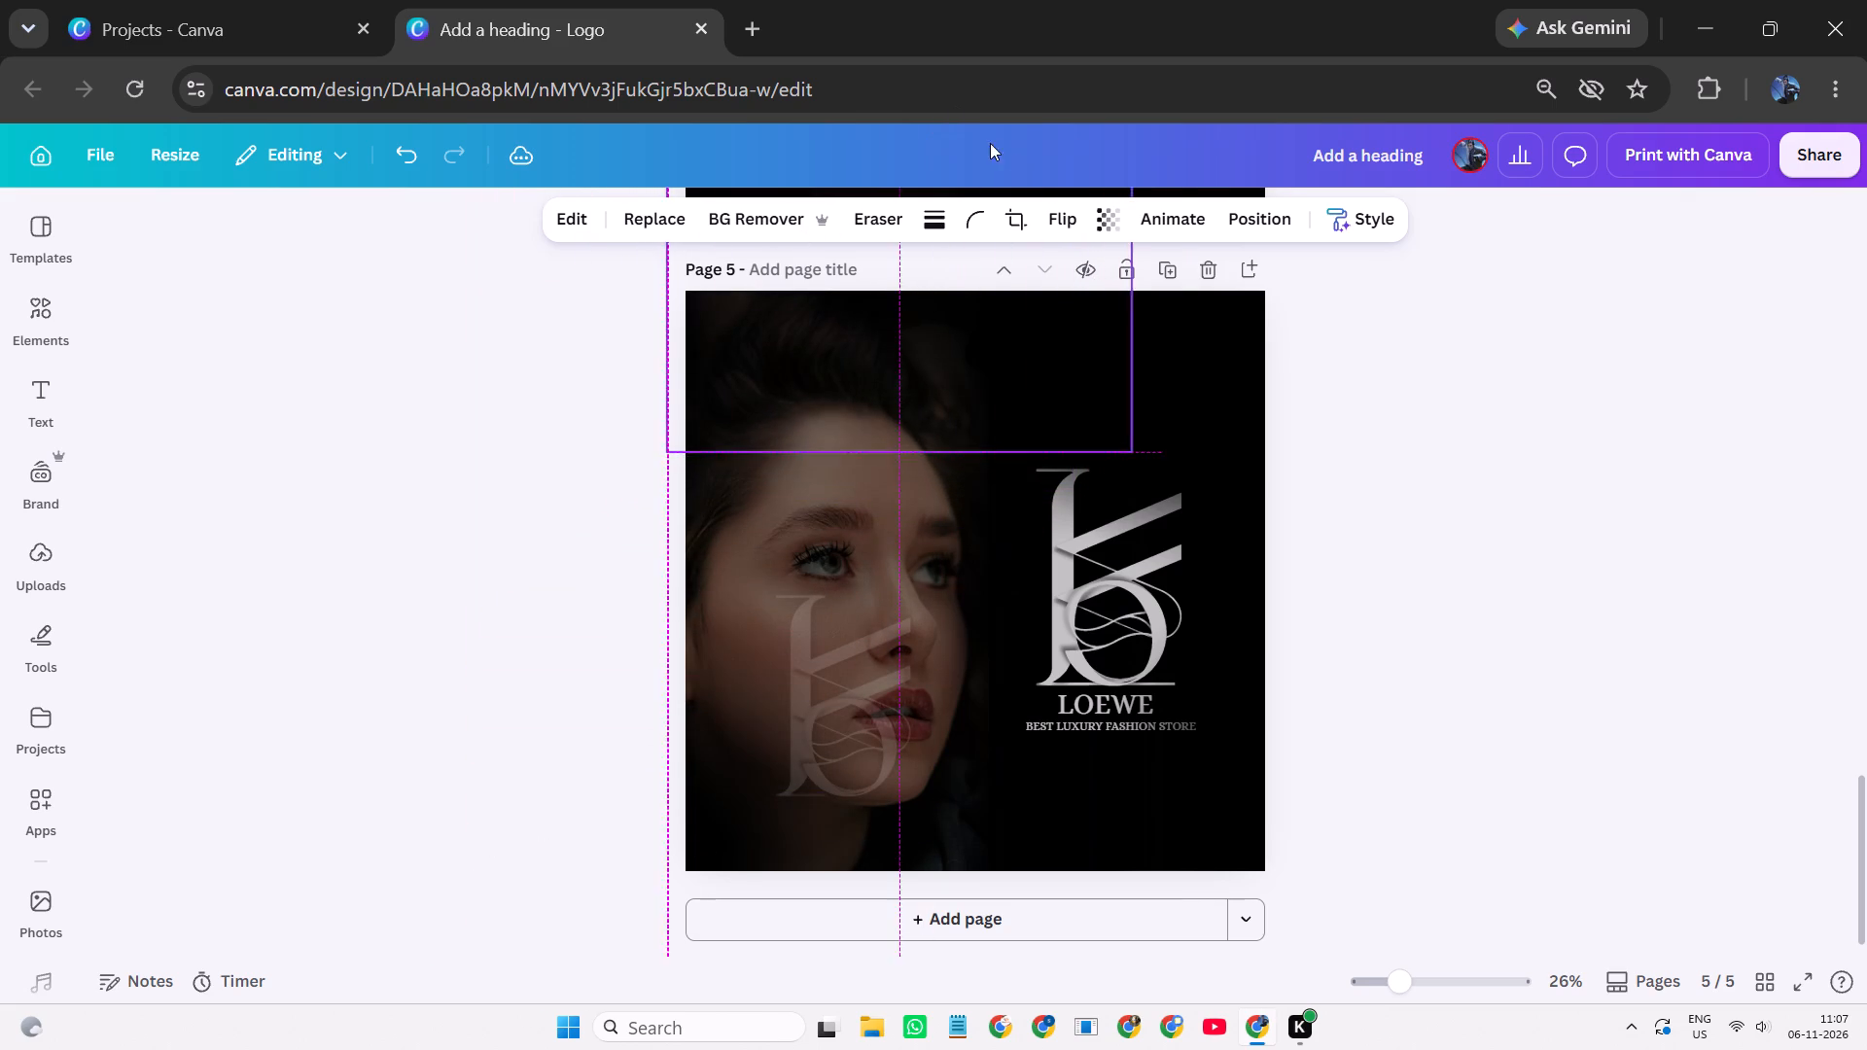
drag(990, 143, 1150, 196)
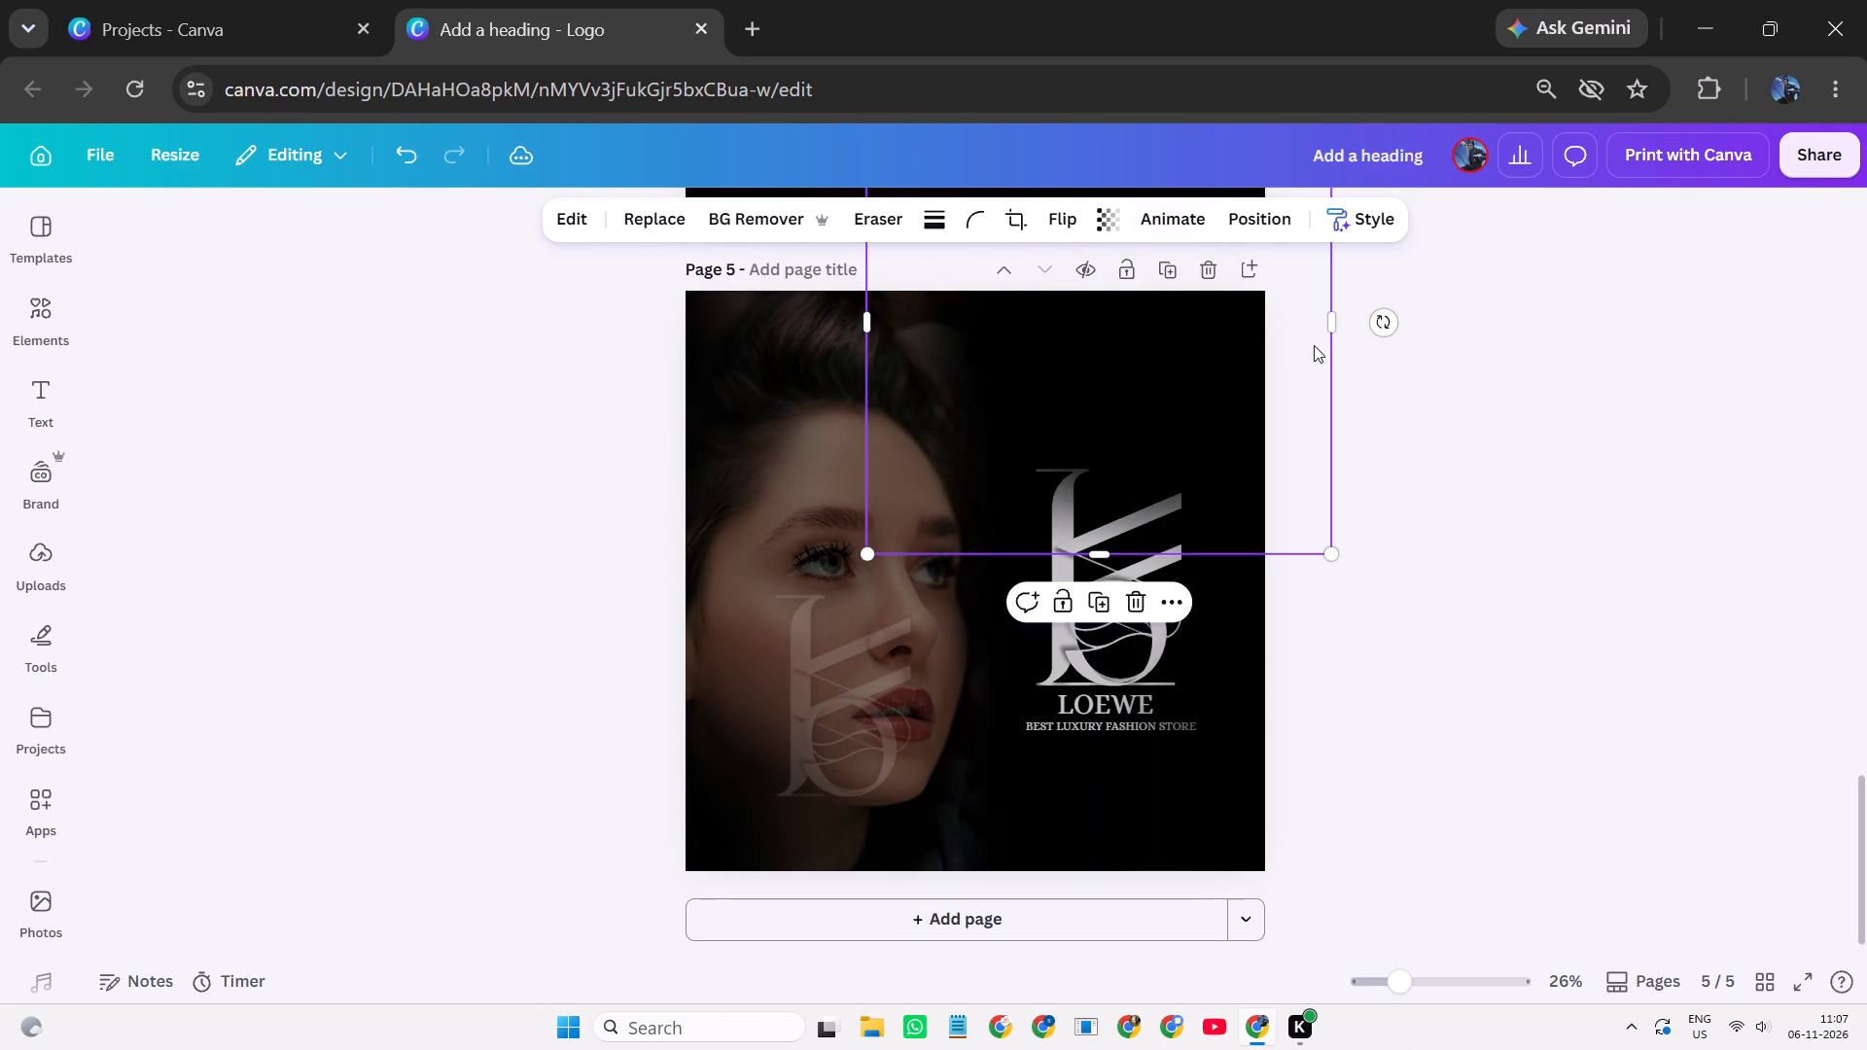
click(1471, 587)
Duplicate the blurred circle above the logo and place the copy over page 5's bottom-right corner, below the tagline.
click(1176, 343)
click(1109, 596)
drag(1199, 392, 1321, 895)
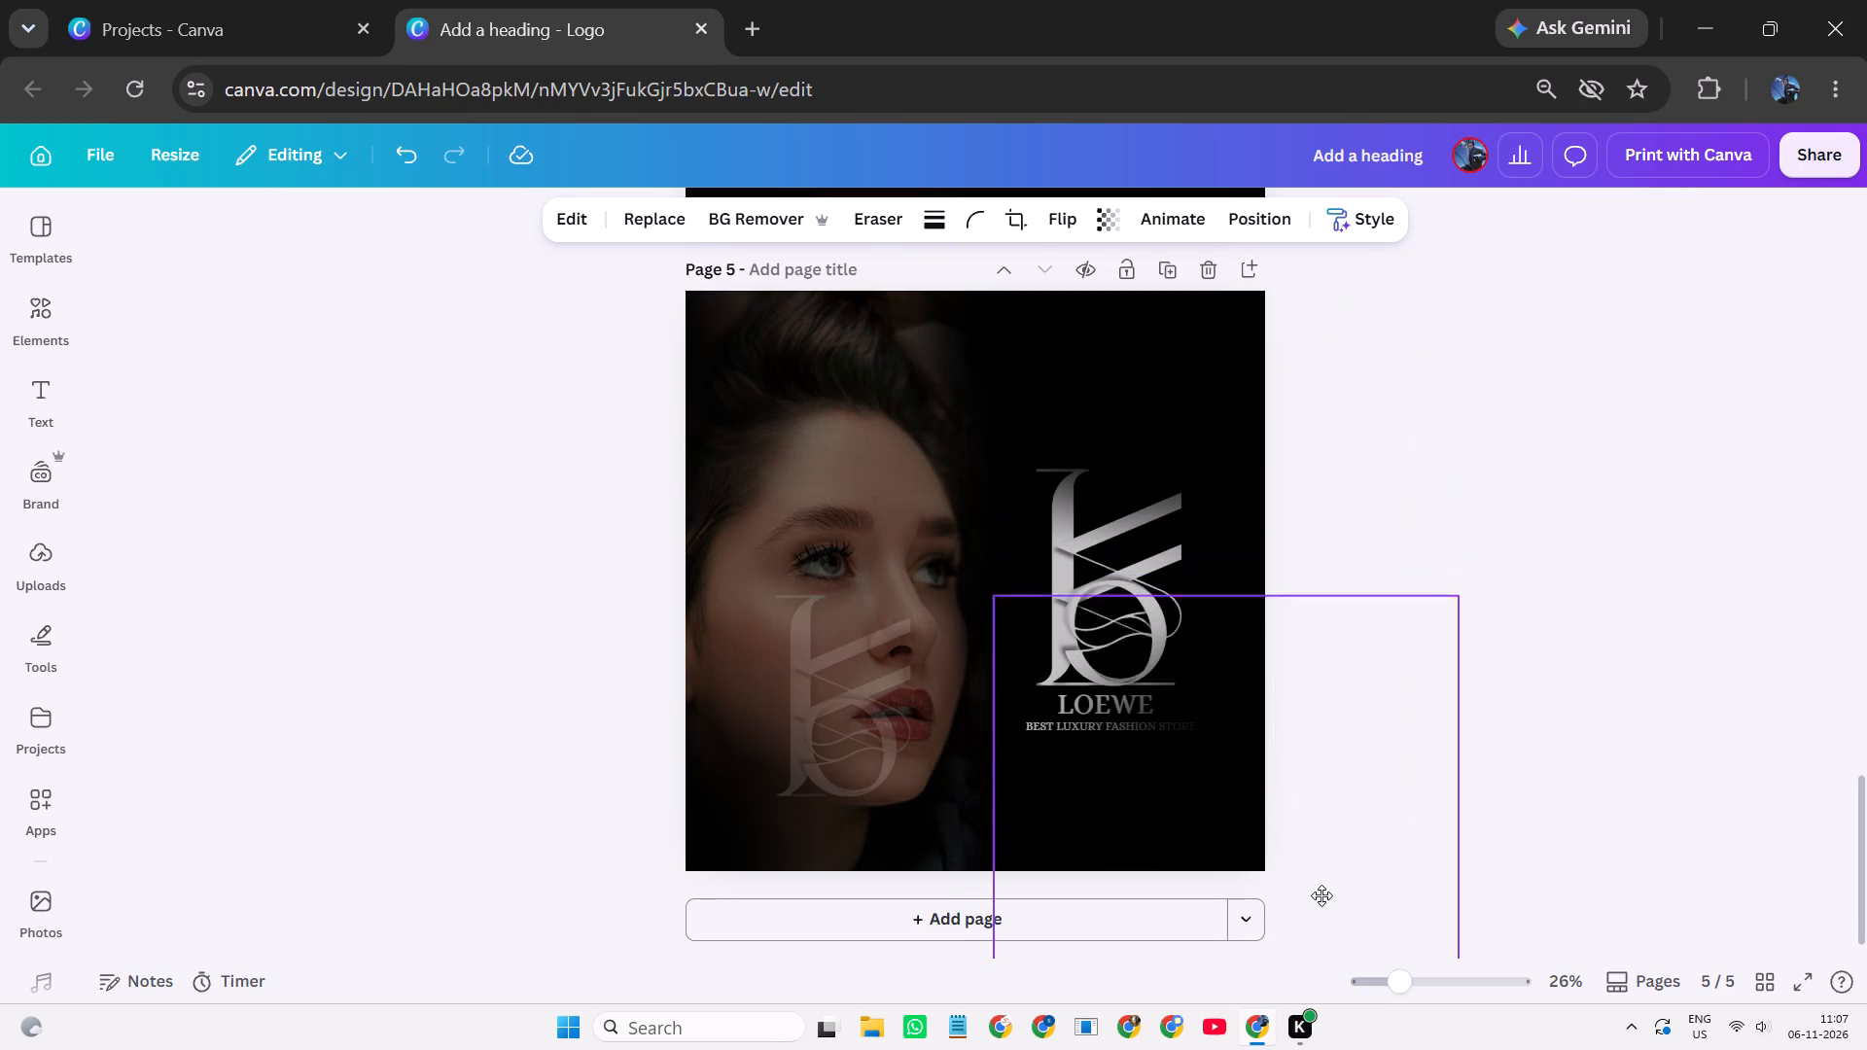
drag(1321, 895, 1289, 948)
double_click(1585, 766)
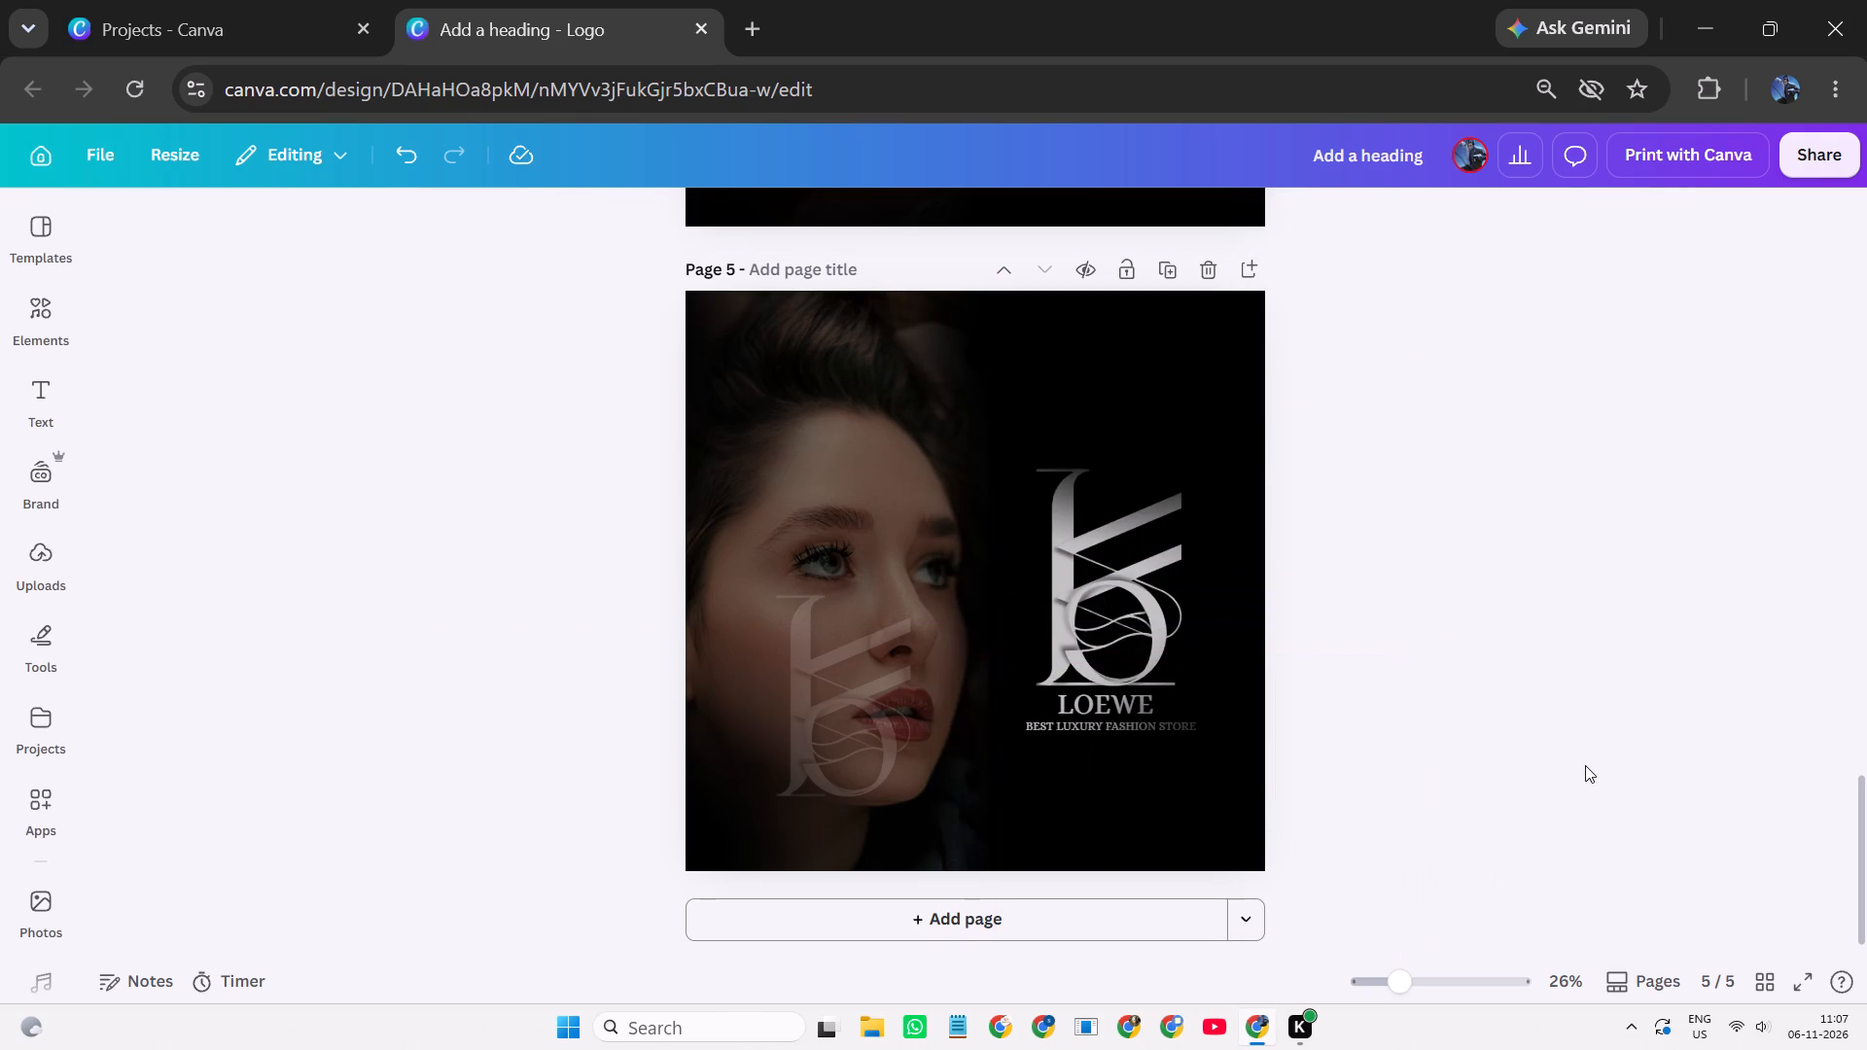
Look back through the presentation from page 5 to page 1 to check the page designs.
scroll(1585, 765, up, 2)
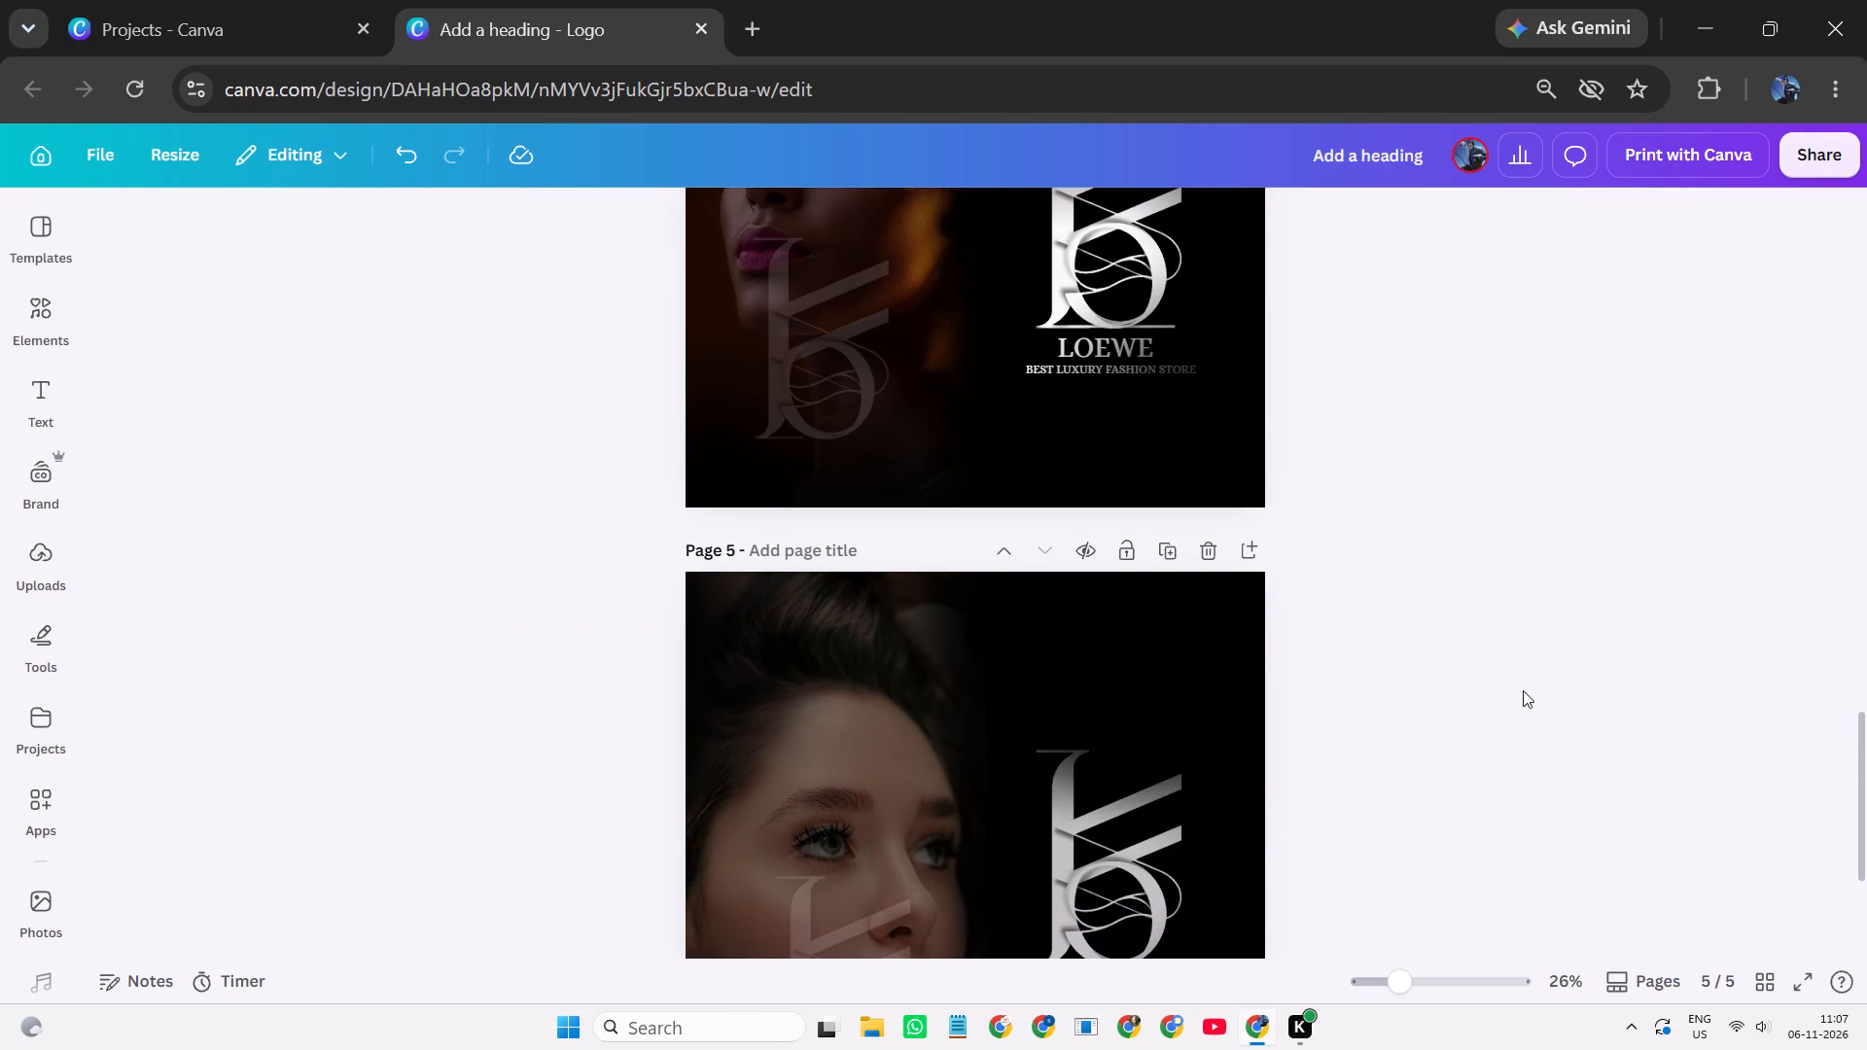
scroll(1522, 689, up, 2)
scroll(1468, 598, up, 3)
scroll(1468, 598, down, 1)
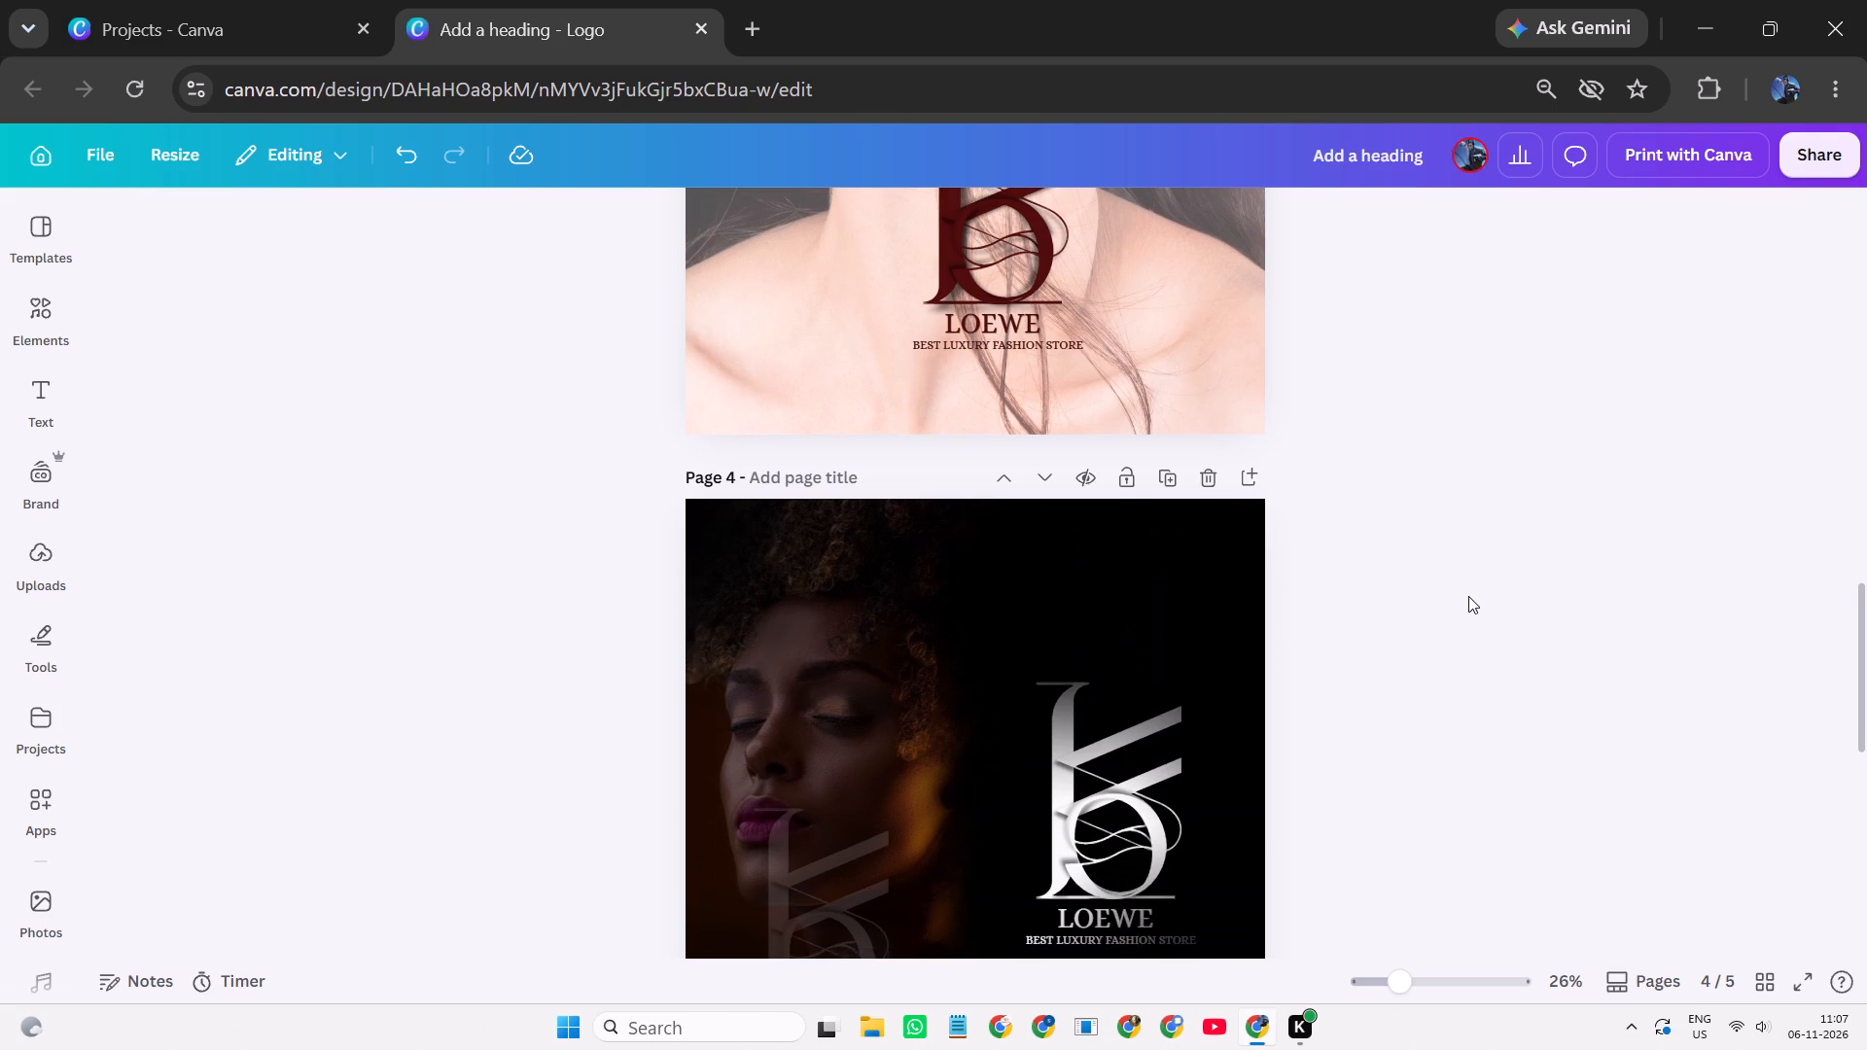
scroll(1468, 596, up, 8)
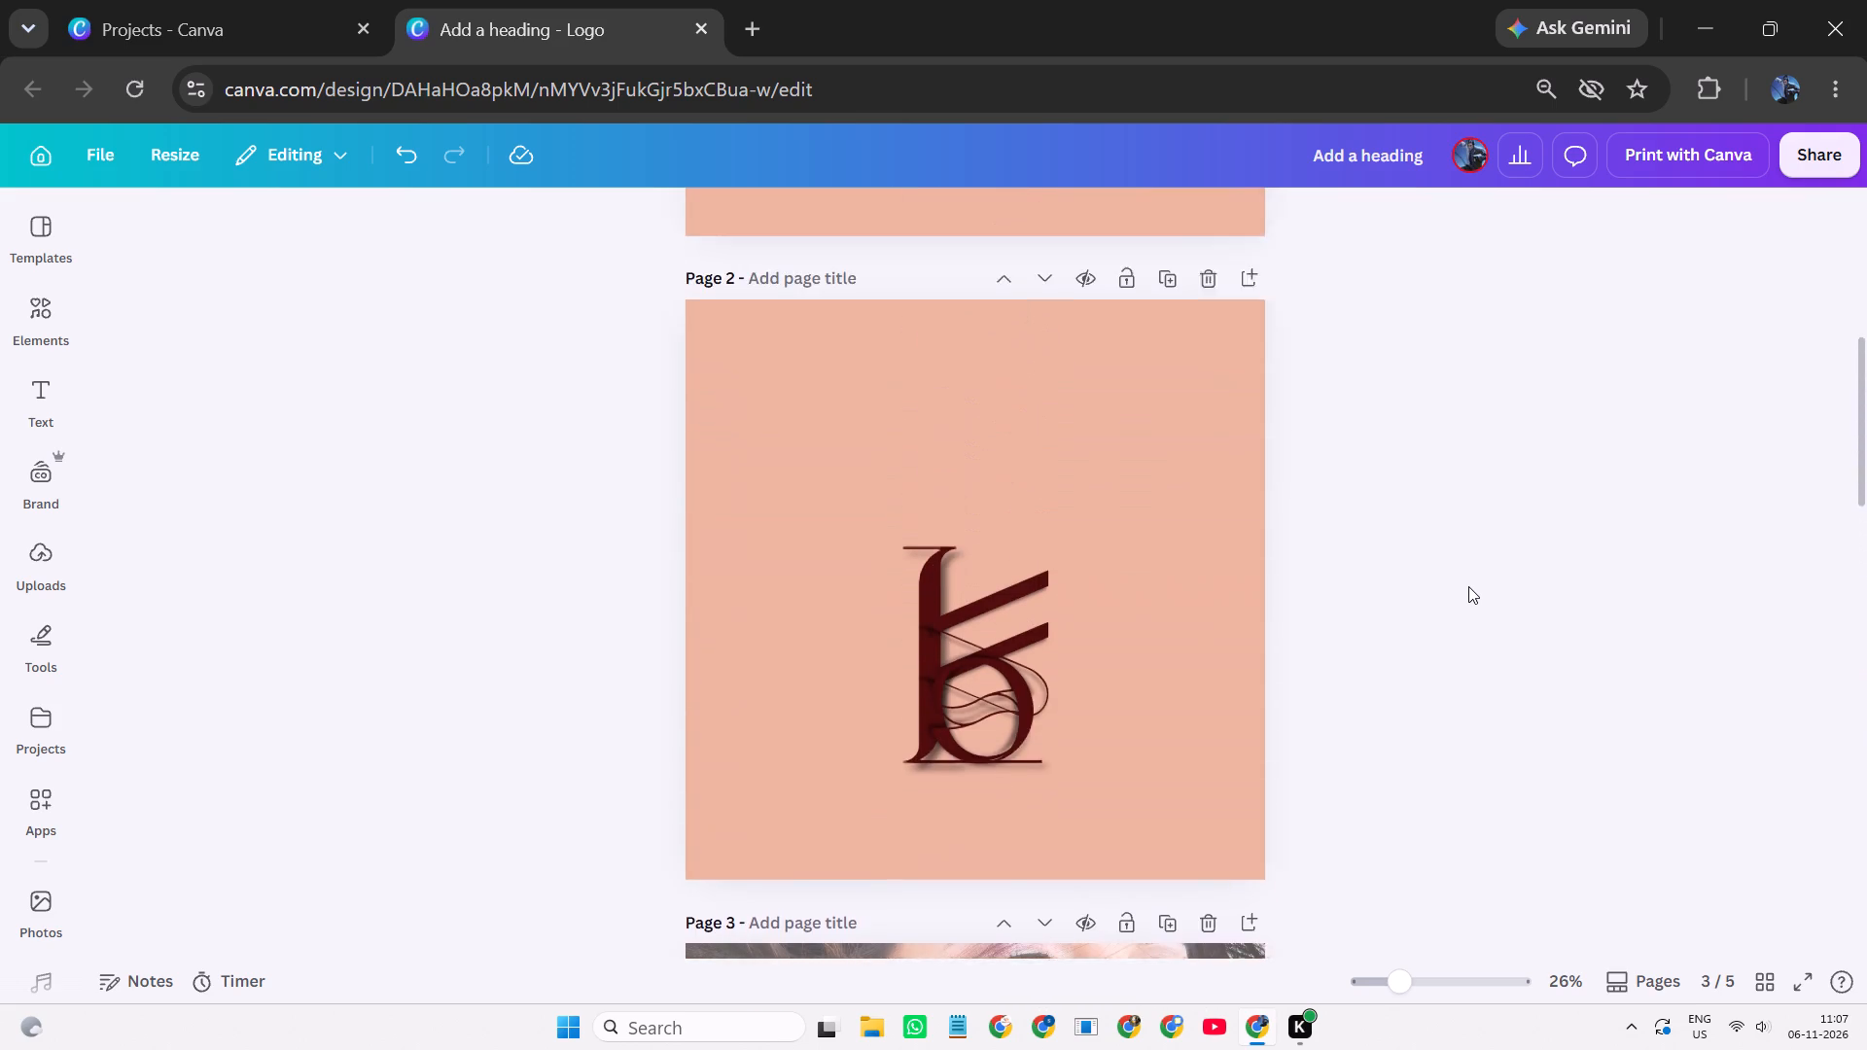
scroll(1470, 580, up, 5)
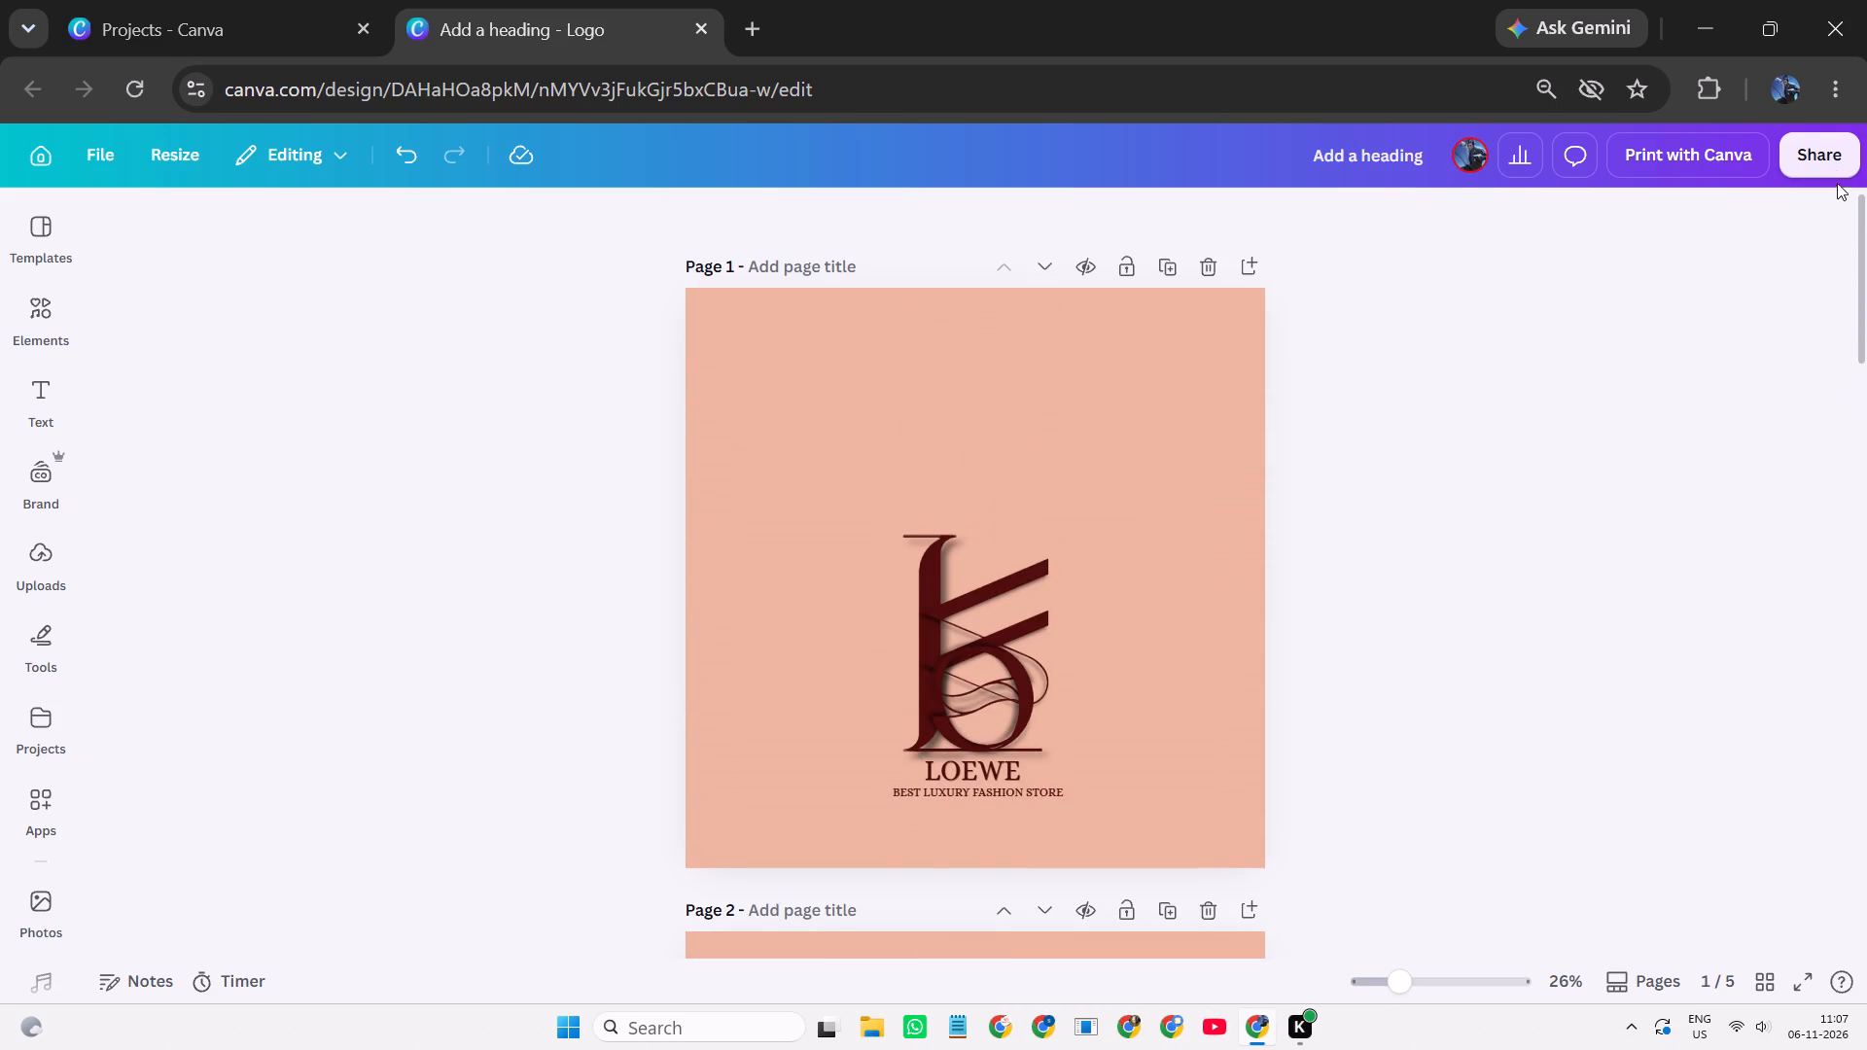
Download only pages 1 and 2 of the design as PNG files at size 1 and high quality.
click(1834, 167)
click(1473, 687)
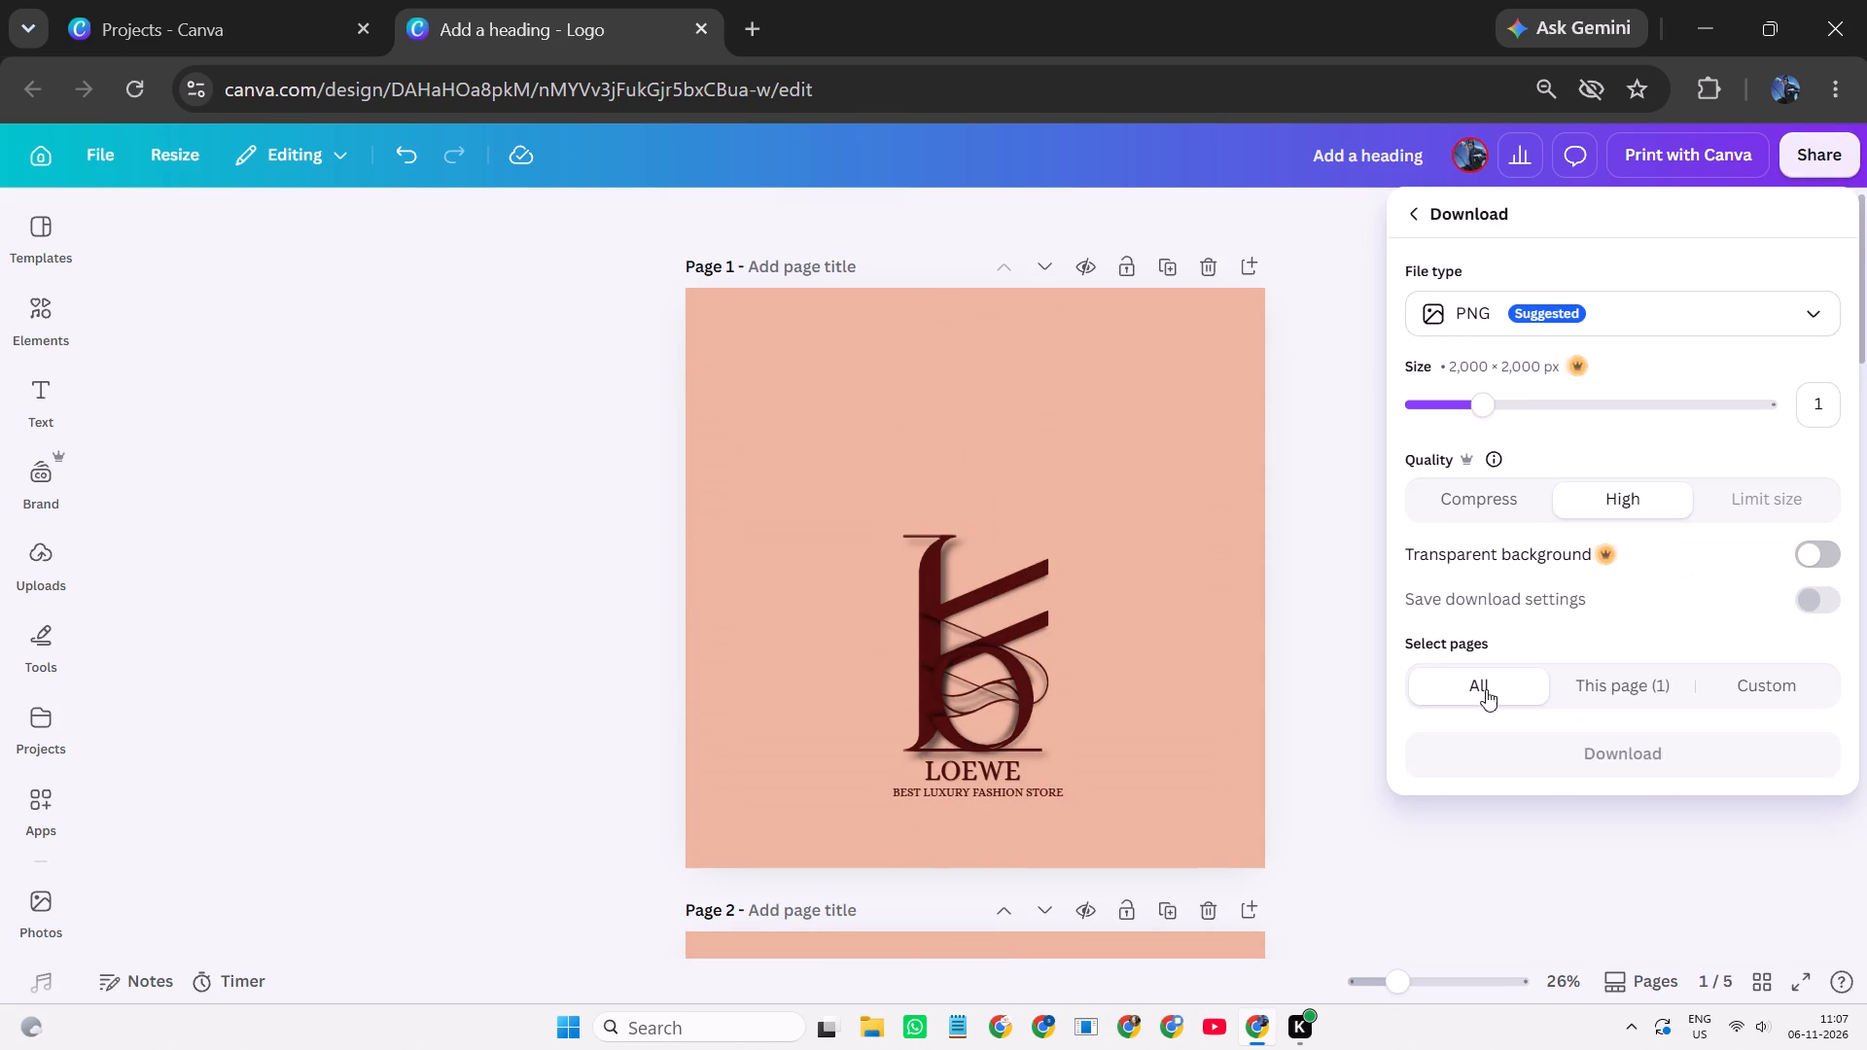
click(1724, 685)
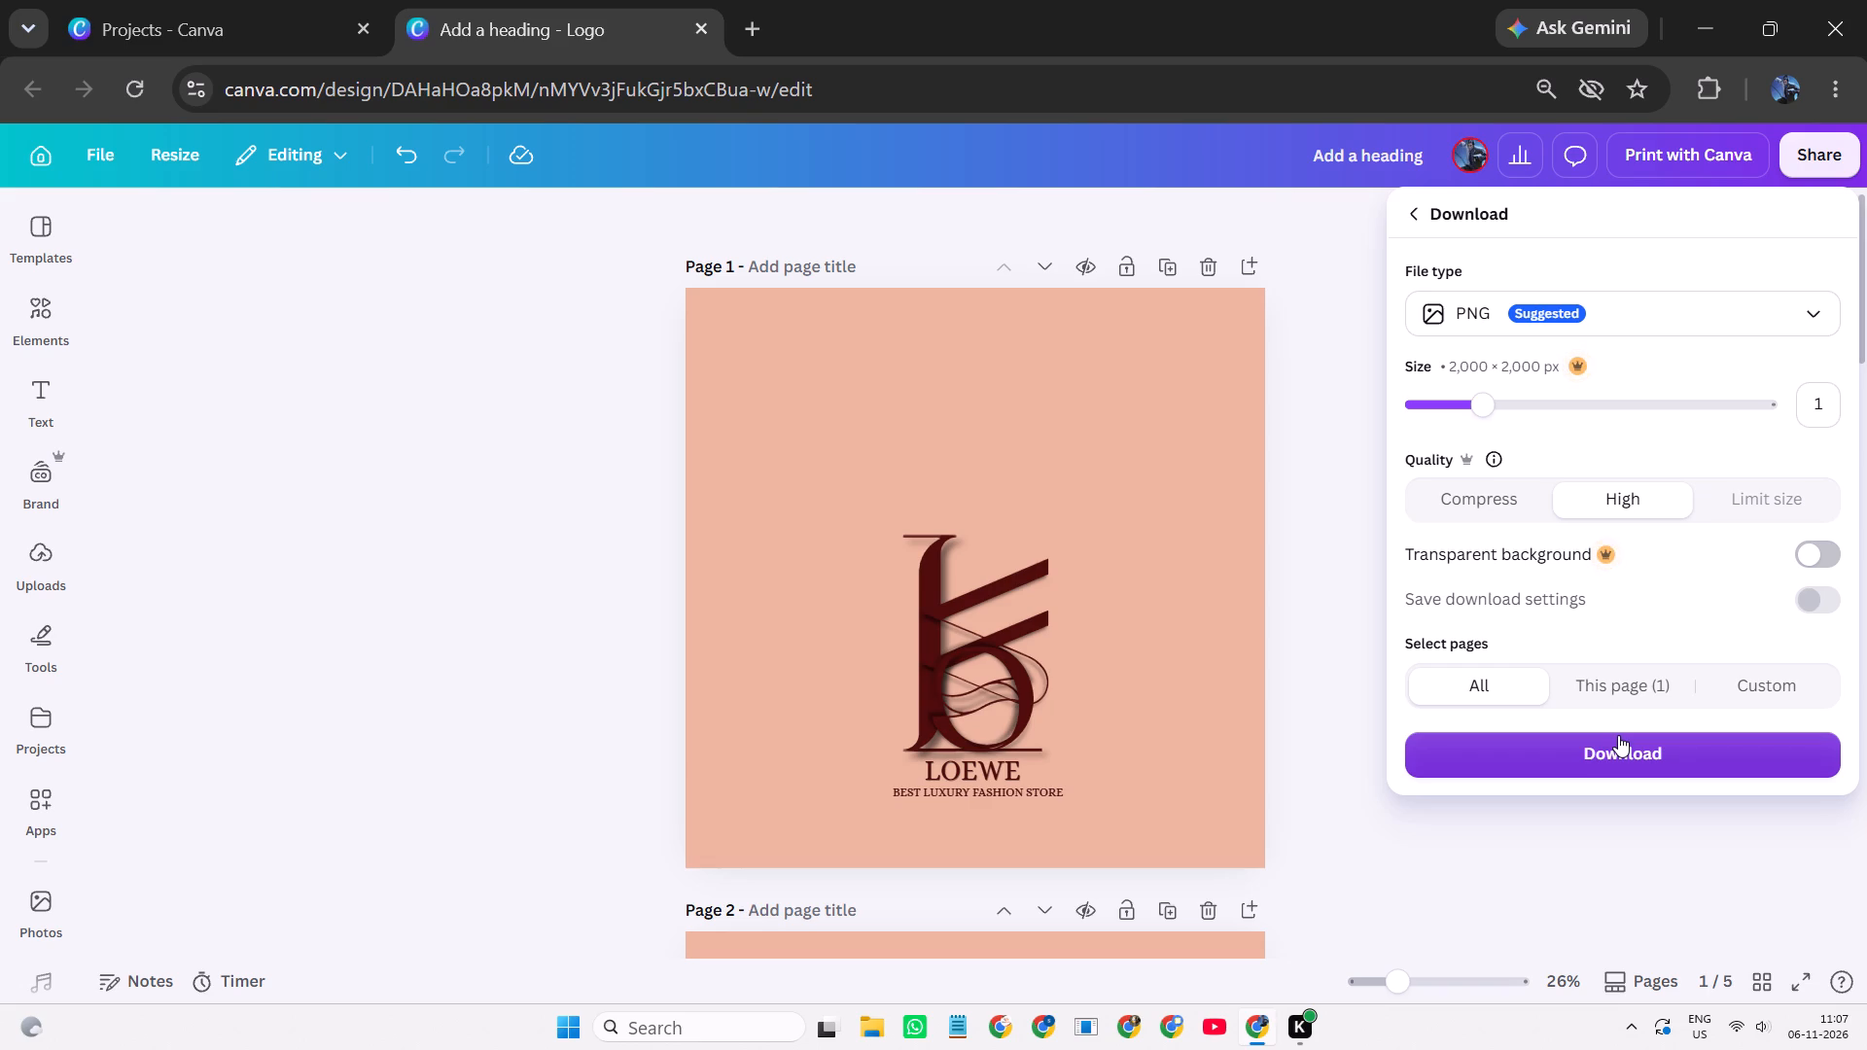
click(1715, 687)
click(1752, 732)
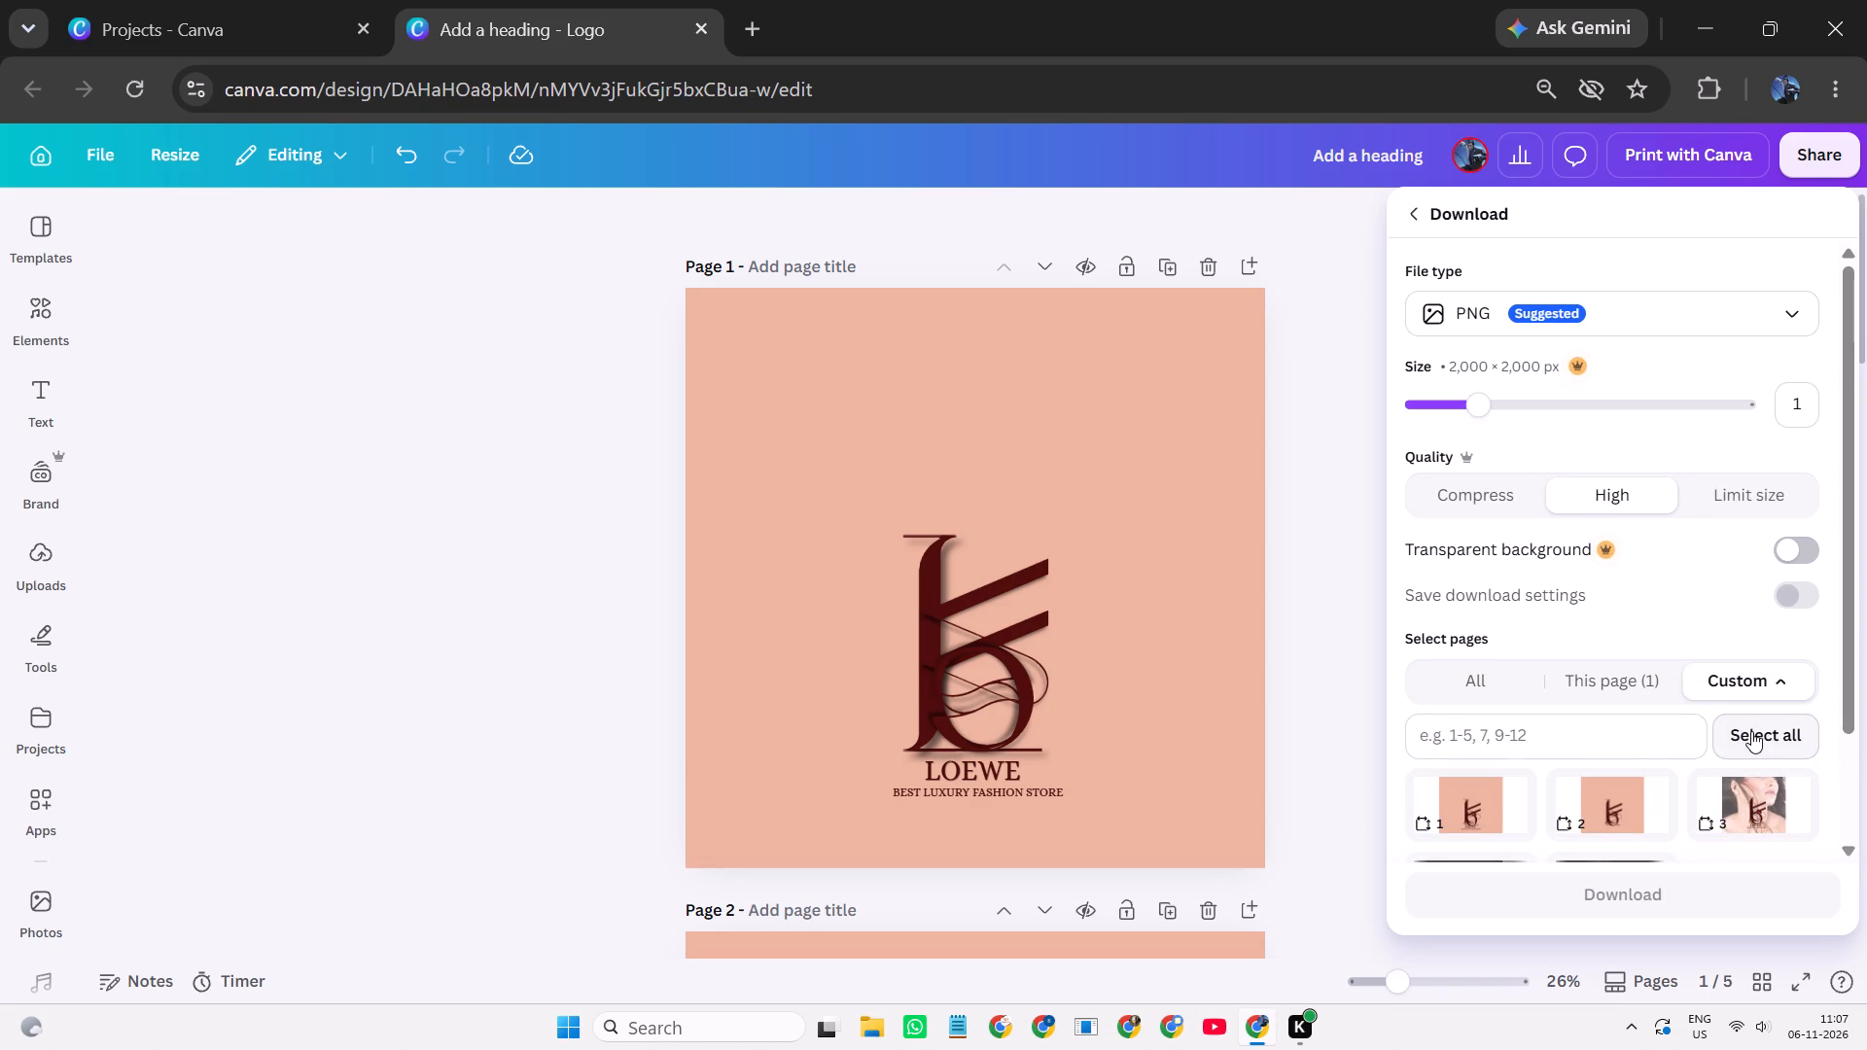
scroll(1751, 731, down, 1)
click(1616, 681)
click(1483, 687)
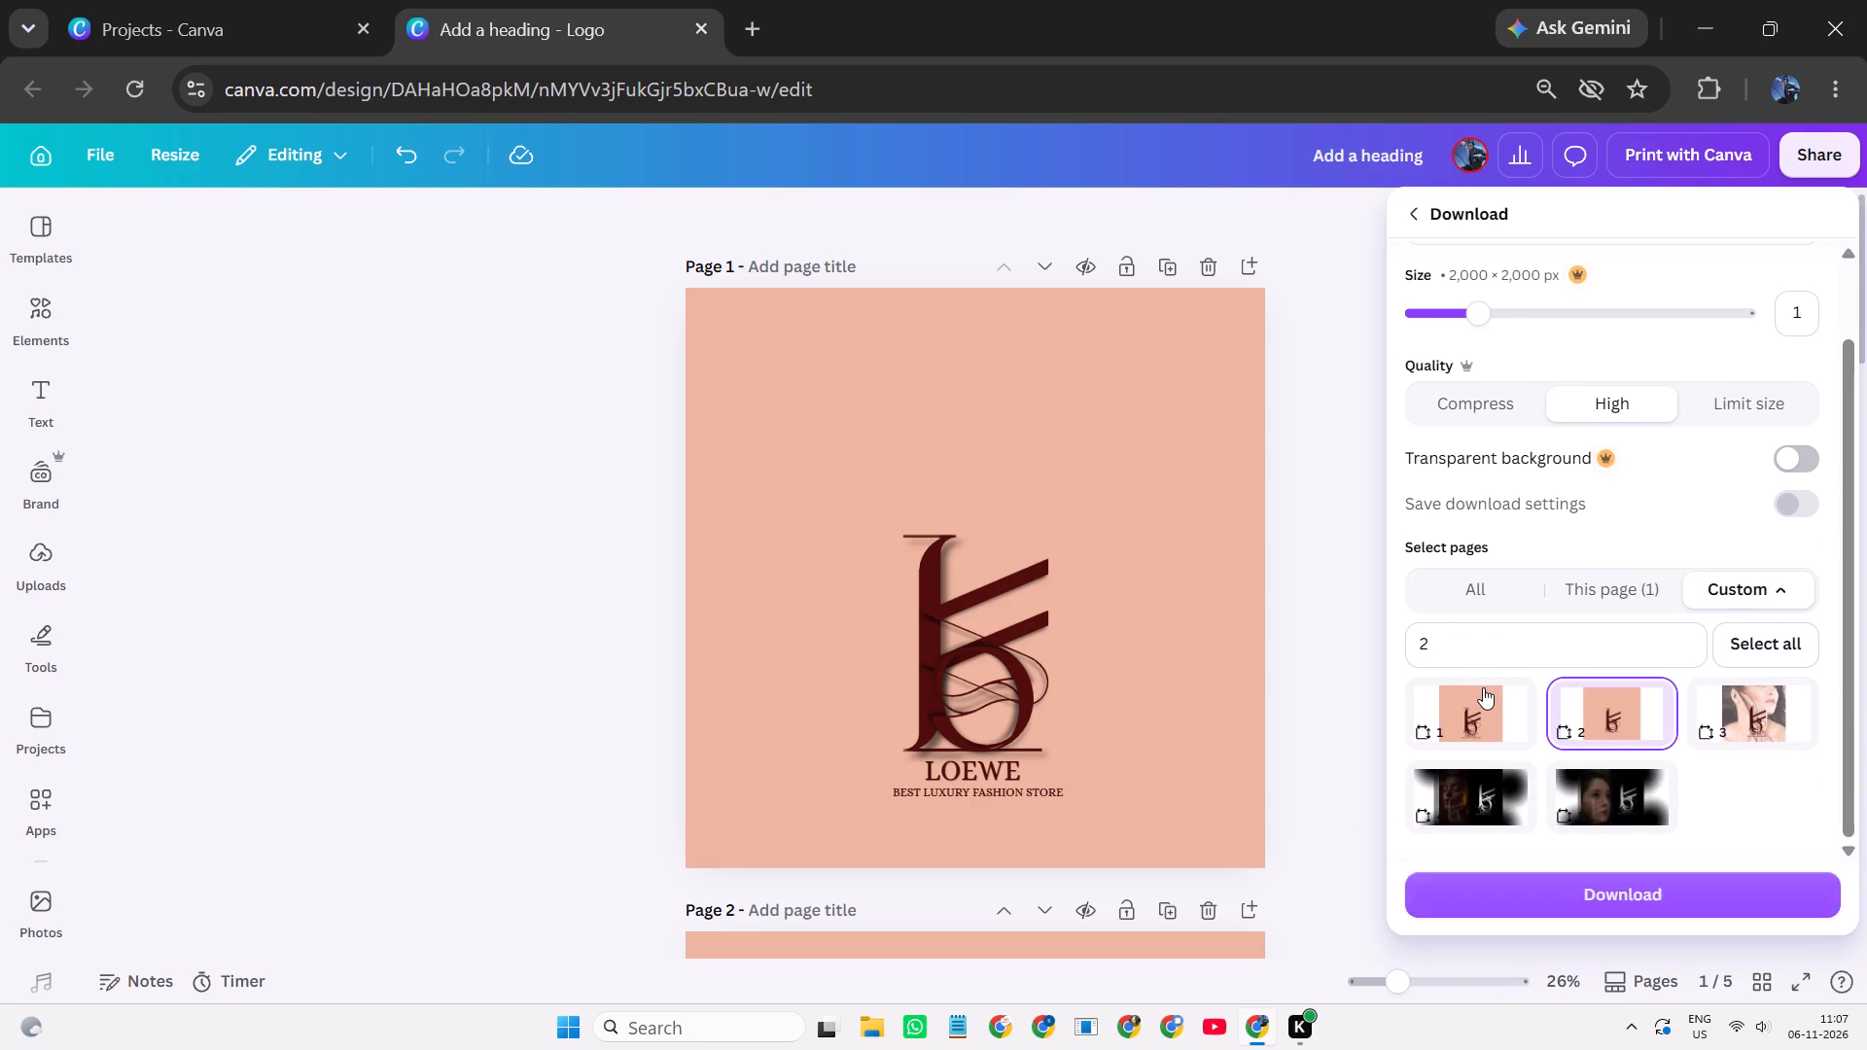
click(1624, 890)
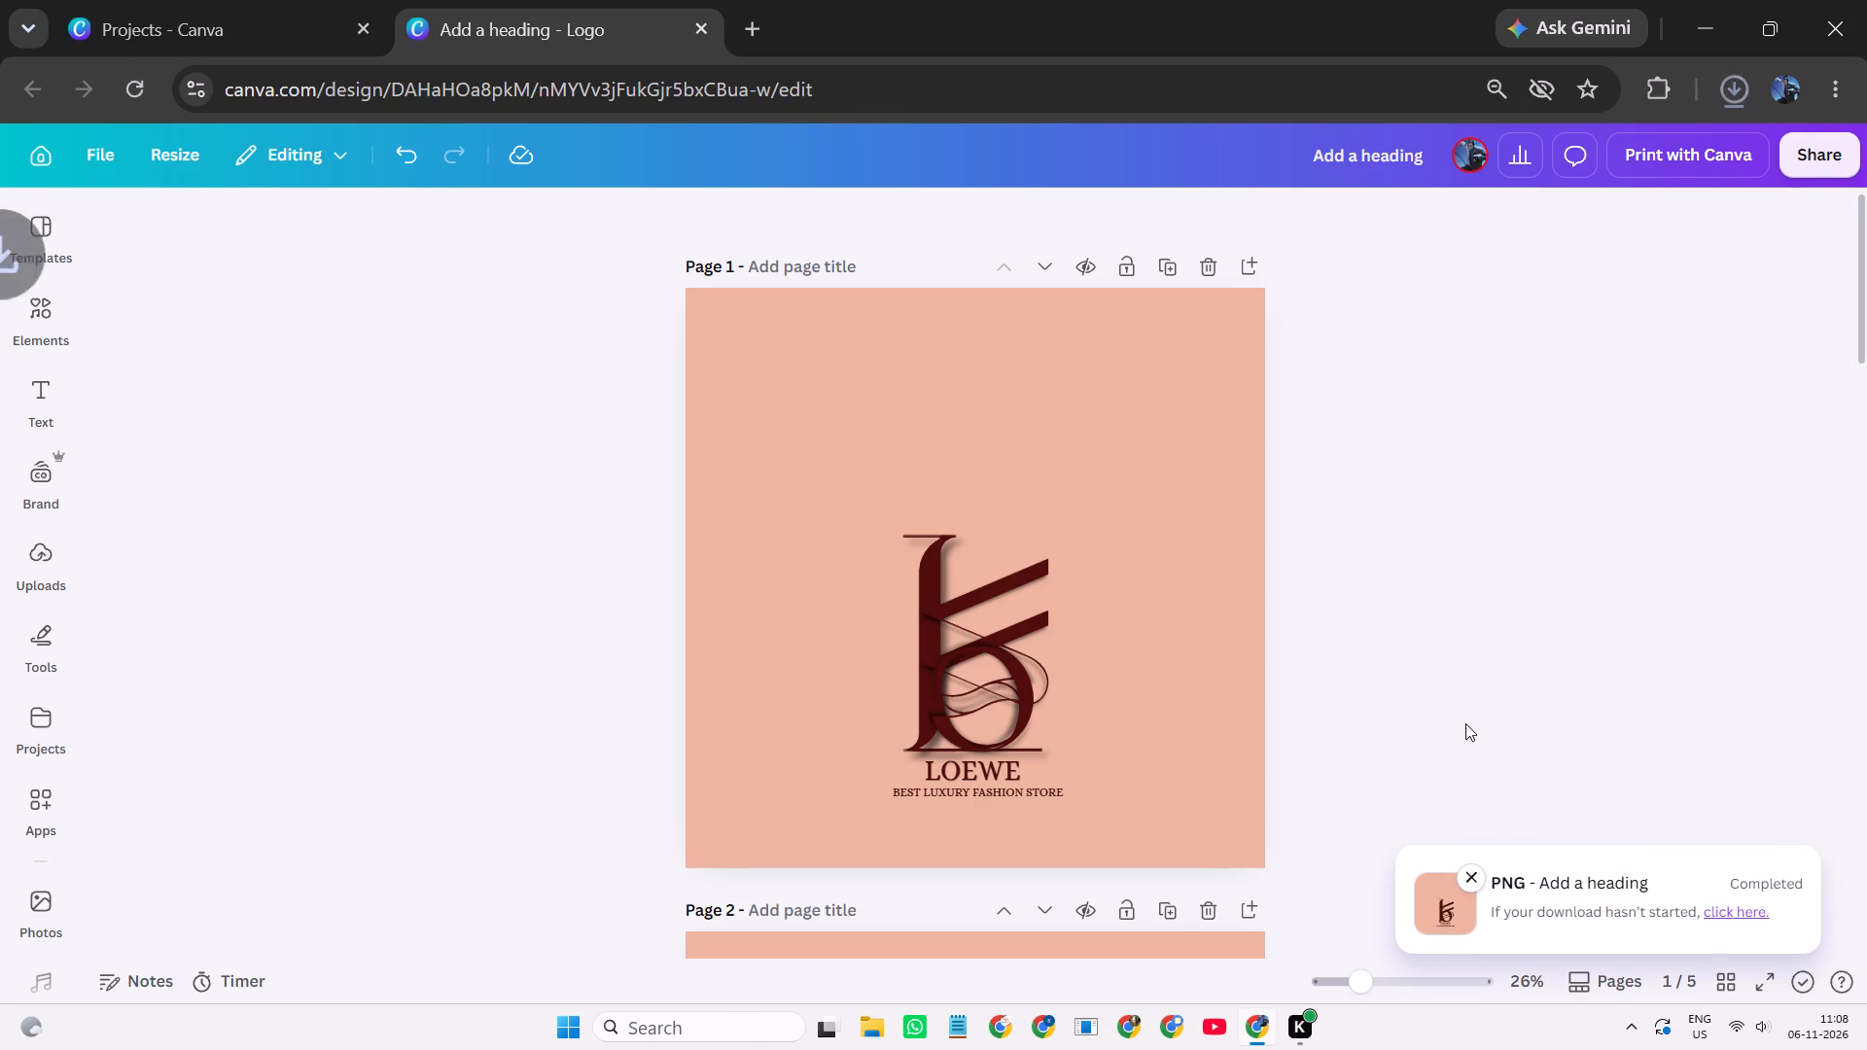
click(1365, 640)
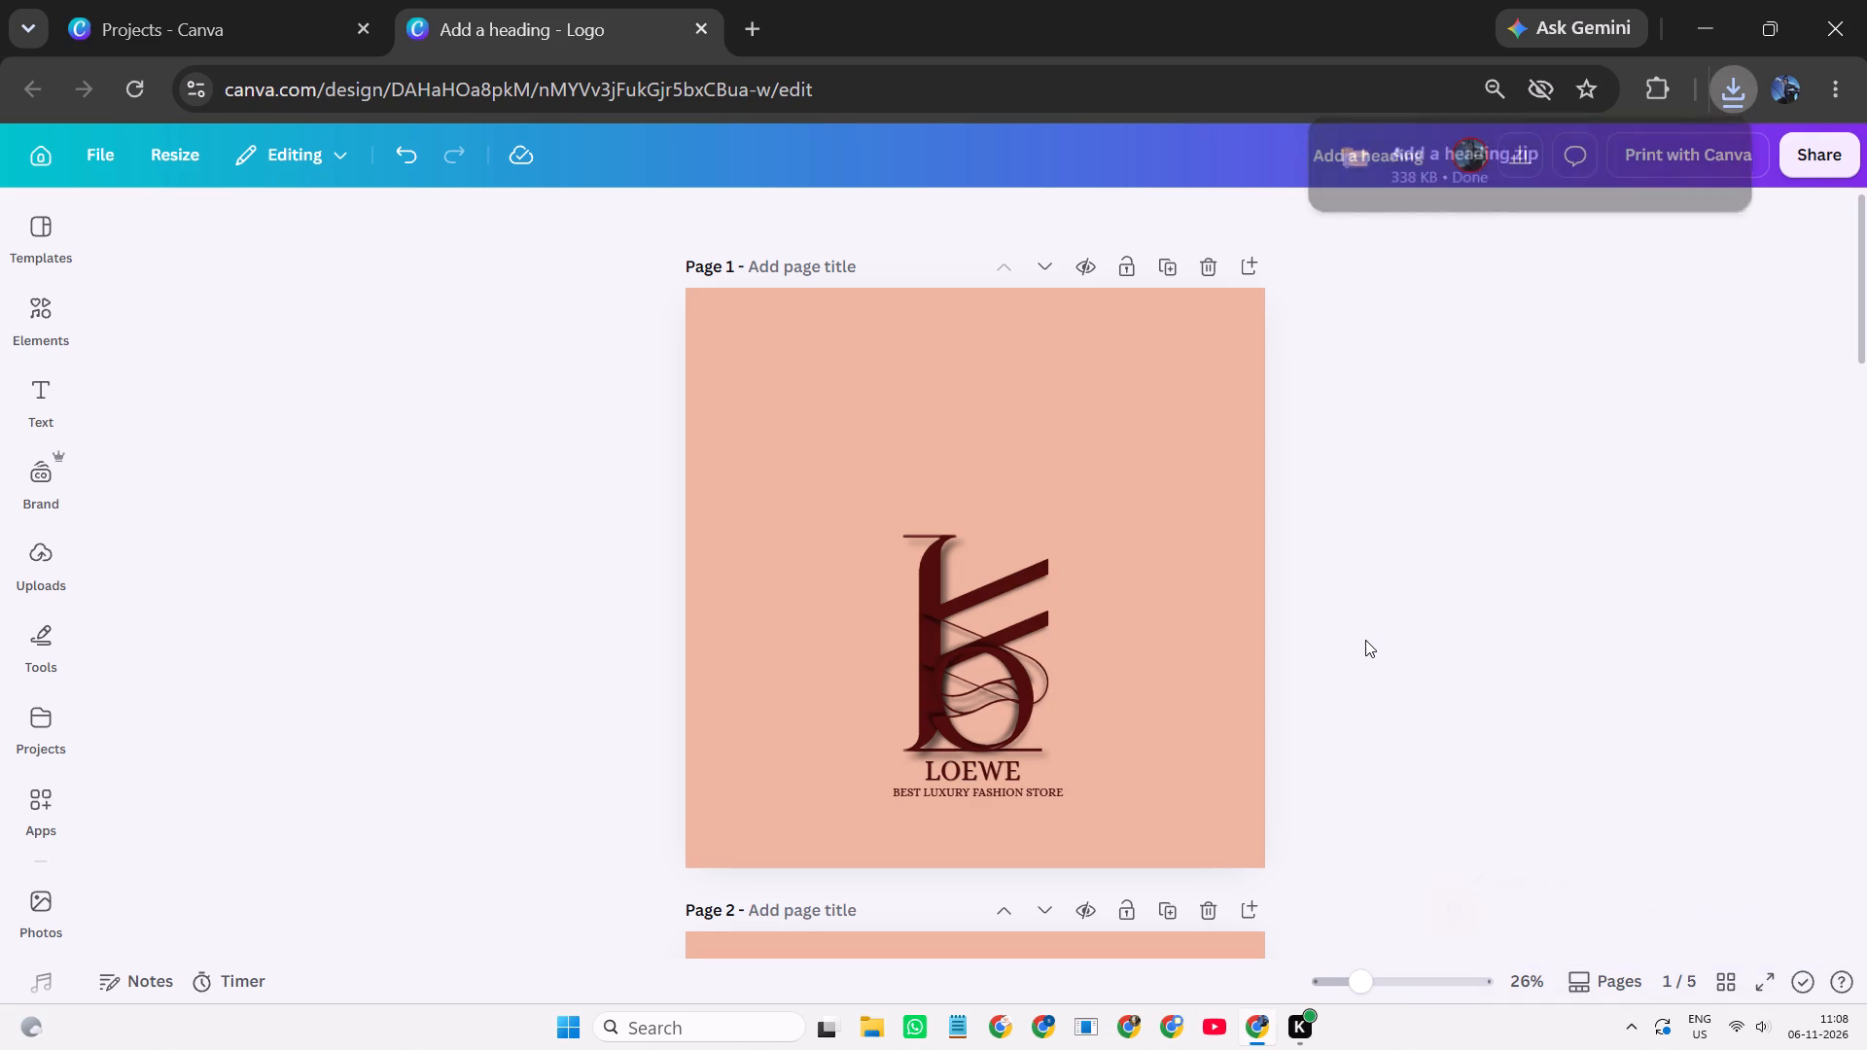
Look through pages 1 to 4 of the Loewe presentation and return to page 1.
scroll(1365, 640, up, 2)
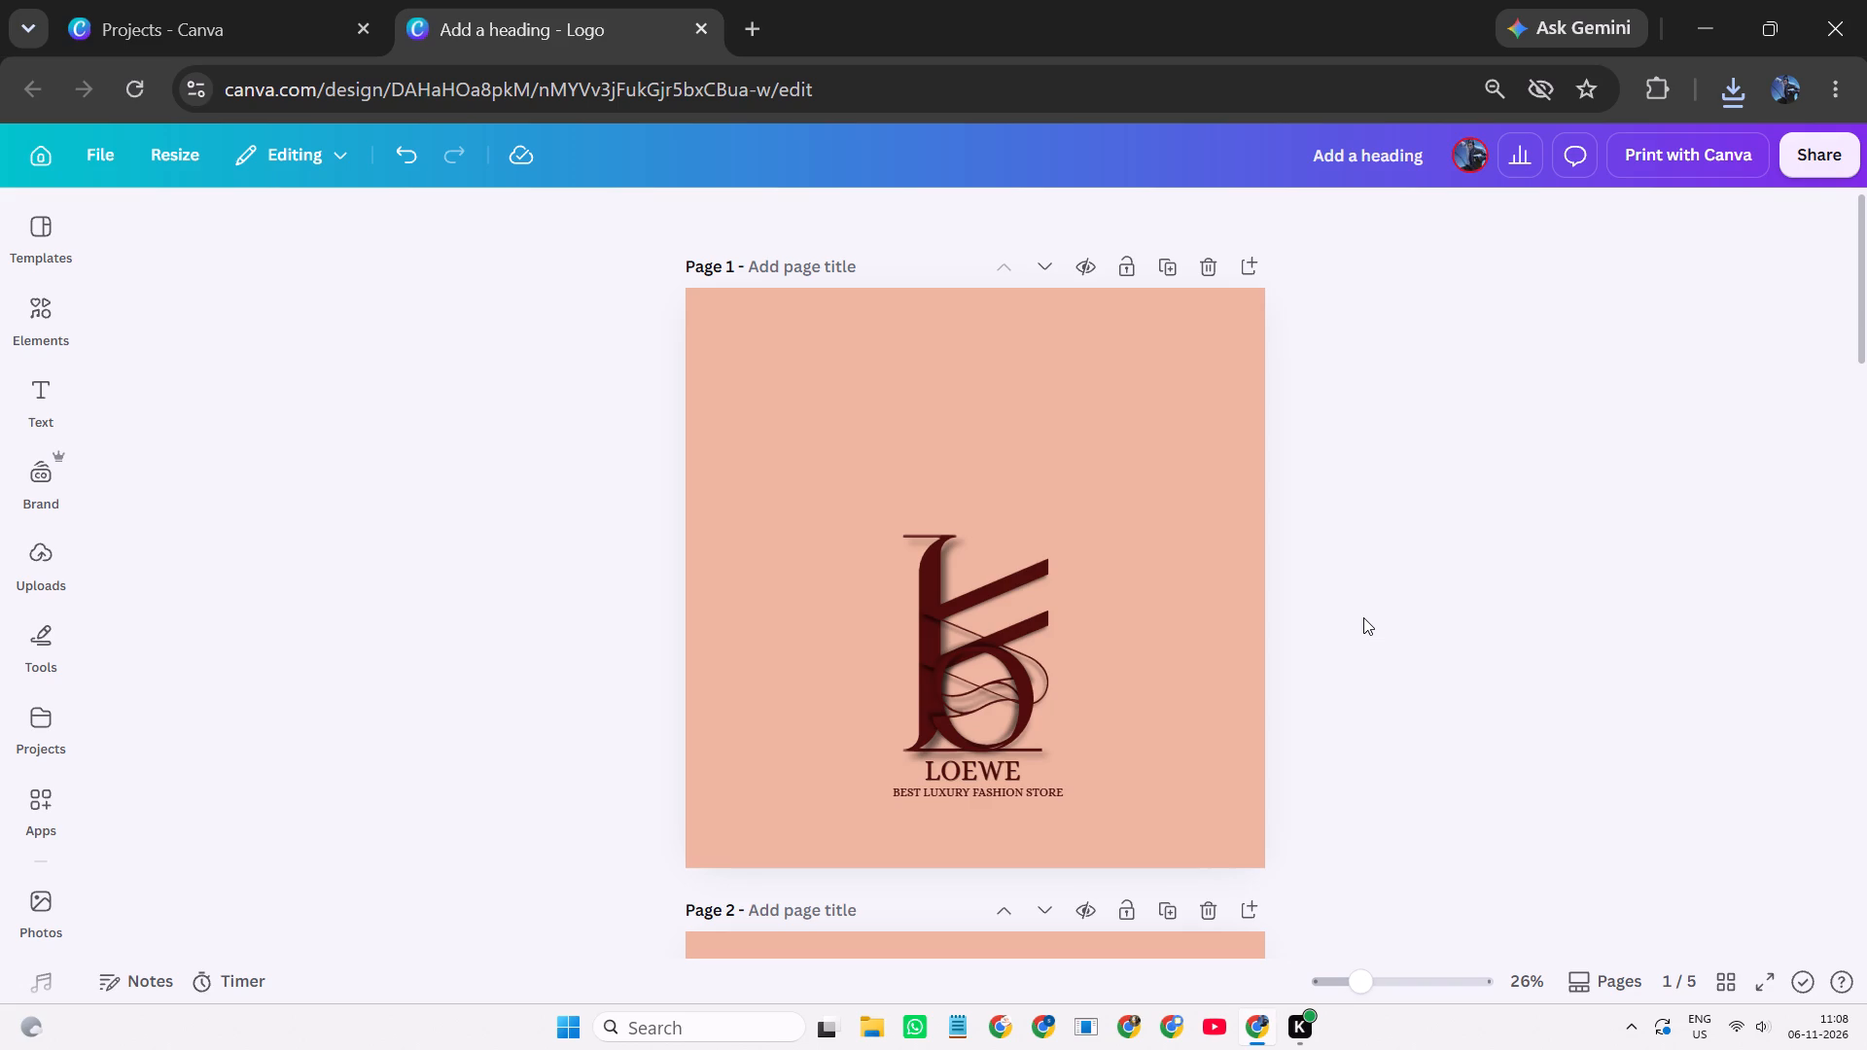
click(1363, 617)
scroll(1363, 617, up, 1)
scroll(1363, 617, down, 6)
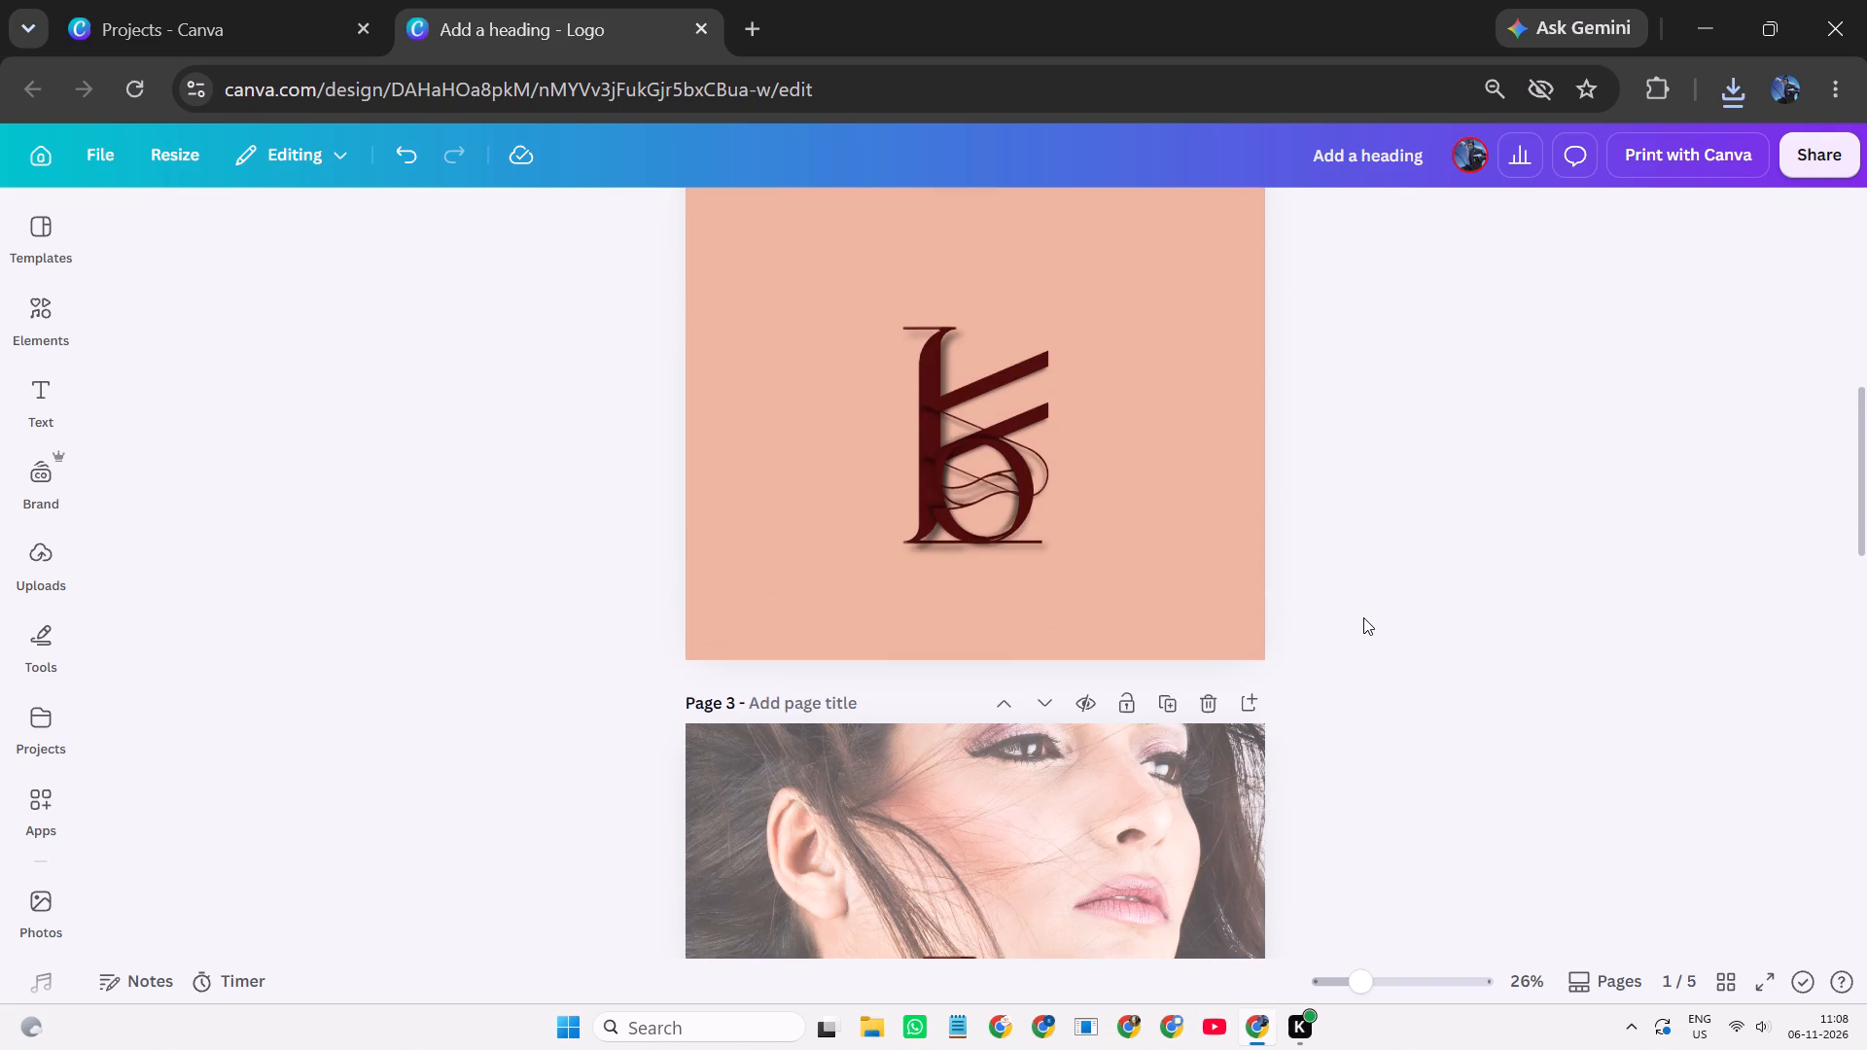
scroll(1363, 617, down, 5)
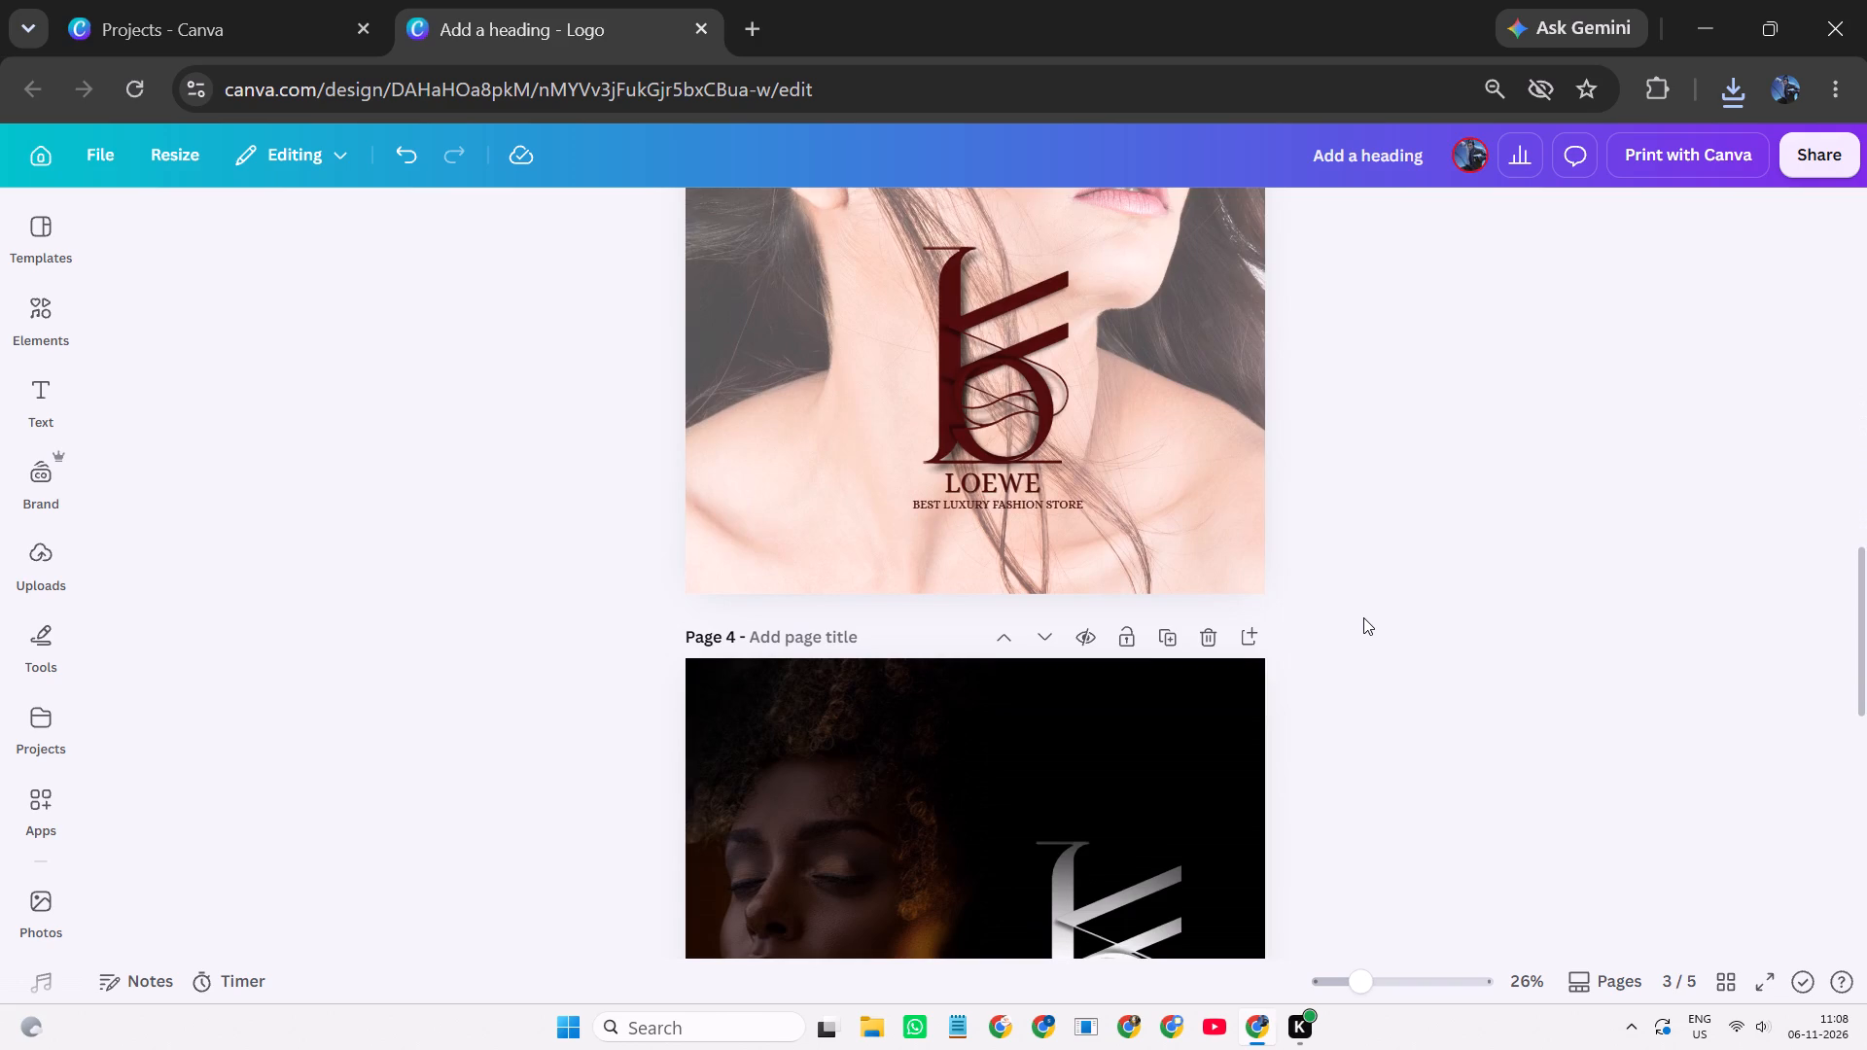
scroll(1363, 617, down, 3)
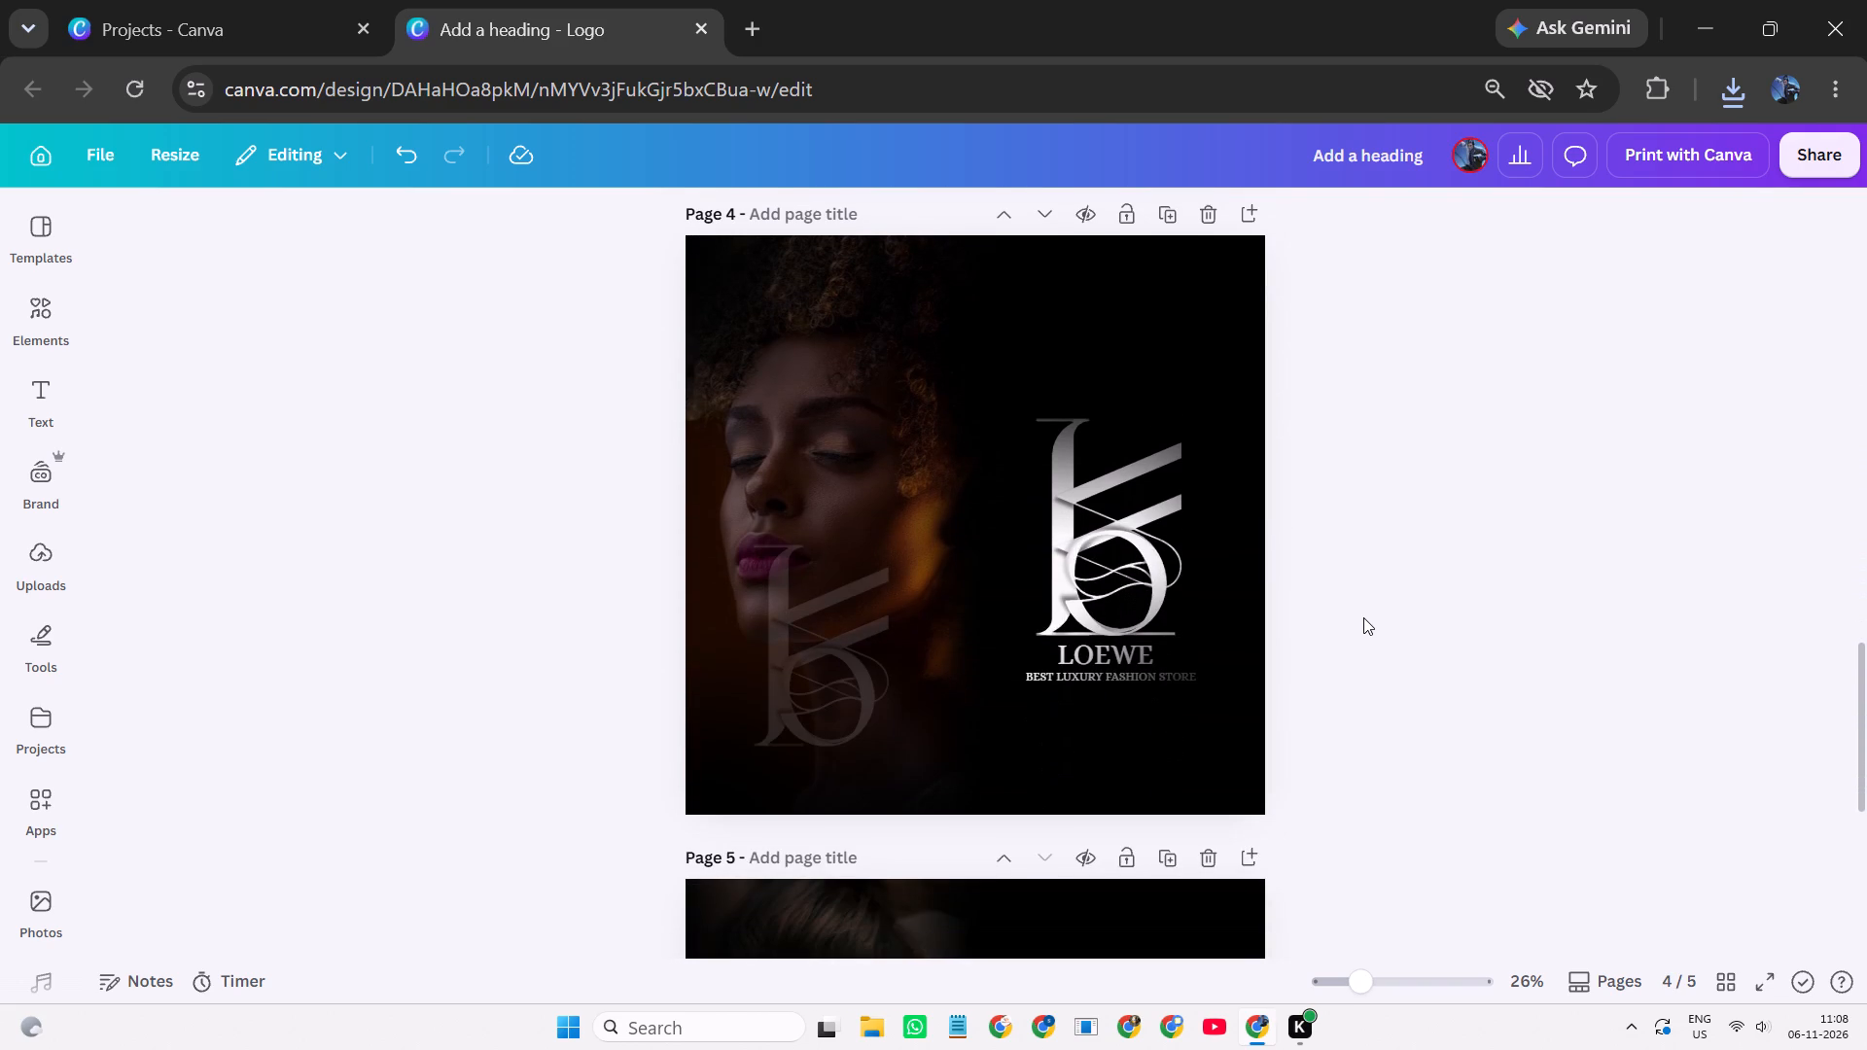
scroll(1363, 617, up, 10)
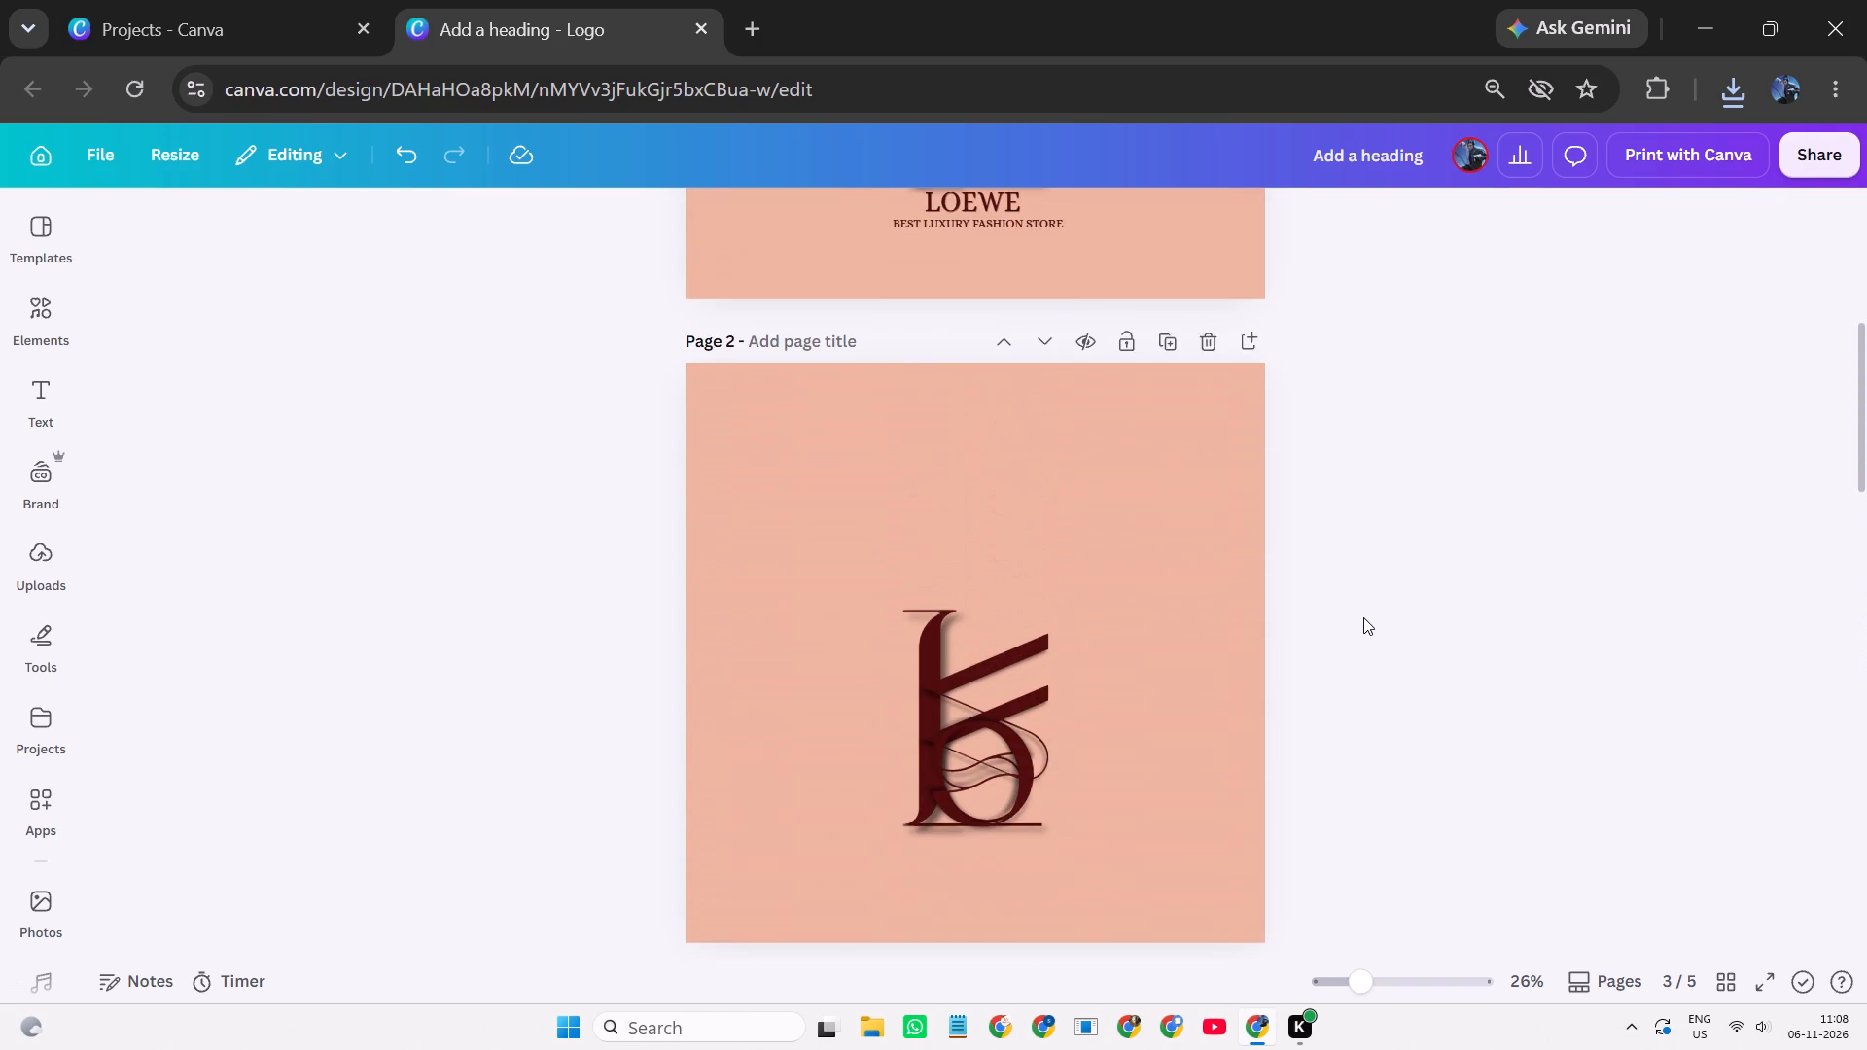
scroll(1363, 617, up, 6)
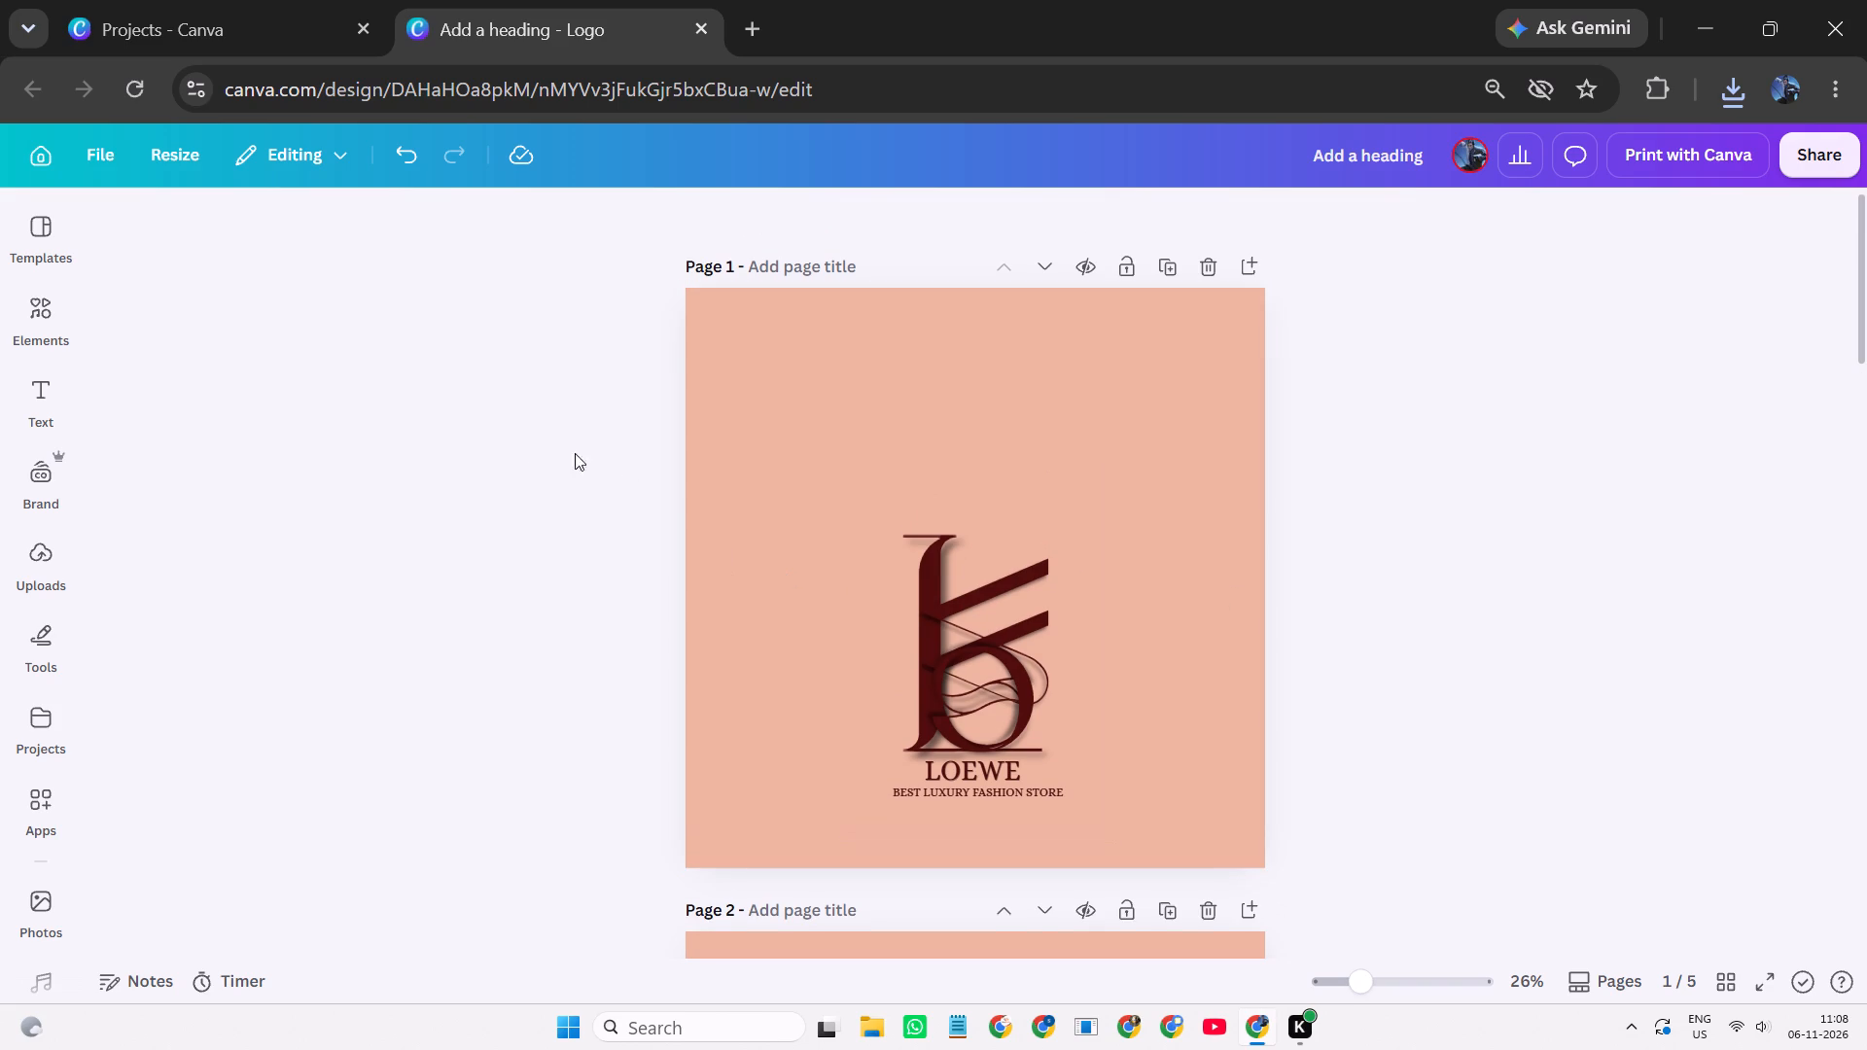
Return to the home page and create a new blank Logo design from the frequently used formats.
click(38, 155)
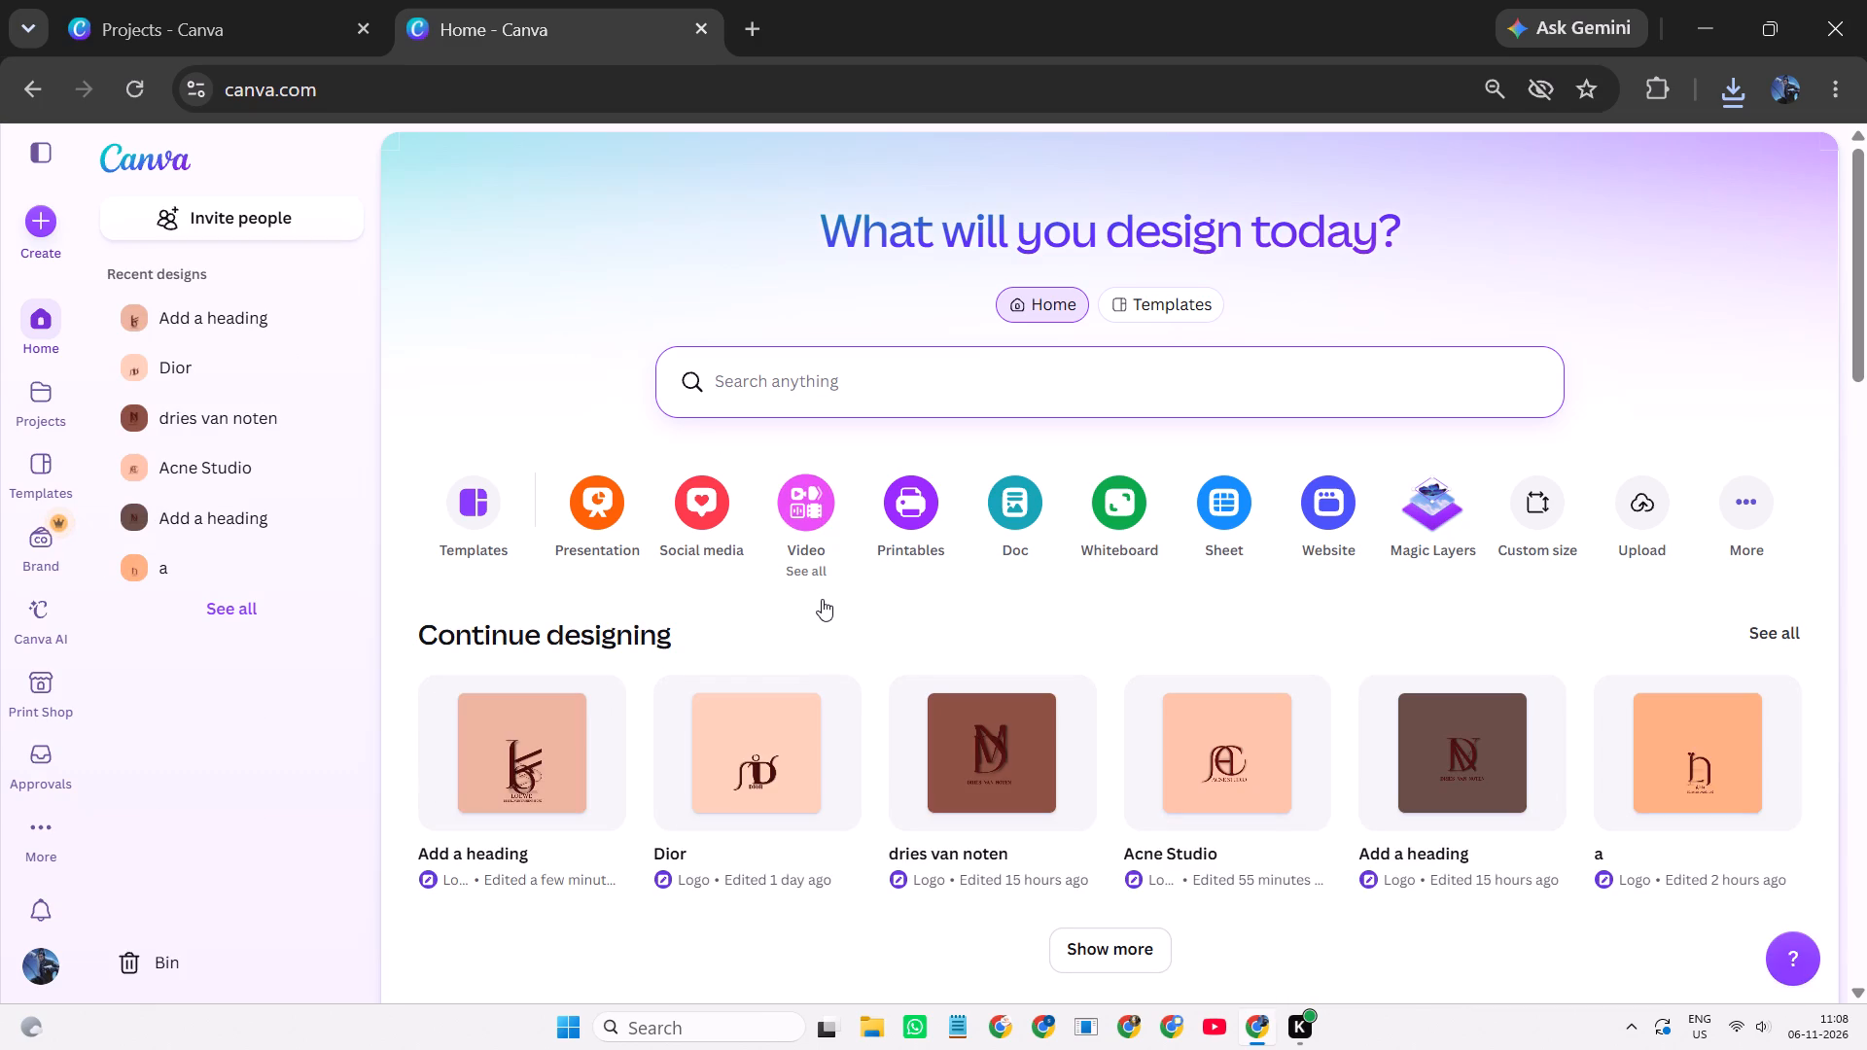
scroll(747, 666, down, 1)
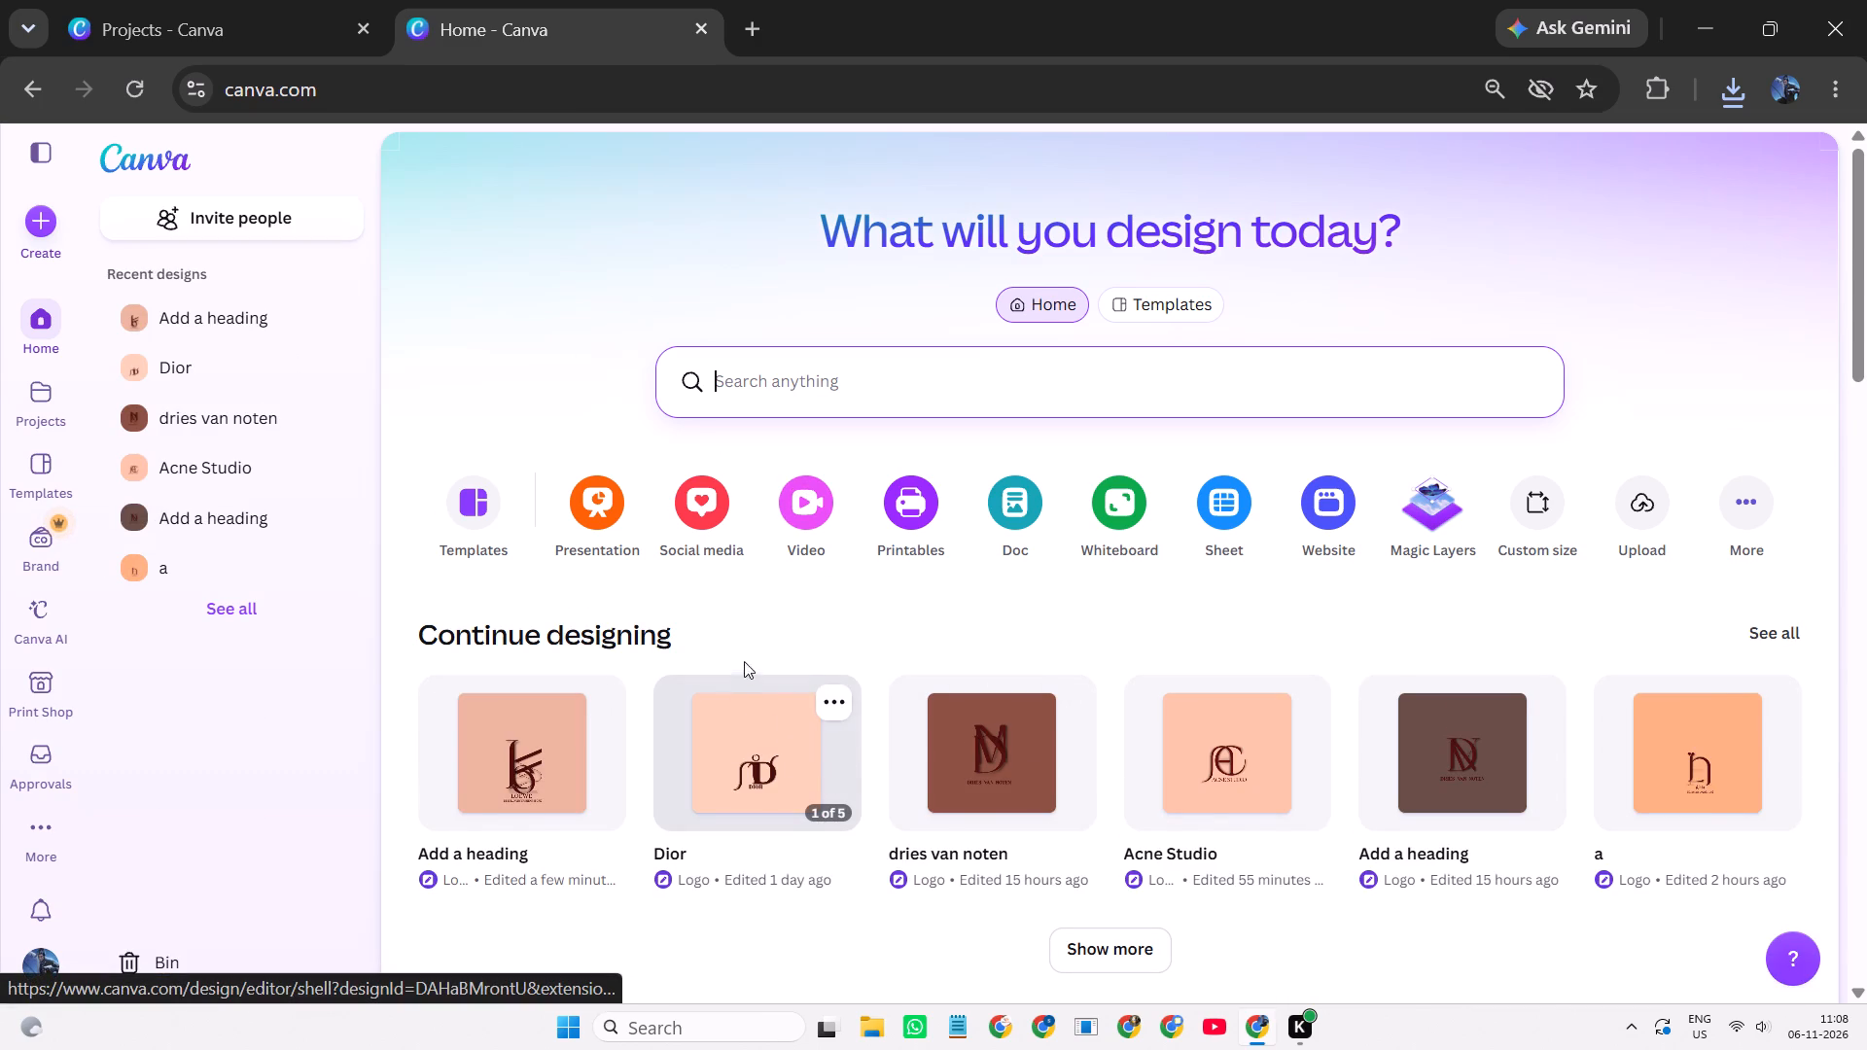
scroll(744, 661, down, 12)
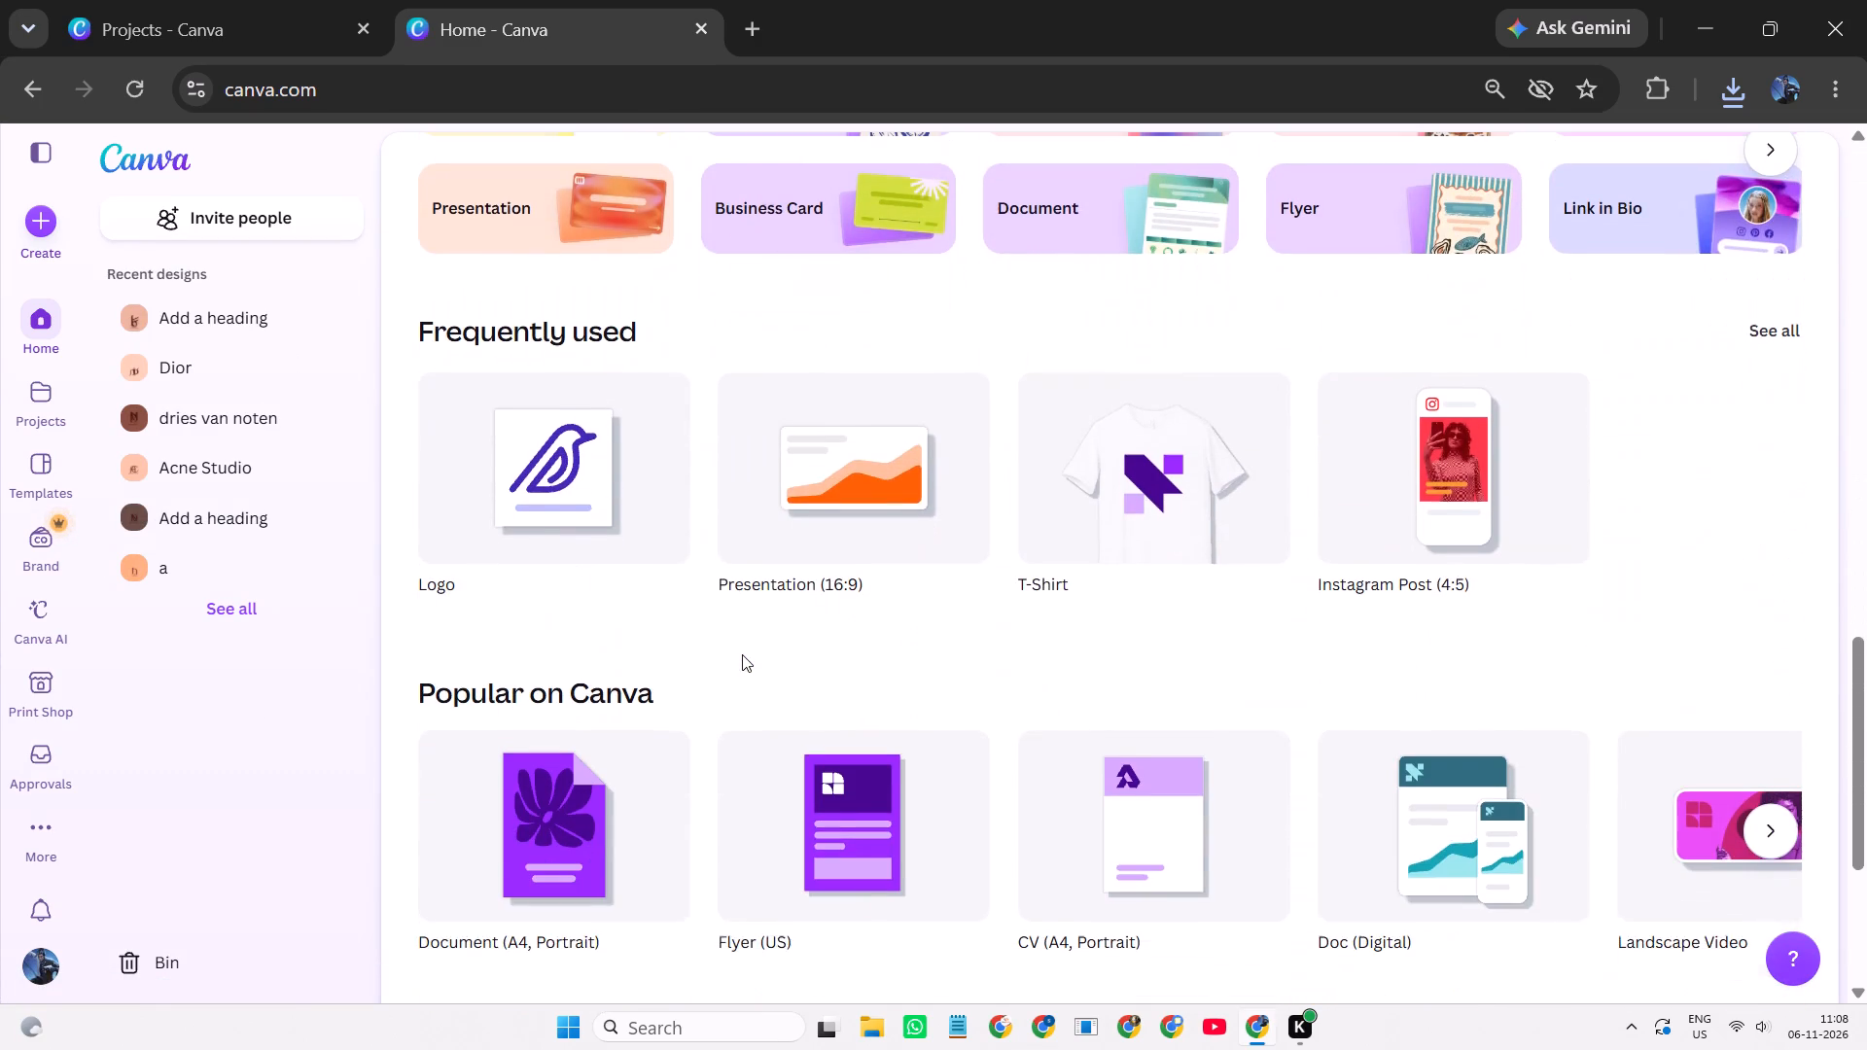
scroll(730, 652, down, 1)
click(606, 351)
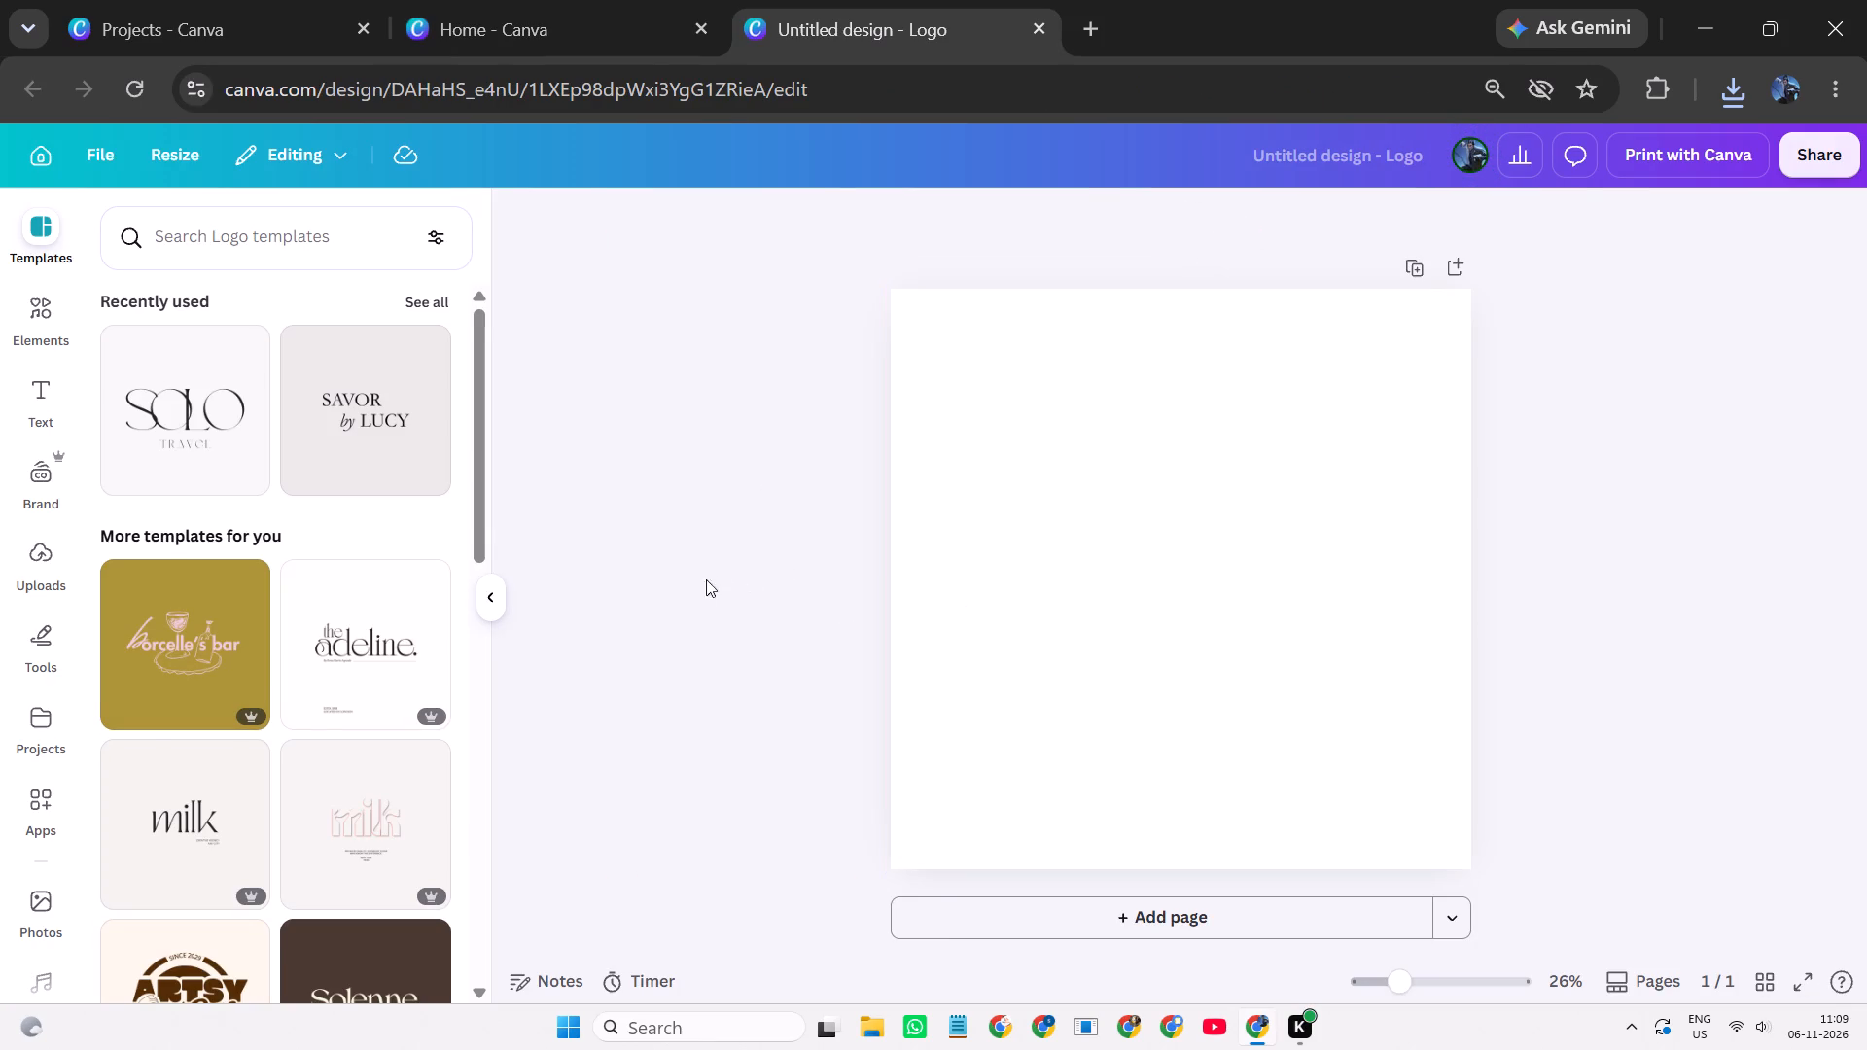
Close the home page tab and open the recent design that lists the brand names from Alaïa to Fendi.
click(497, 601)
click(482, 18)
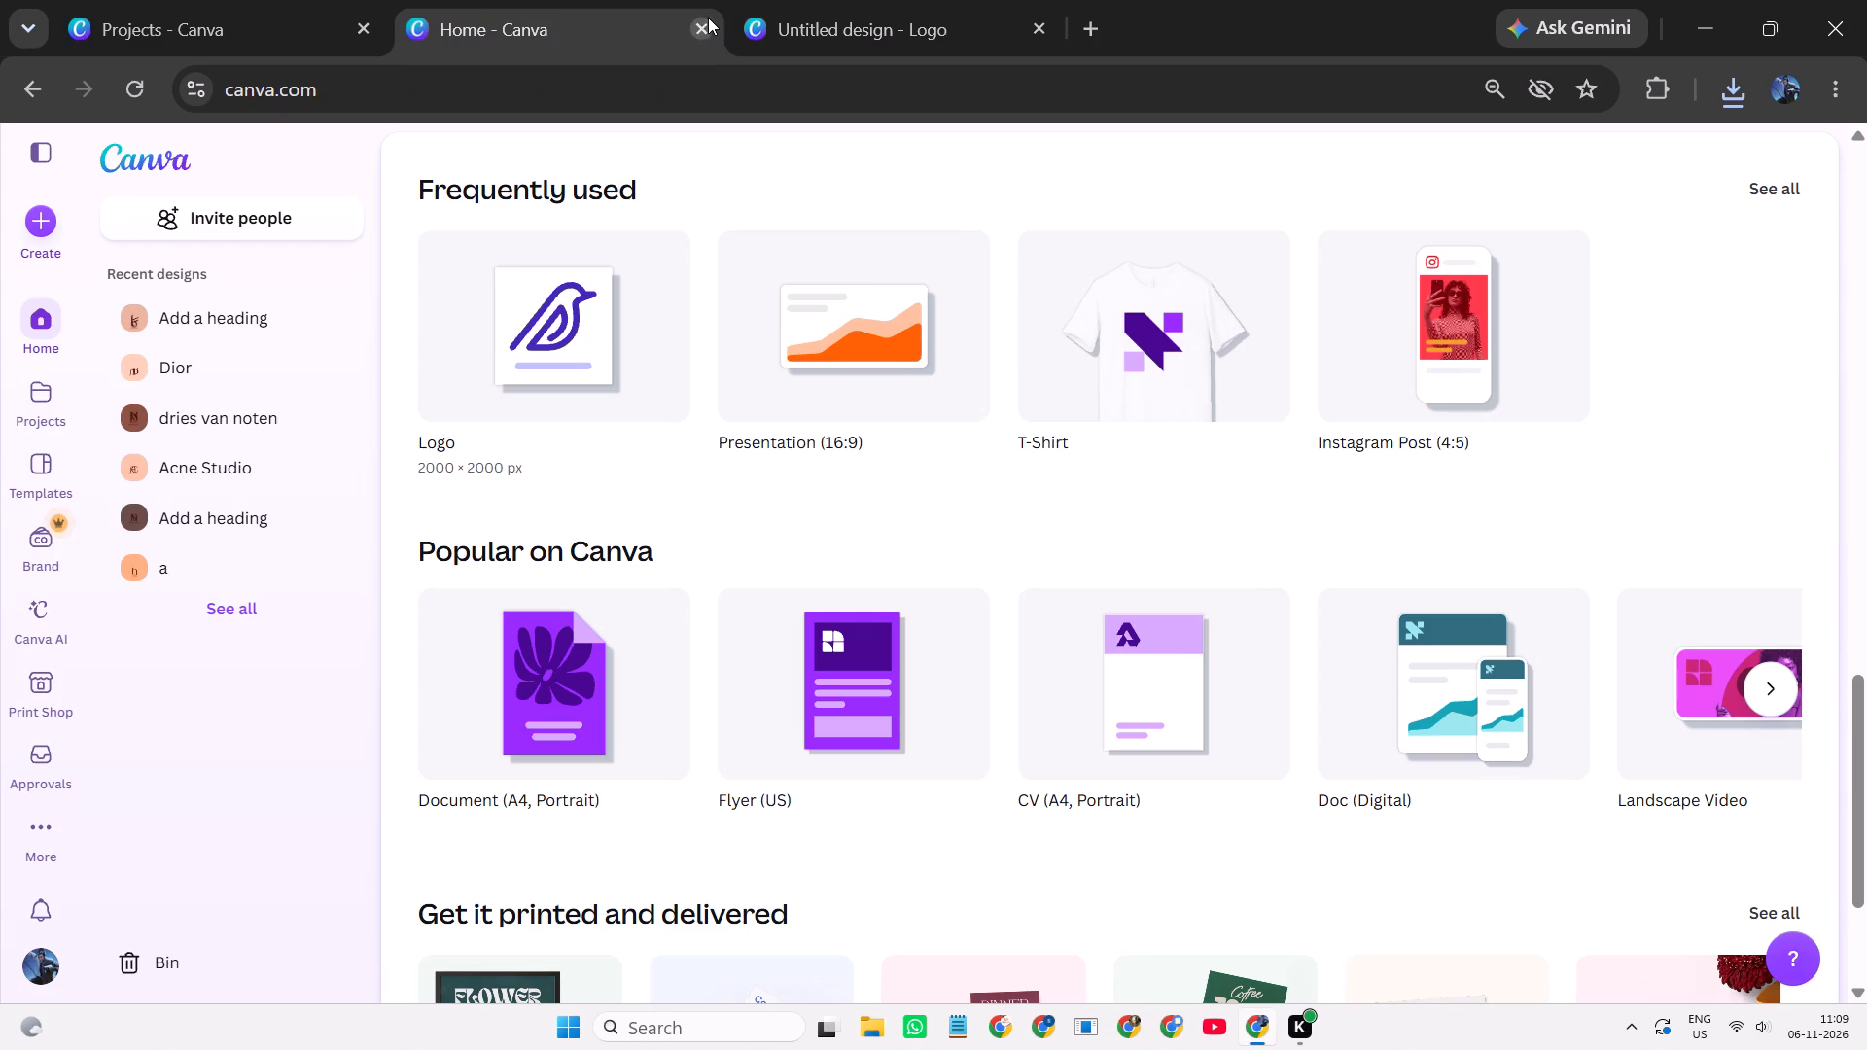
click(706, 22)
click(354, 0)
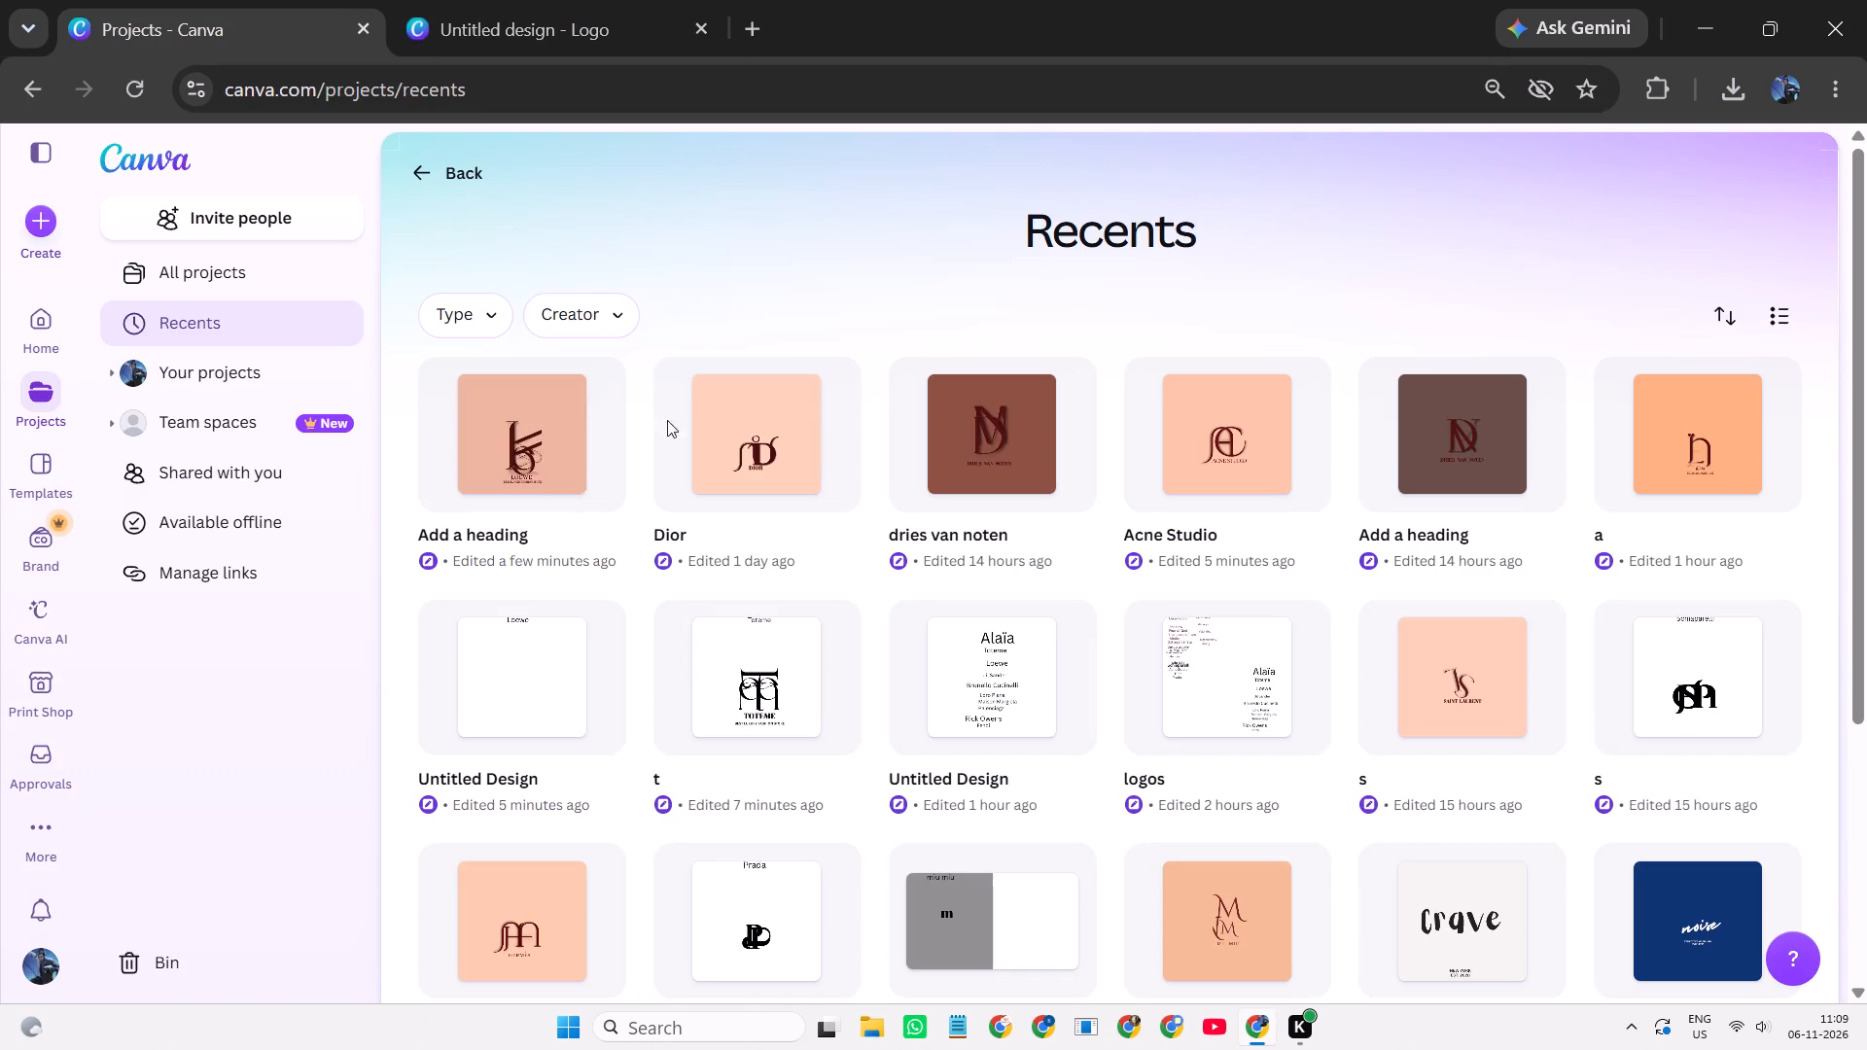
scroll(683, 441, up, 2)
click(1246, 664)
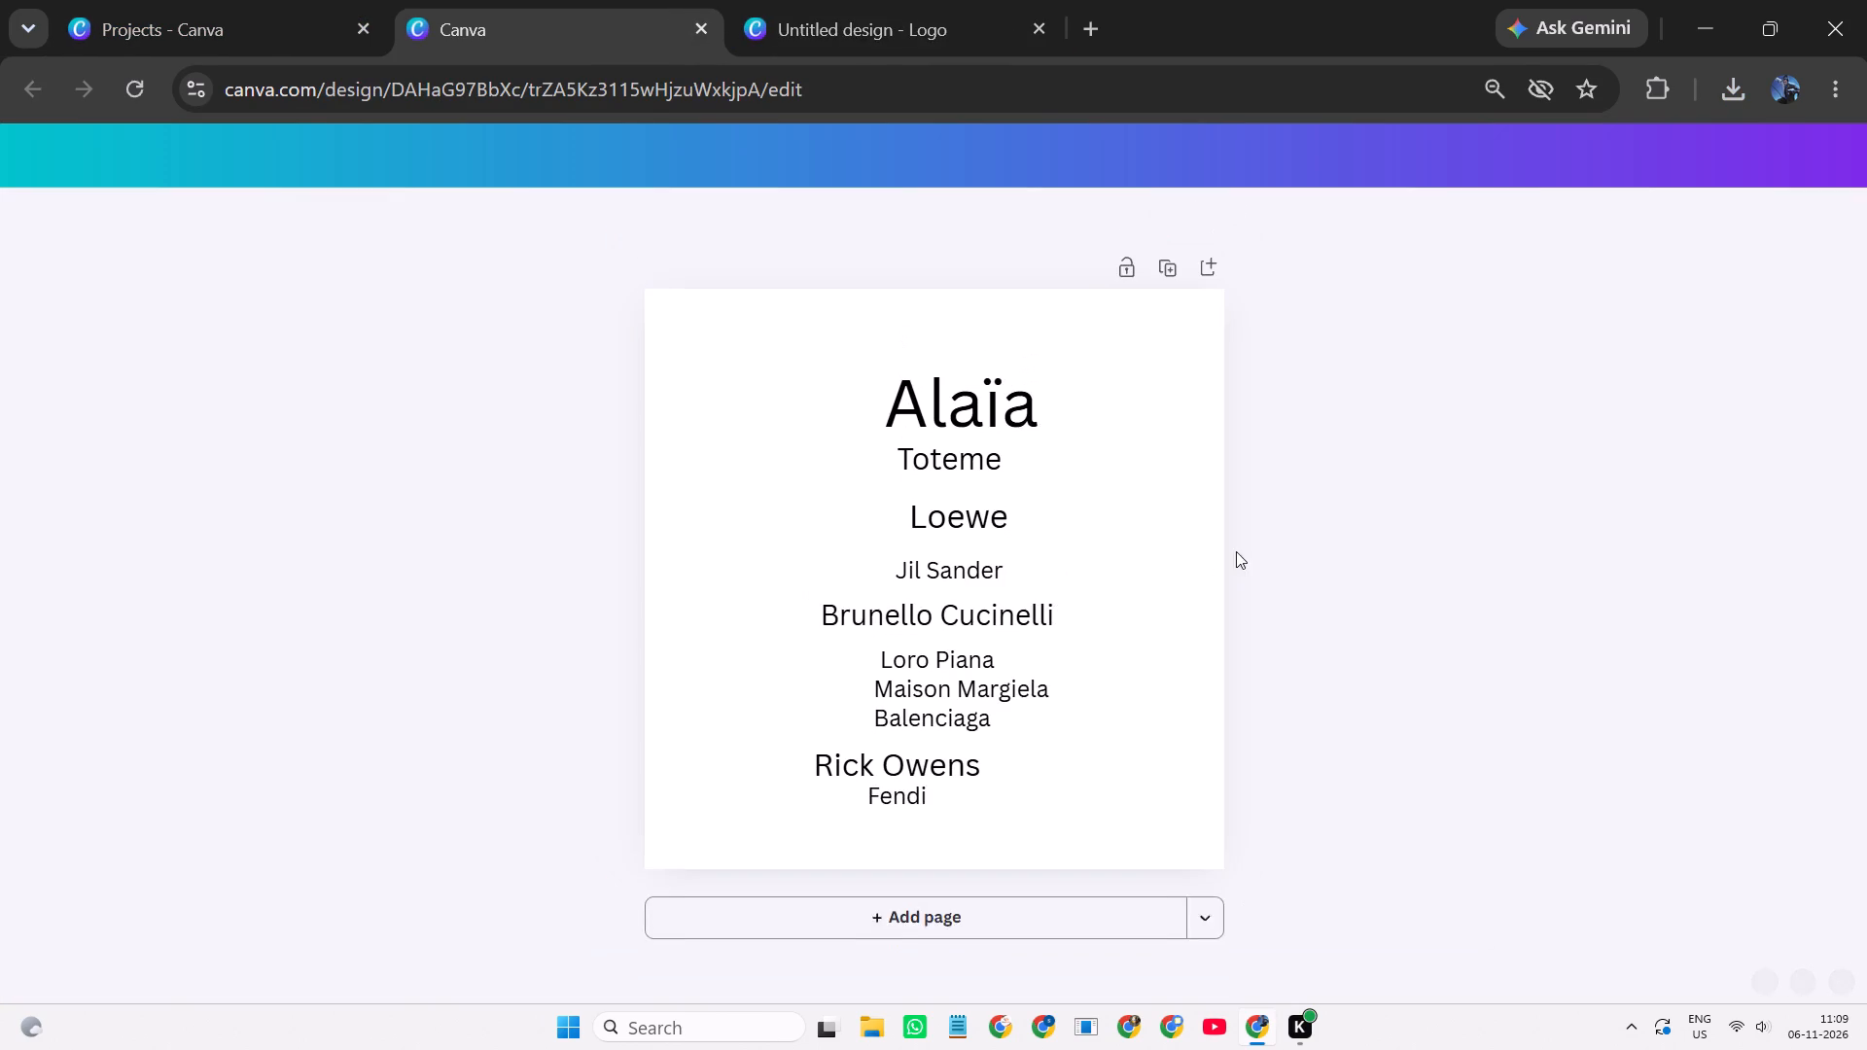
Copy the Jil Sander text from the brand-name list and paste it into the blank logo design.
click(1027, 576)
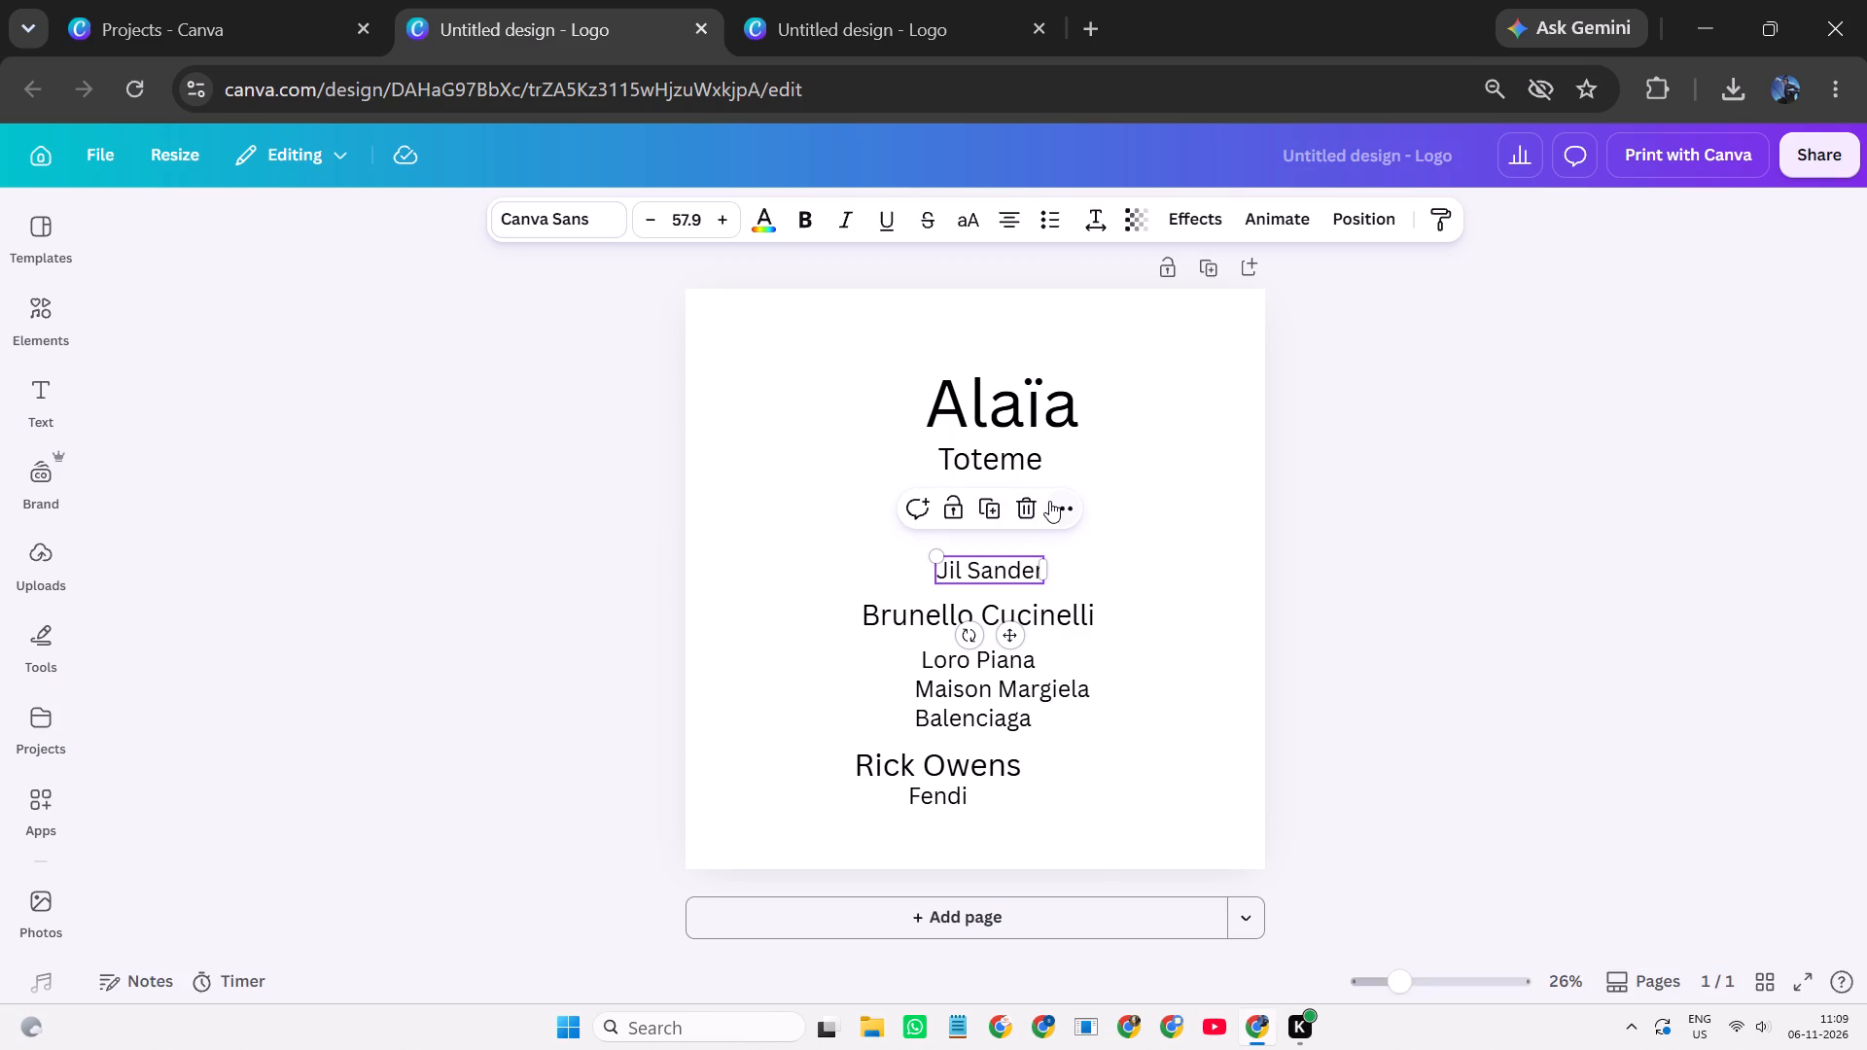
click(1049, 501)
click(1098, 542)
click(1102, 551)
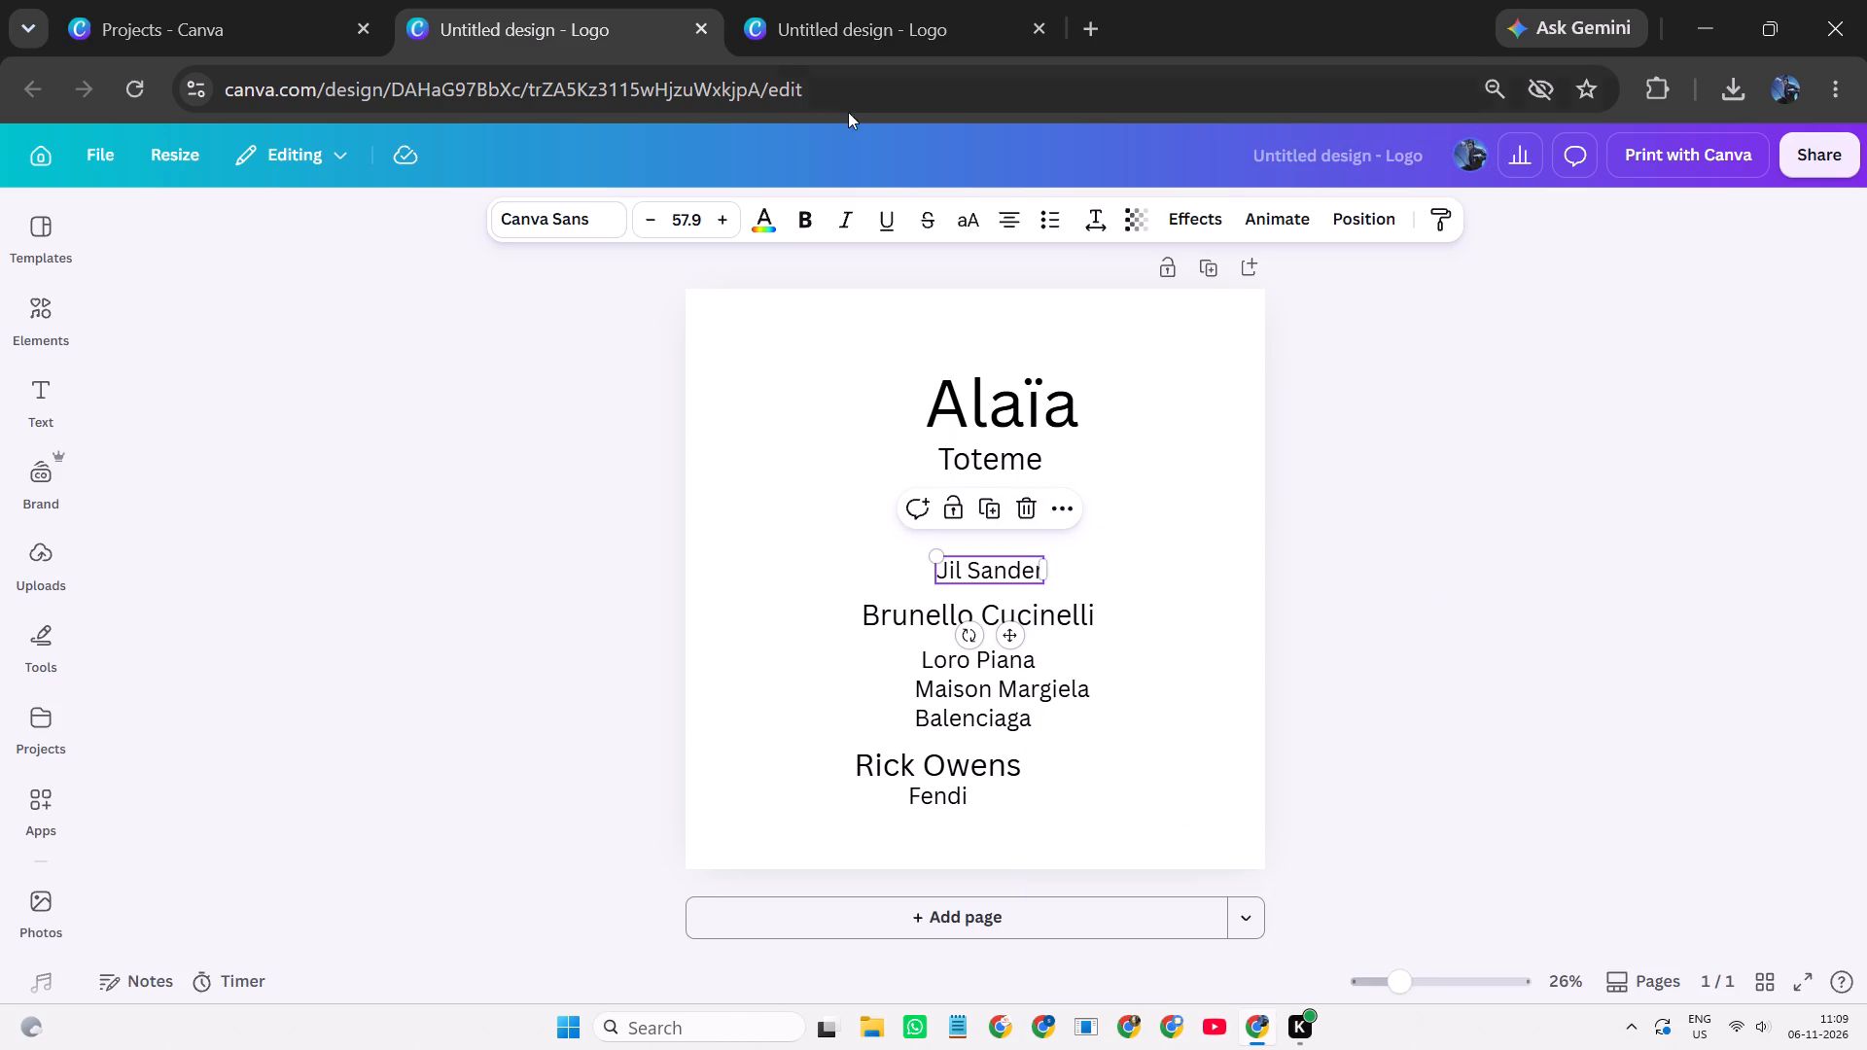
click(790, 0)
click(927, 408)
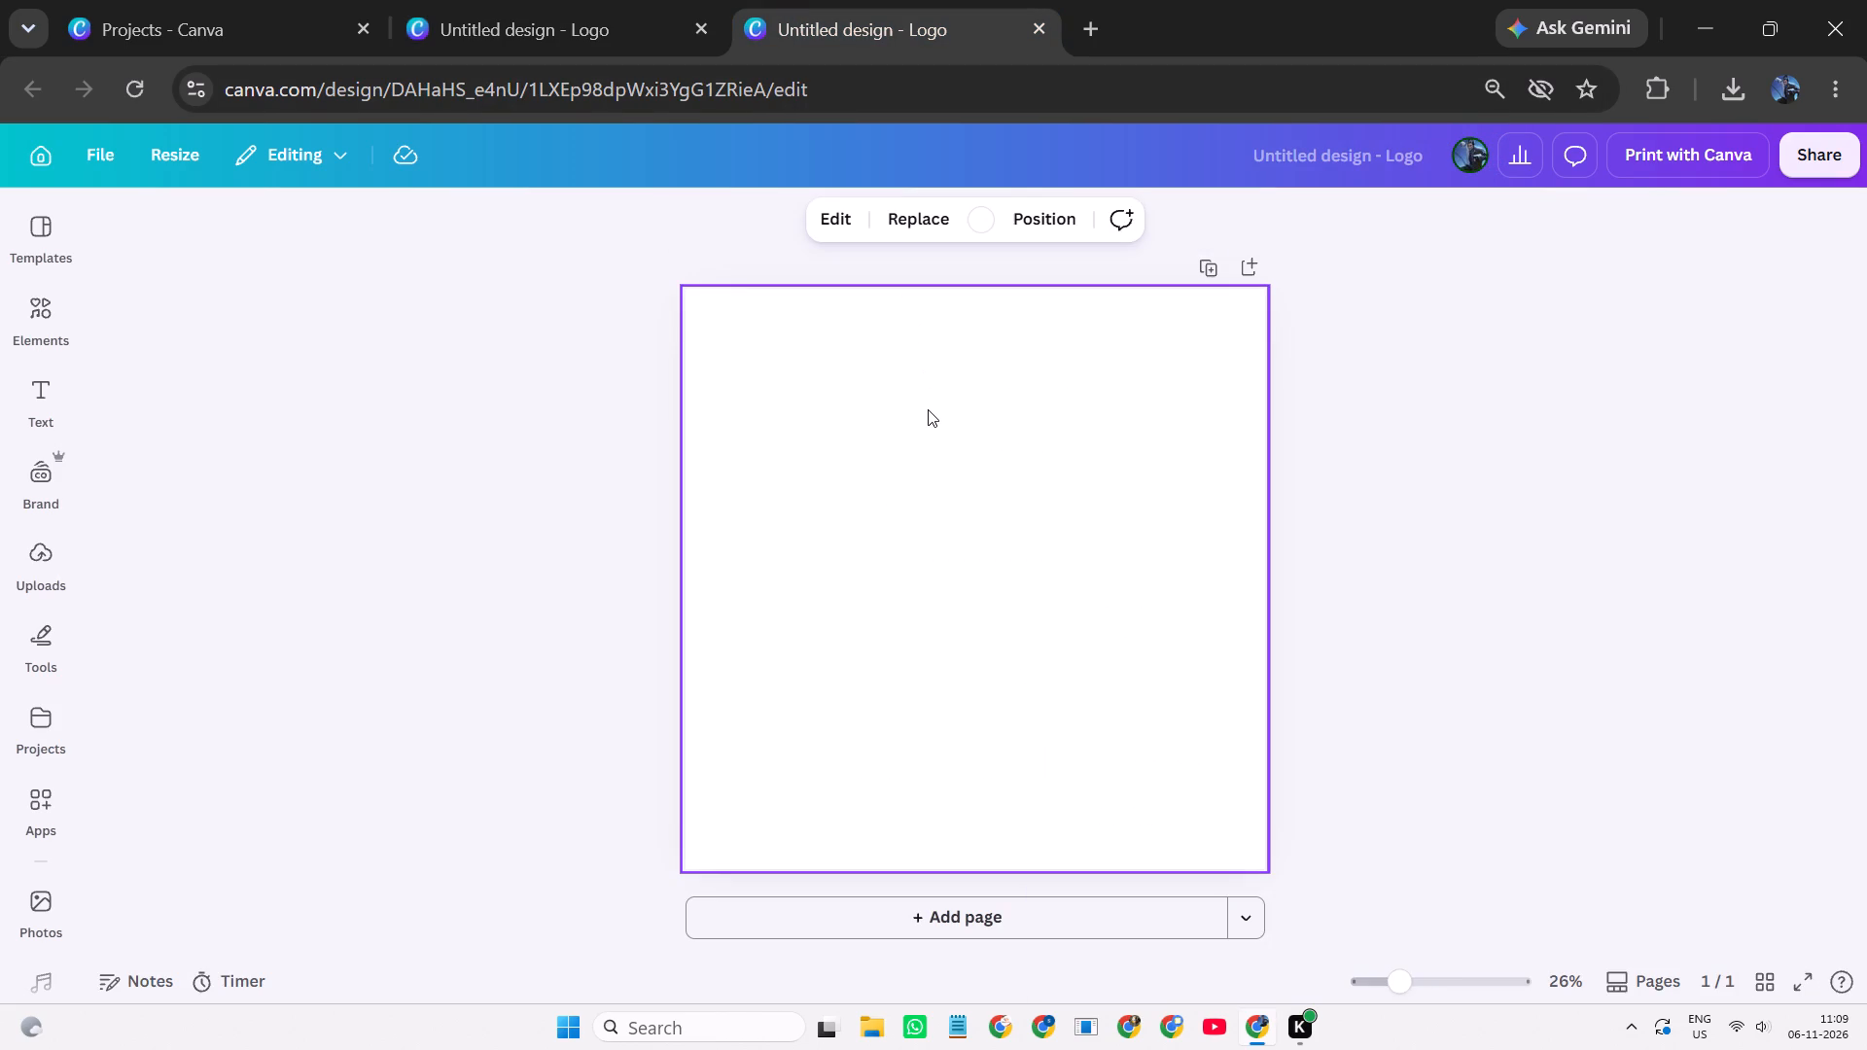
key(ctrl+v)
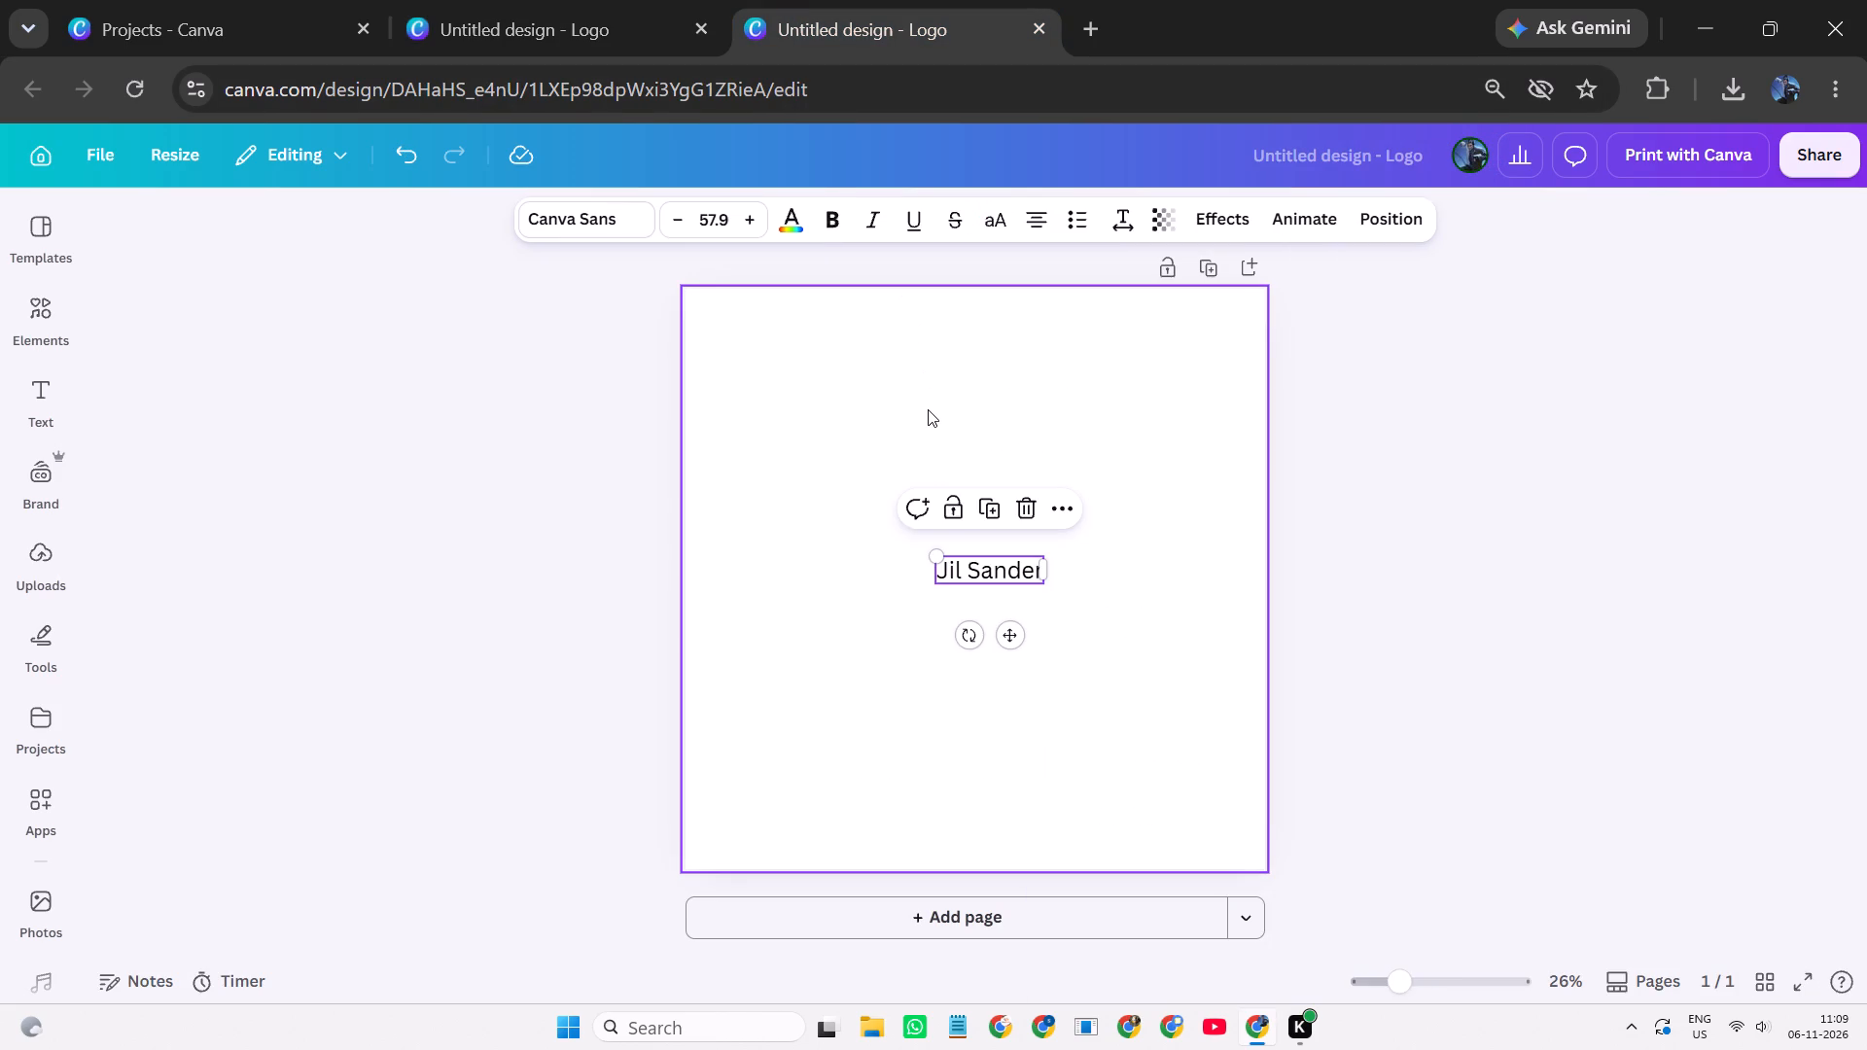
click(1474, 641)
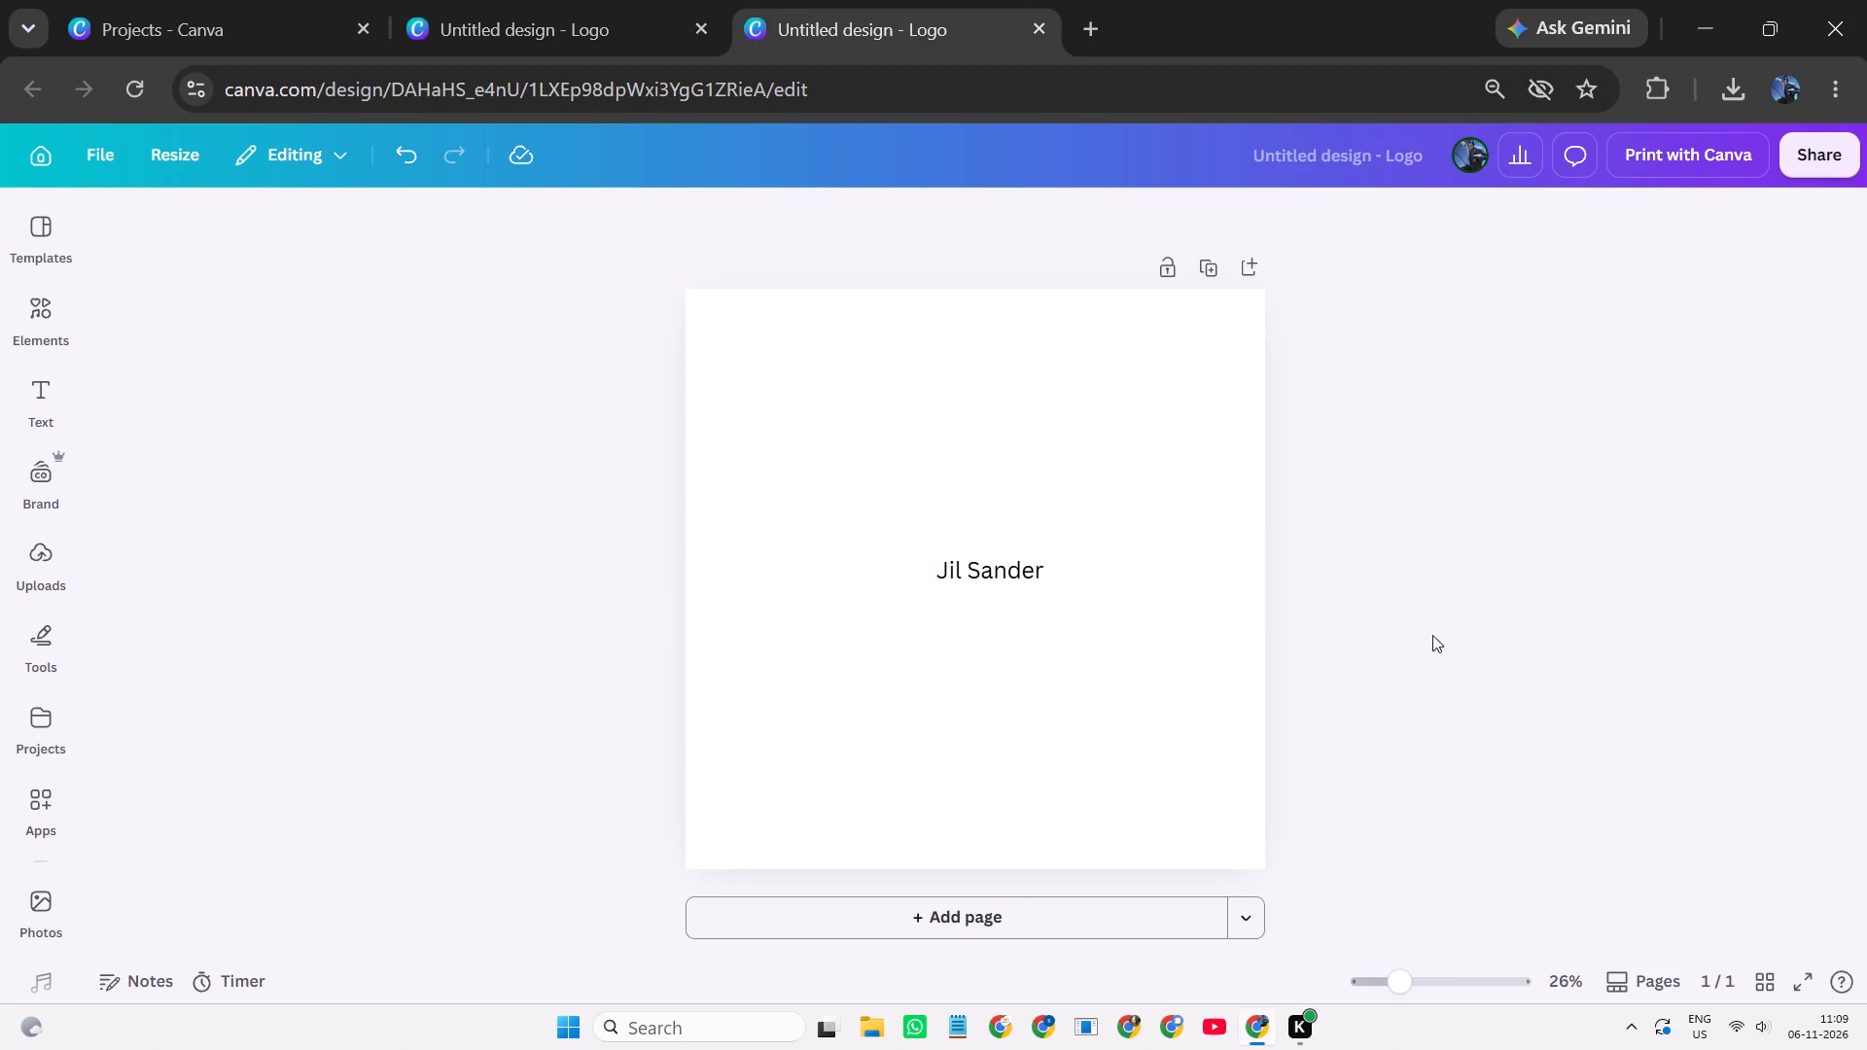
Move the Jil Sander text up to the top centre of the logo page.
click(955, 571)
drag(962, 562, 935, 318)
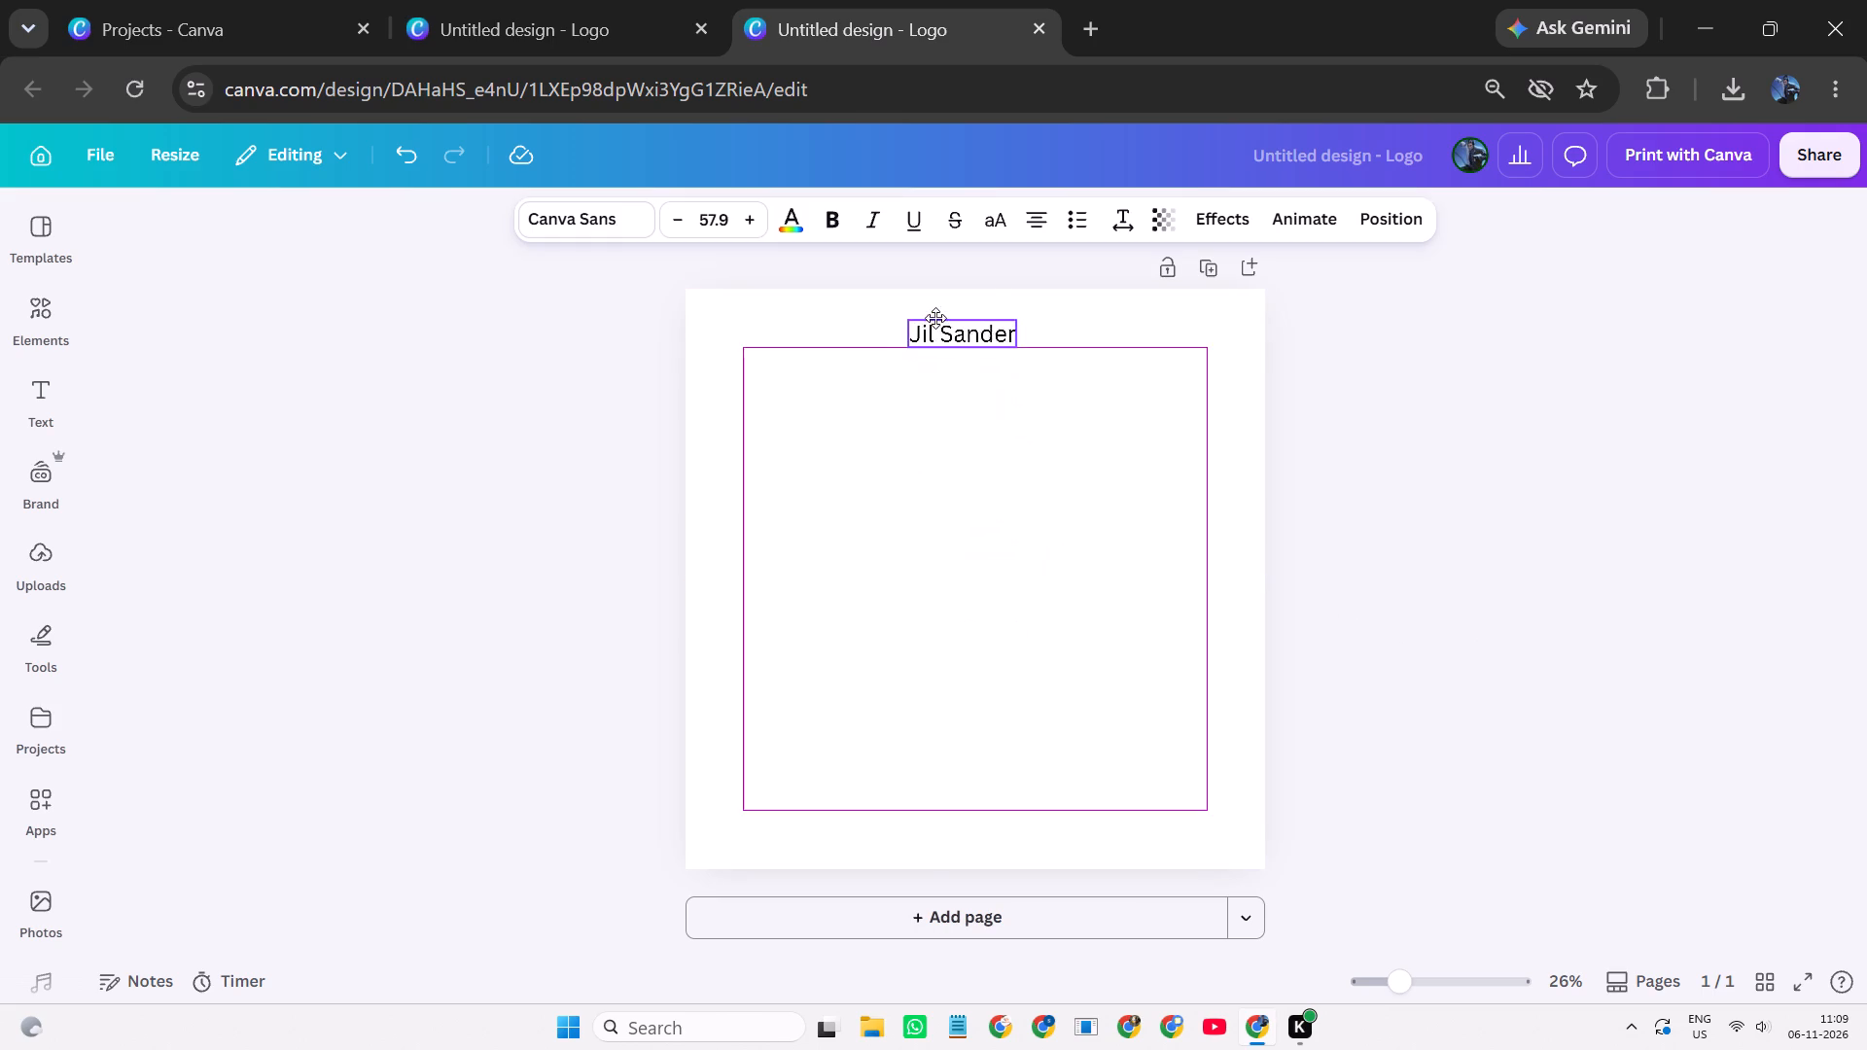
drag(935, 318, 940, 315)
click(938, 467)
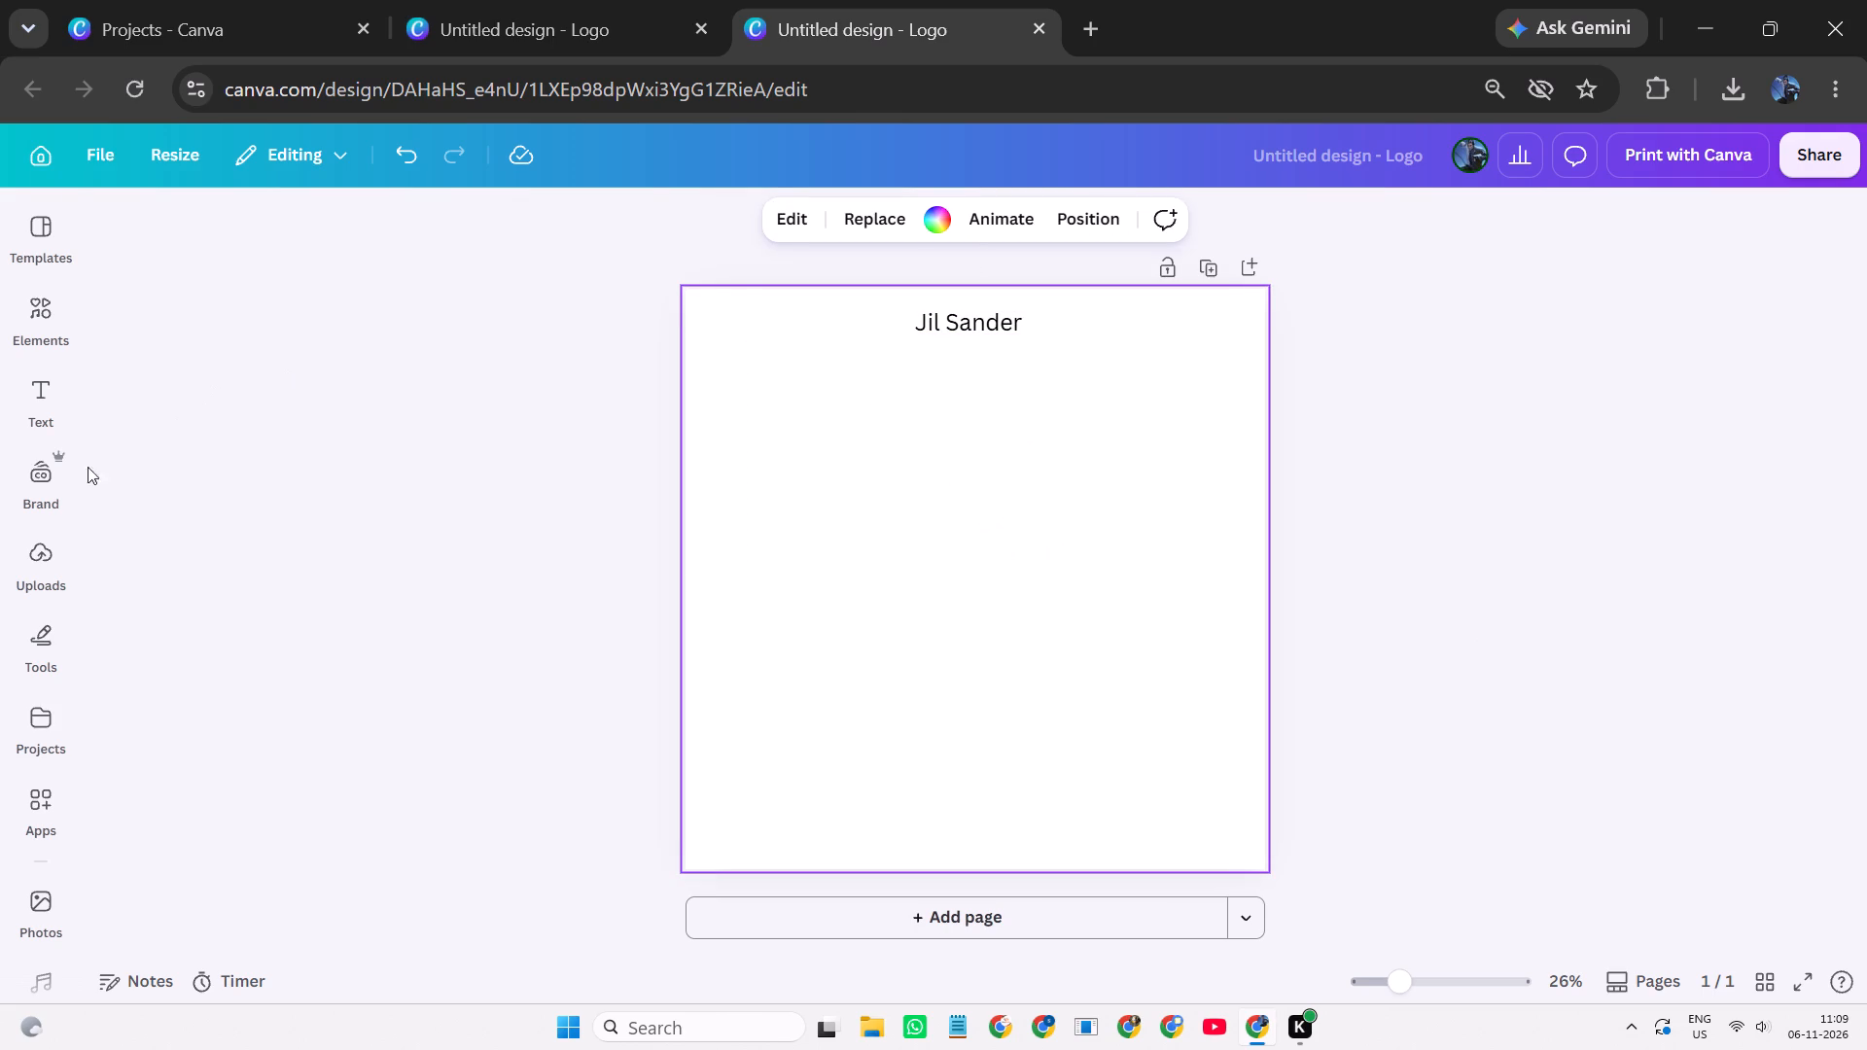
Add a heading to the logo page and replace its text with the letter j.
click(13, 401)
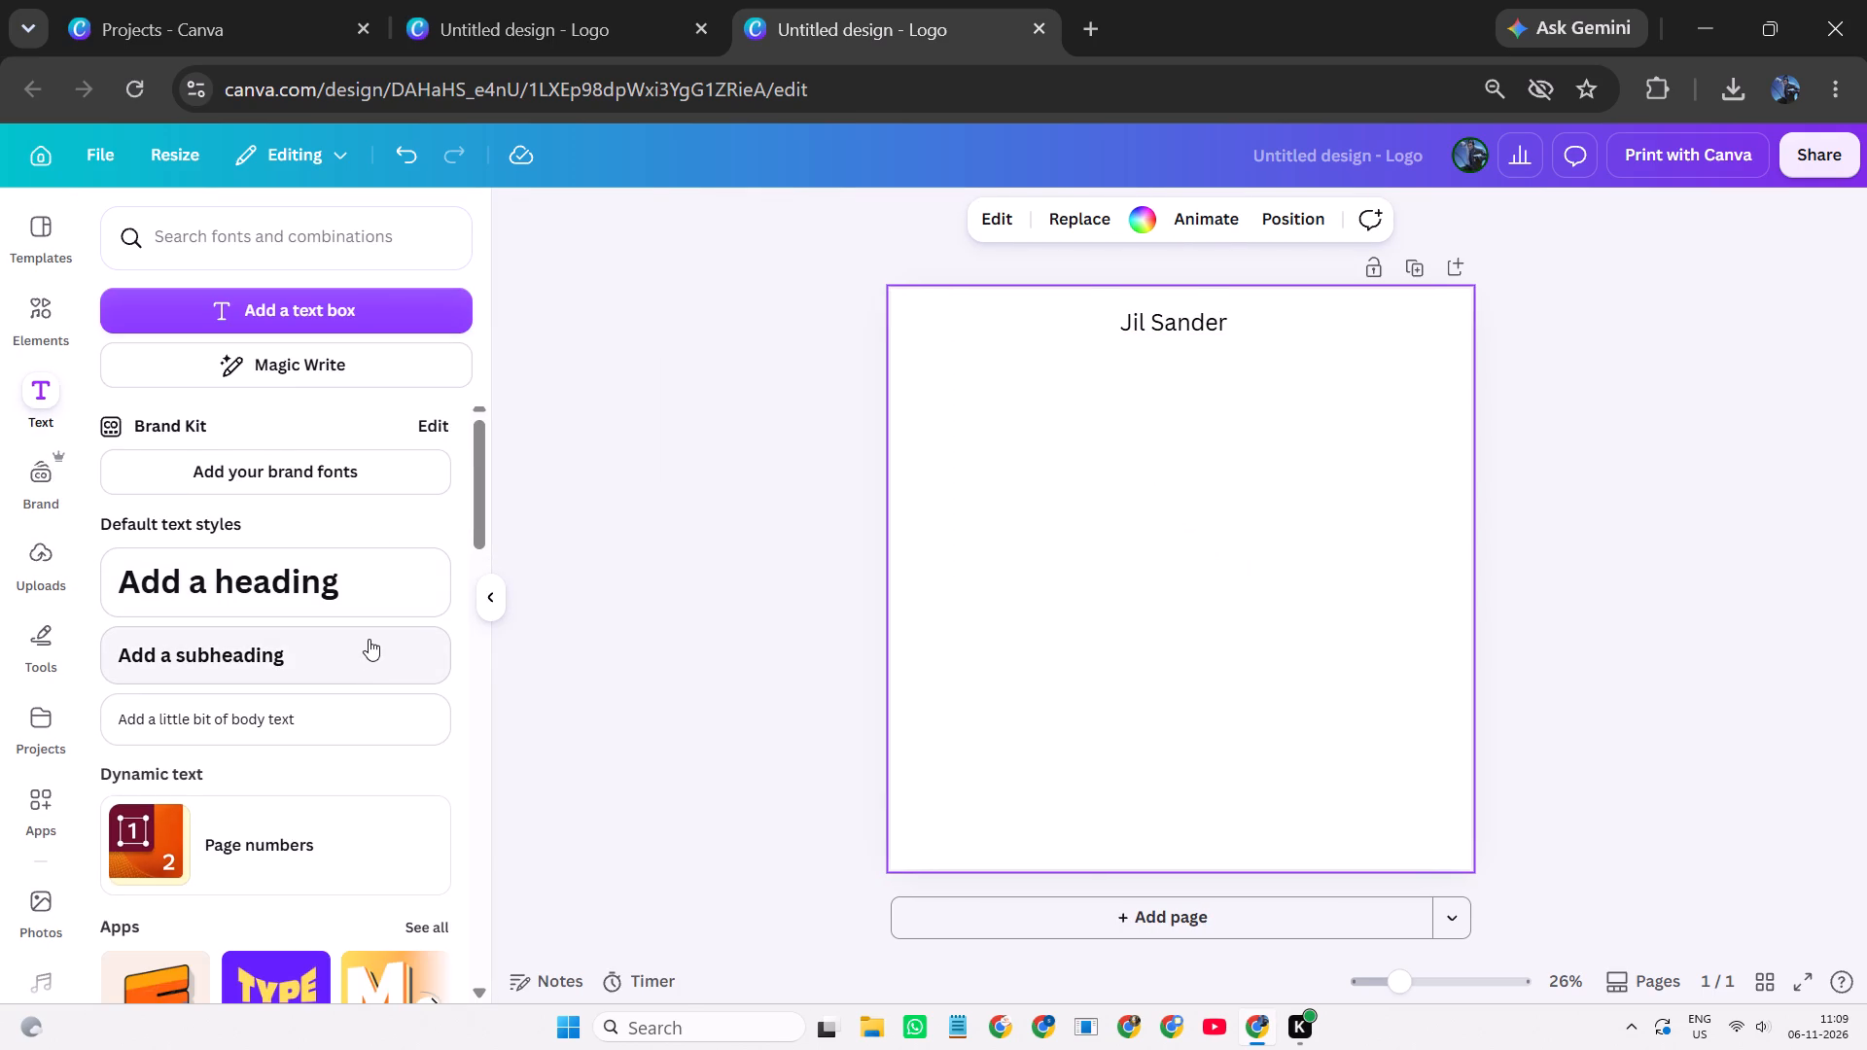
click(363, 573)
click(505, 608)
click(503, 607)
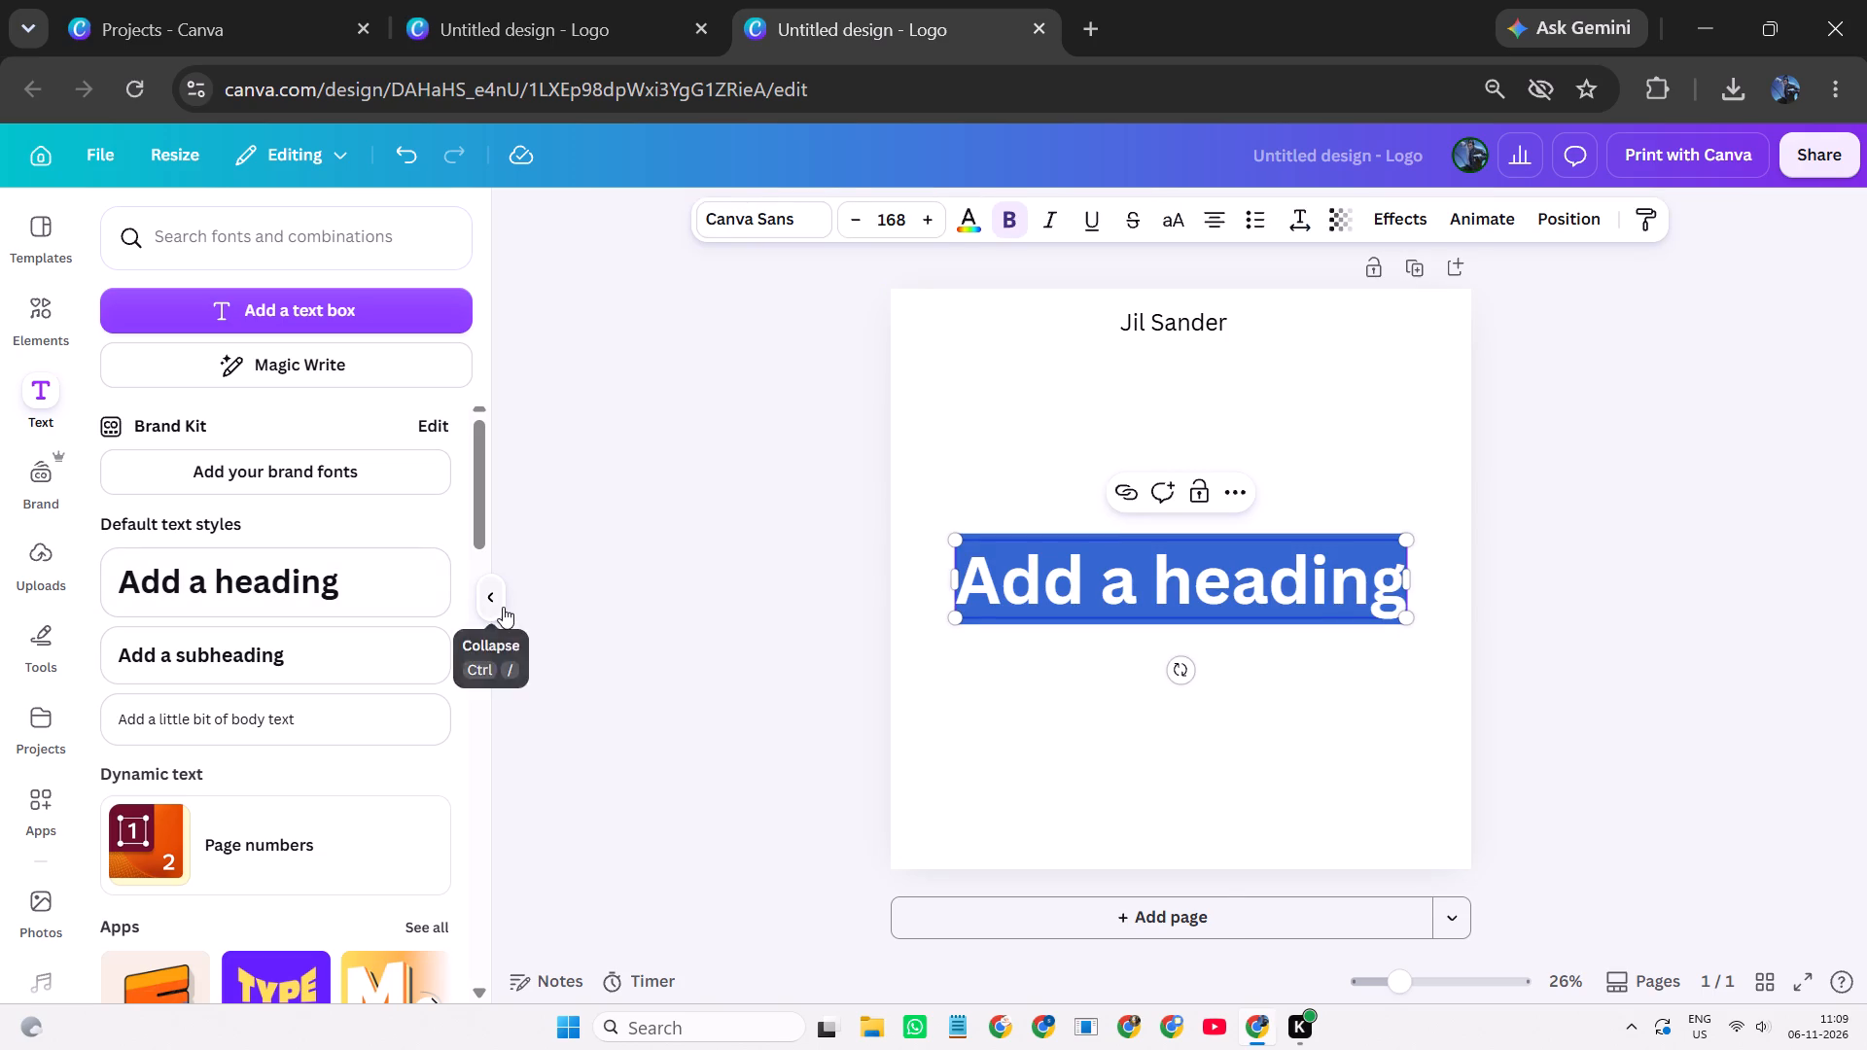
click(1233, 765)
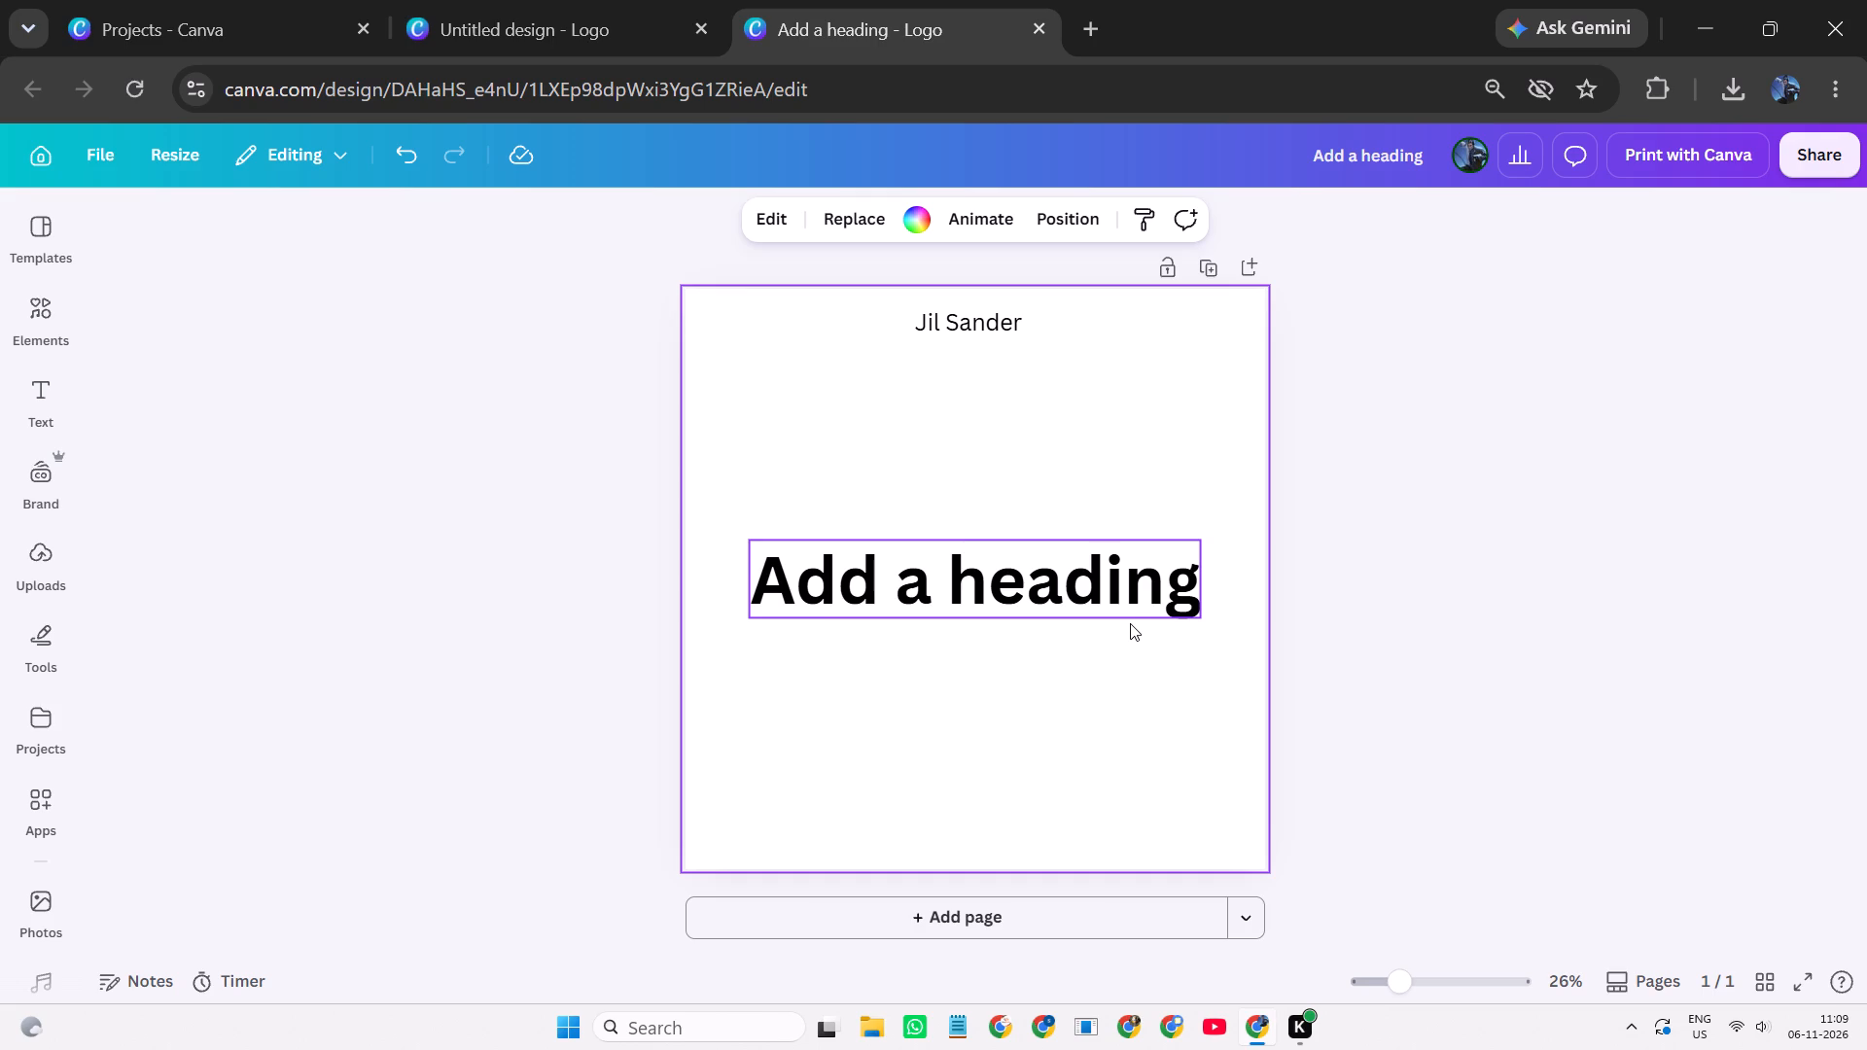
click(1113, 607)
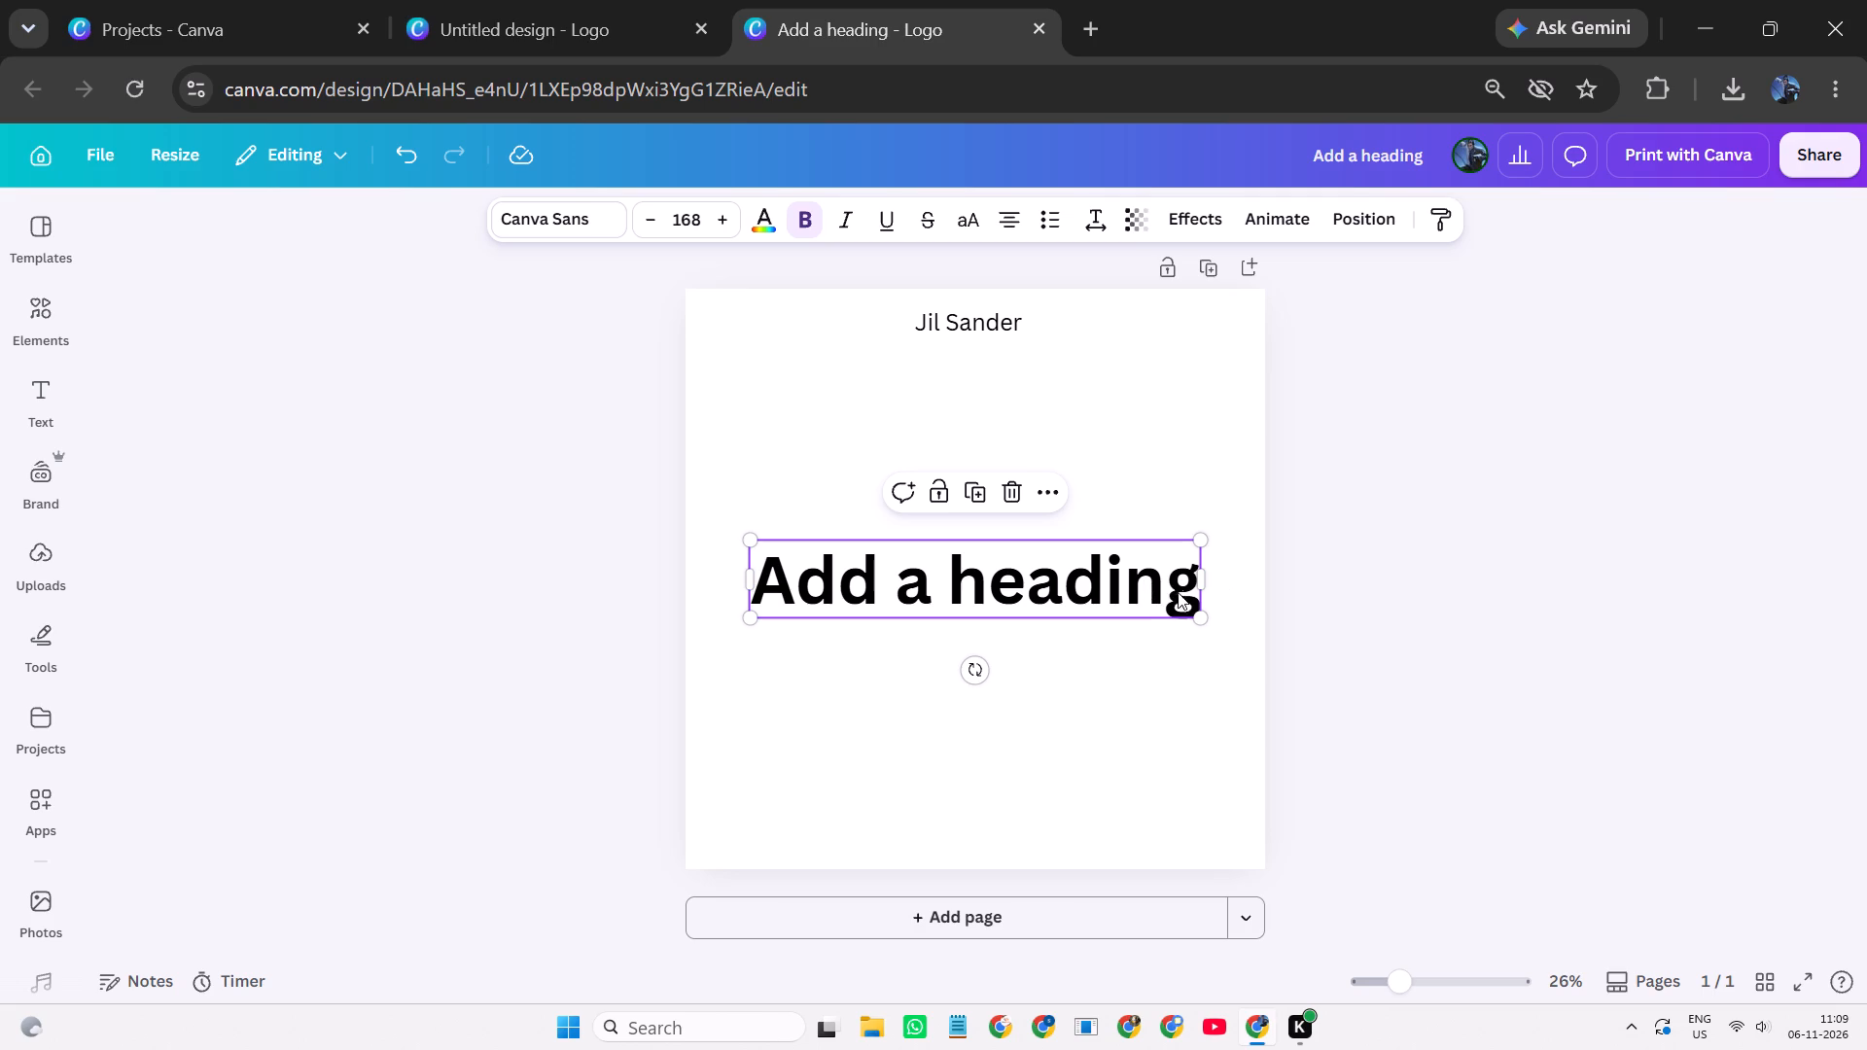
click(1186, 584)
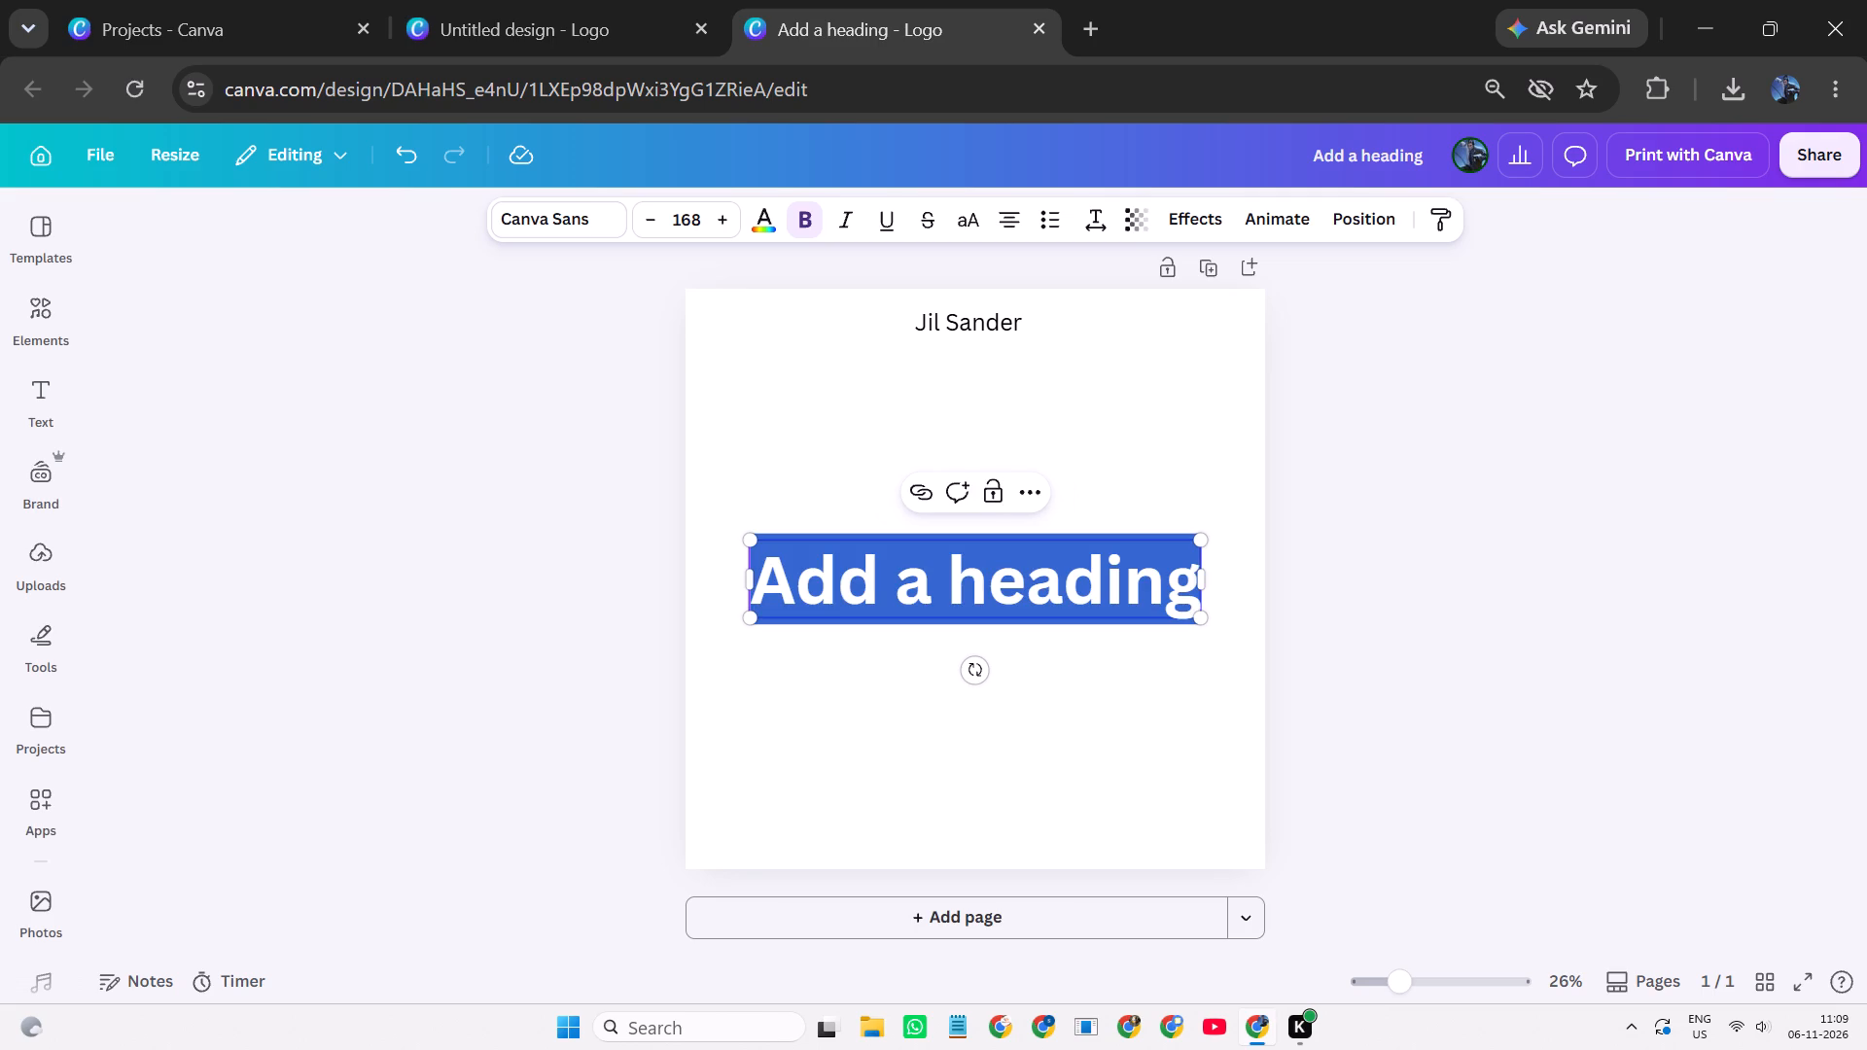
key(BackSpace)
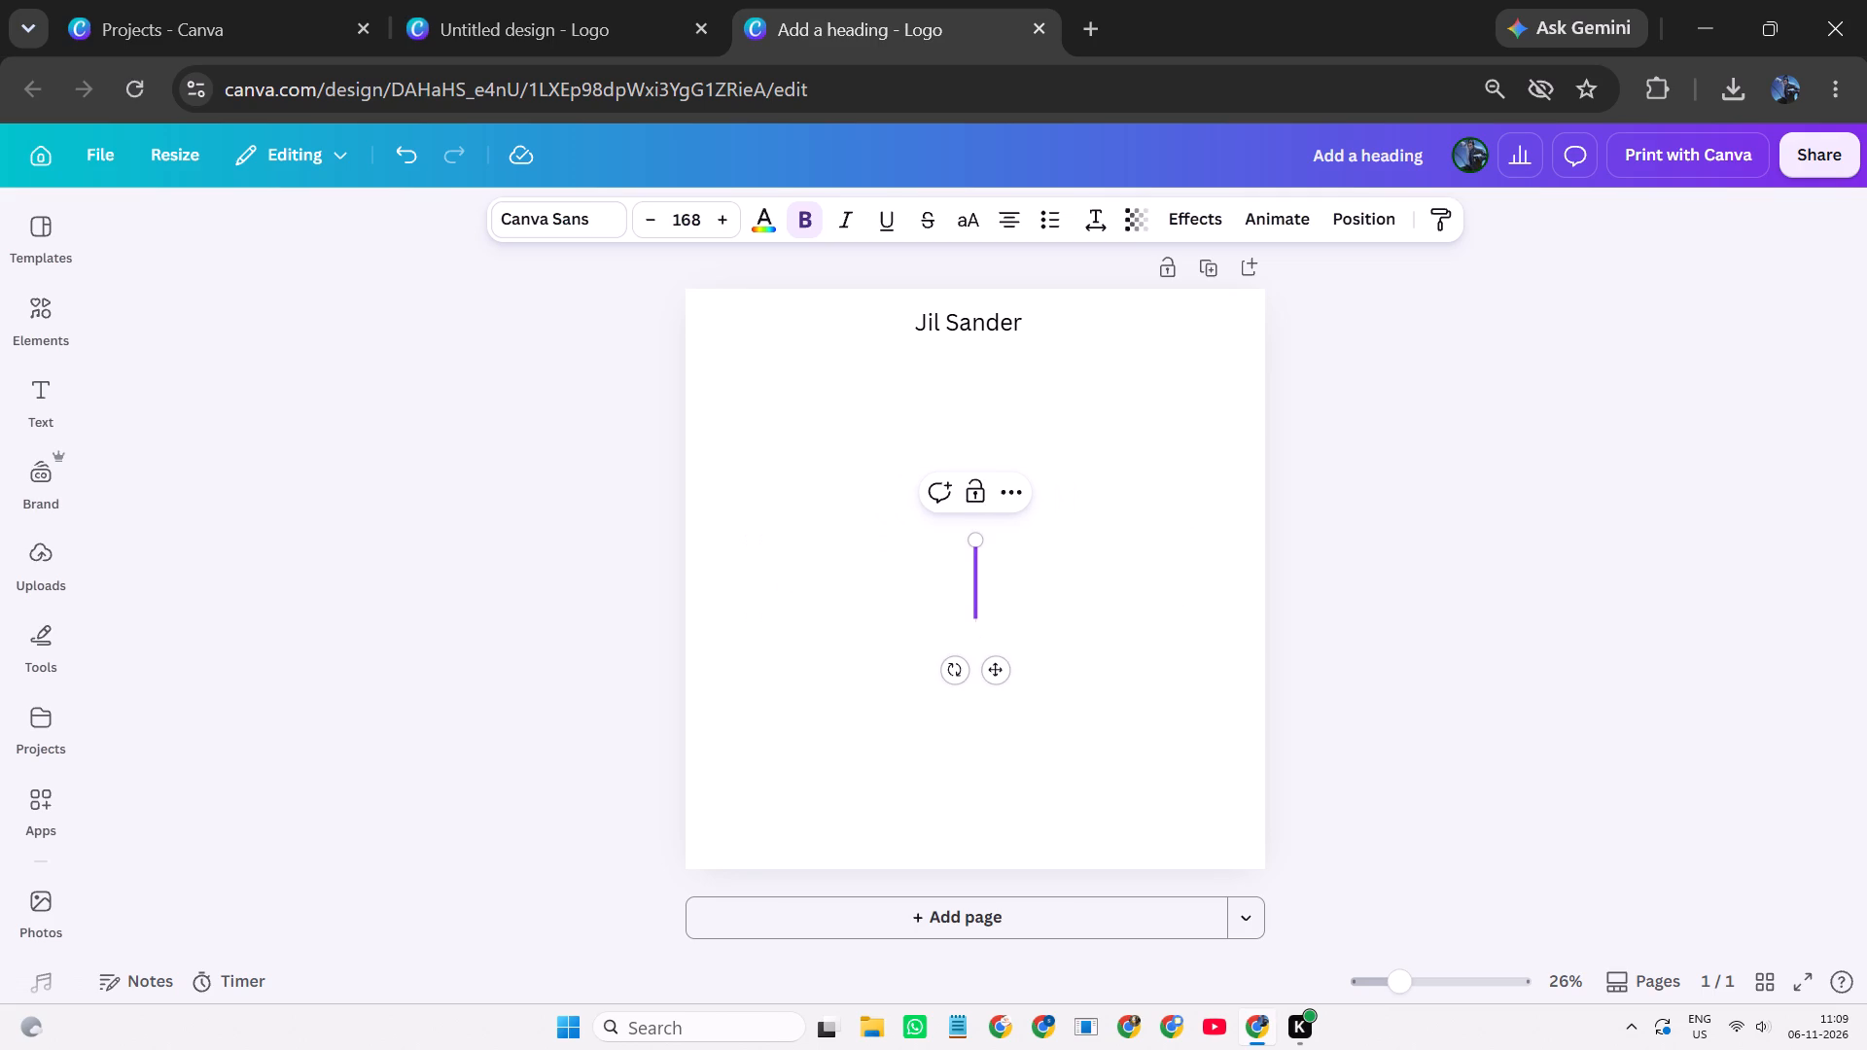
key(j)
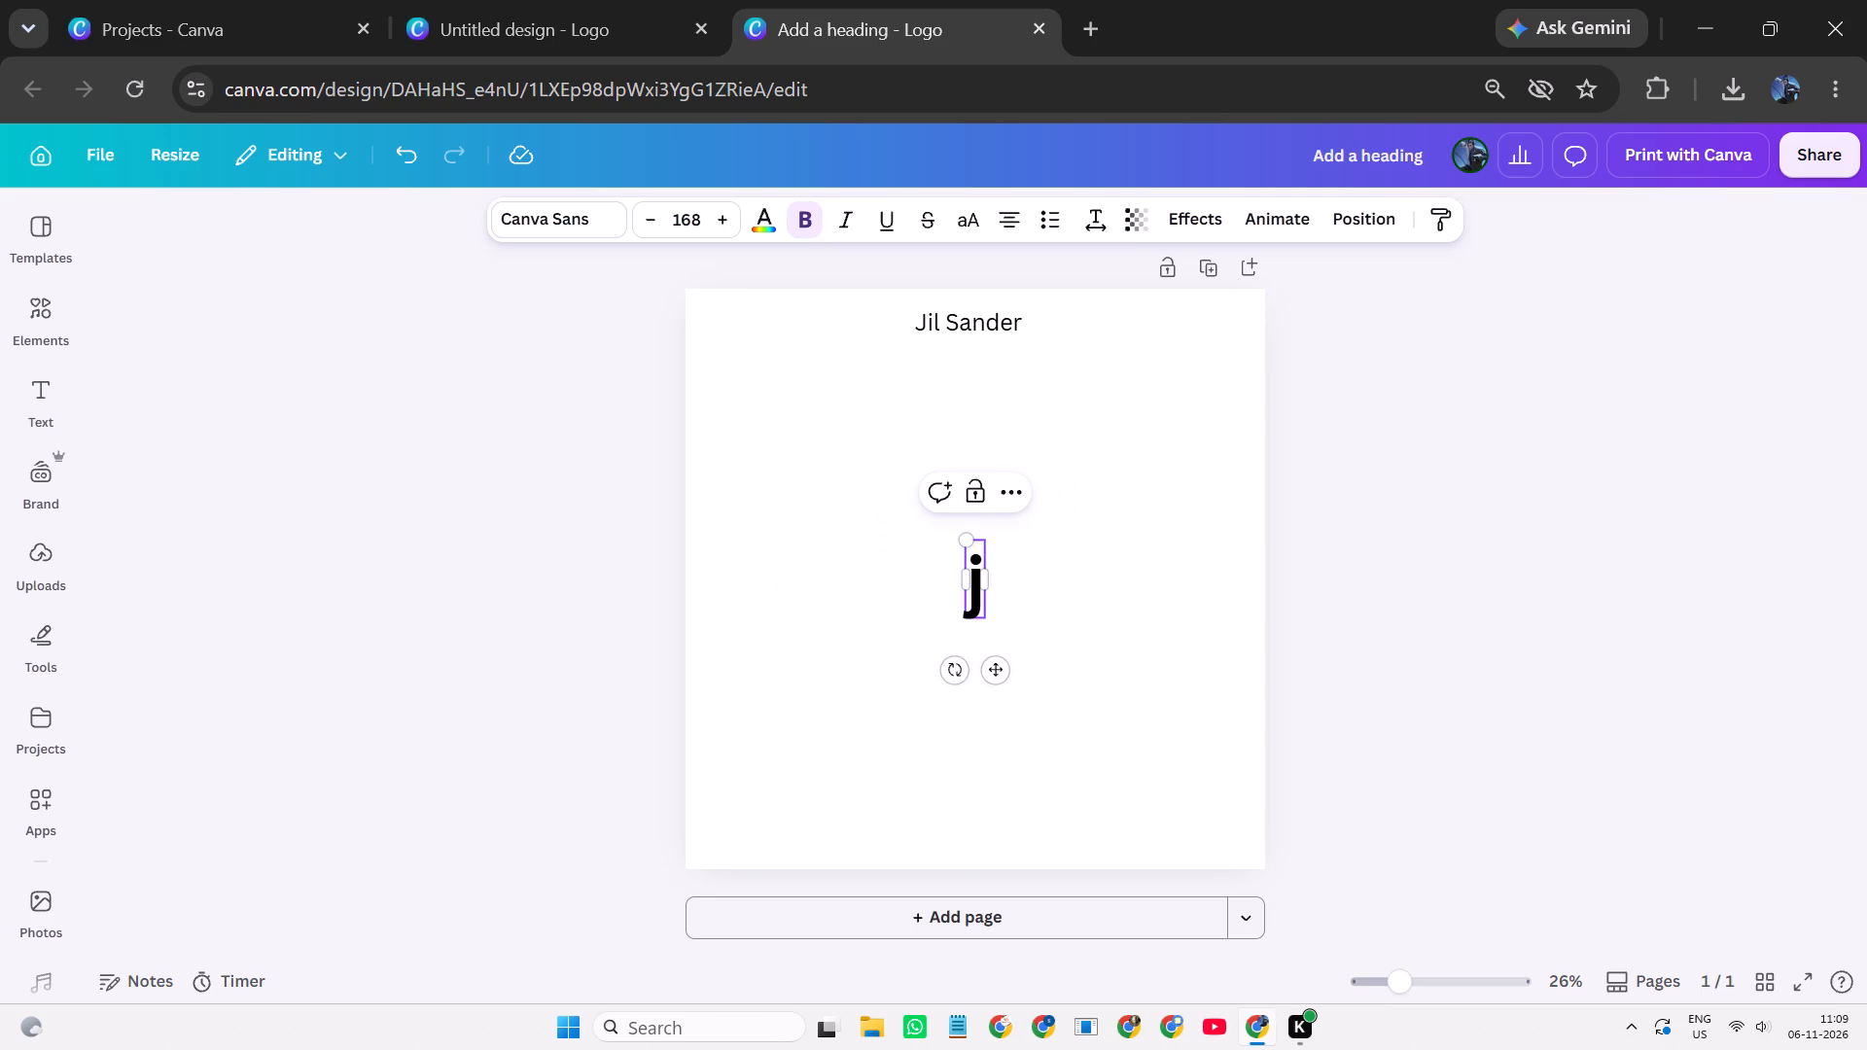
click(1209, 598)
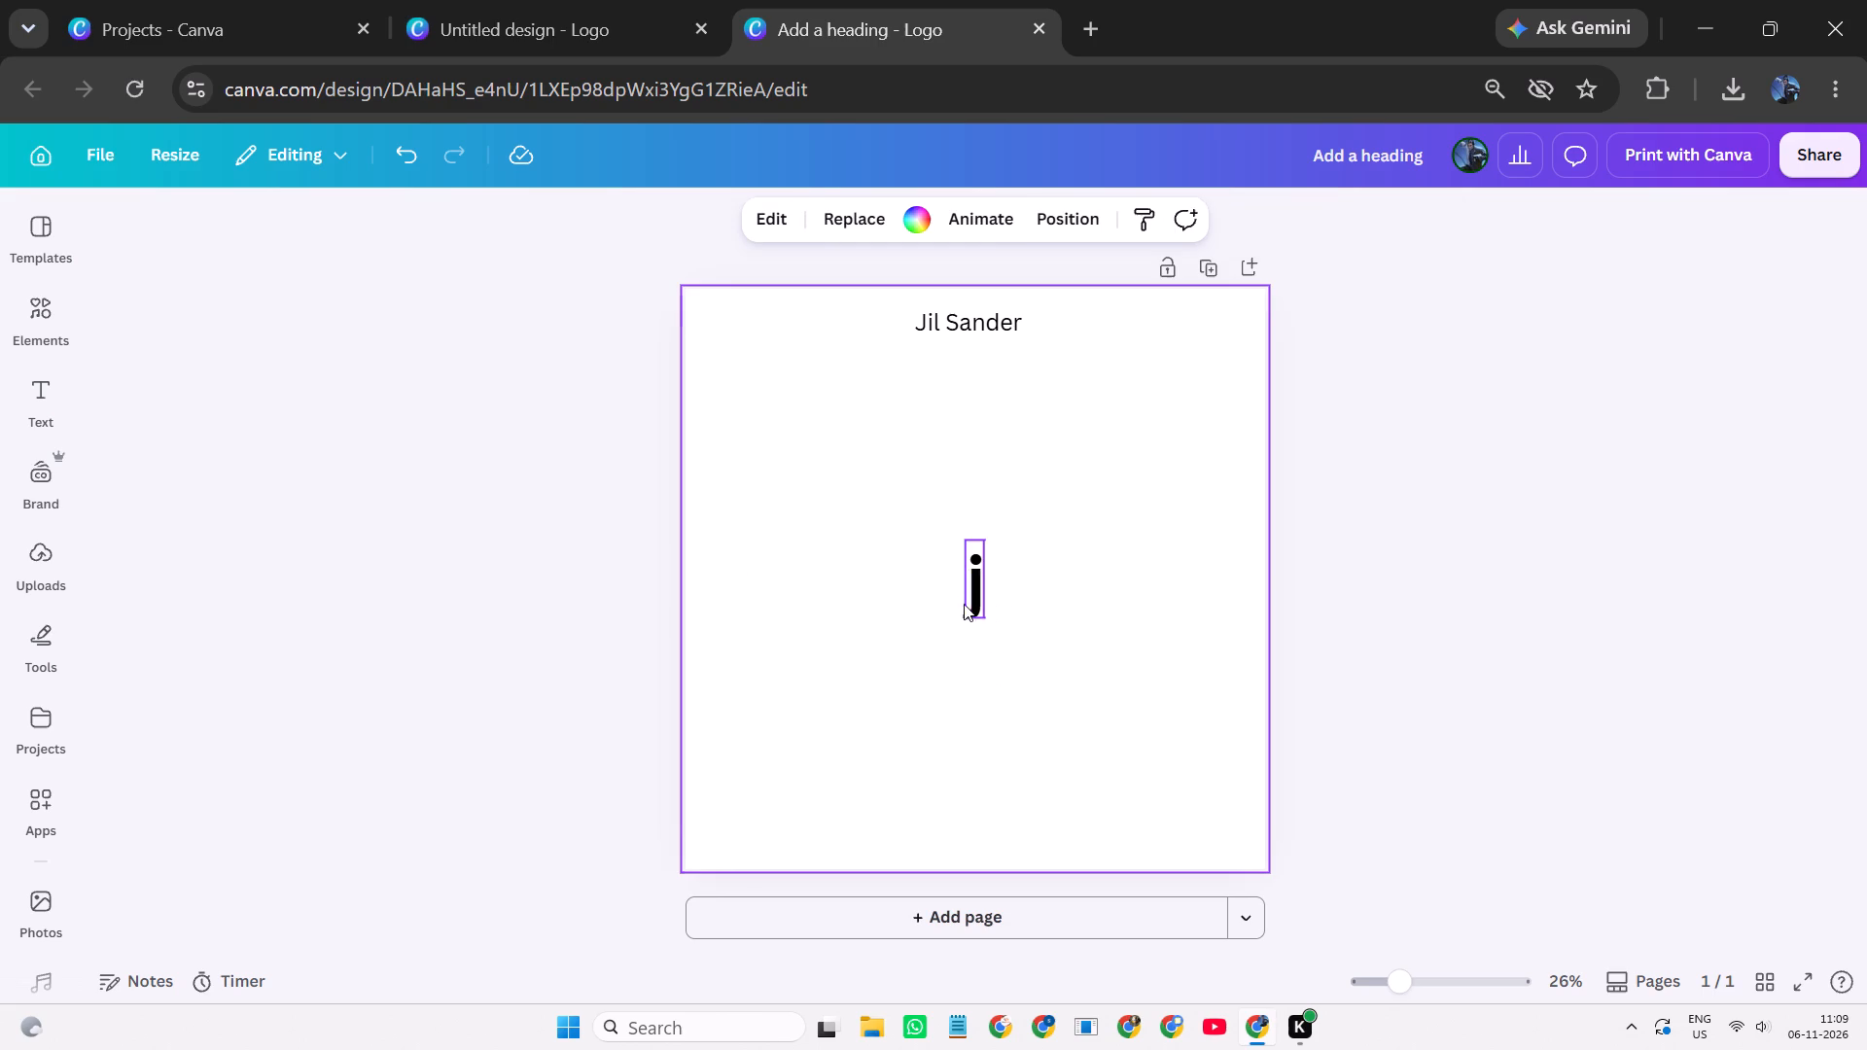
Try fonts from the Vintage category on the letter j, including Vintage Goods, and settle on Brown Sugar.
click(966, 601)
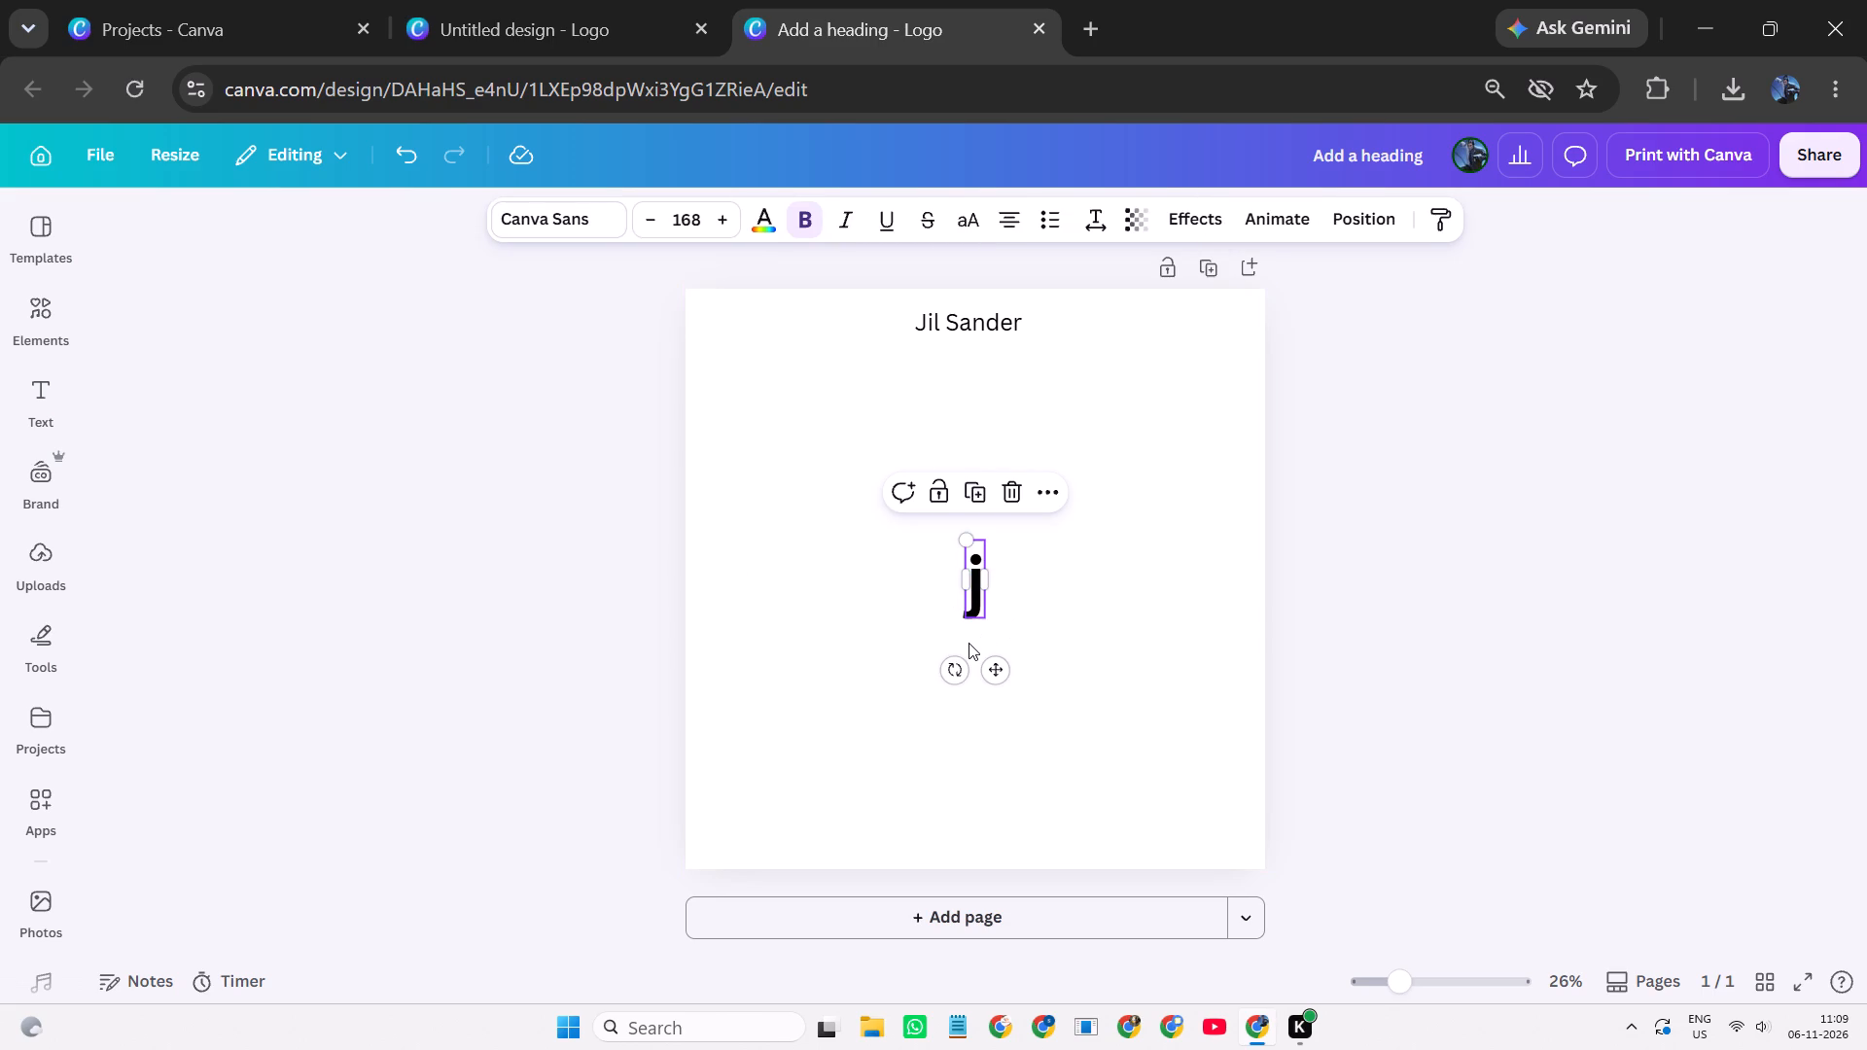
click(969, 643)
click(963, 615)
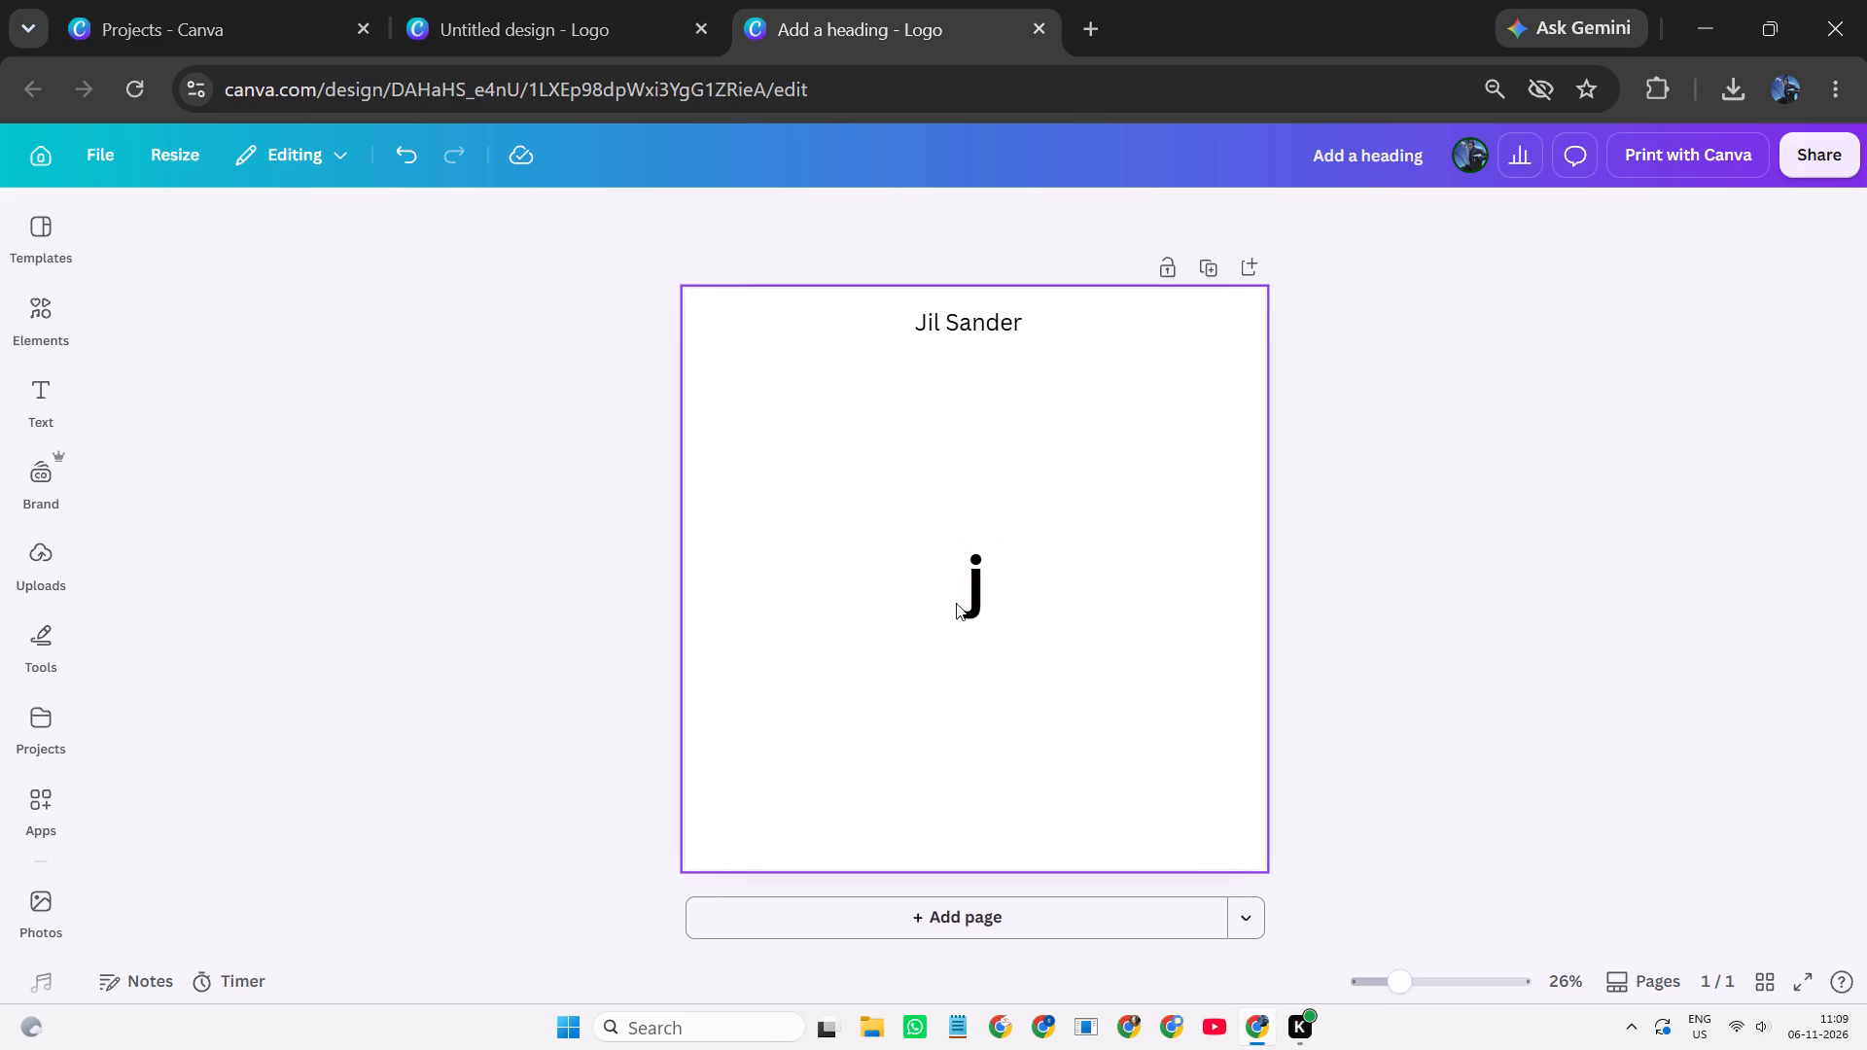
click(956, 603)
click(990, 580)
click(976, 588)
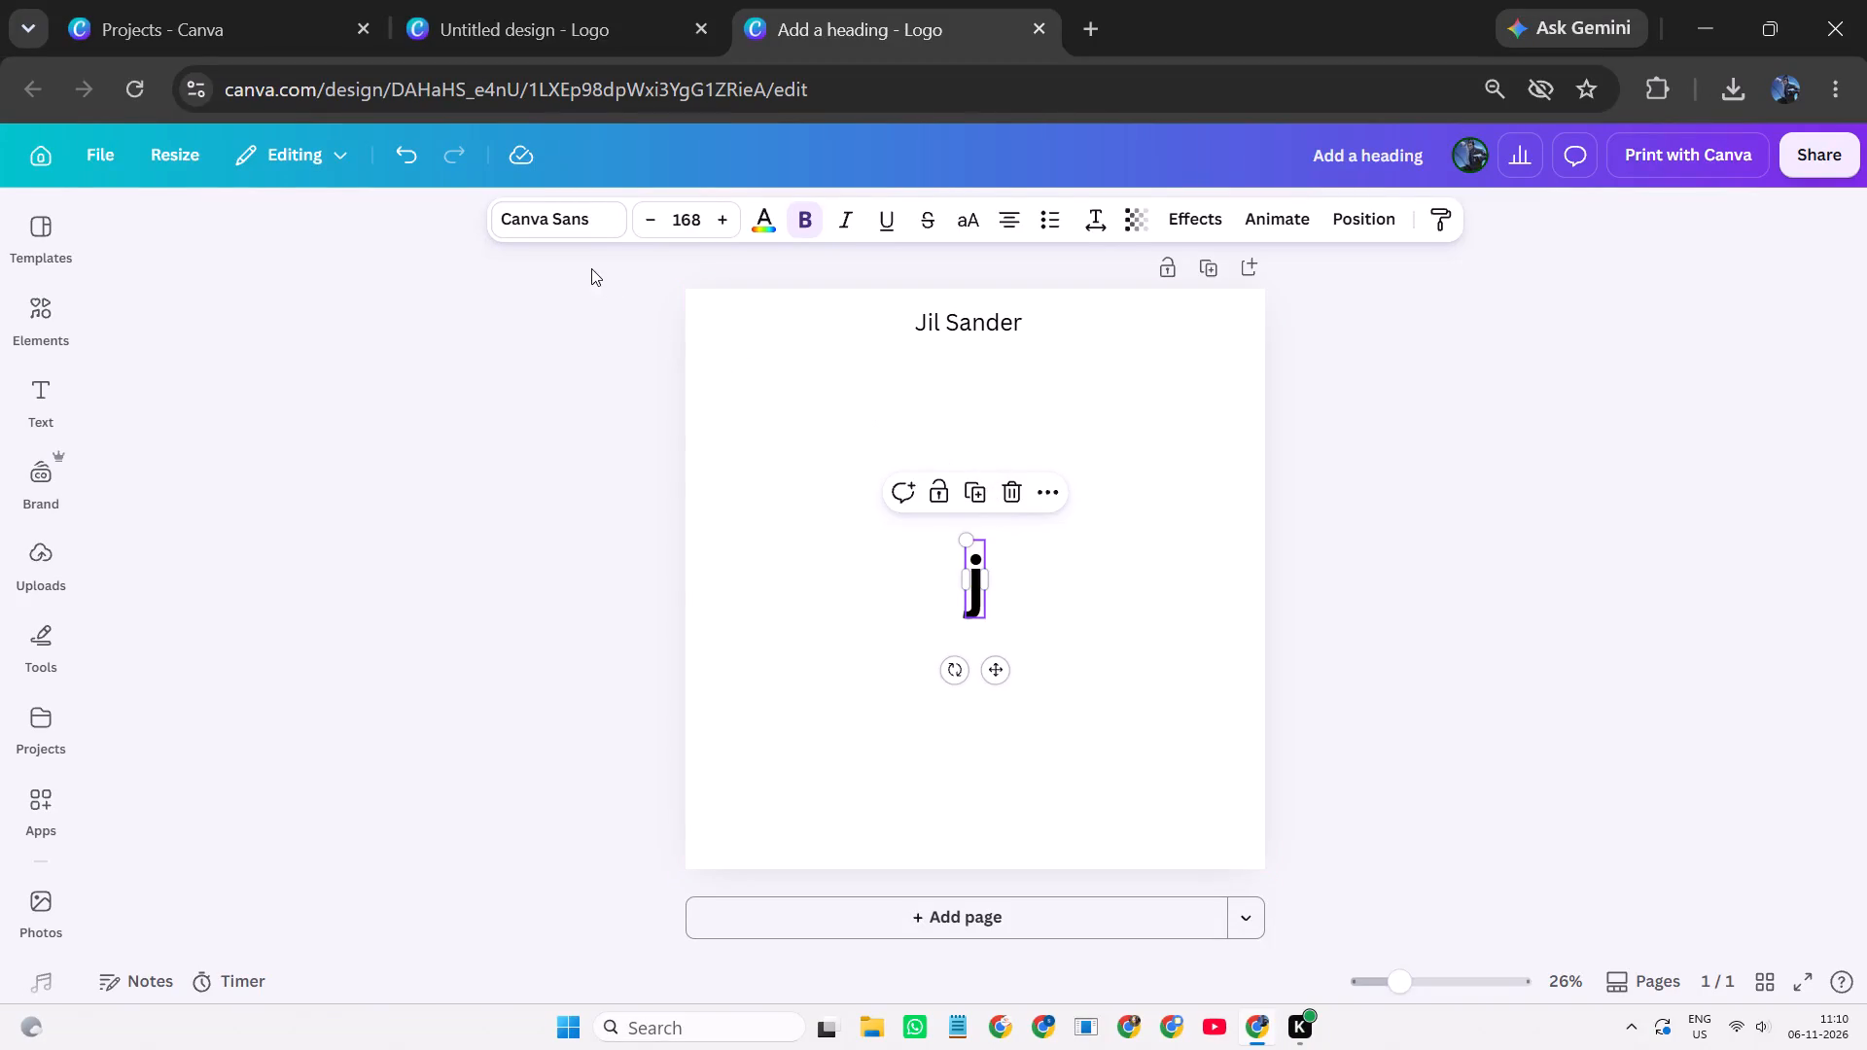
click(578, 216)
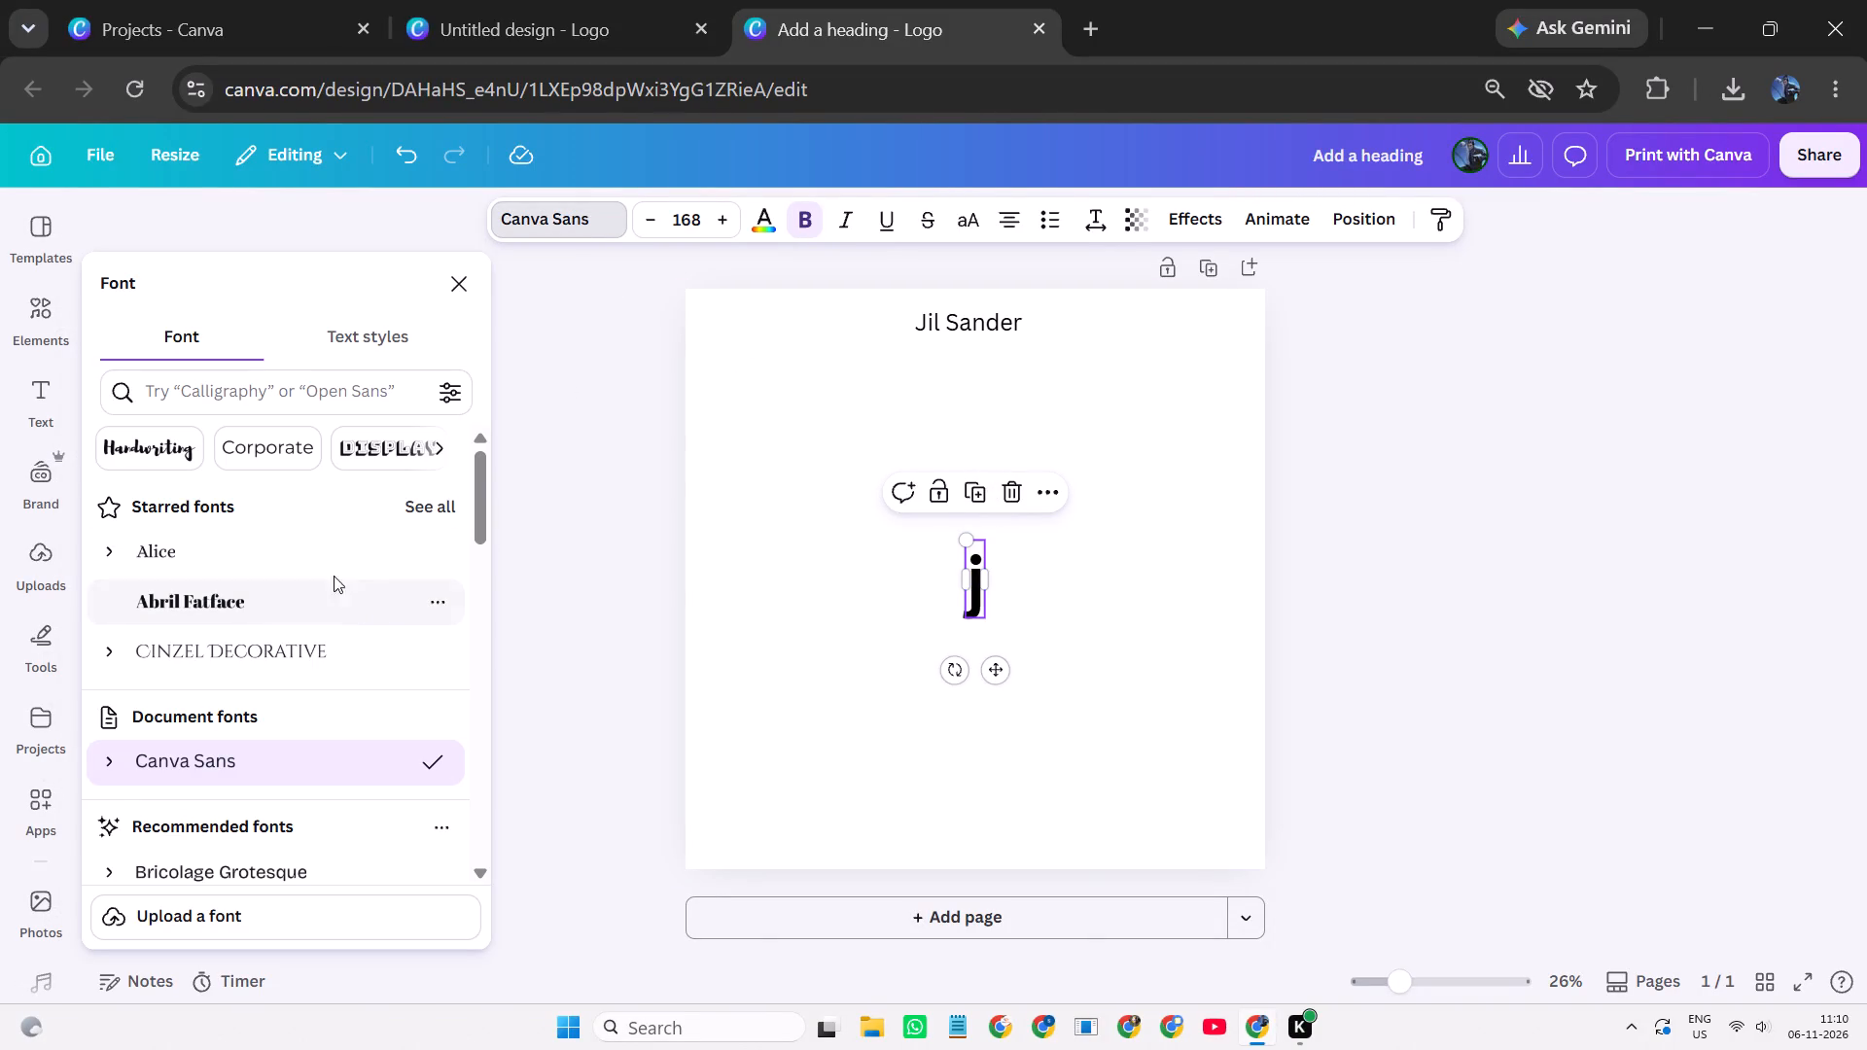
triple_click(443, 454)
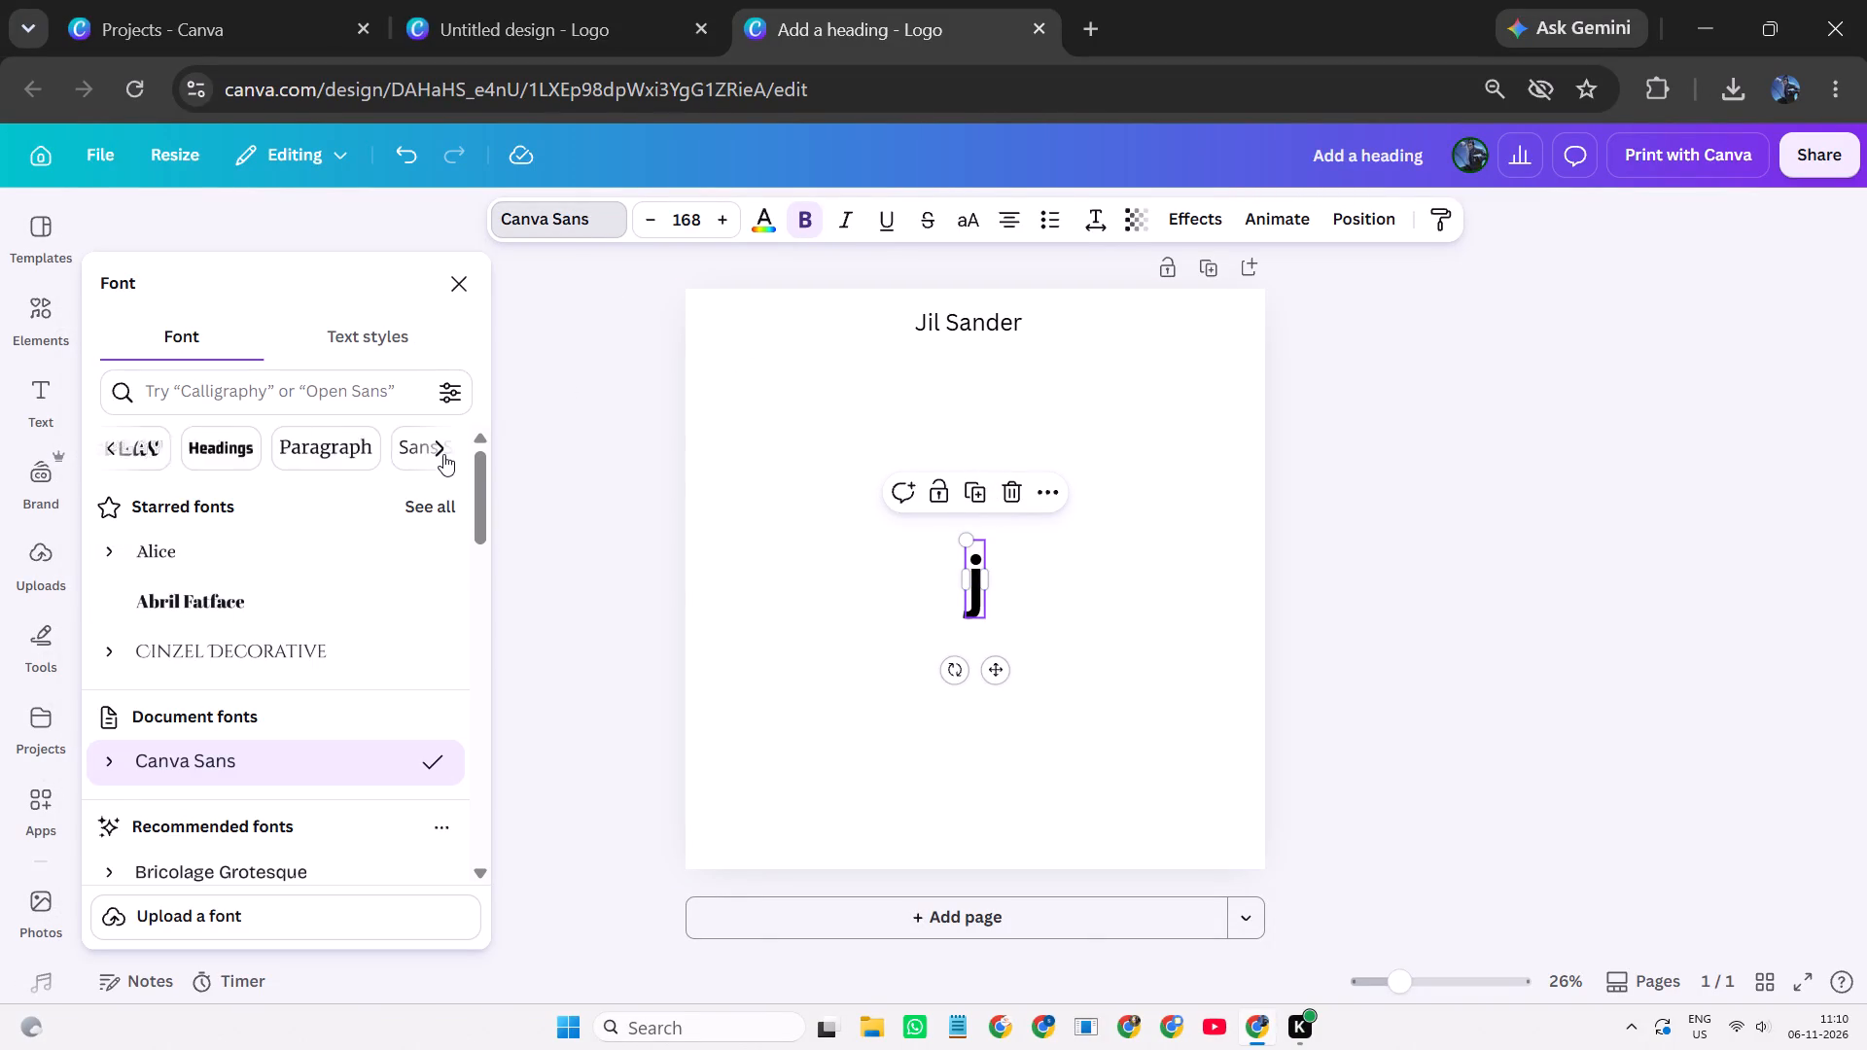
click(444, 451)
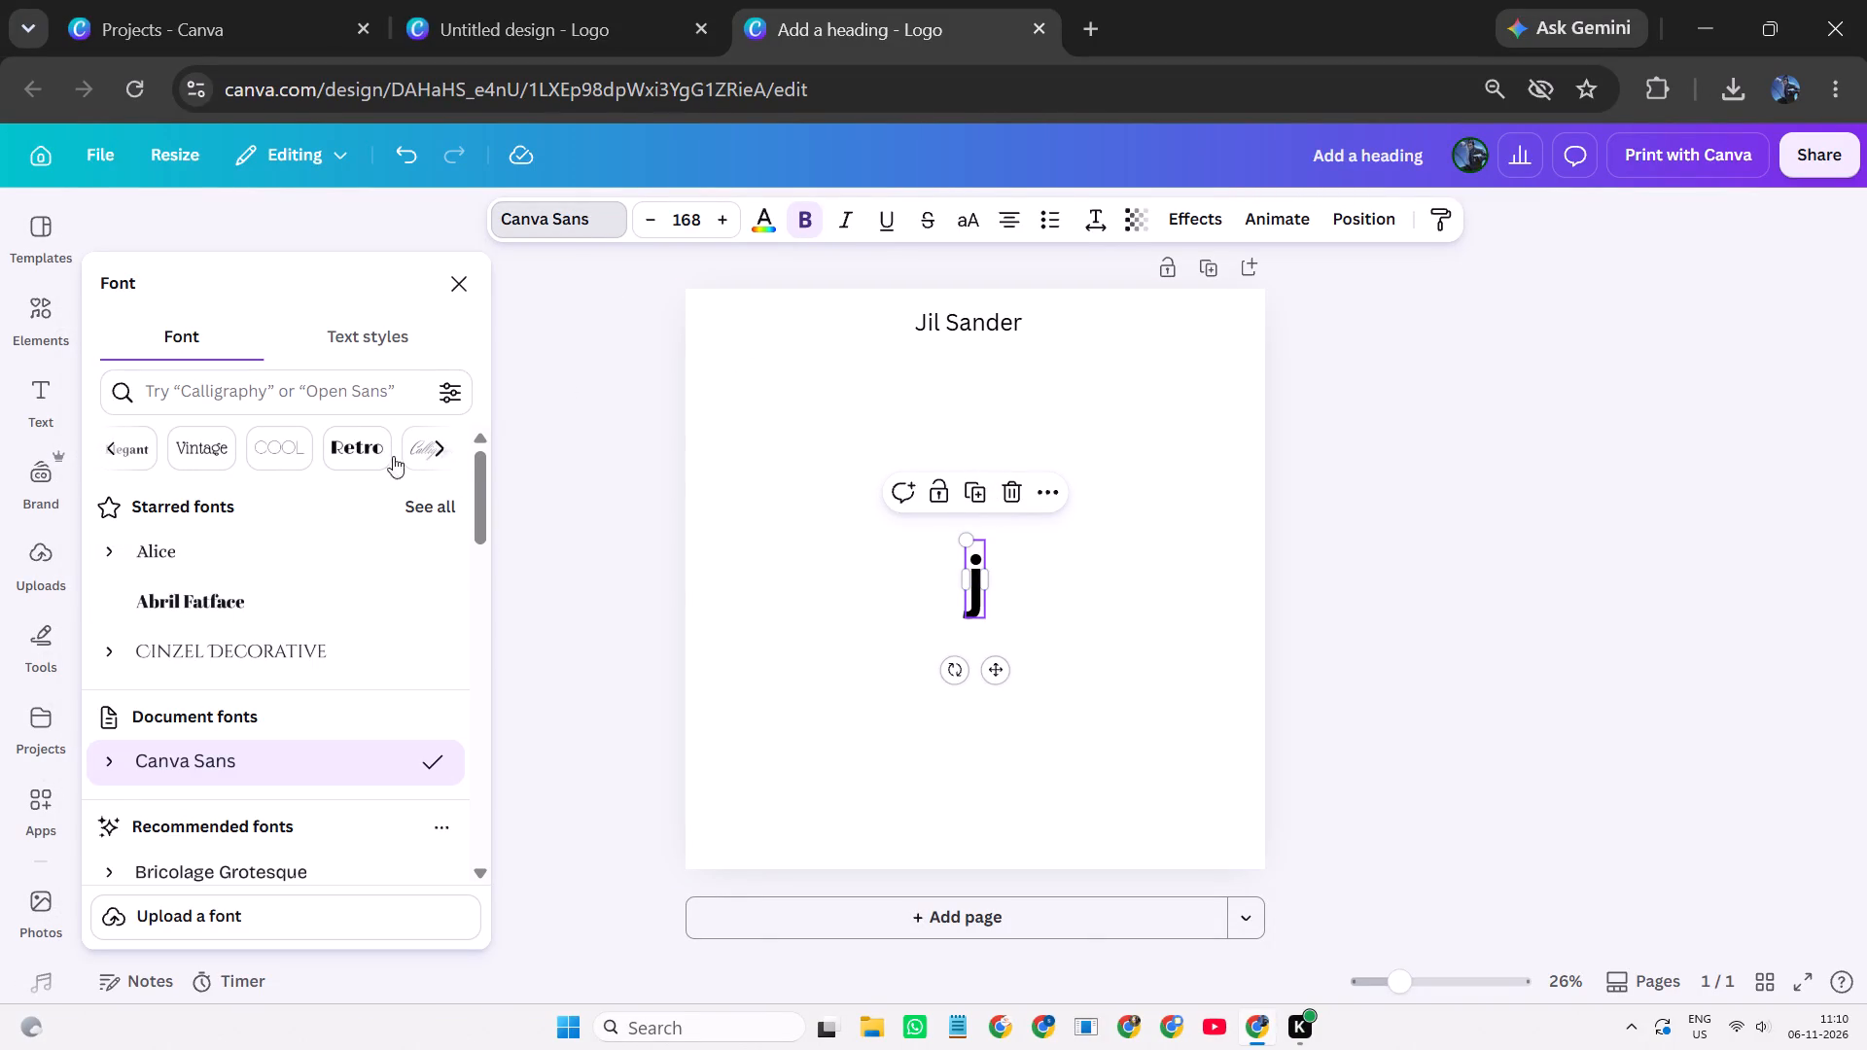
click(432, 453)
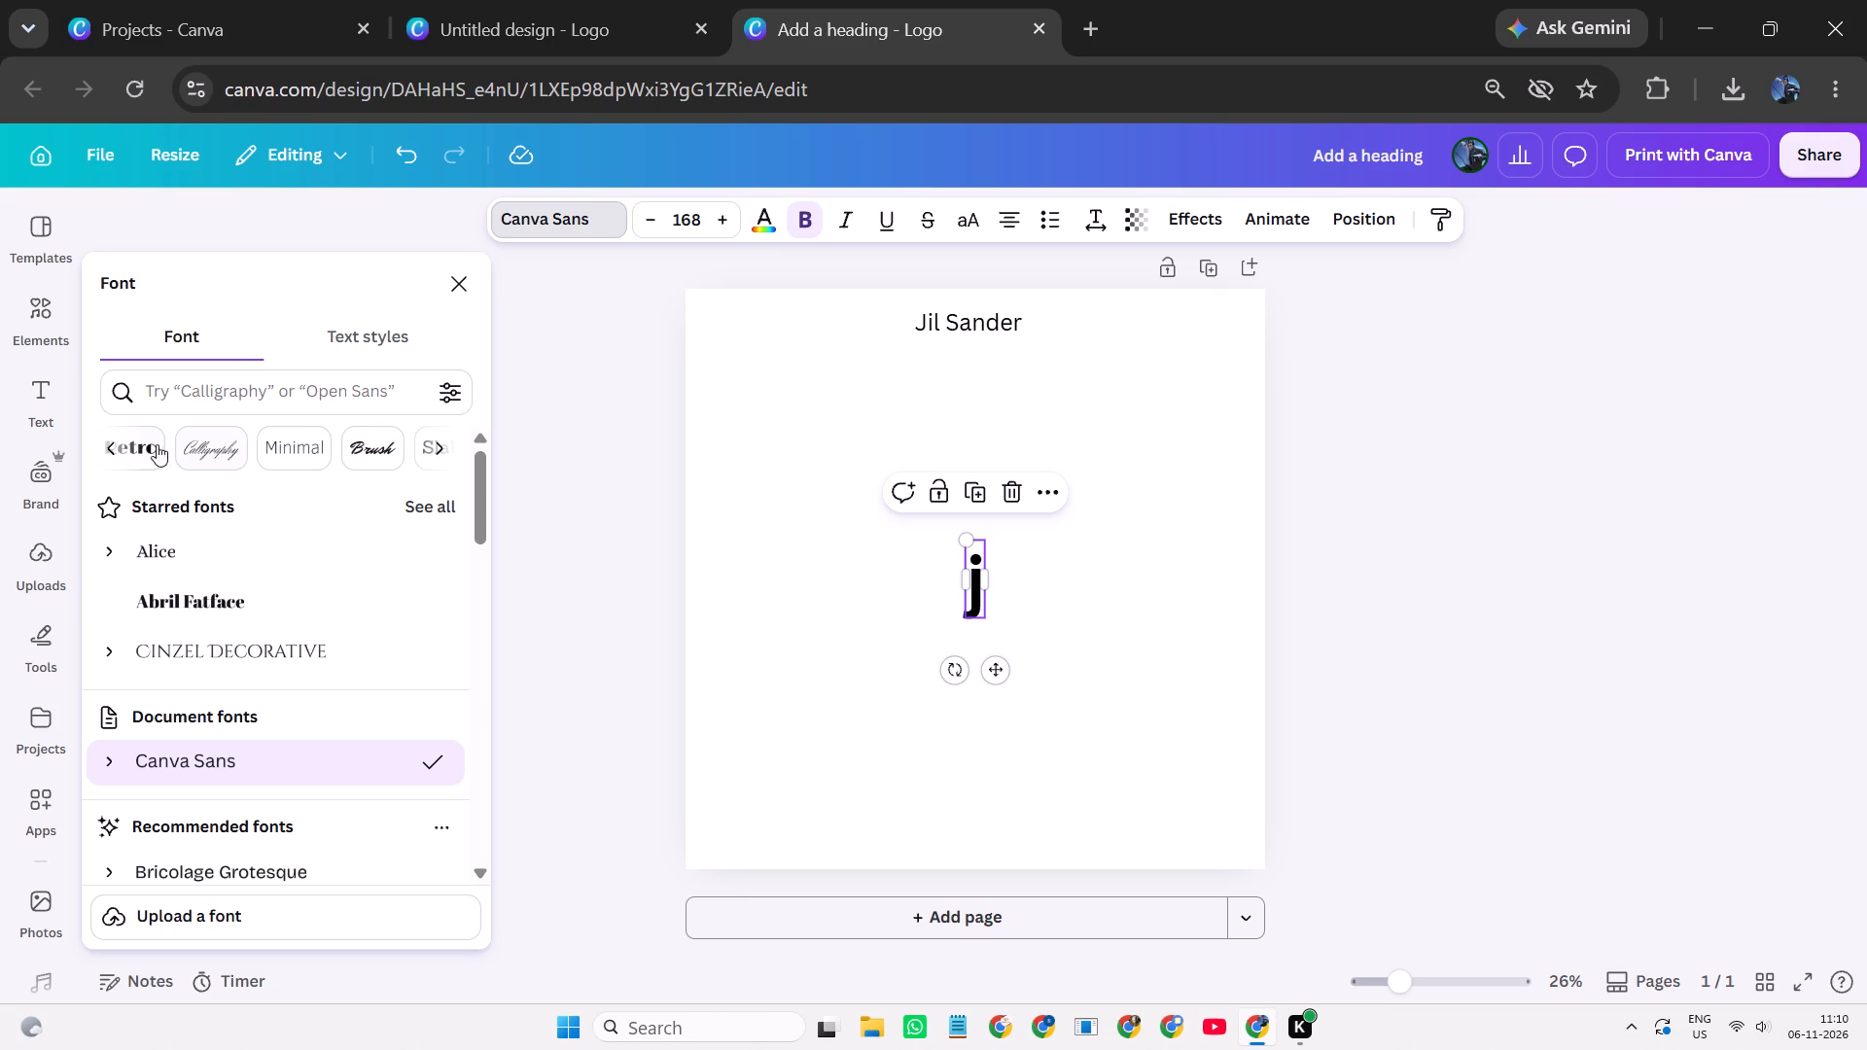
click(107, 447)
click(204, 460)
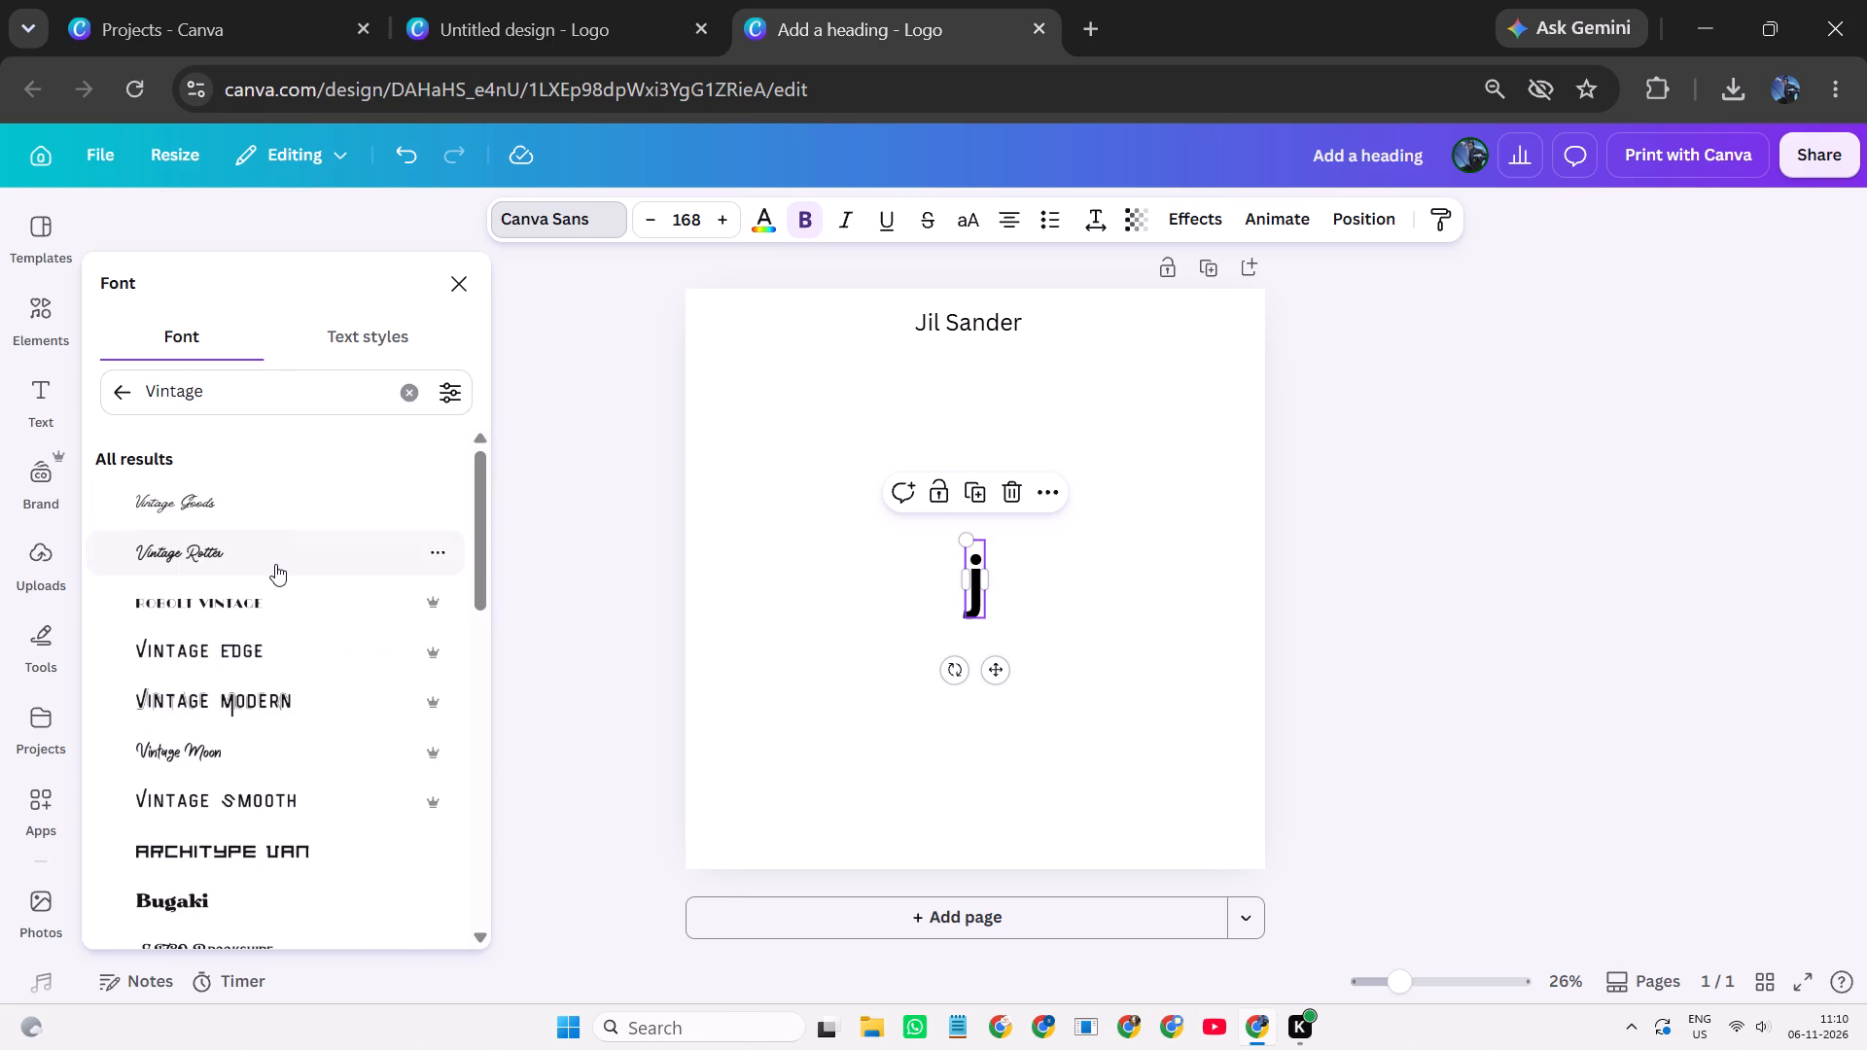
click(270, 515)
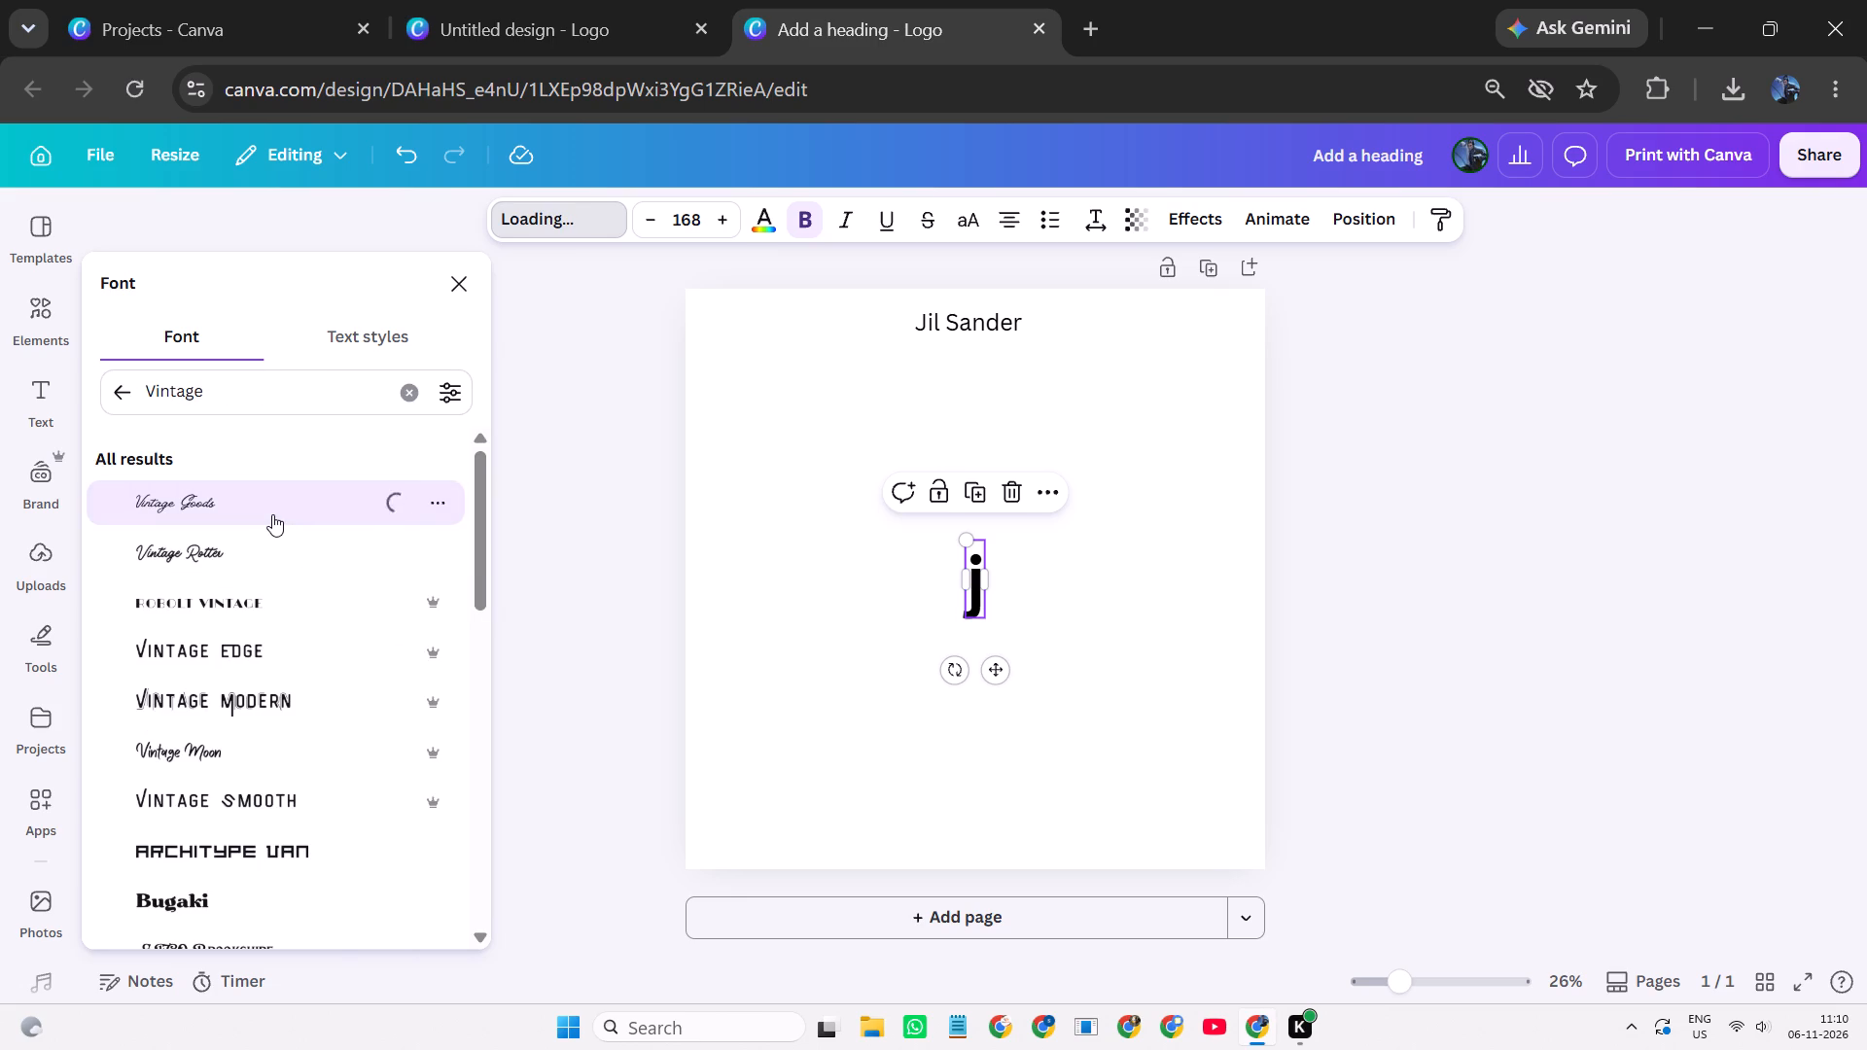
click(276, 569)
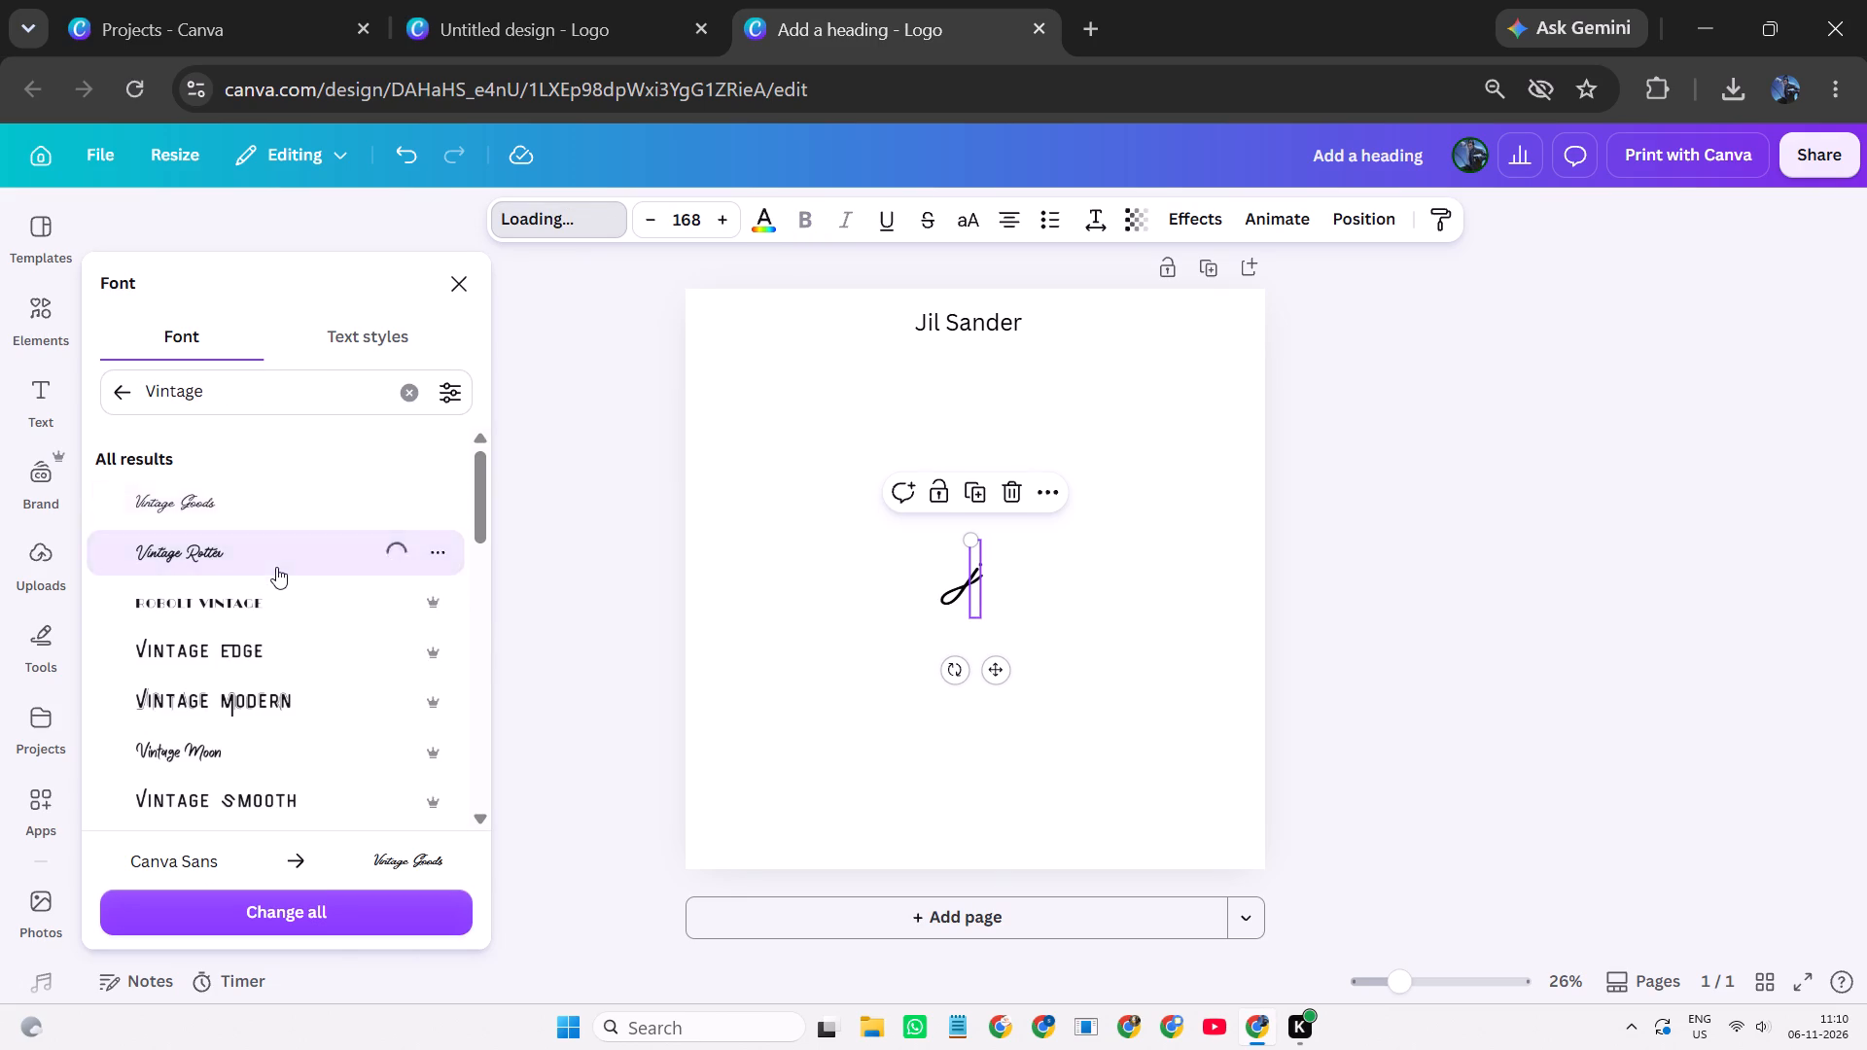
scroll(276, 567, down, 5)
click(252, 573)
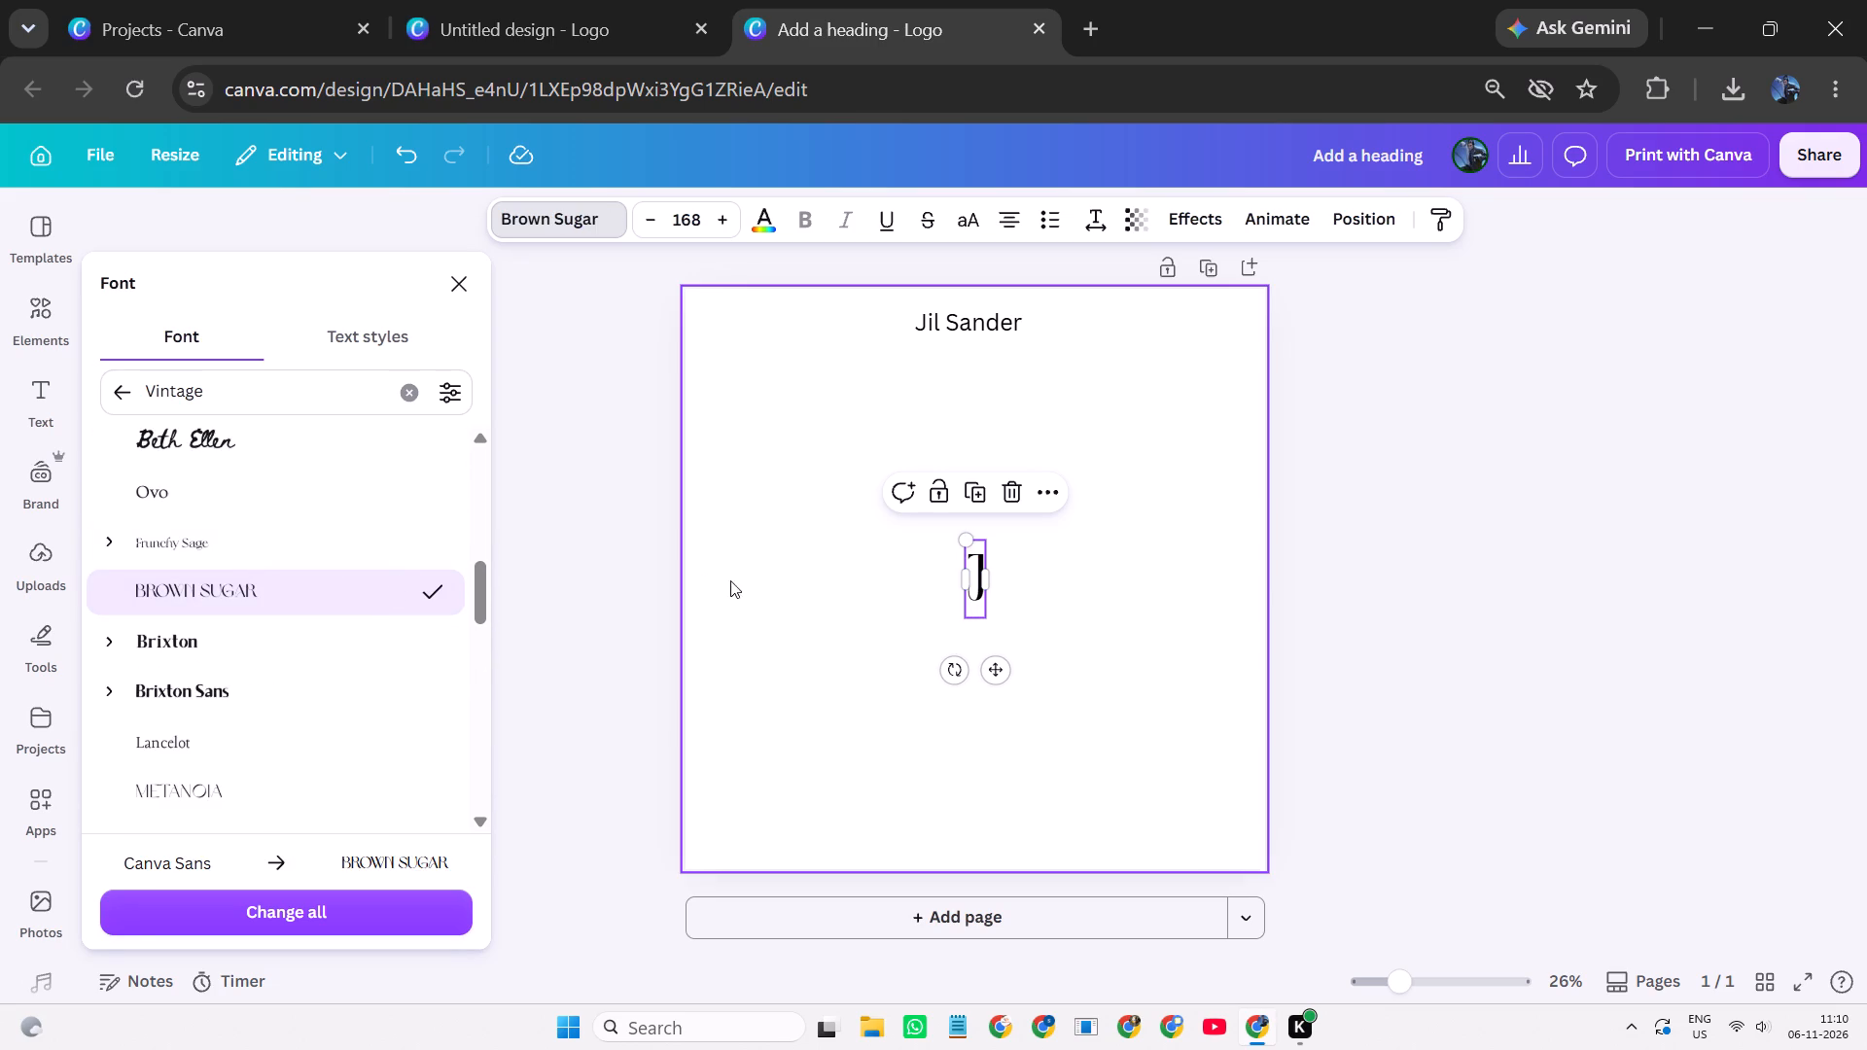
Enlarge the letter J to about size 517, widen its text box and centre it horizontally below the middle of the page.
drag(969, 545, 788, 547)
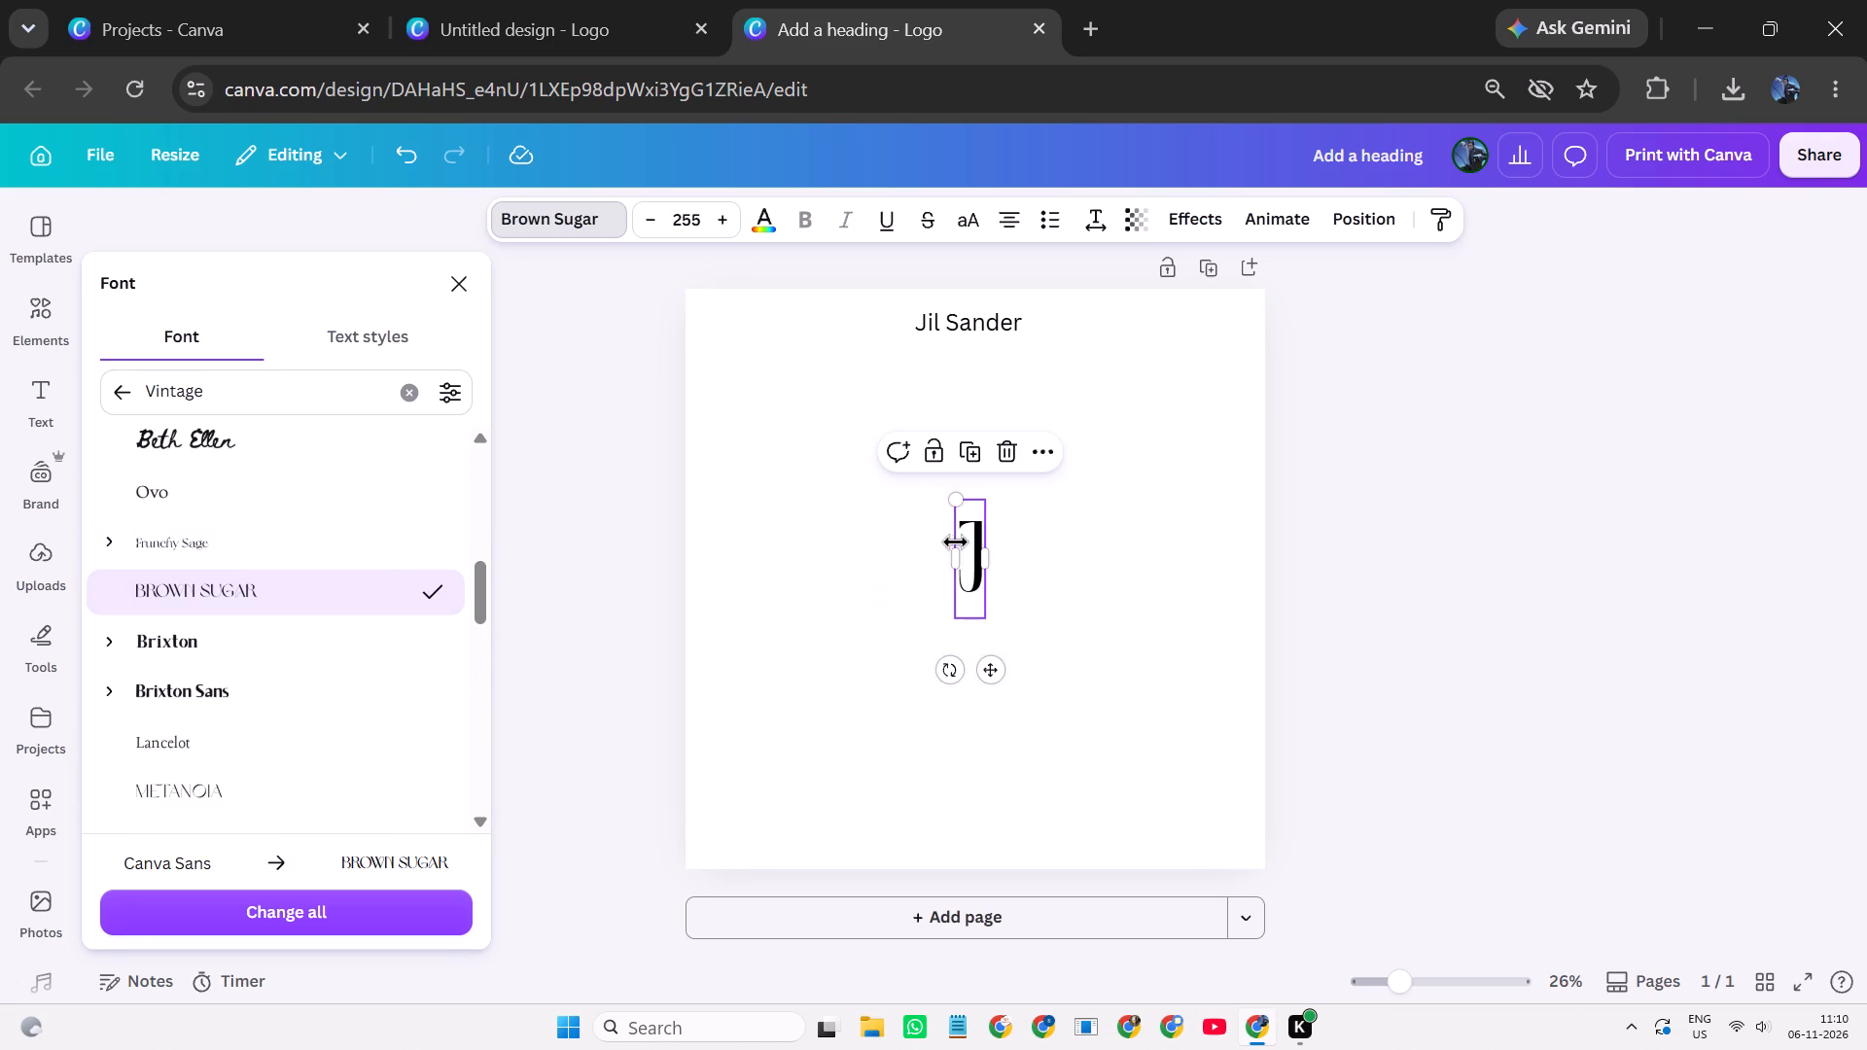
double_click(938, 552)
drag(938, 552, 834, 578)
drag(884, 558, 894, 598)
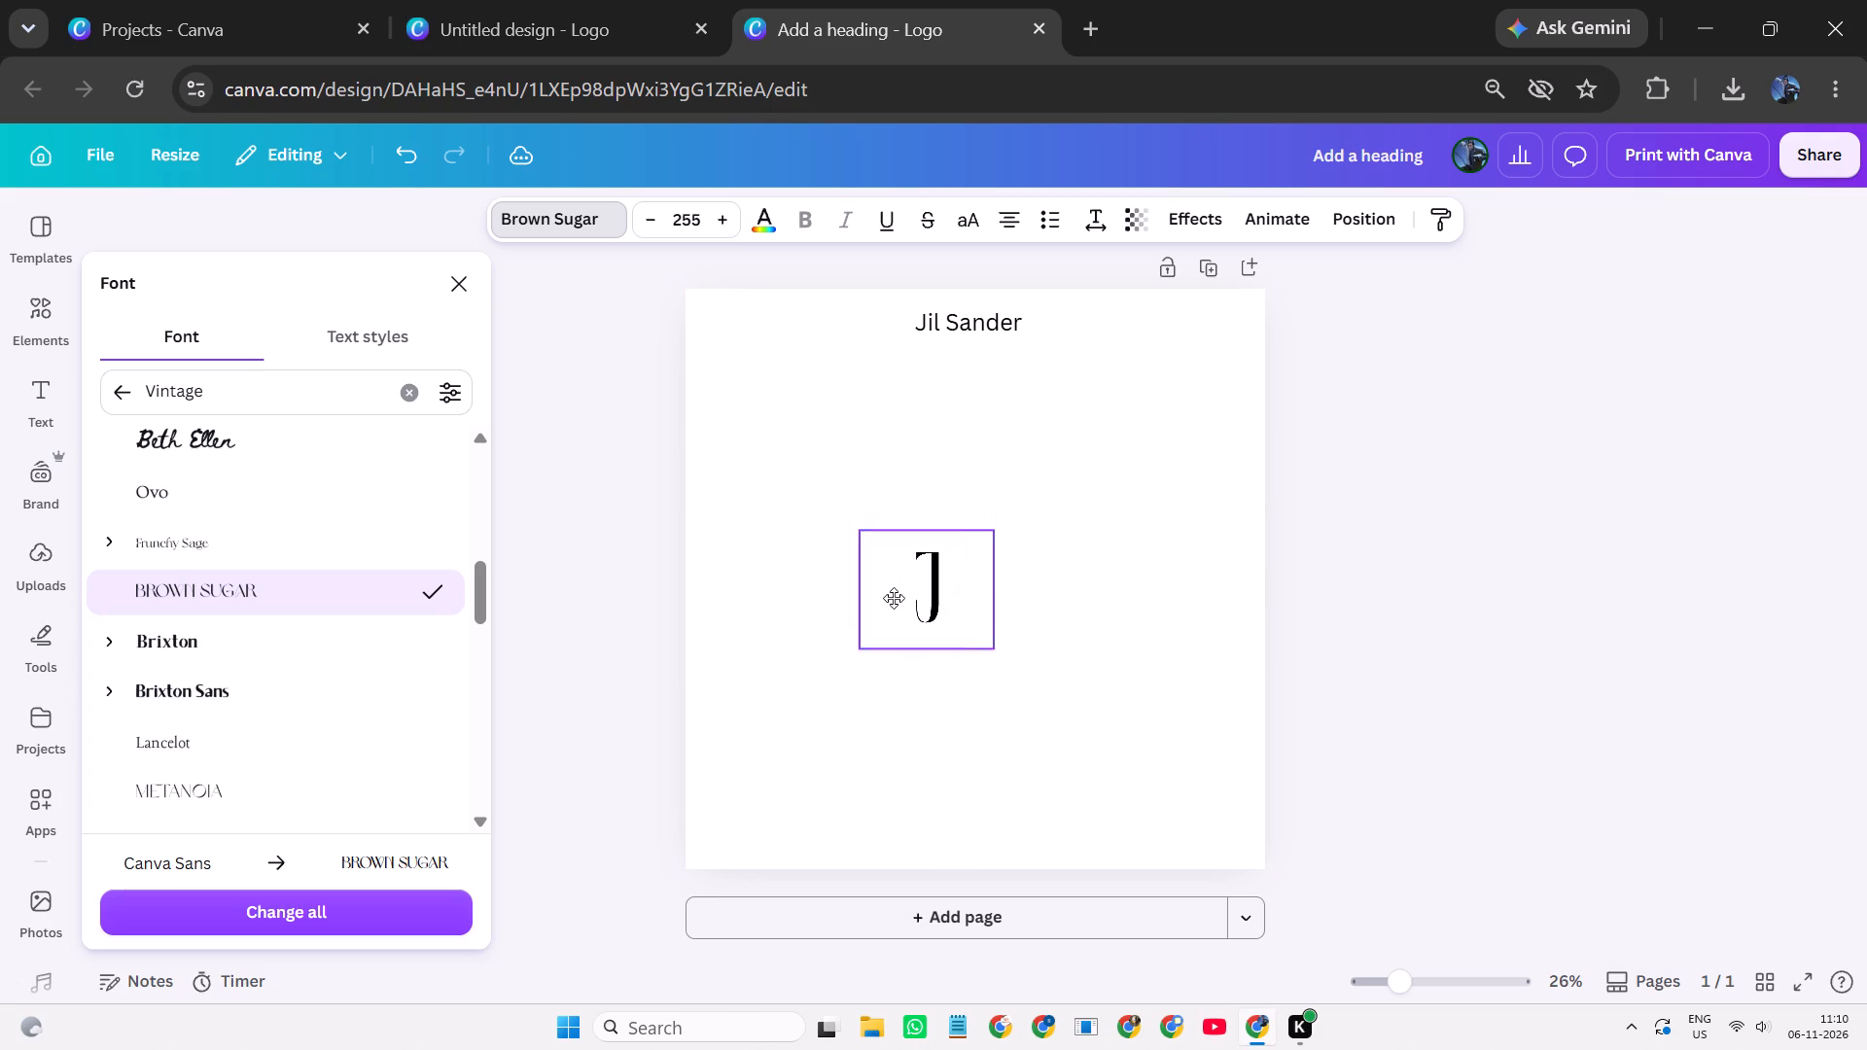
drag(894, 598, 895, 604)
click(998, 604)
drag(998, 674, 1043, 734)
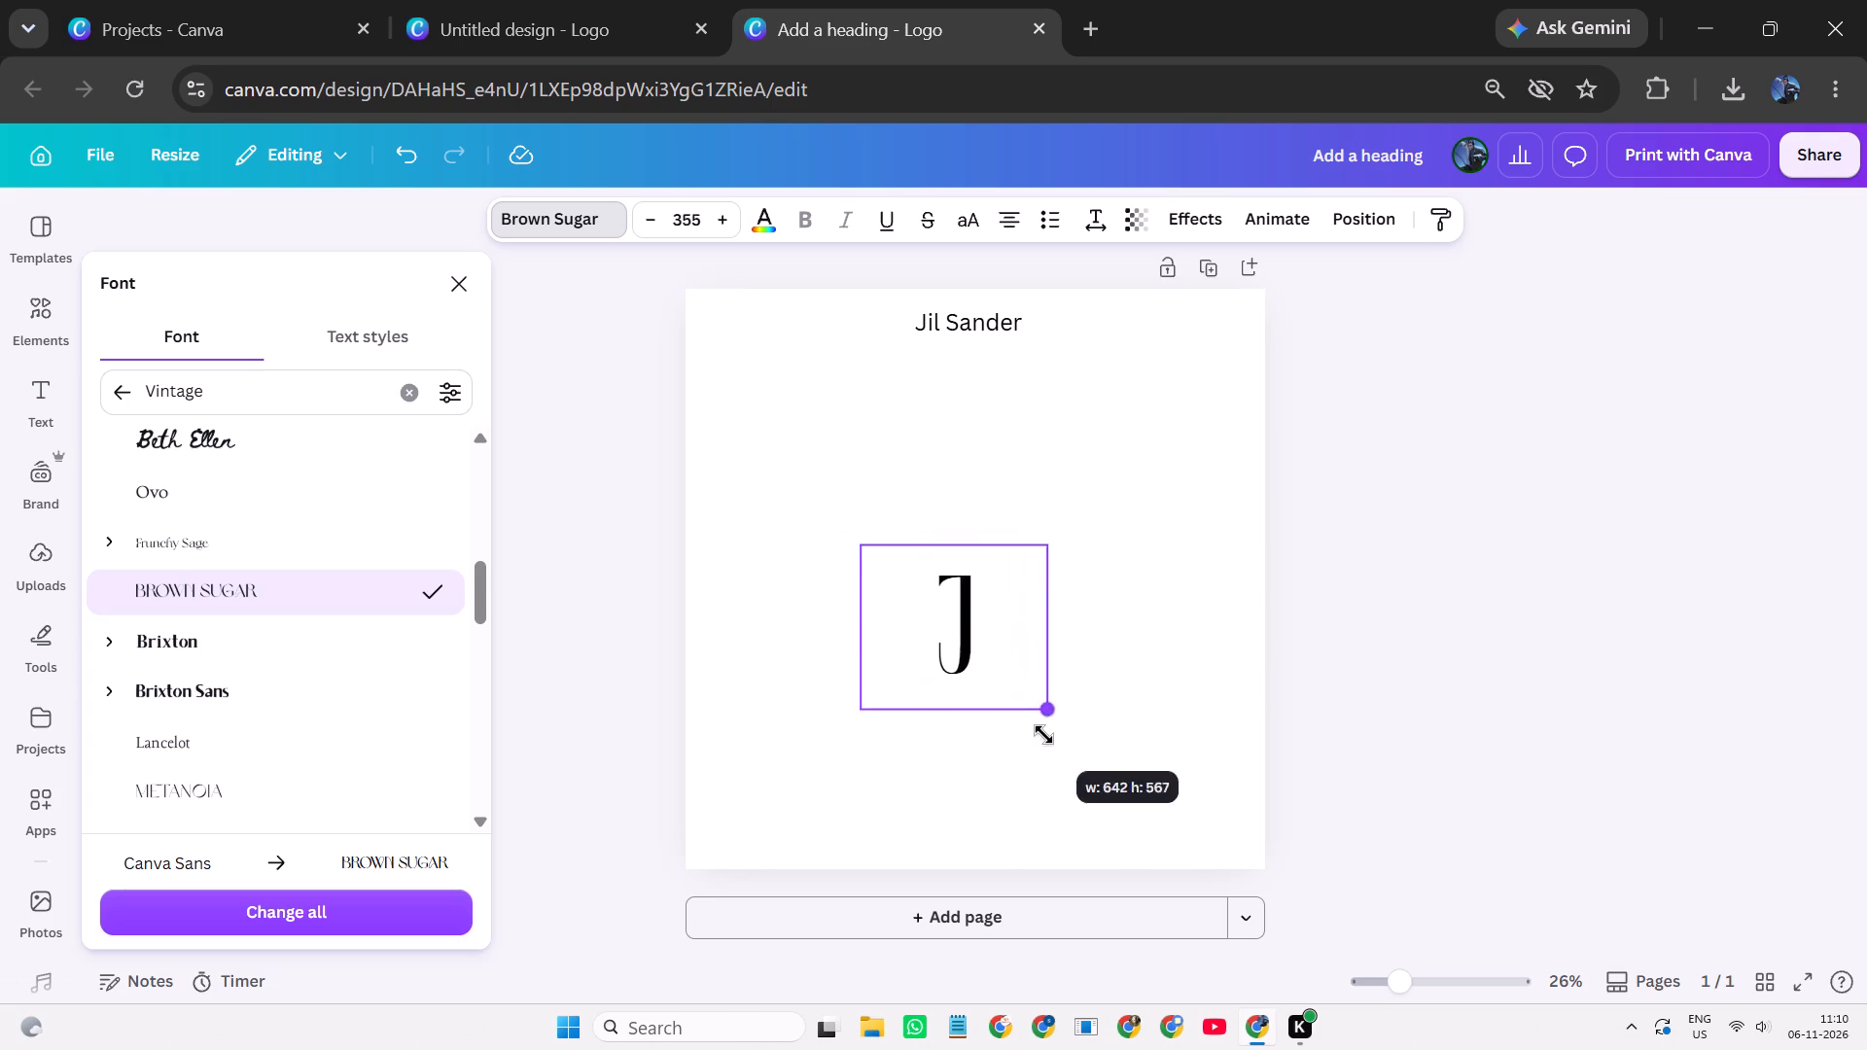
drag(1043, 734, 1075, 796)
drag(1042, 705, 1042, 694)
drag(1103, 743, 1128, 781)
drag(1066, 697, 1056, 697)
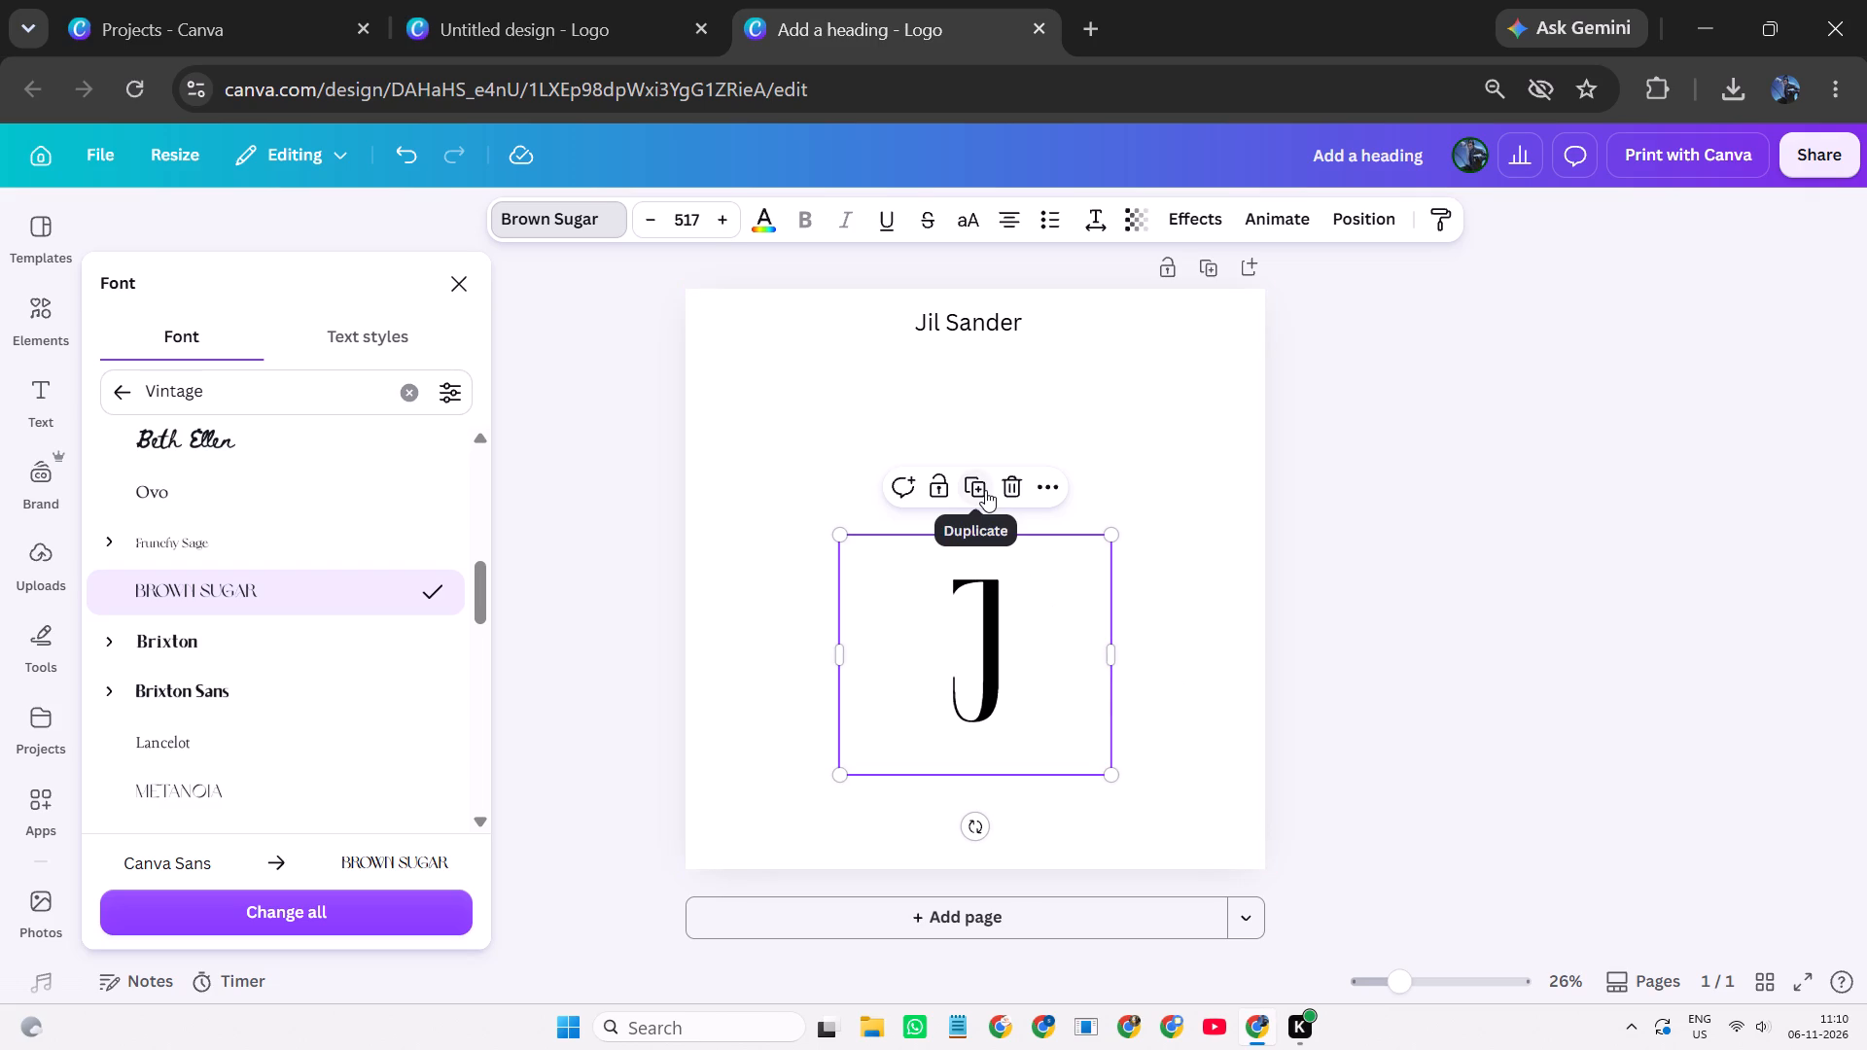
click(1488, 531)
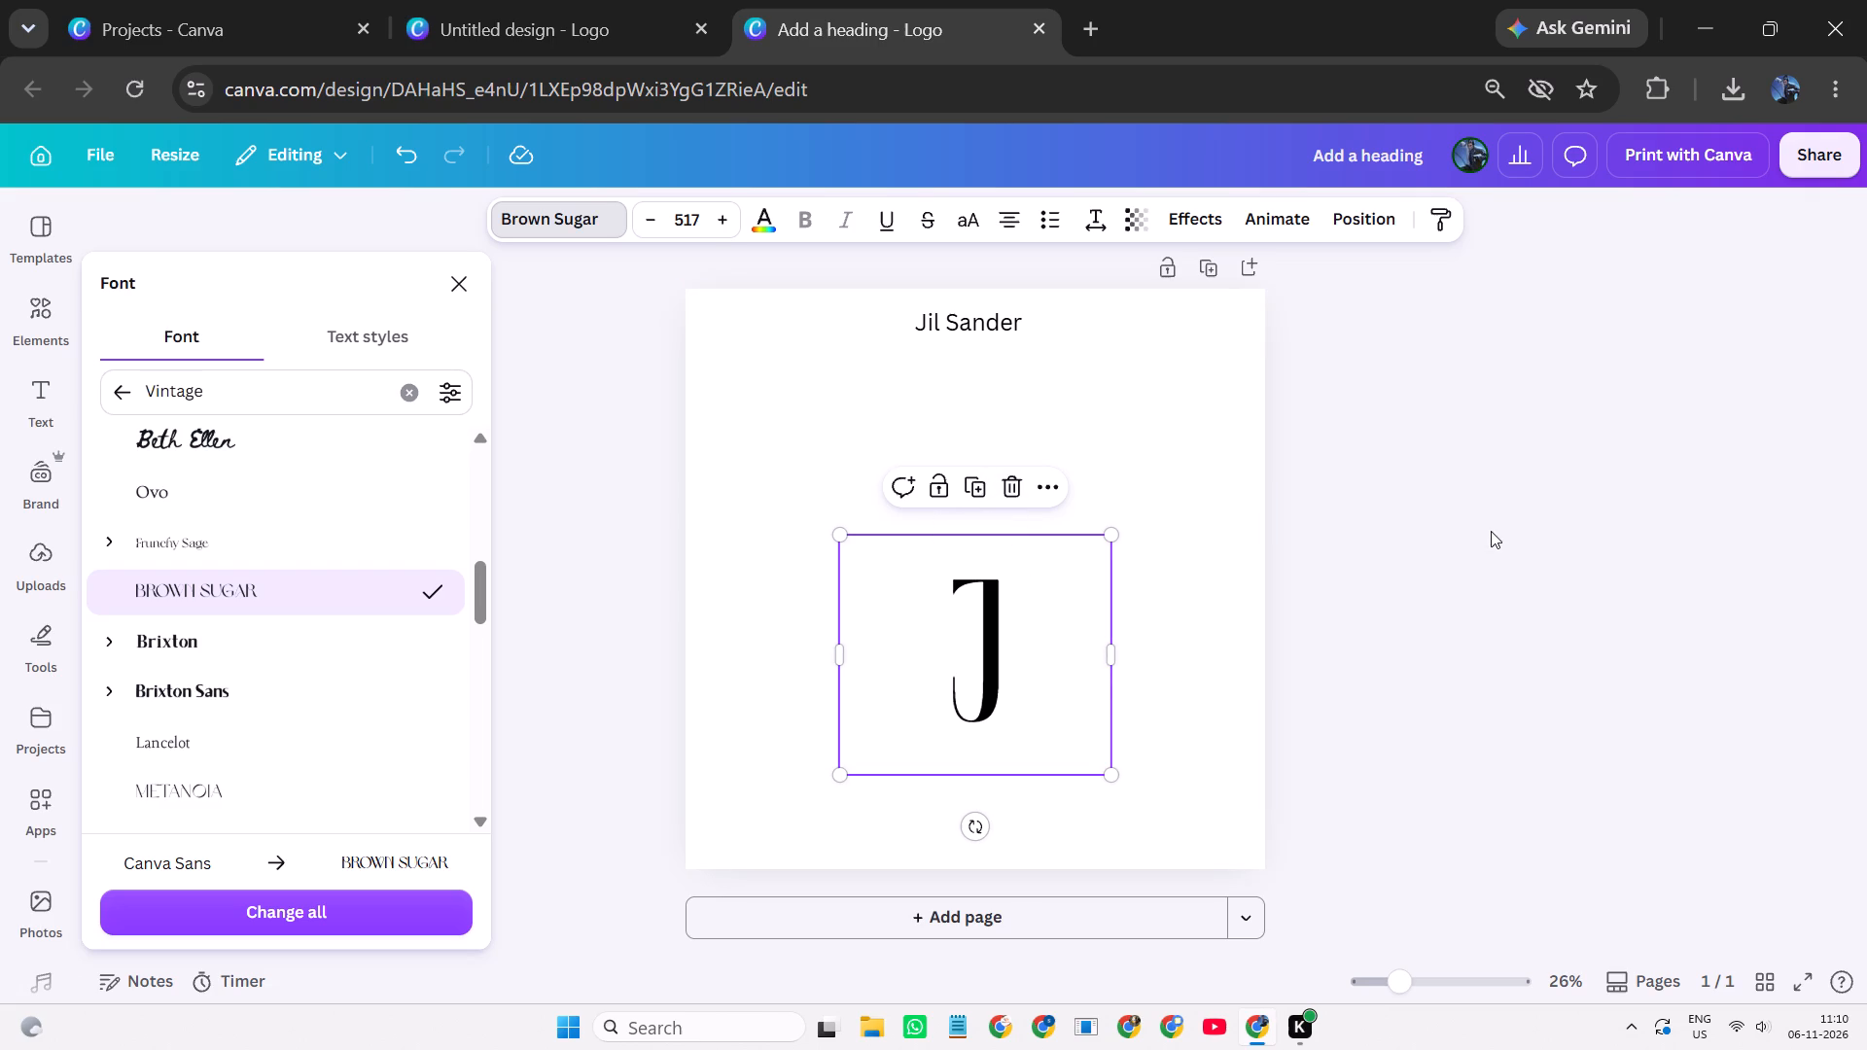
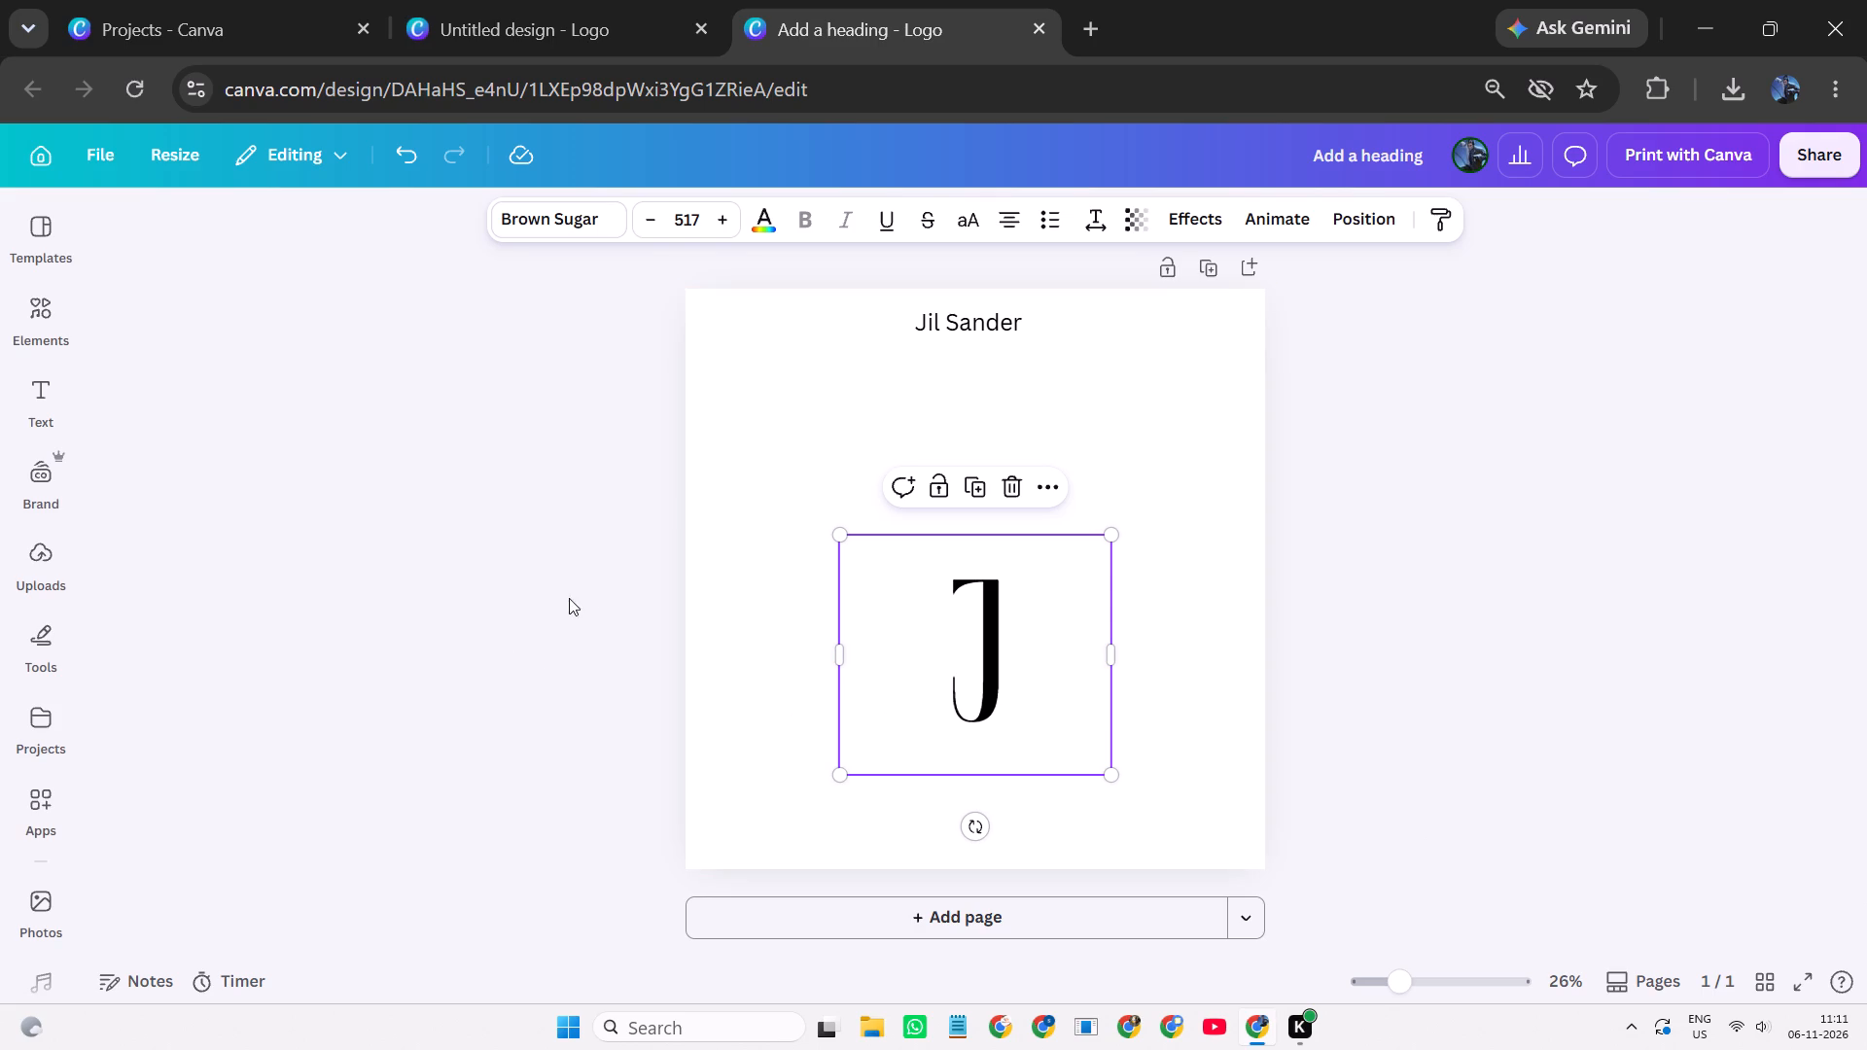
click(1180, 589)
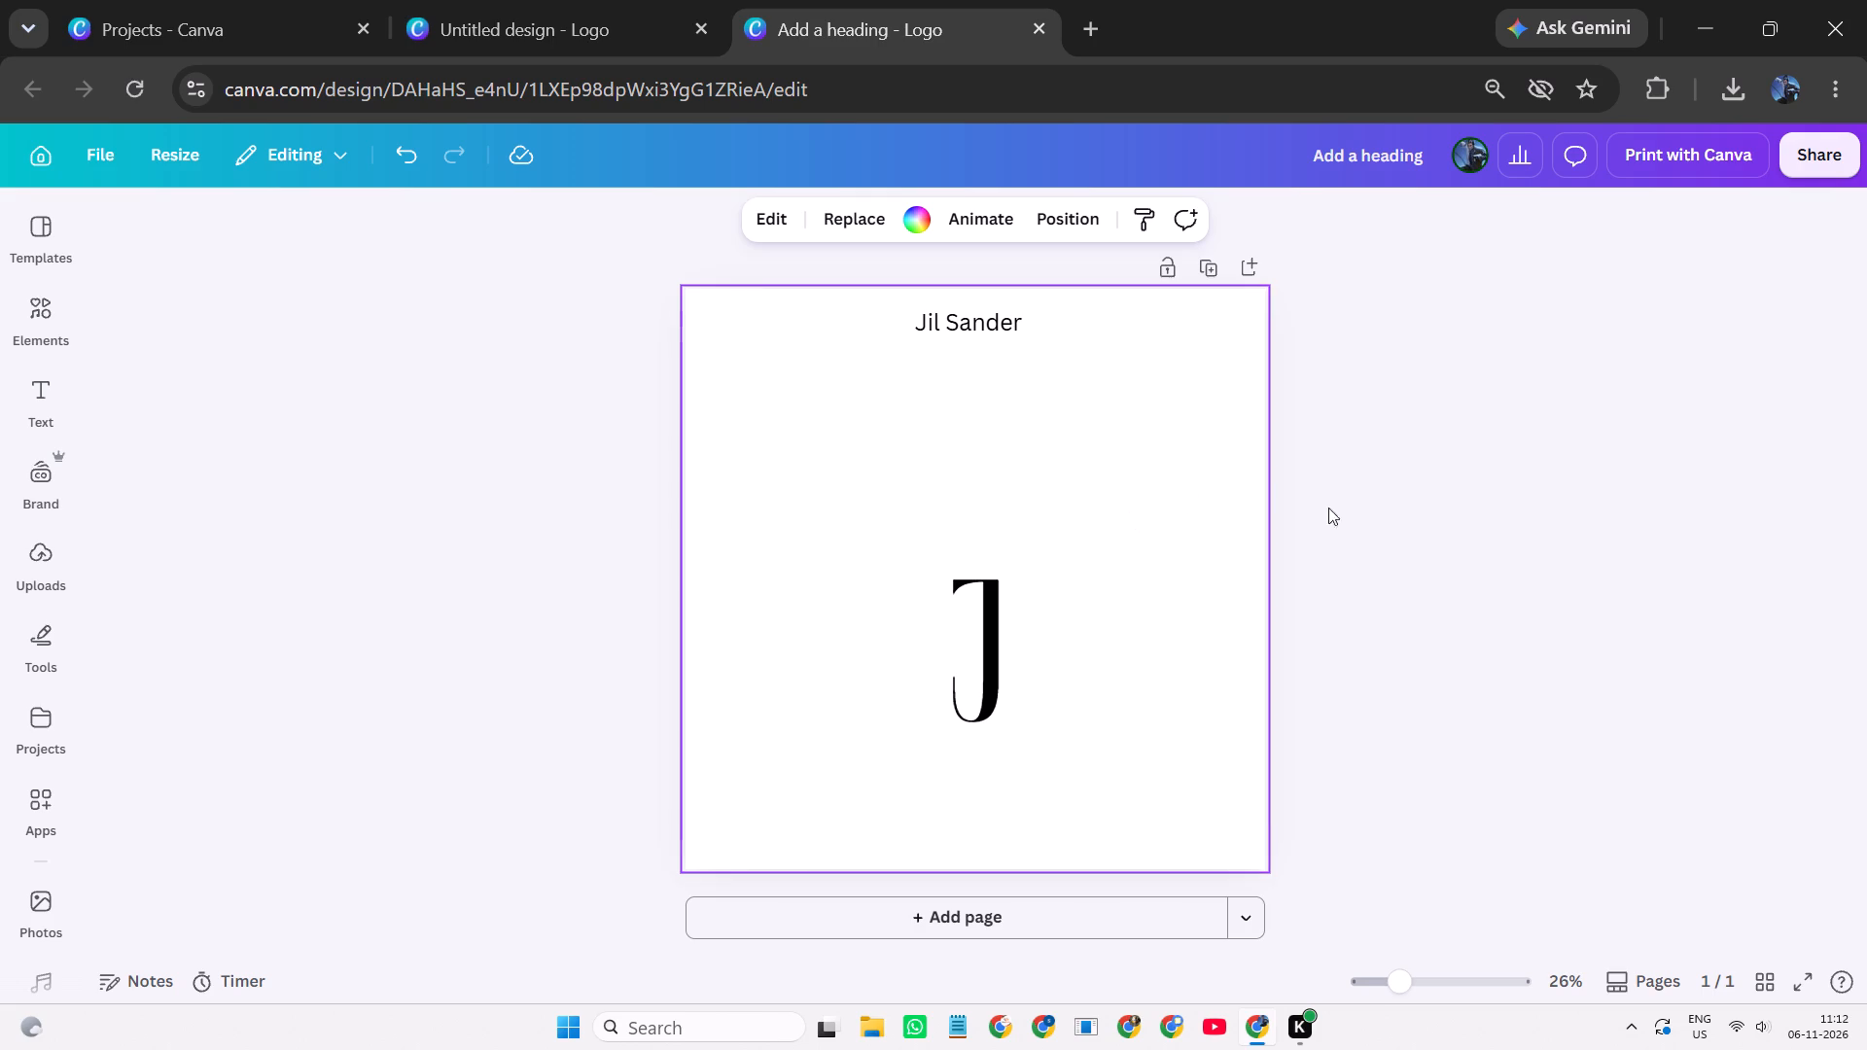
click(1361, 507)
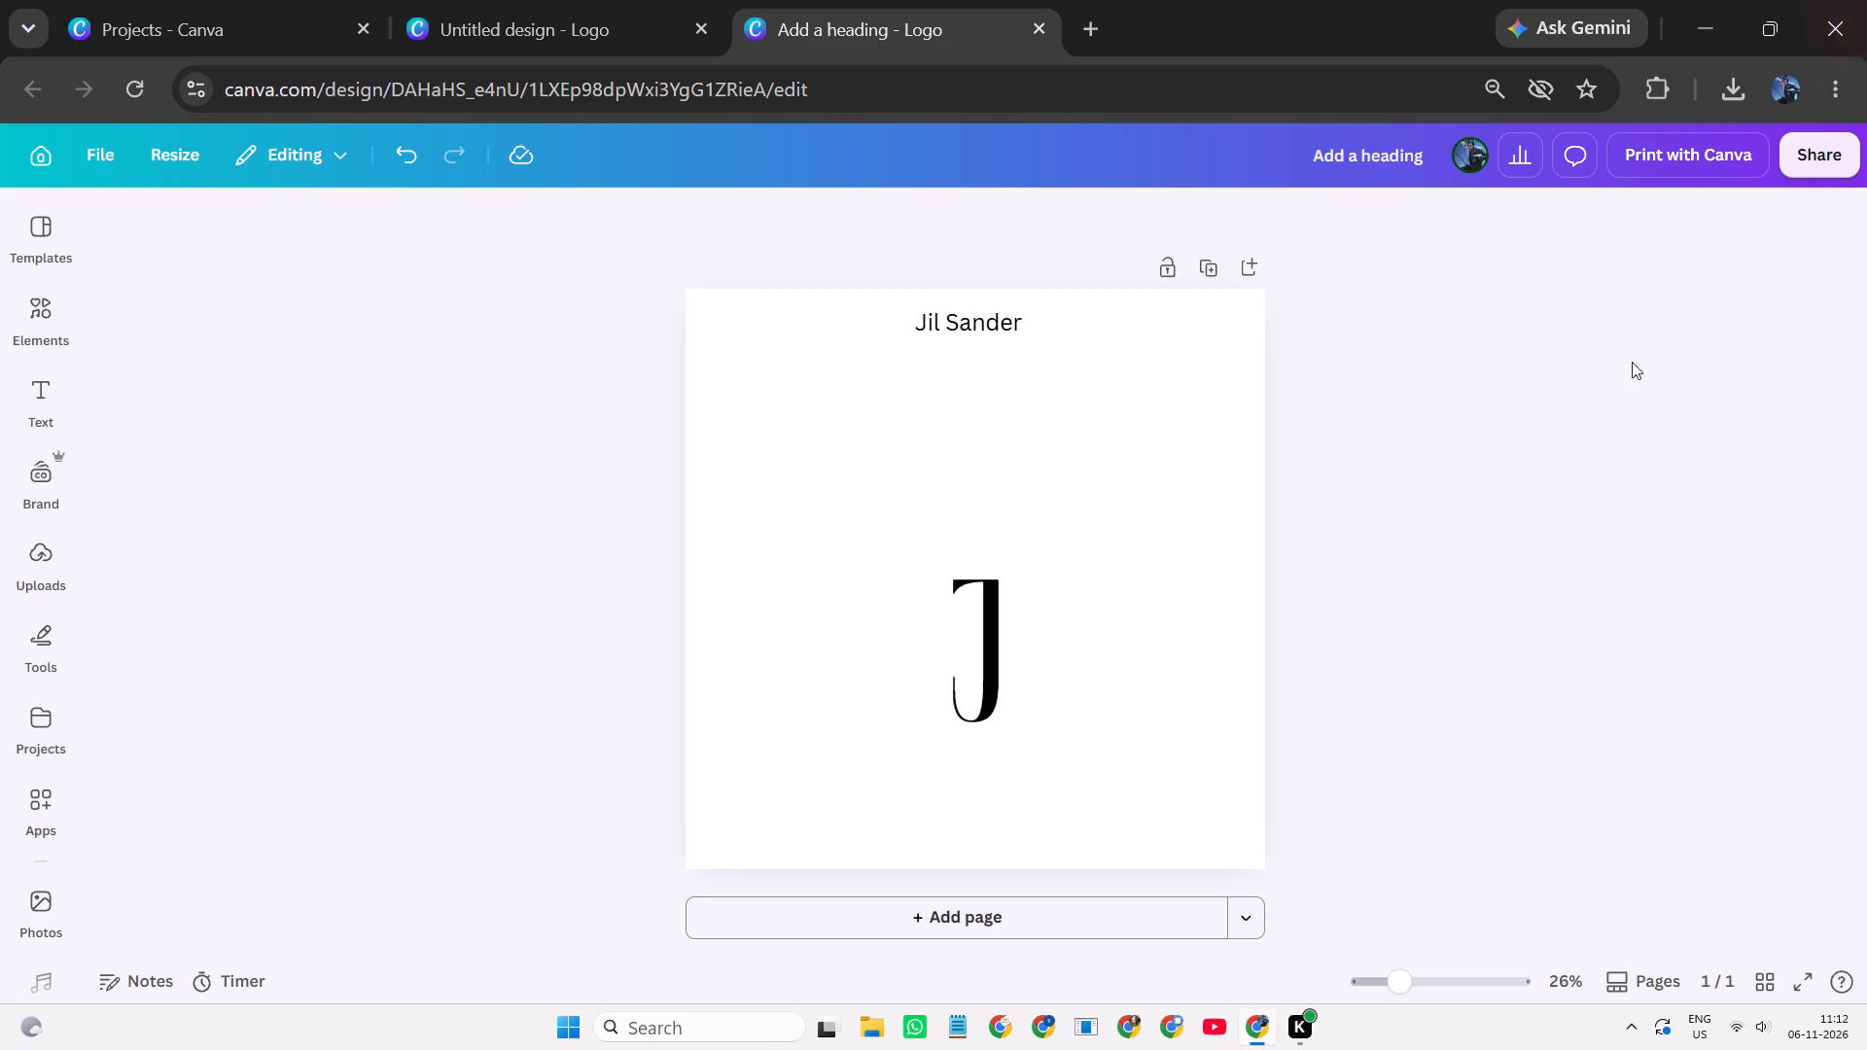